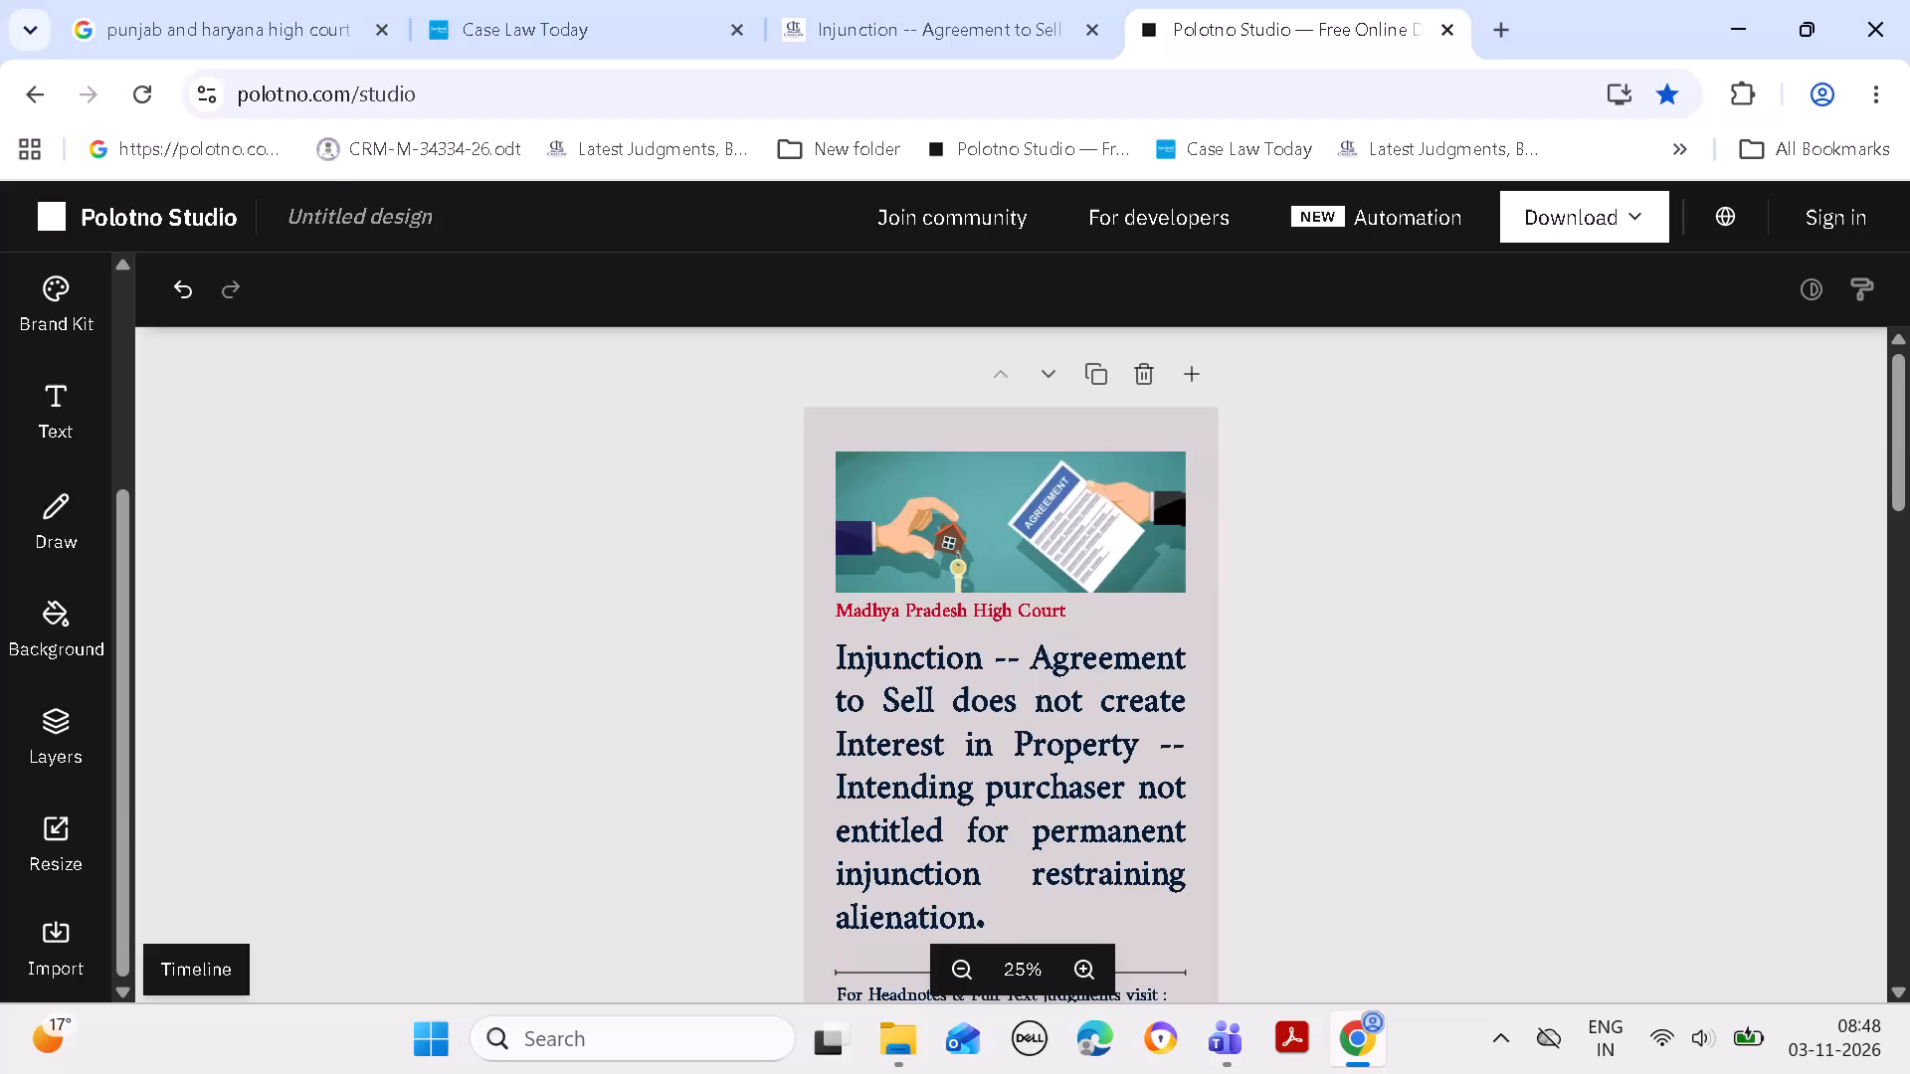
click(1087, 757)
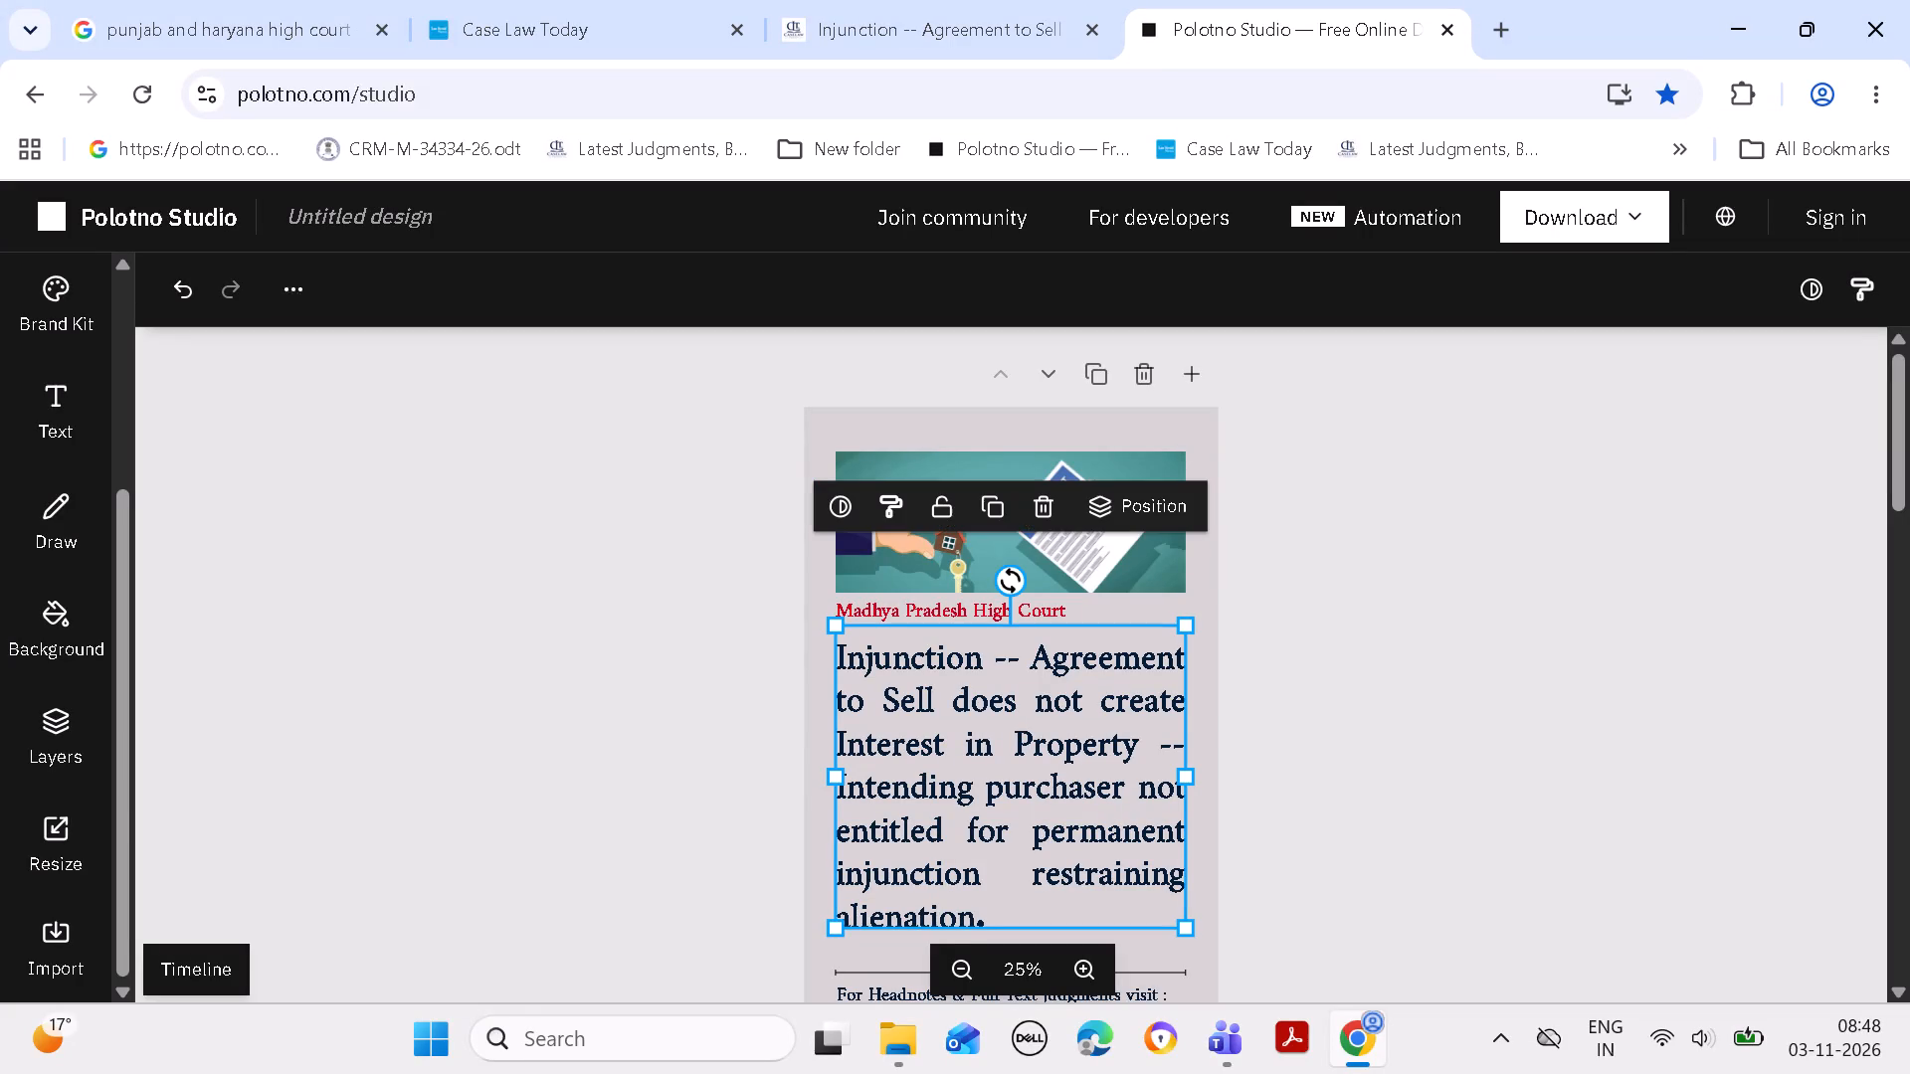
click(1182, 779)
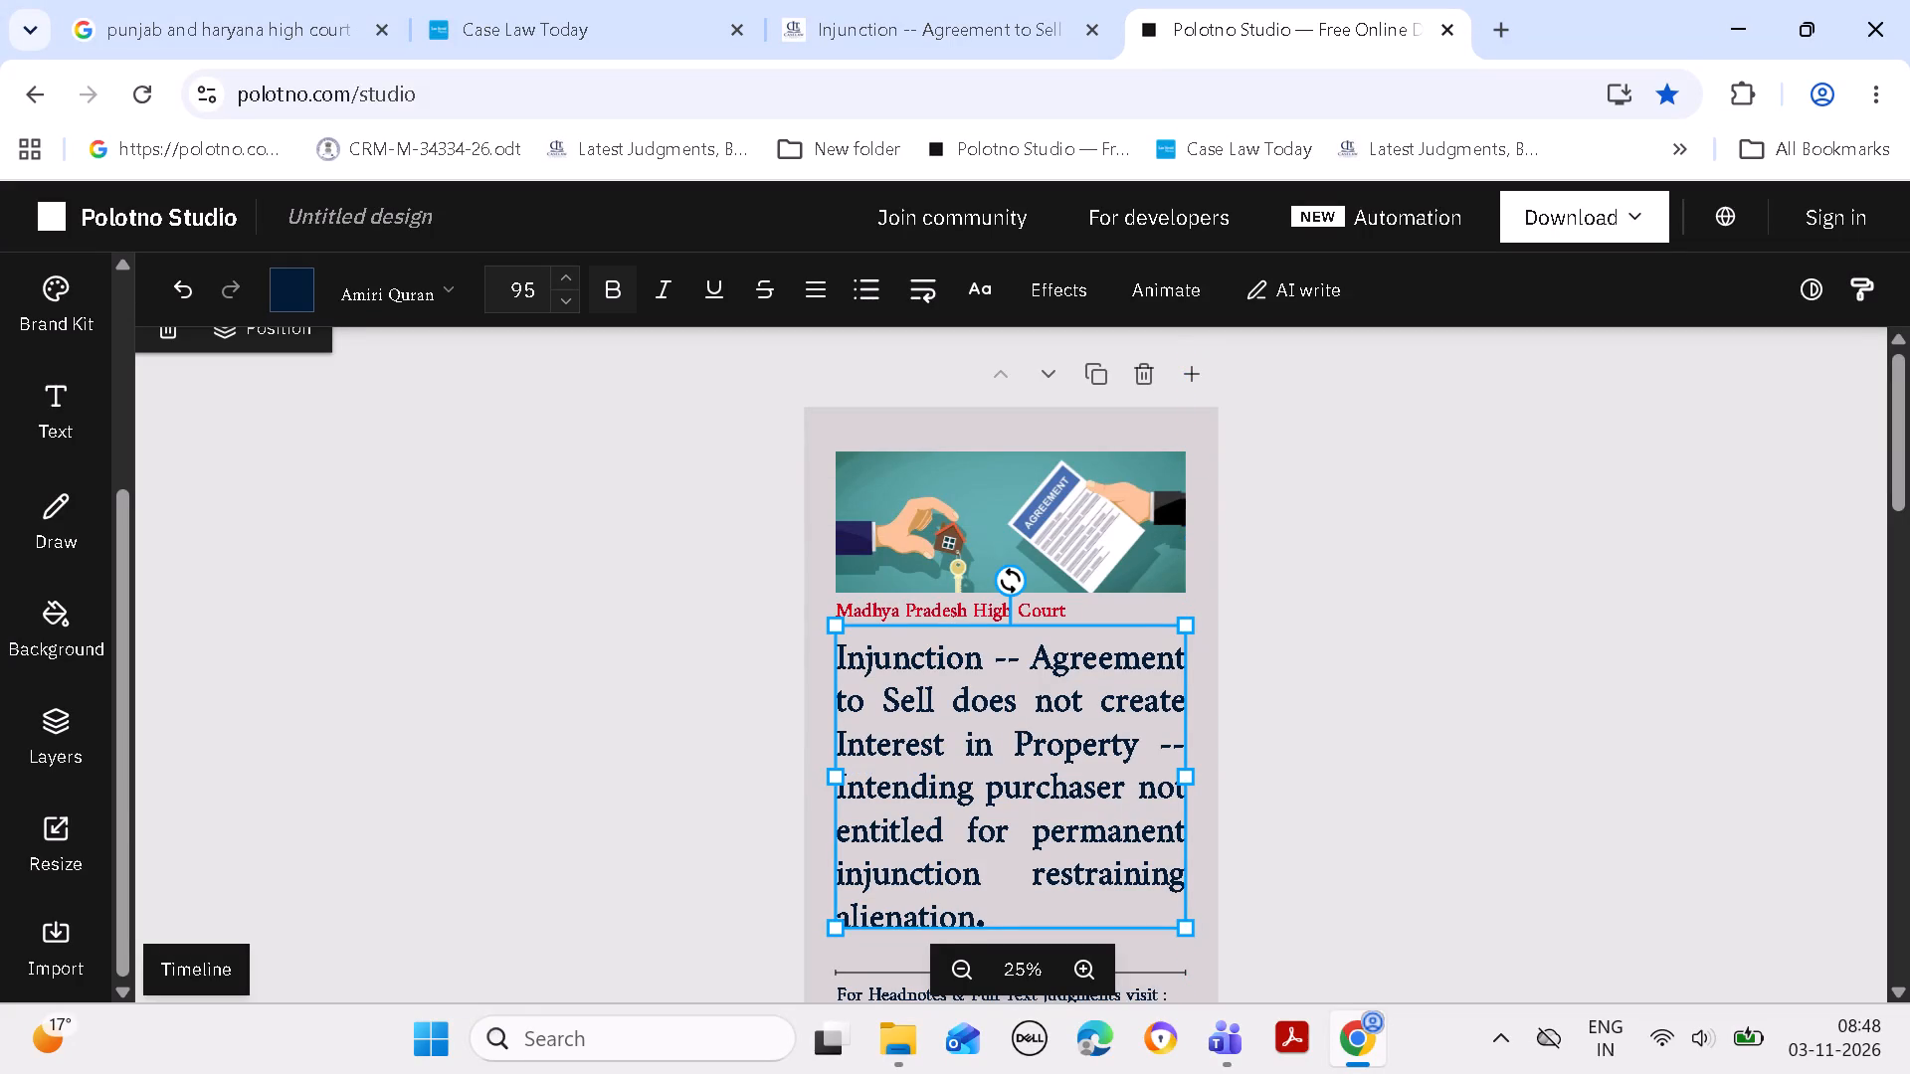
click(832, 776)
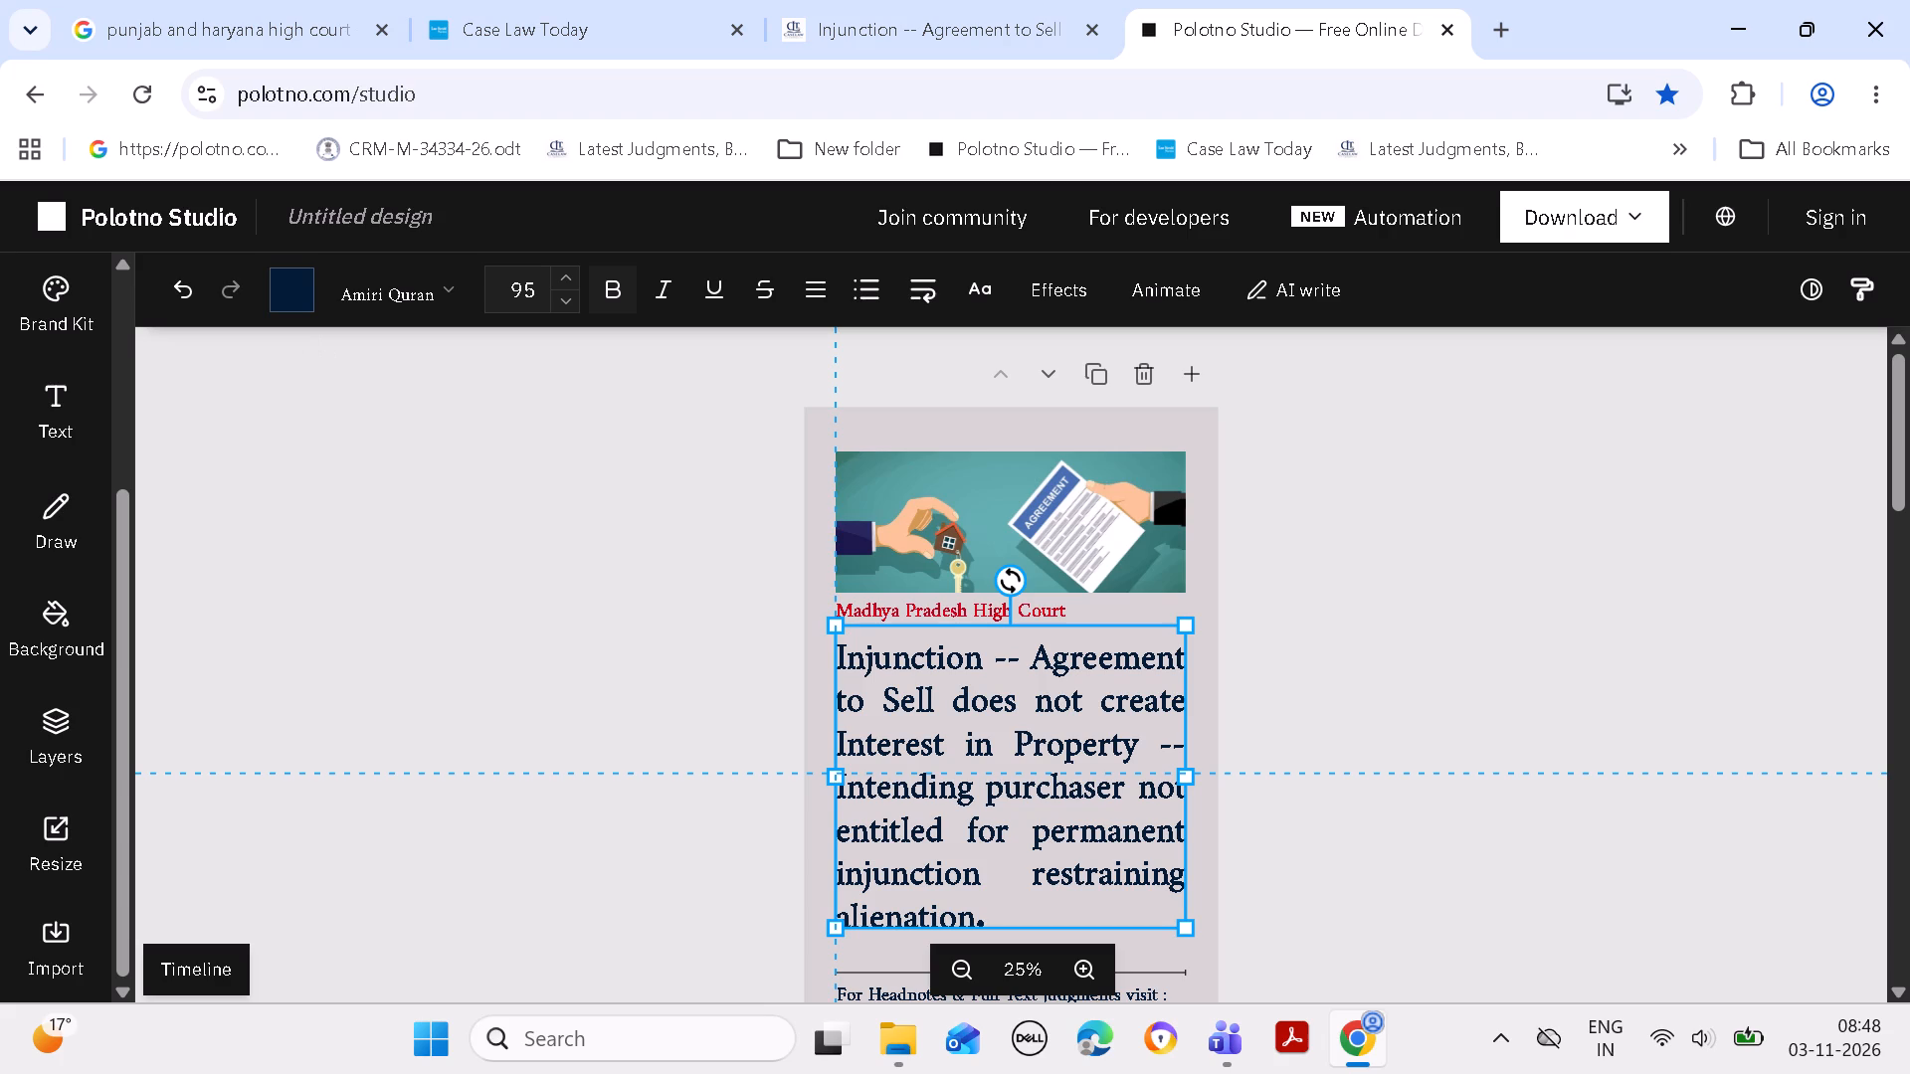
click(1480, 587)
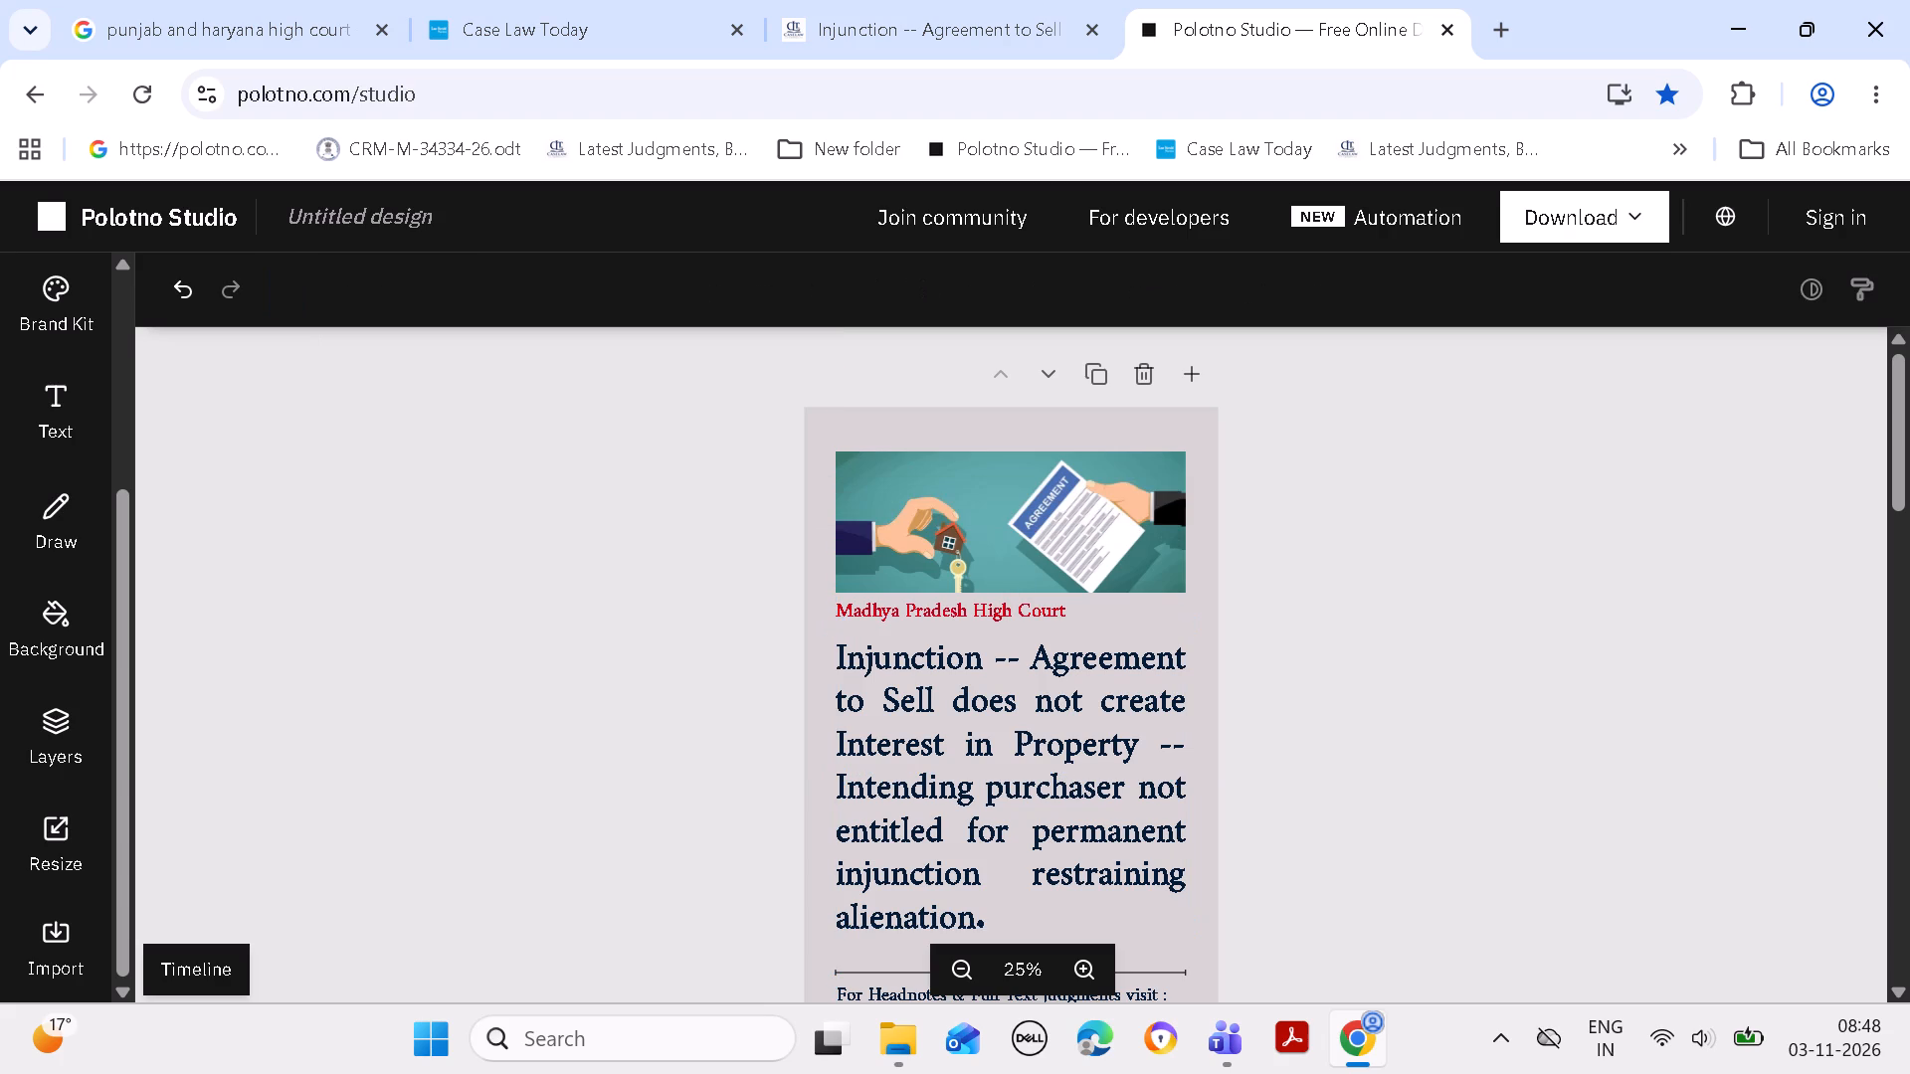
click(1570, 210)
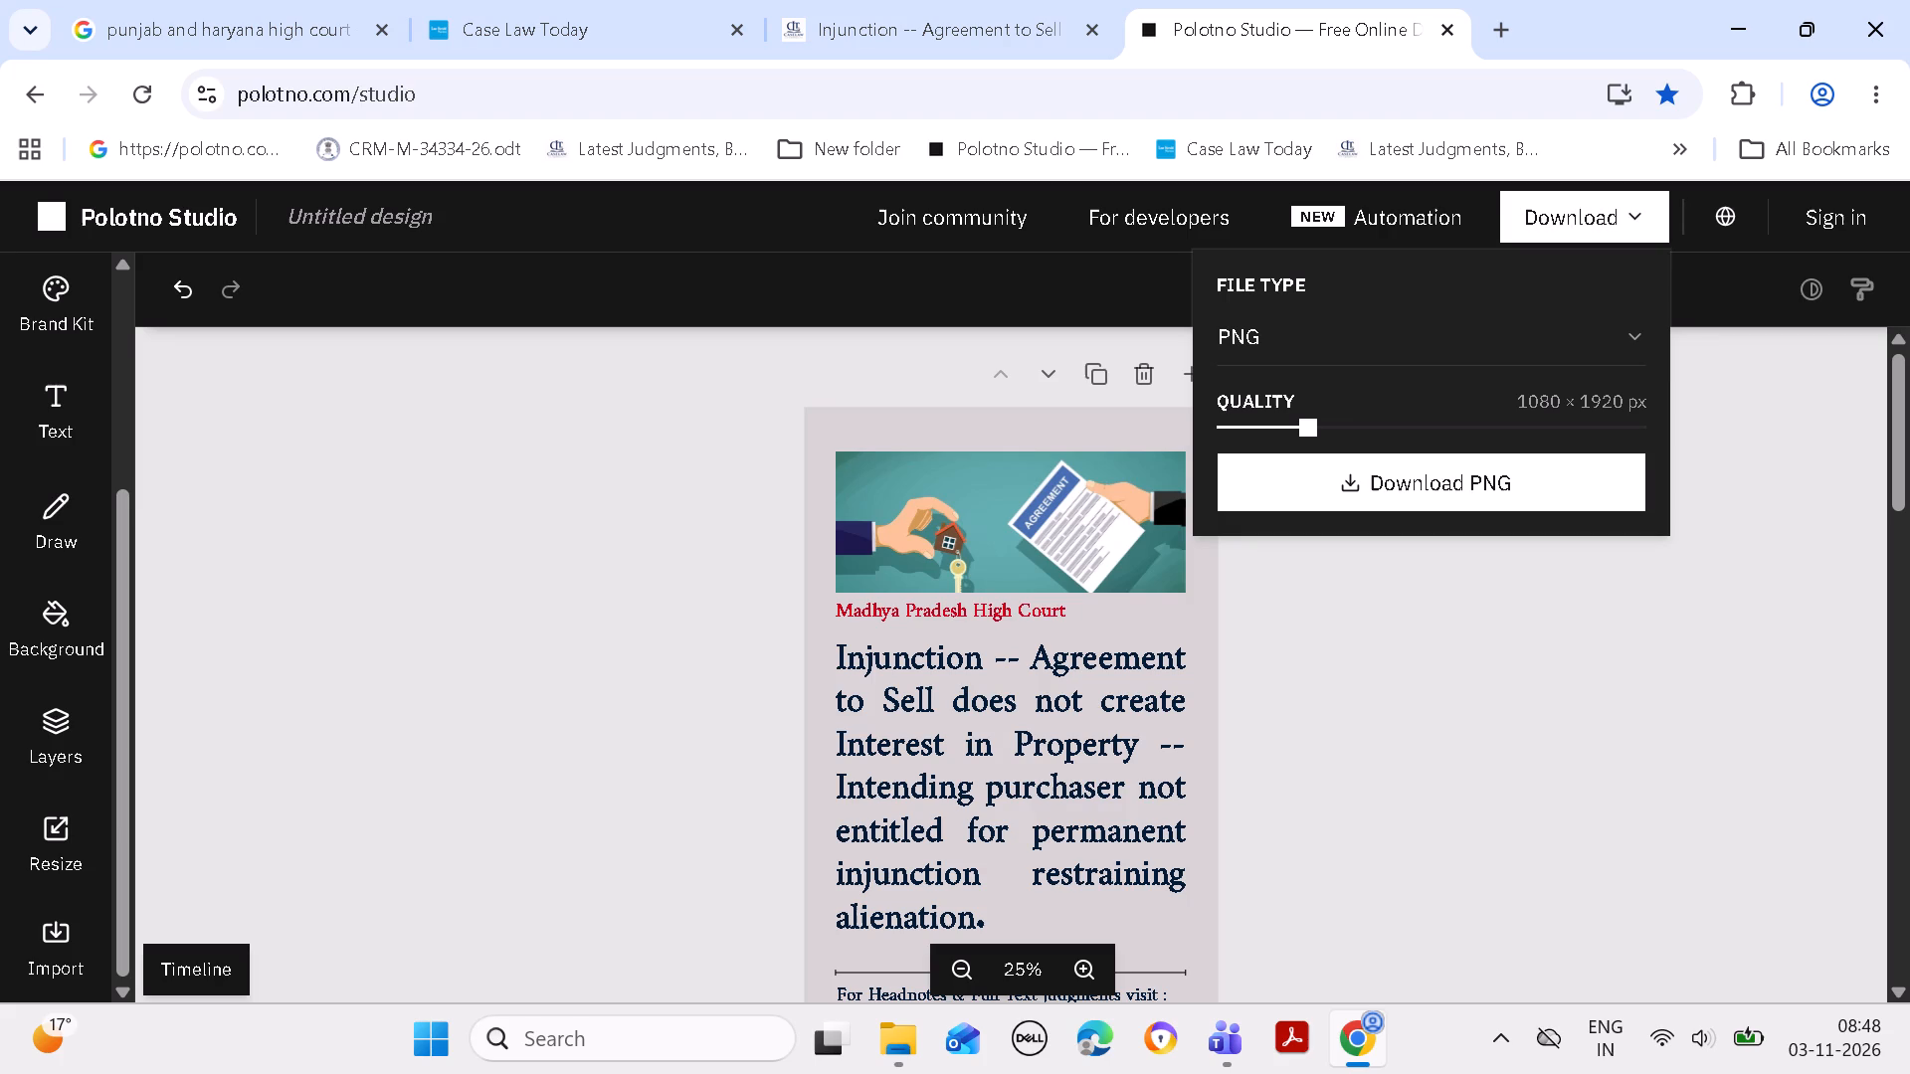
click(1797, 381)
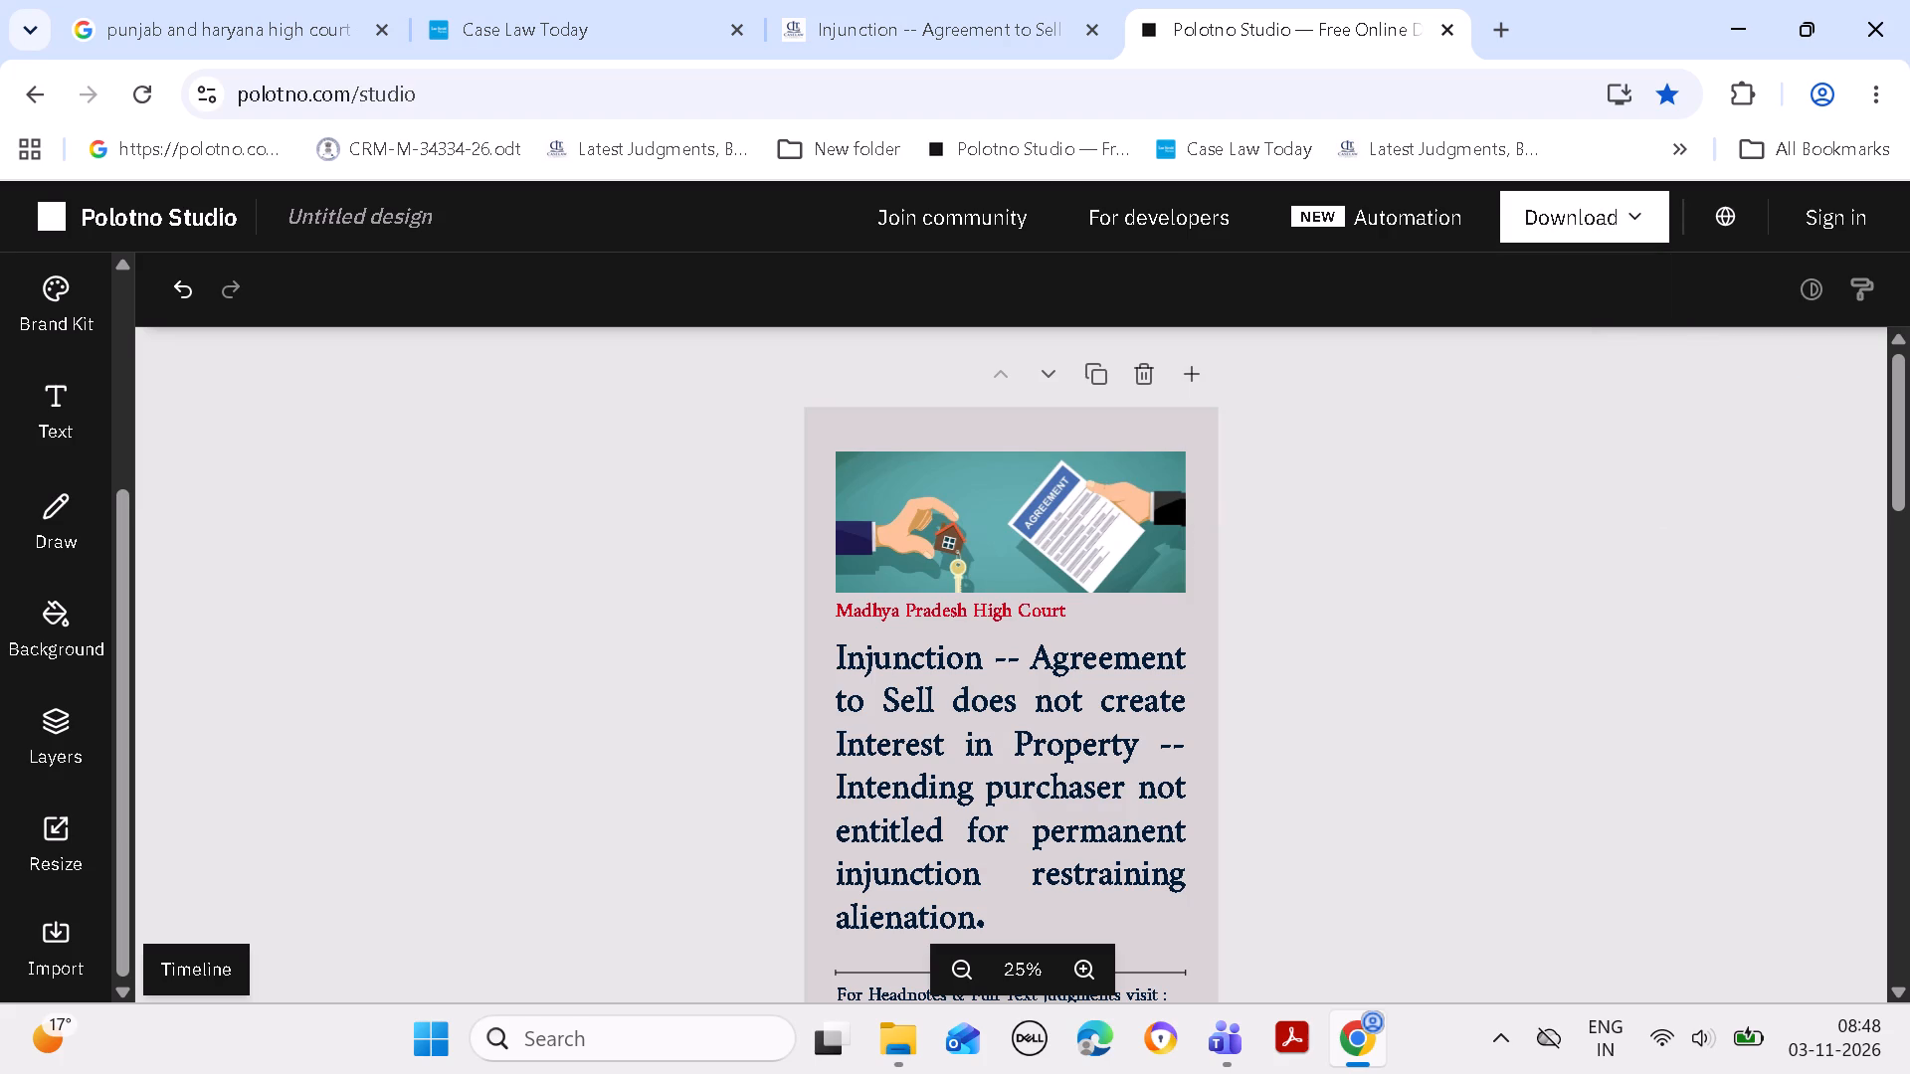
Delete the design's last page, the one with the CaseLawToday.com link and "Daily Updates".
drag(1891, 442, 1909, 826)
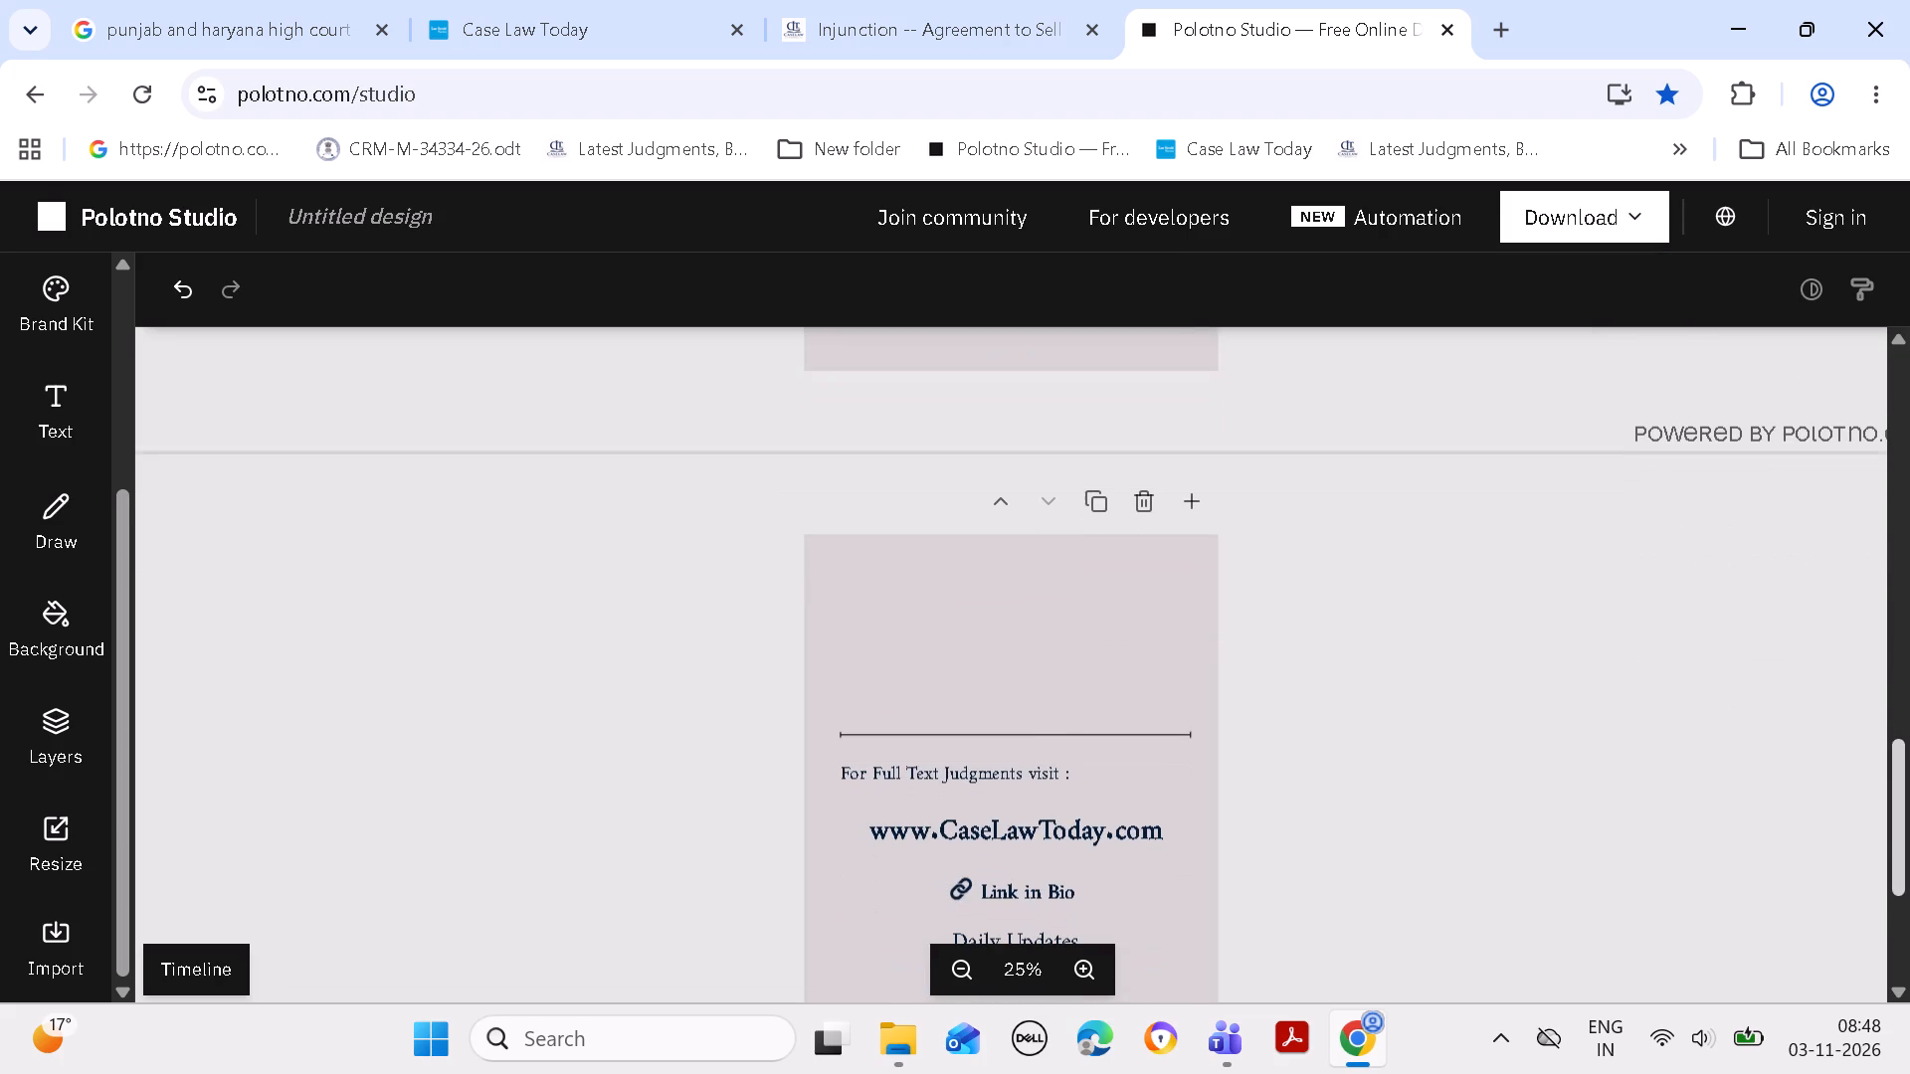
click(1154, 516)
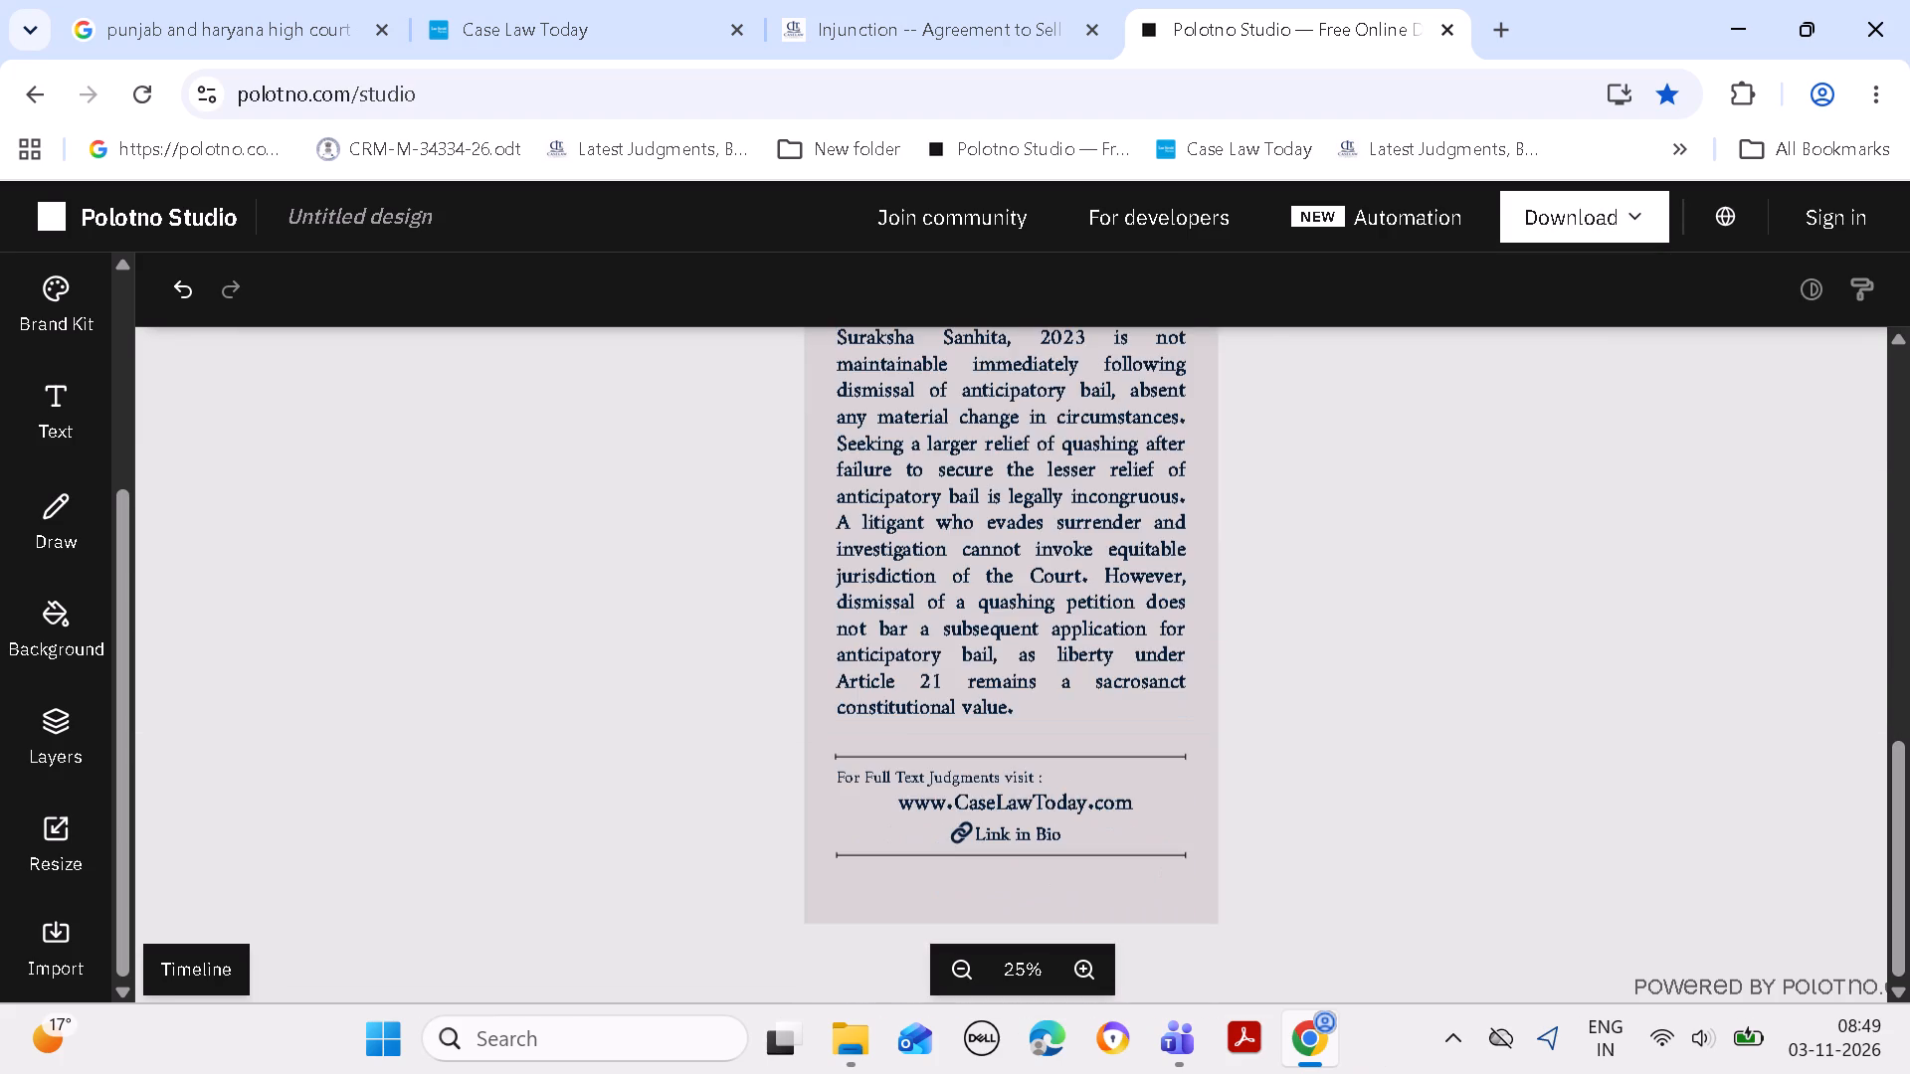
Download the design's pages as PNG at 1080 × 1920 px.
scroll(1536, 635, up, 5)
click(1583, 221)
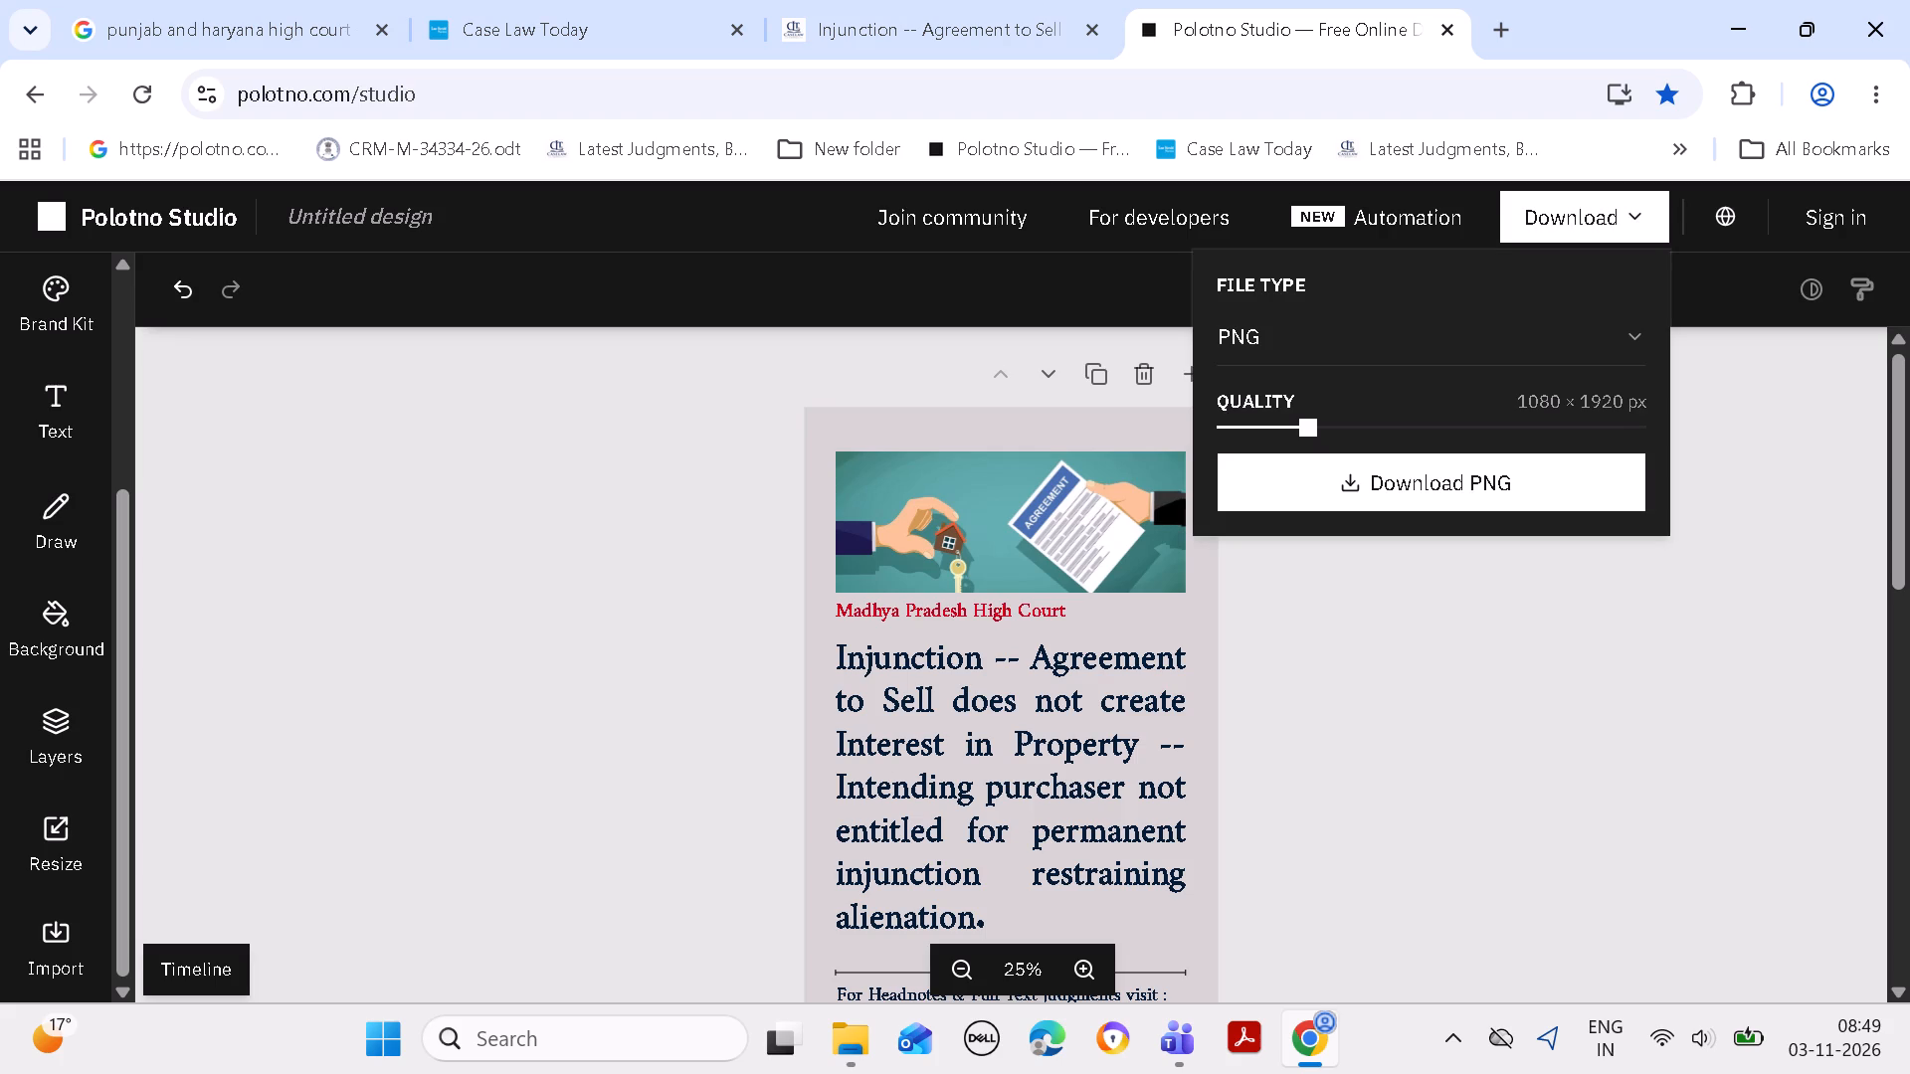
click(1509, 475)
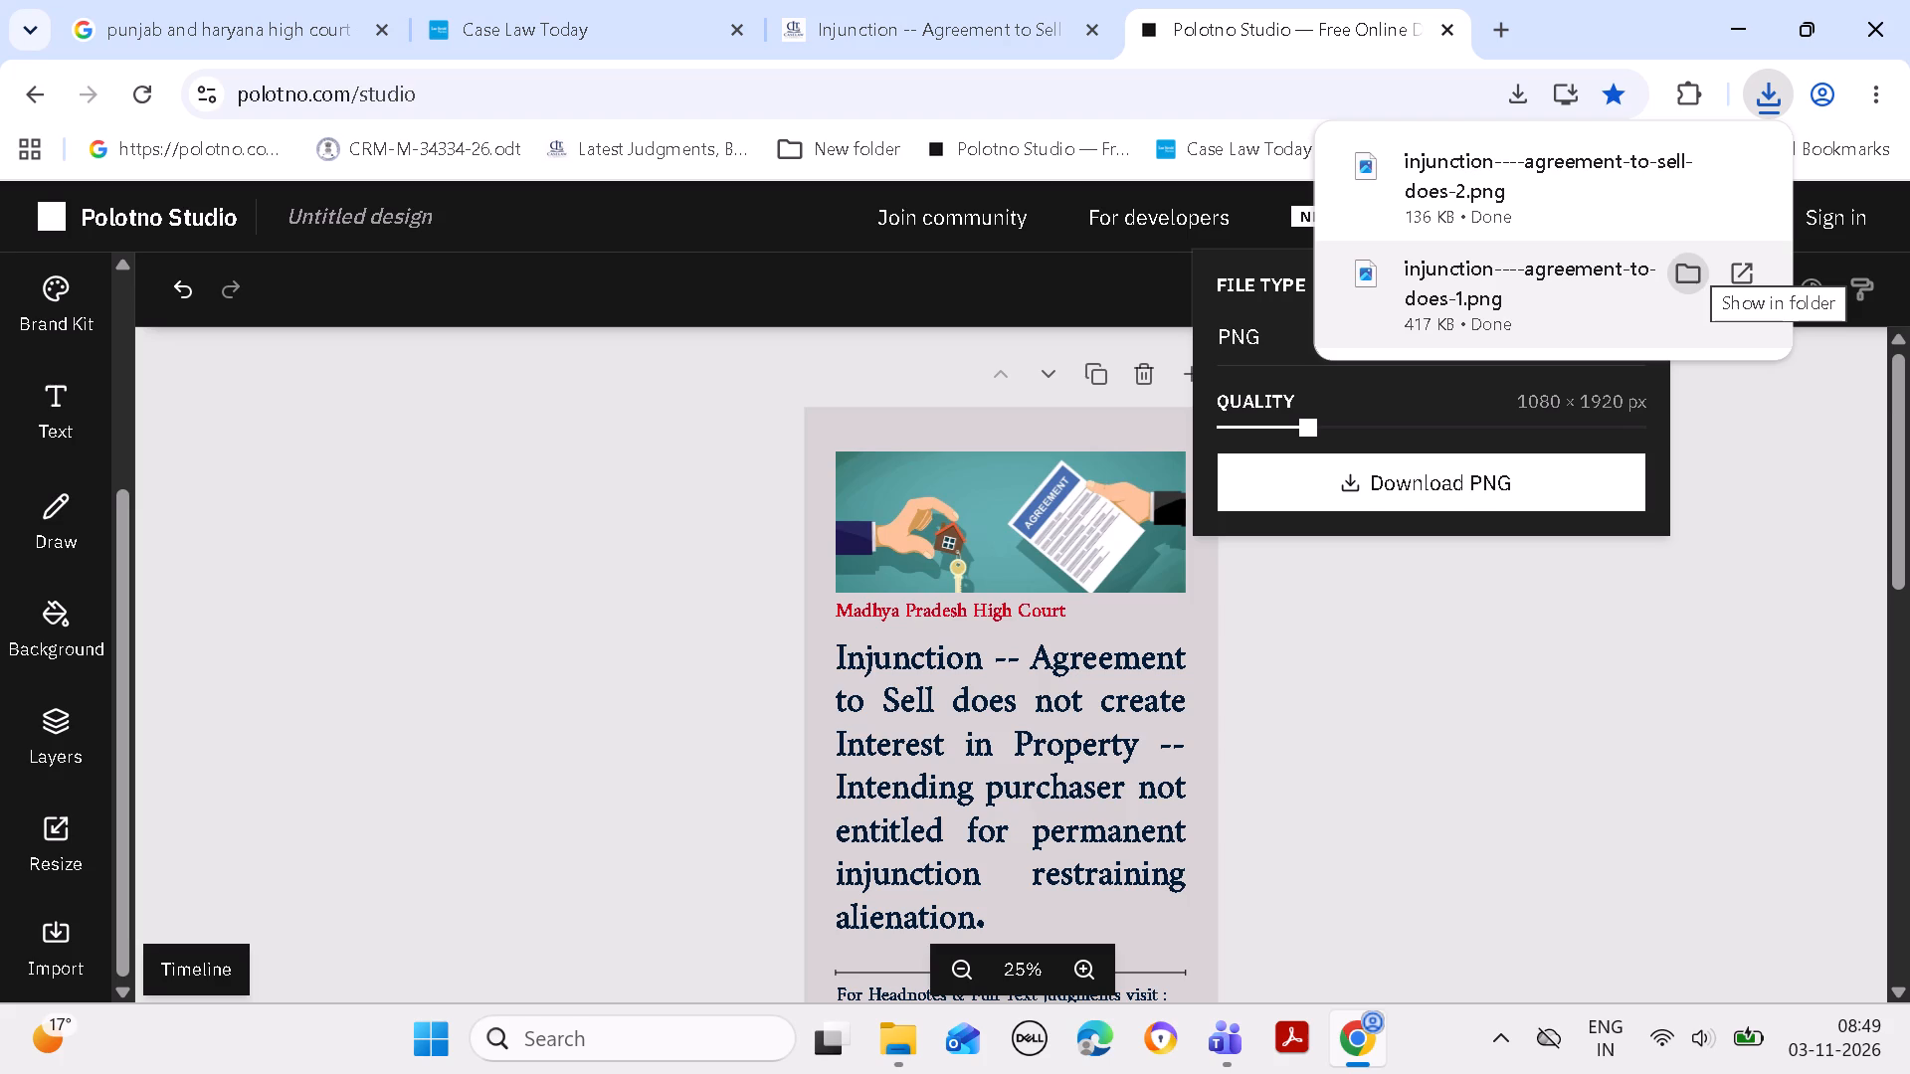
Open the downloaded injunction----agreement-to-sell-does-1.png in Photos, copy the image, and clear the windows away to reach the desktop.
click(1695, 271)
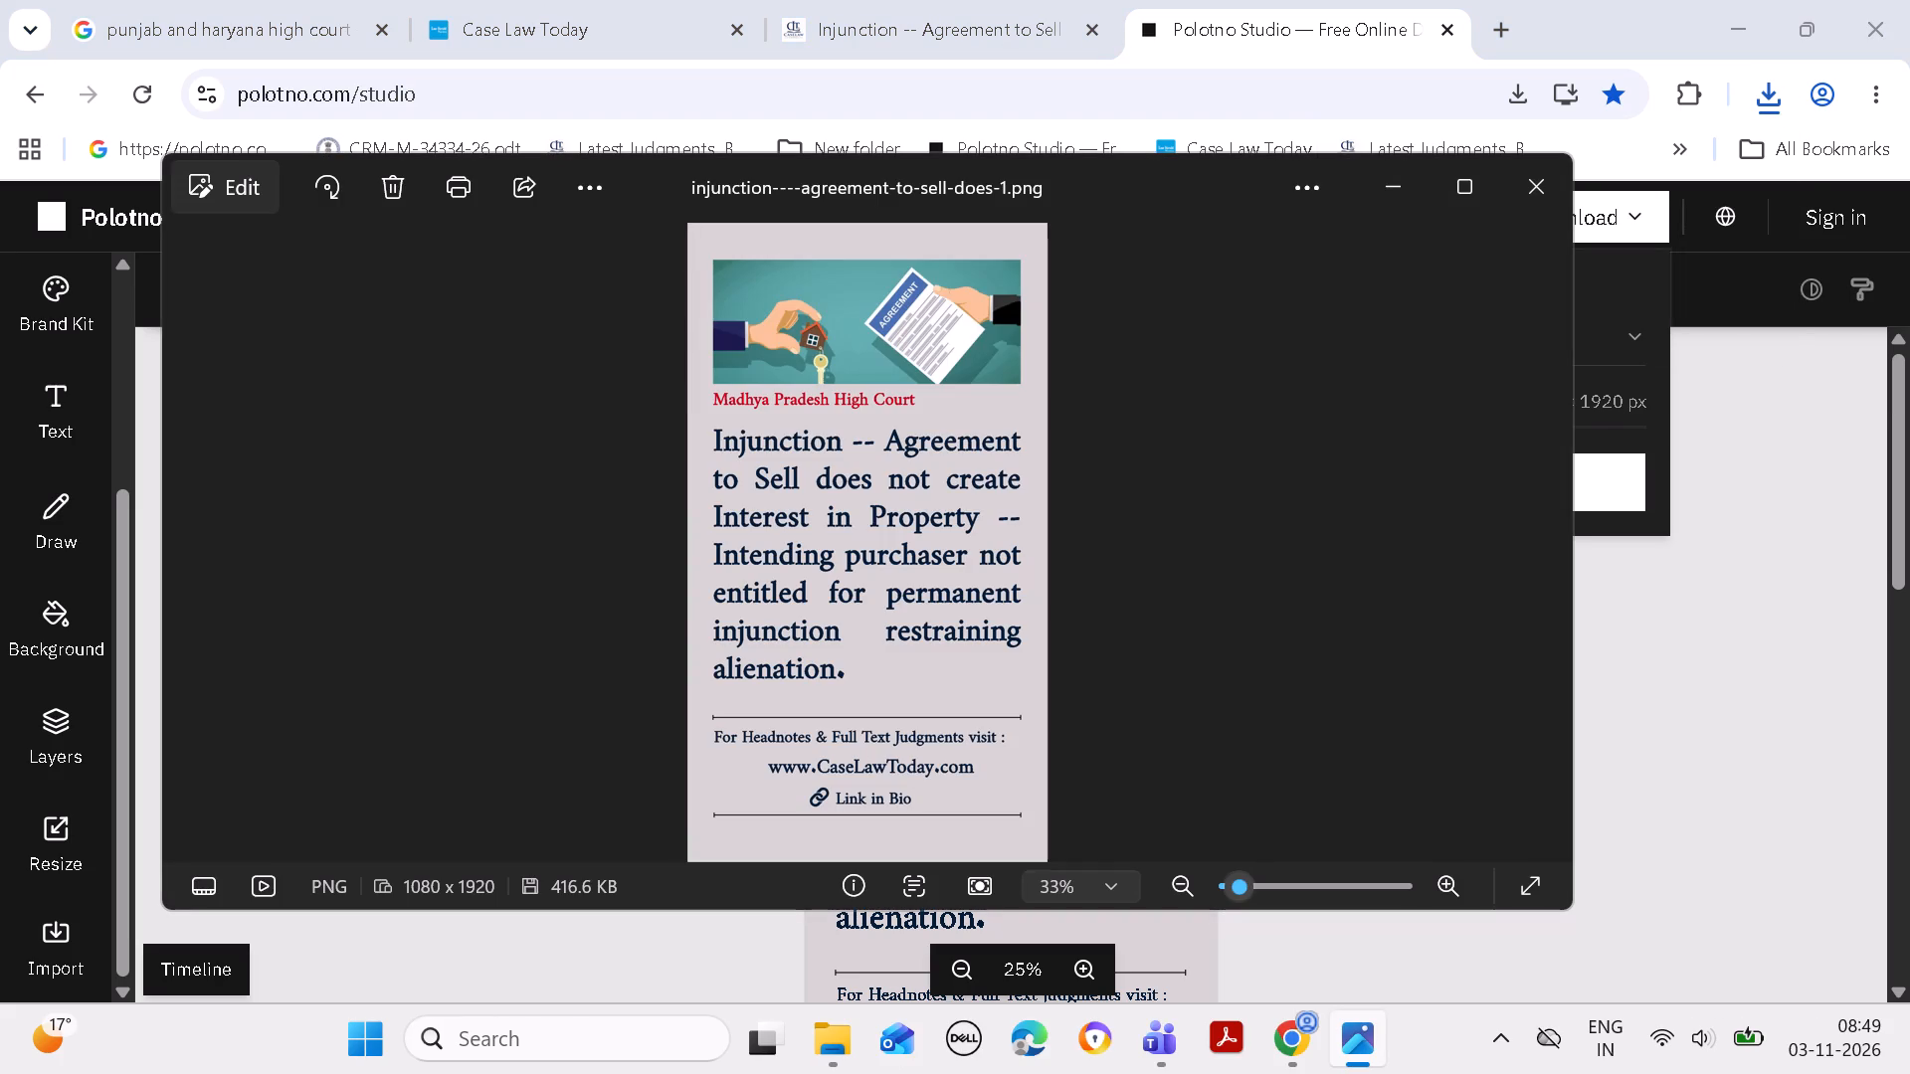
key(ctrl+c)
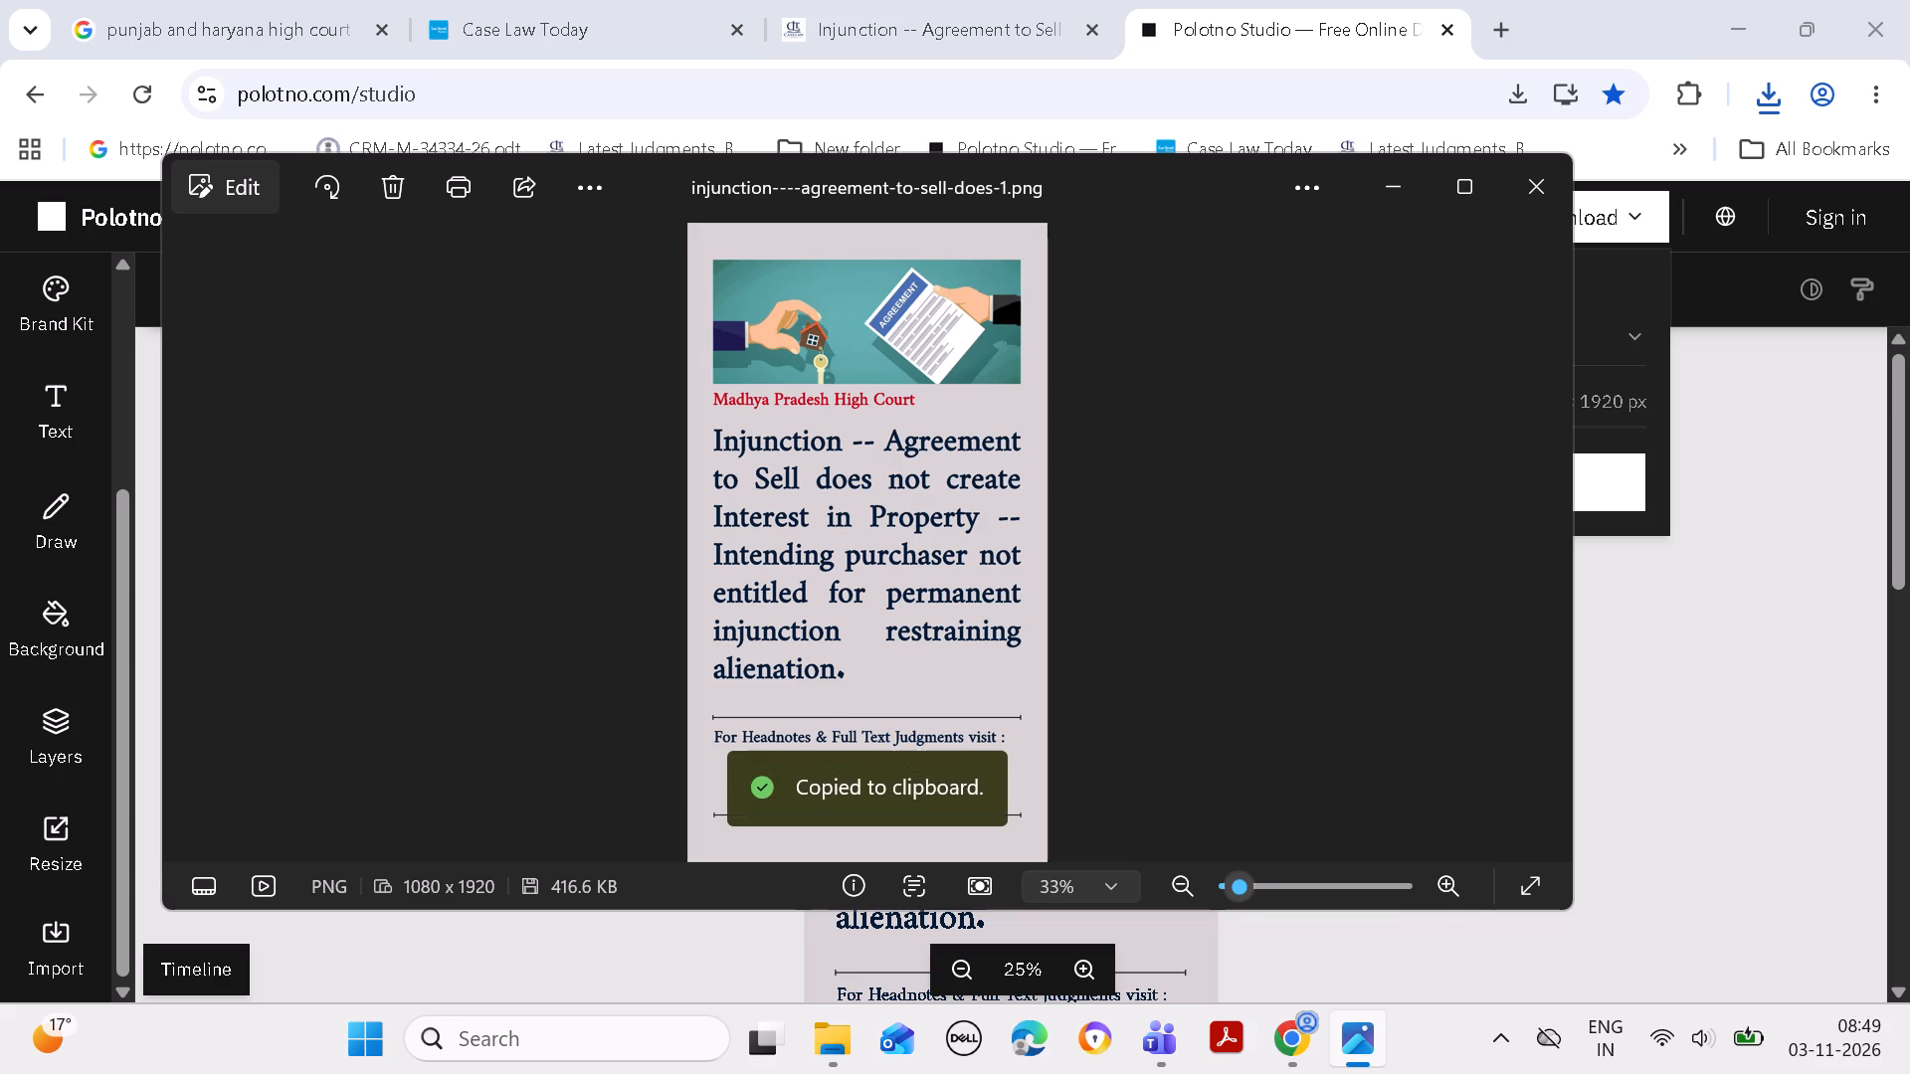
click(1745, 24)
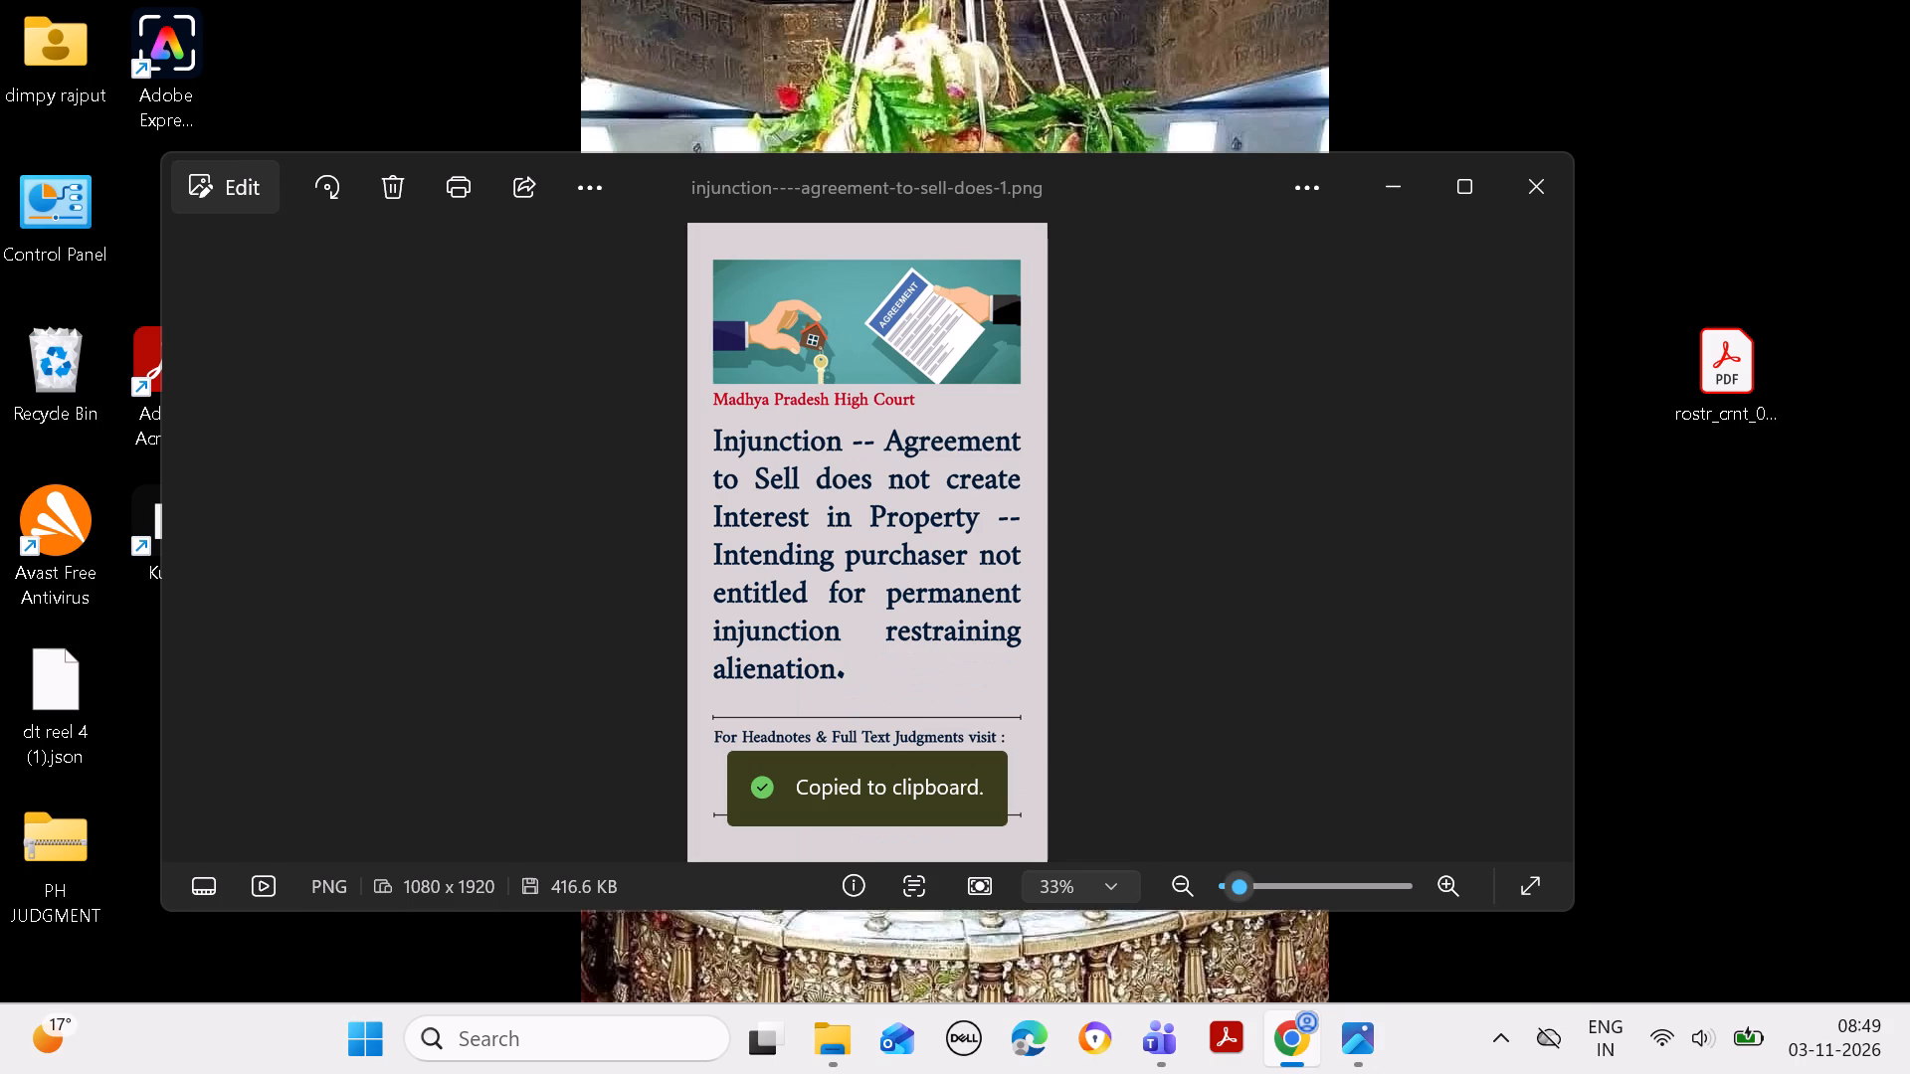
click(1536, 198)
Paste the copied image into FB News 23 Oct > FB NEWS POST----2 Nov > FB NEWS POST-----03 Nov.
double_click(1514, 381)
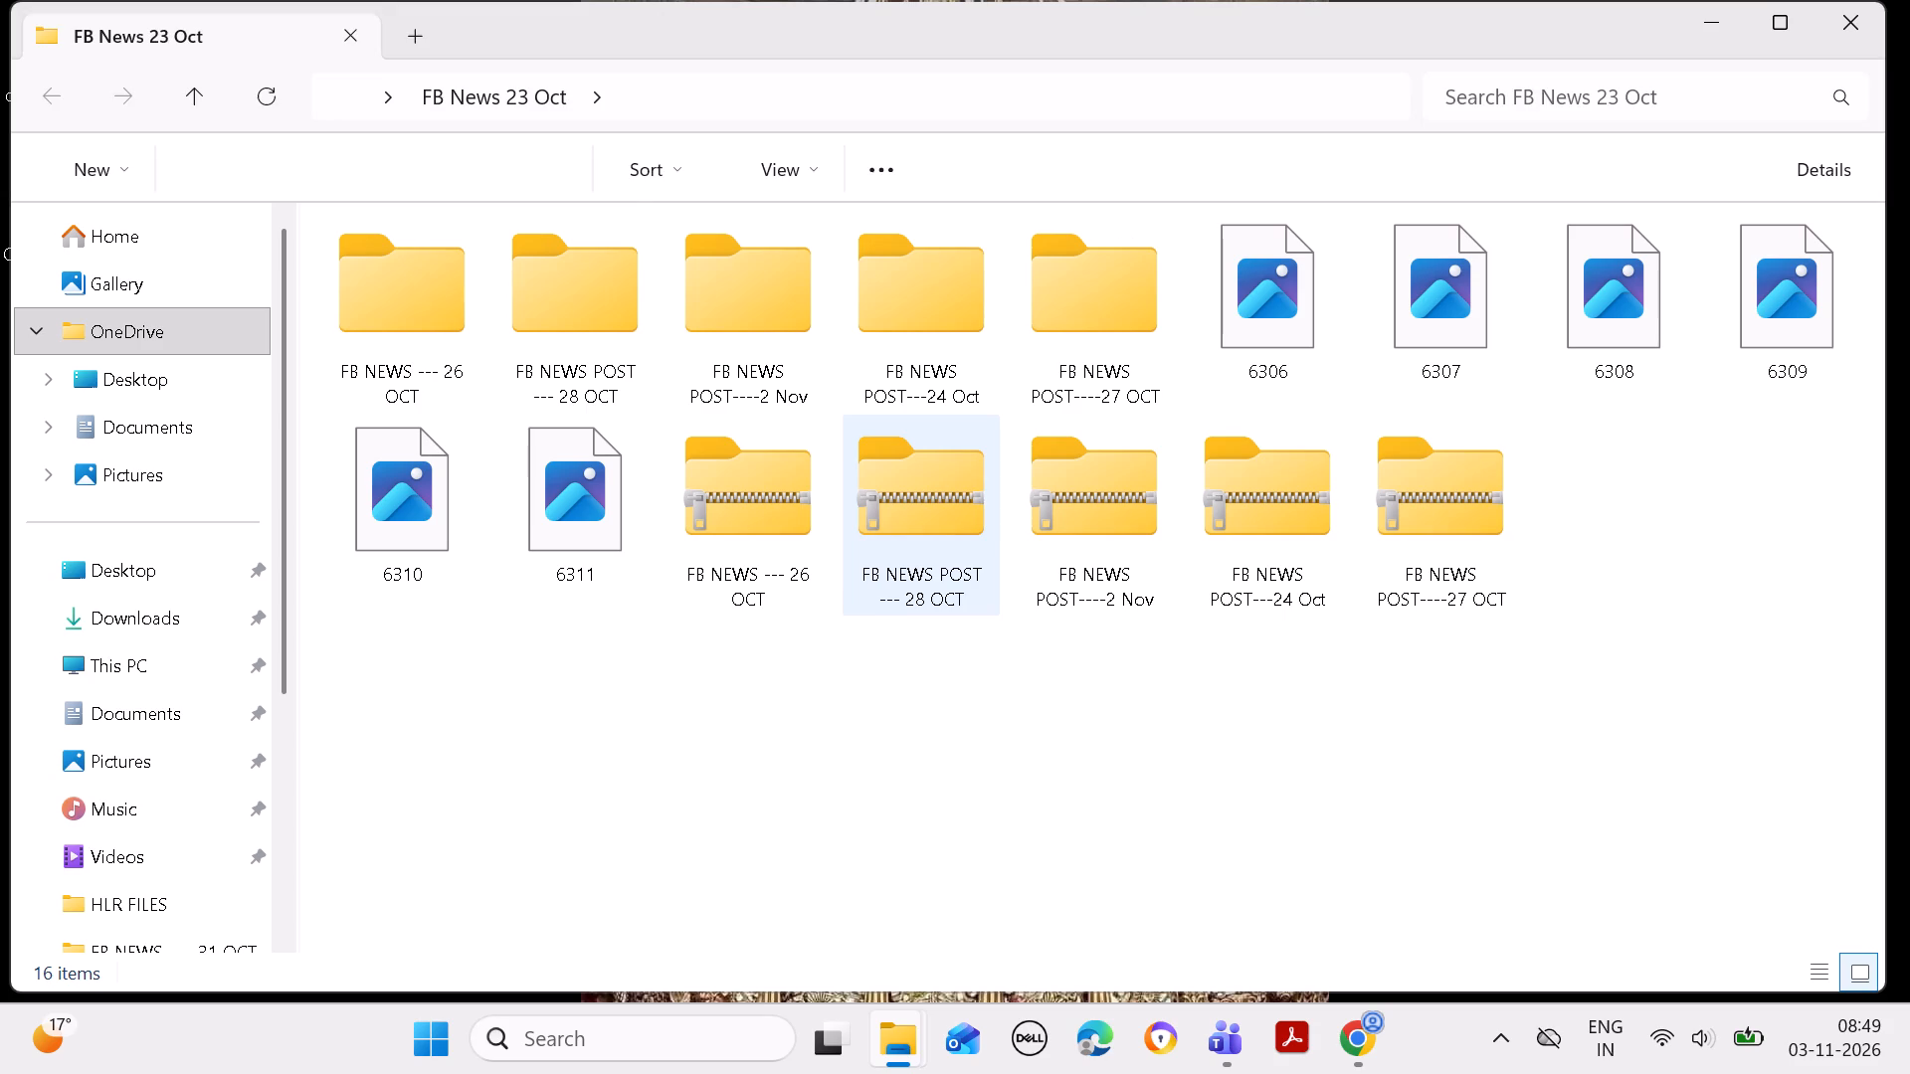
click(762, 343)
click(762, 337)
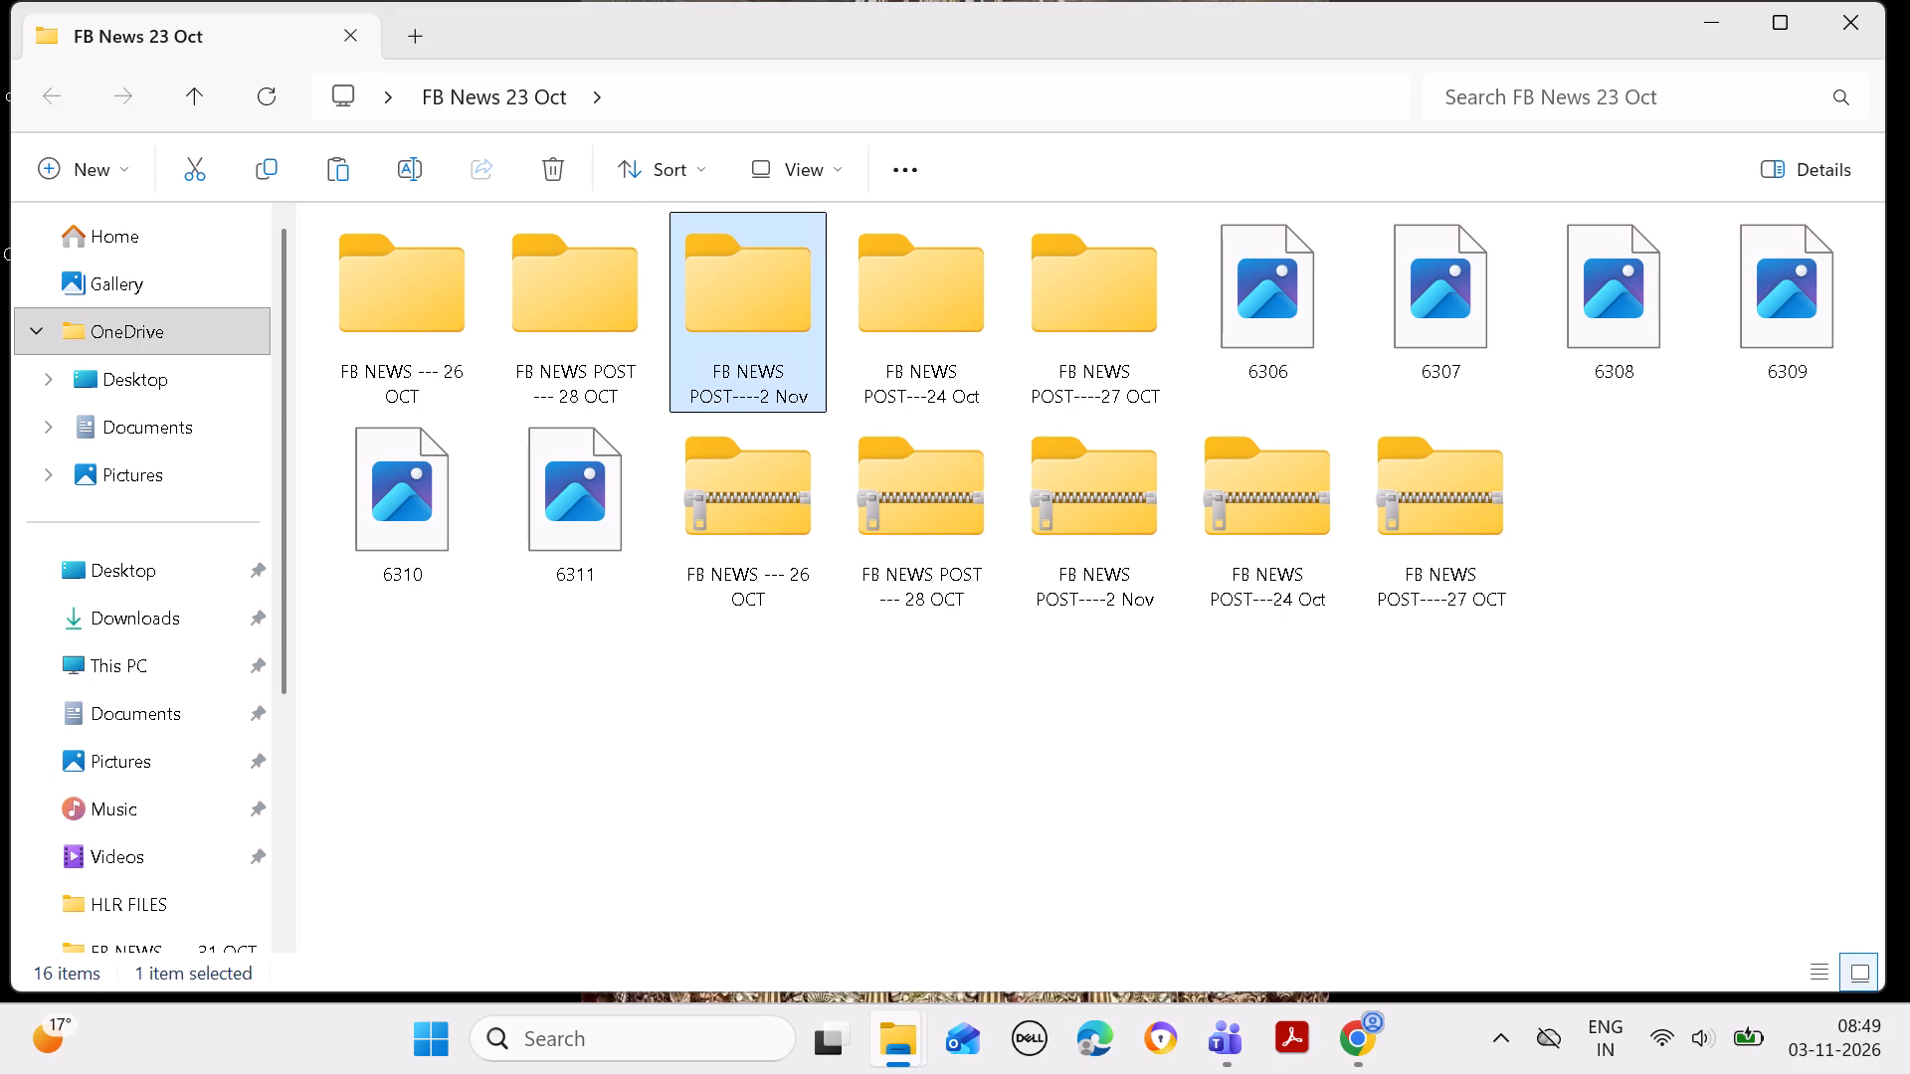
double_click(758, 309)
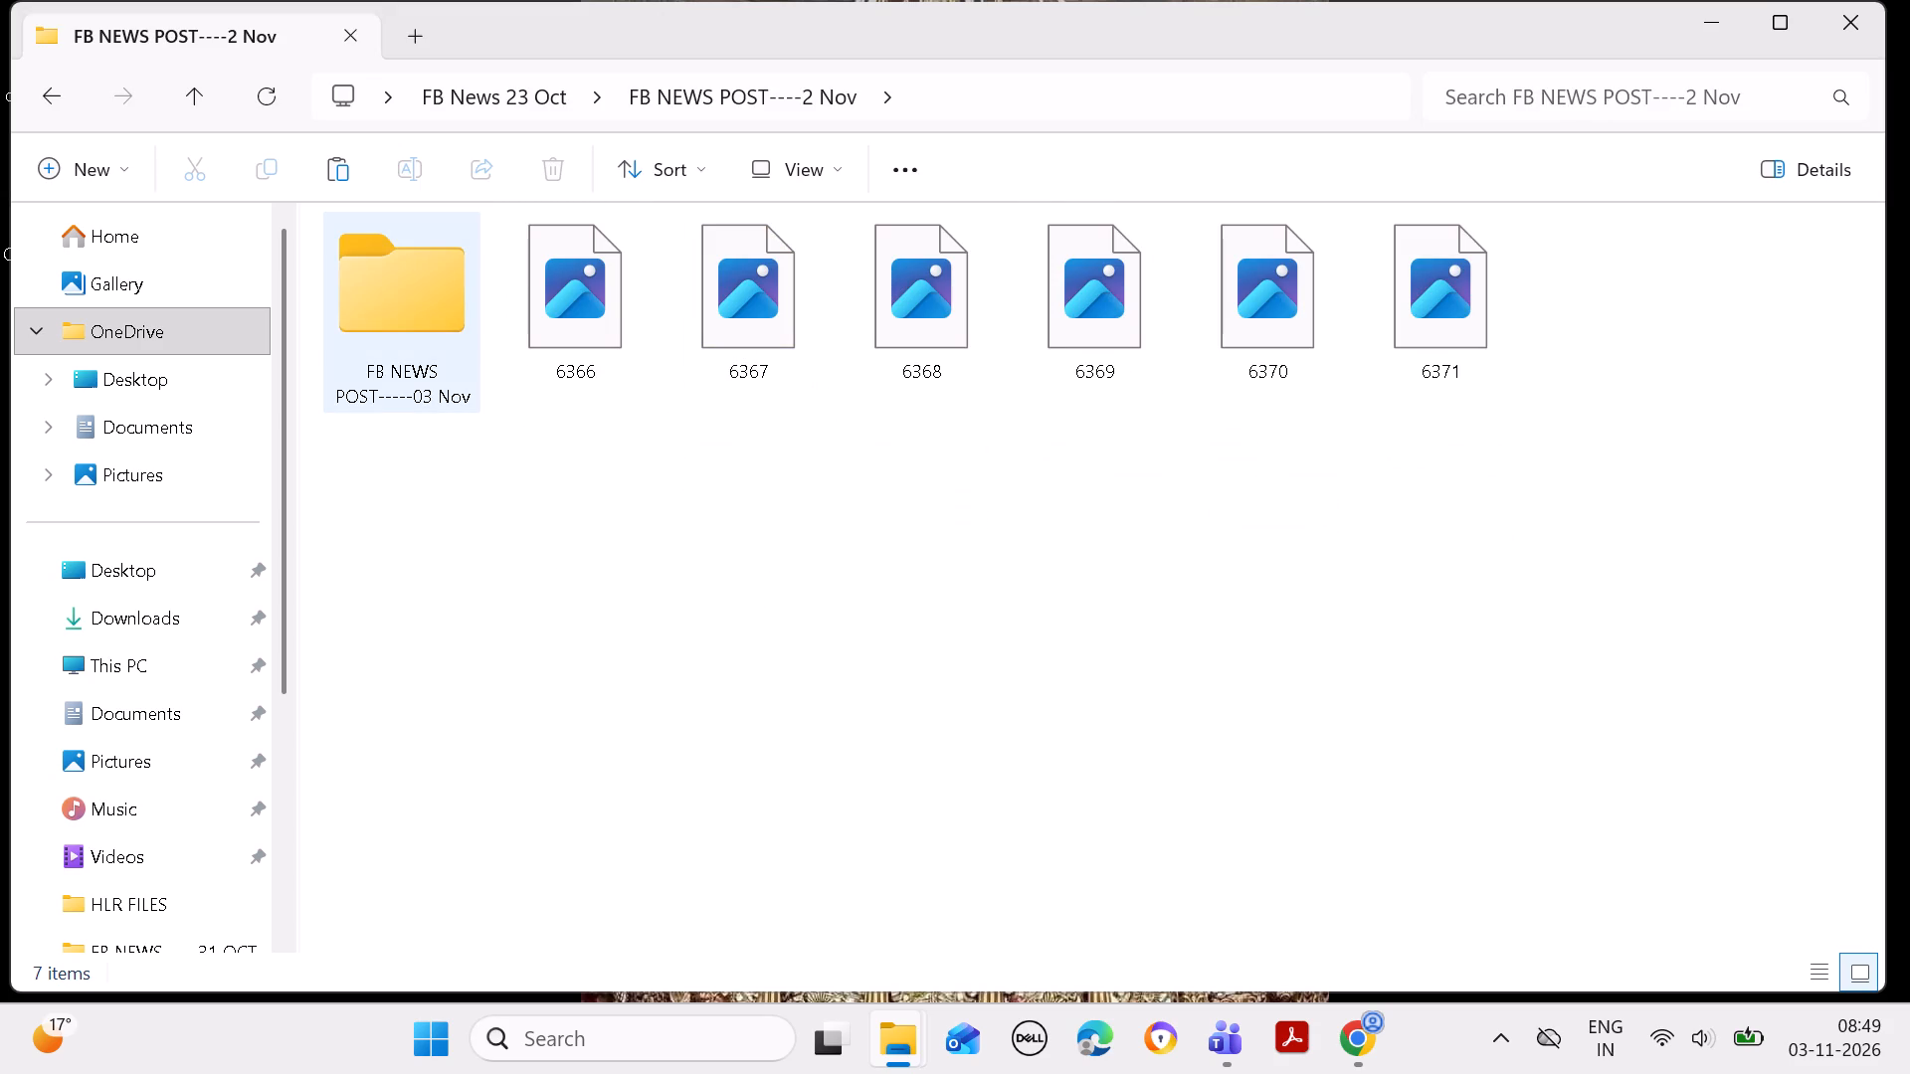
double_click(424, 337)
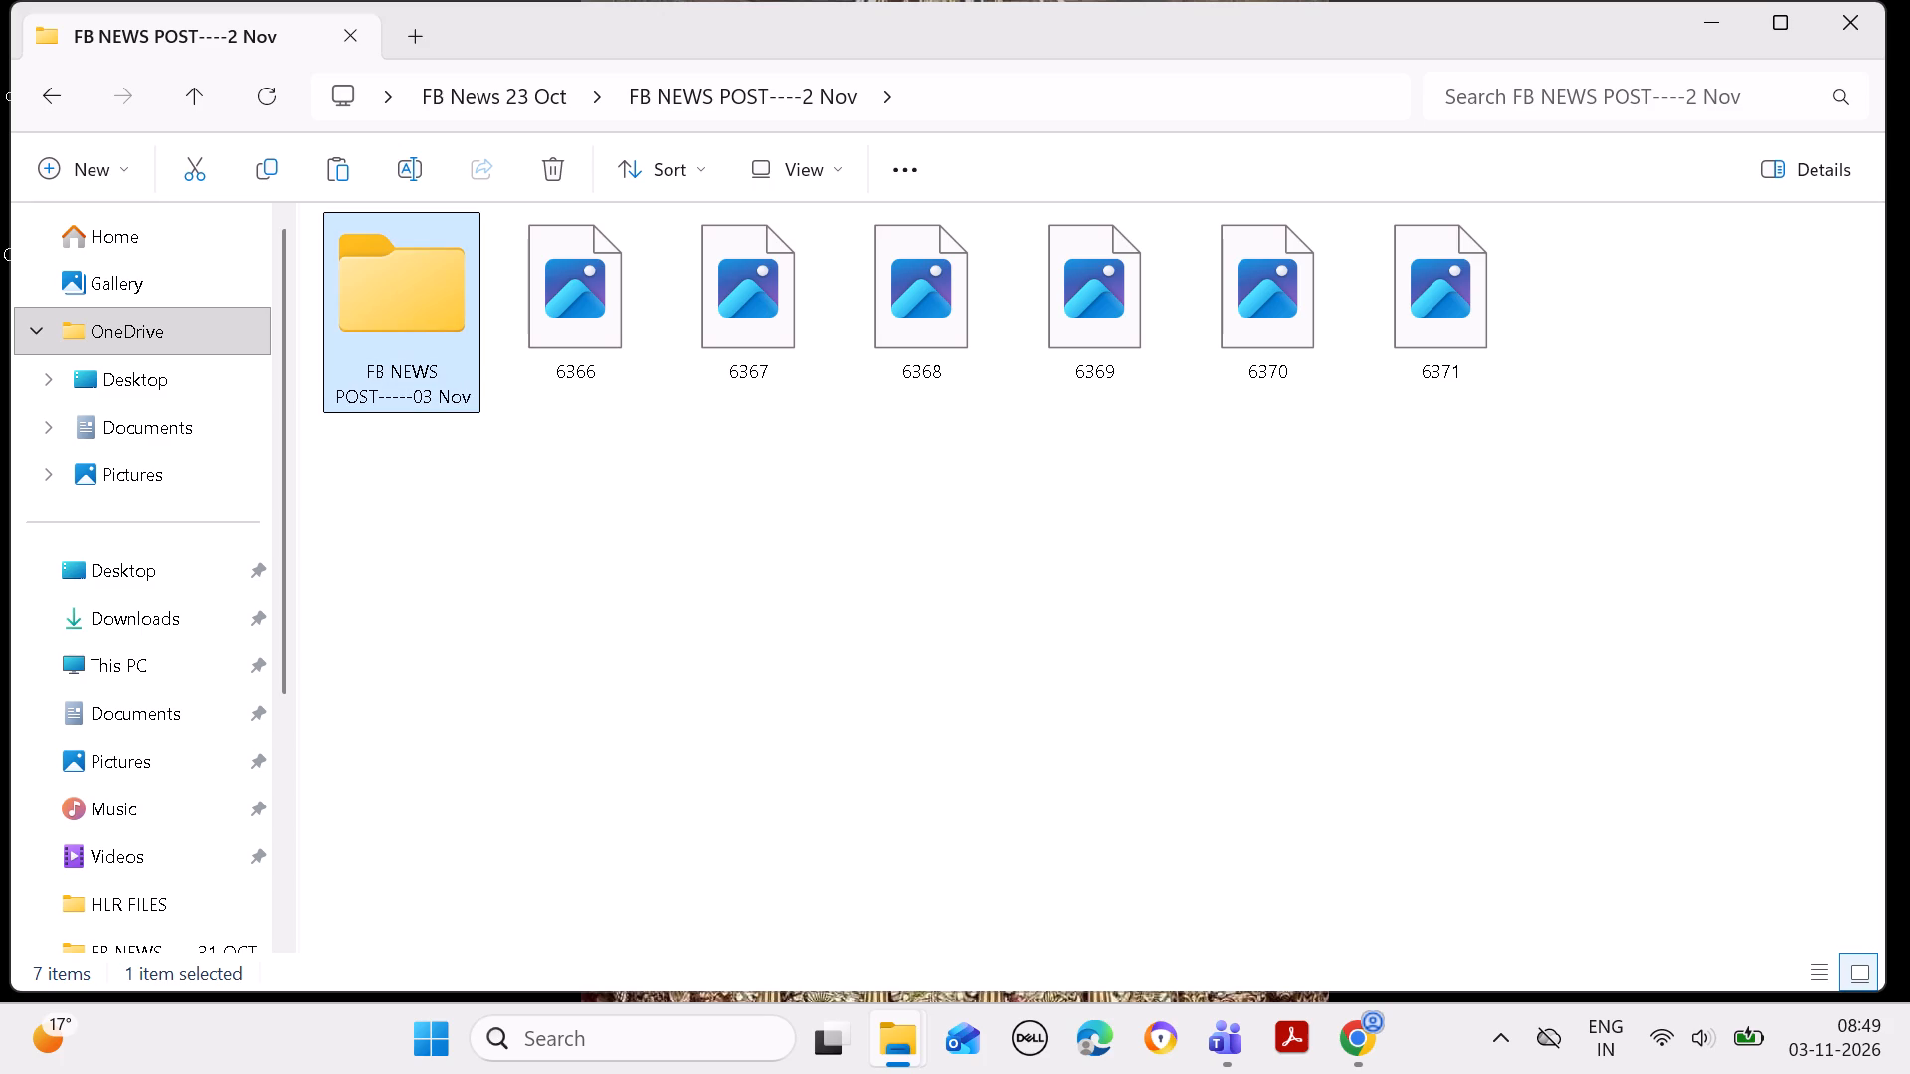
double_click(401, 303)
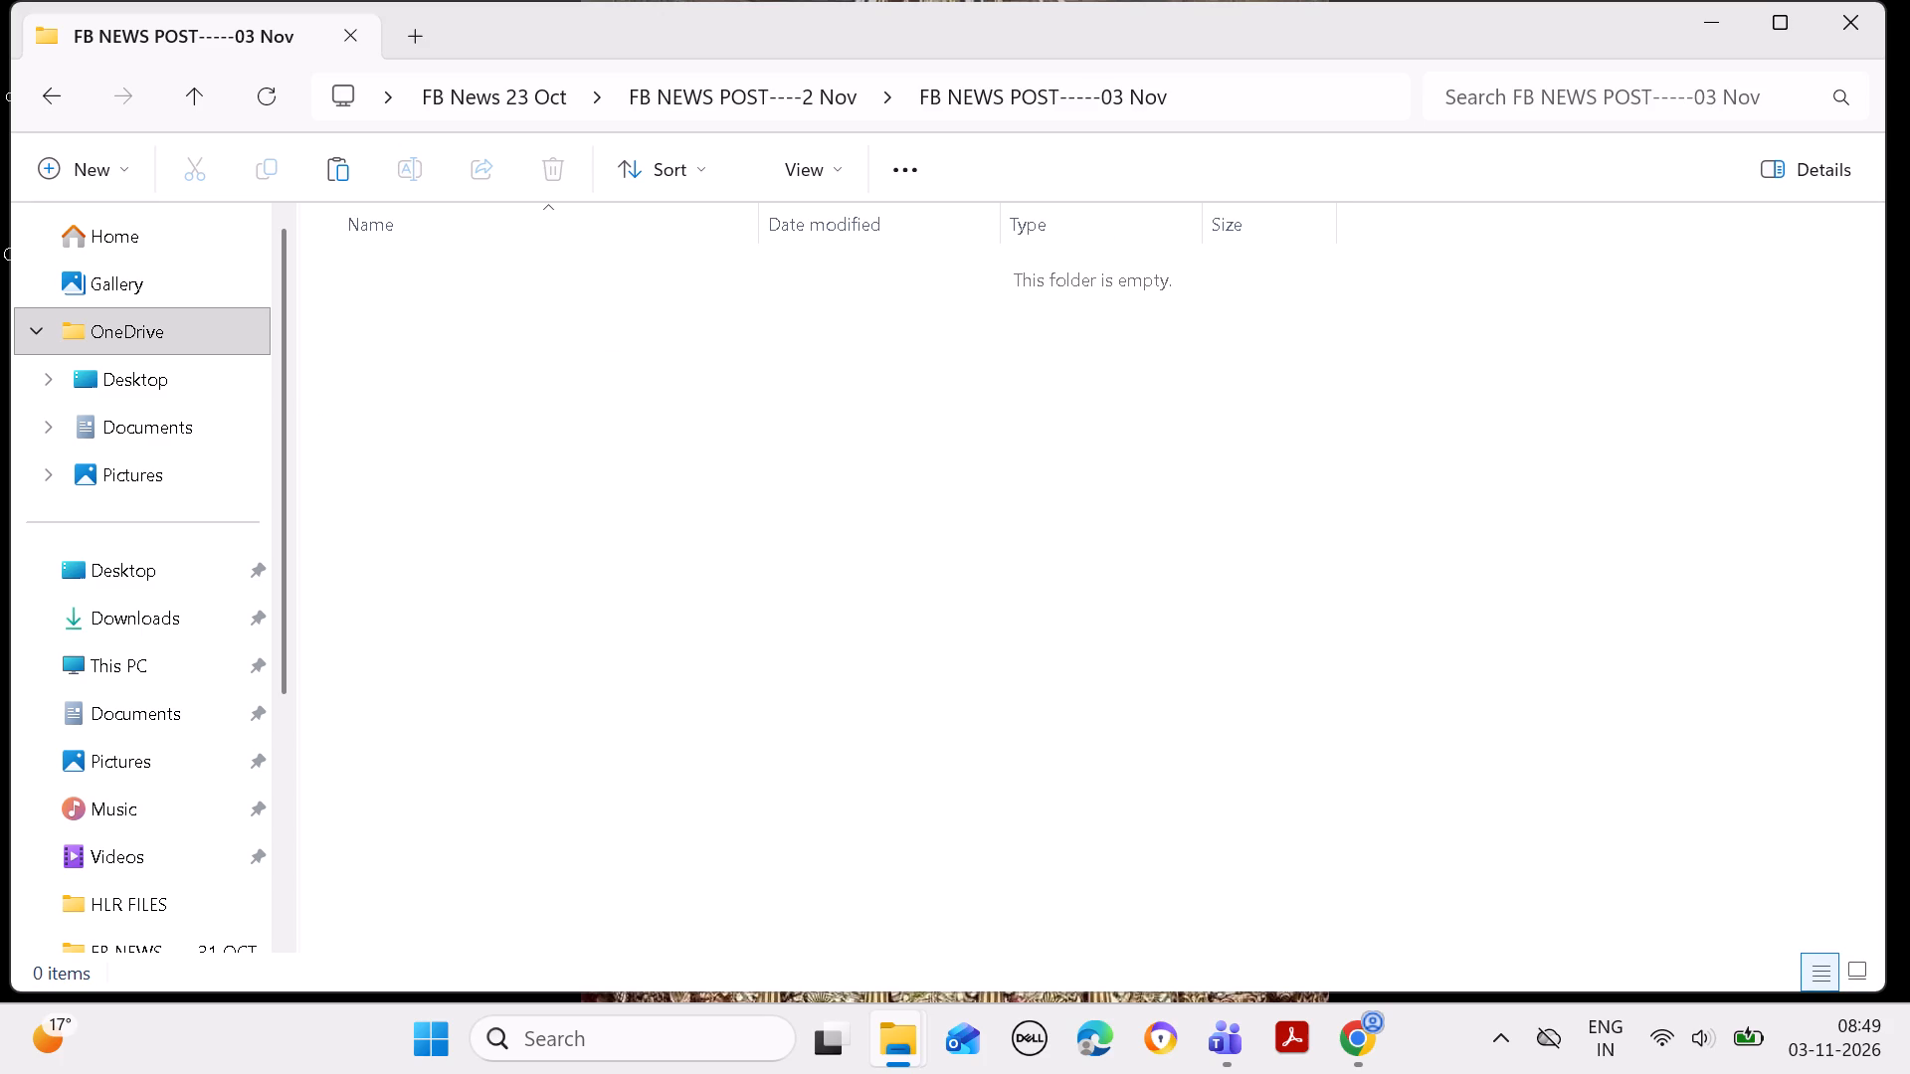
key(ctrl+v)
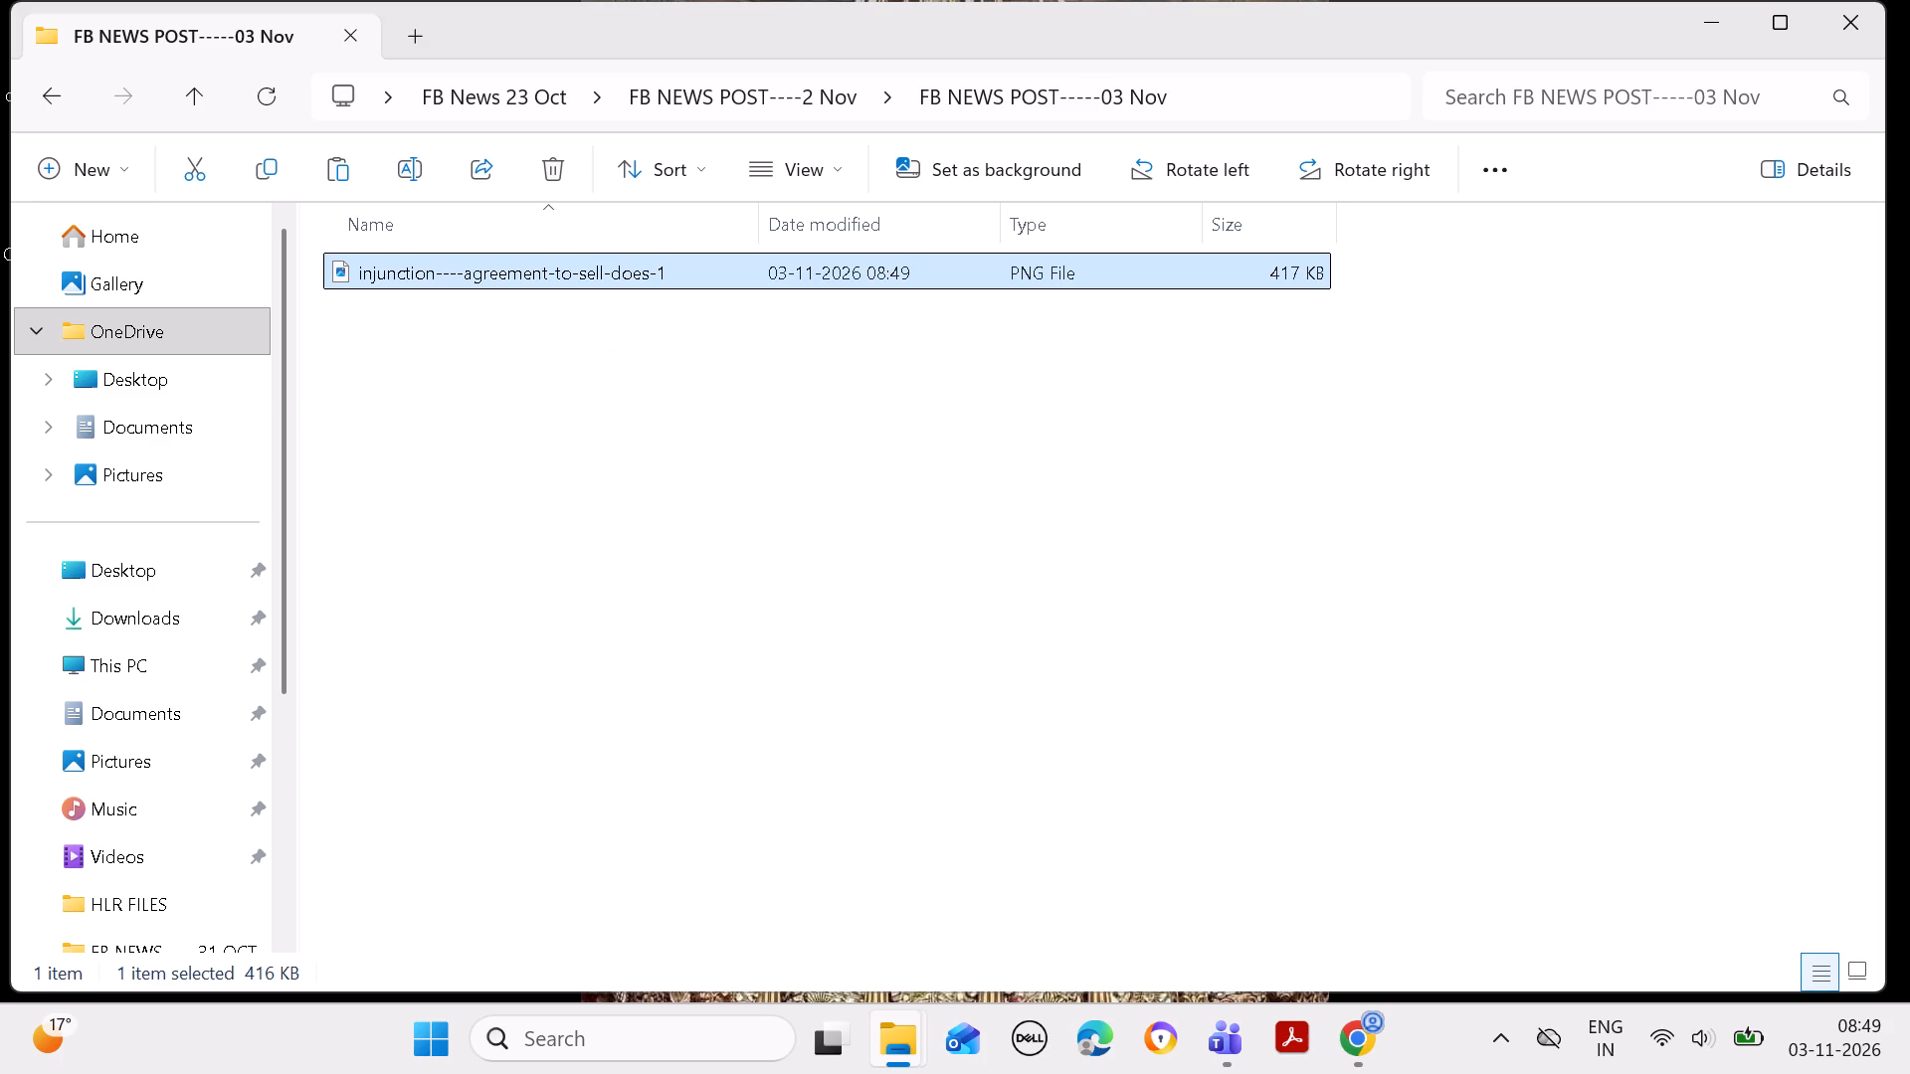
Rename the pasted PNG file as 6372.
right_click(592, 270)
click(836, 30)
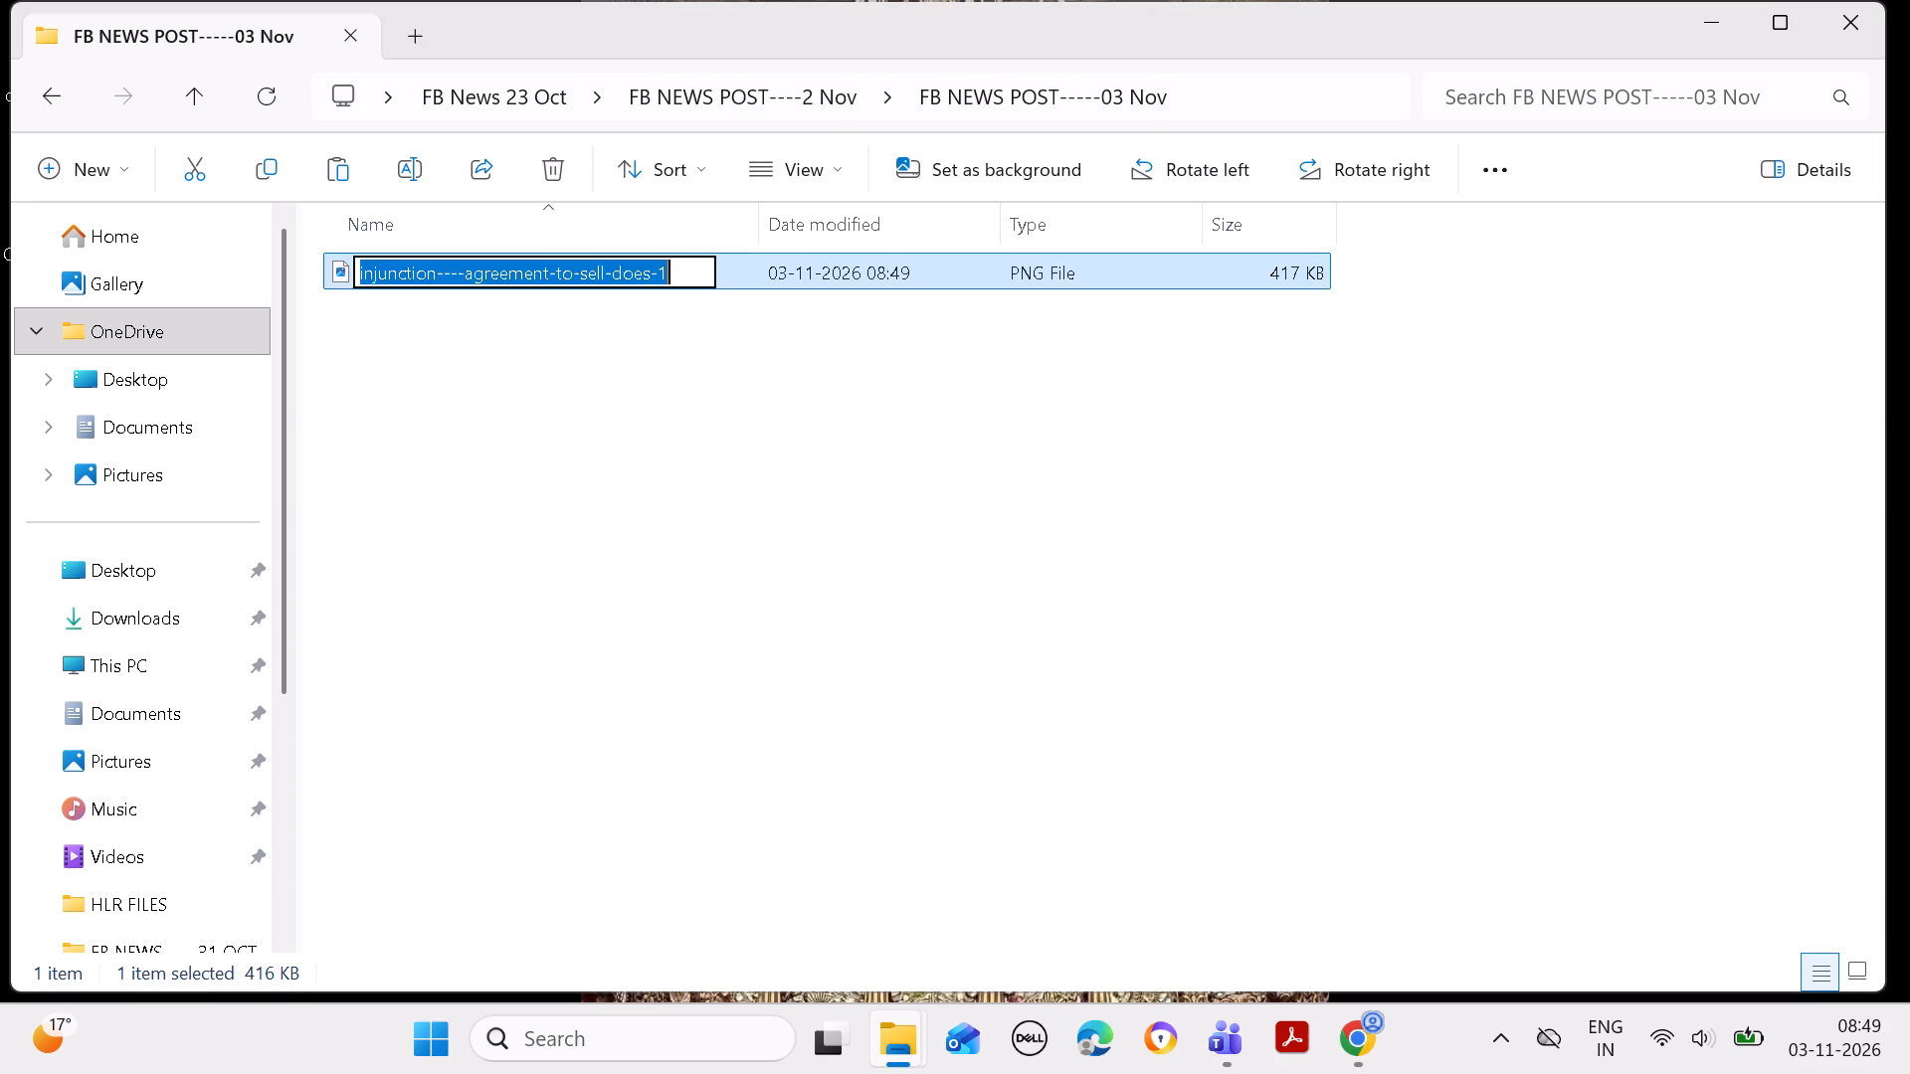
key(BackSpace)
key(6)
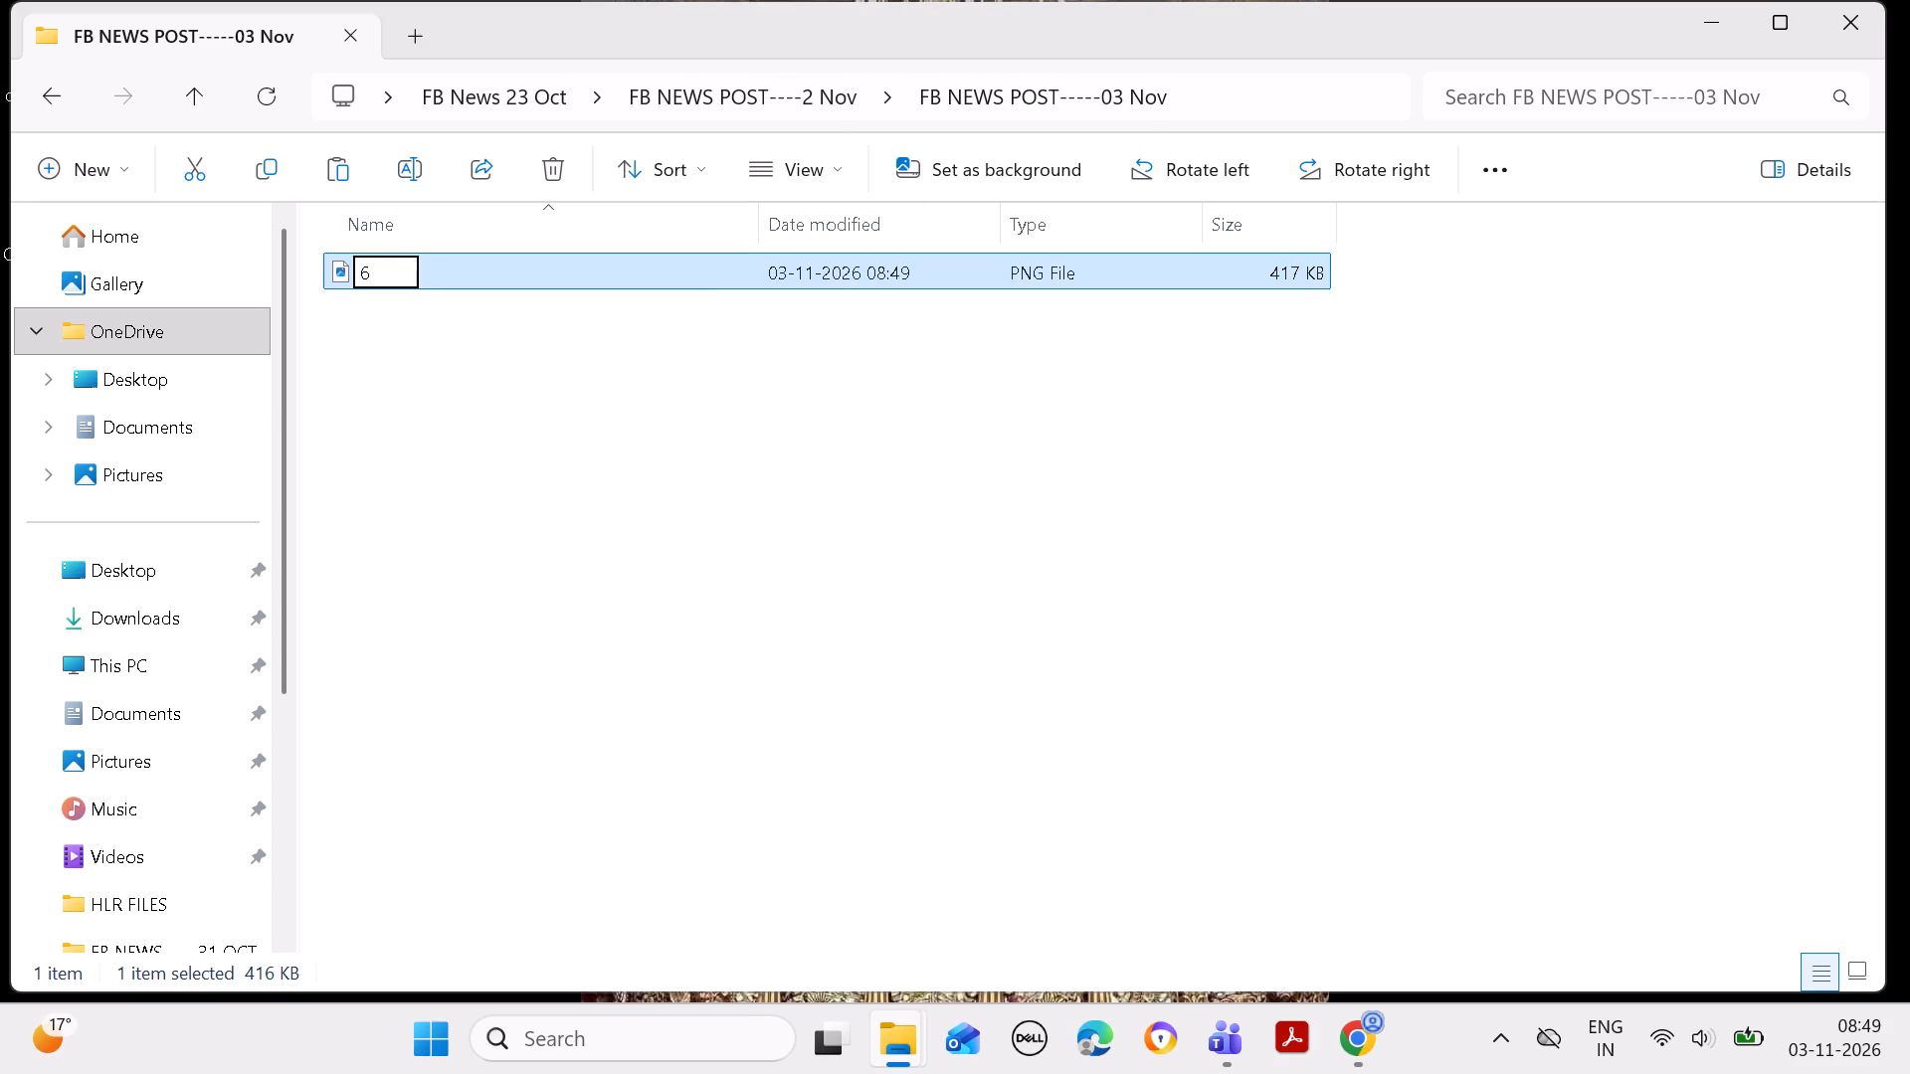
key(3)
key(7)
key(2)
key(Return)
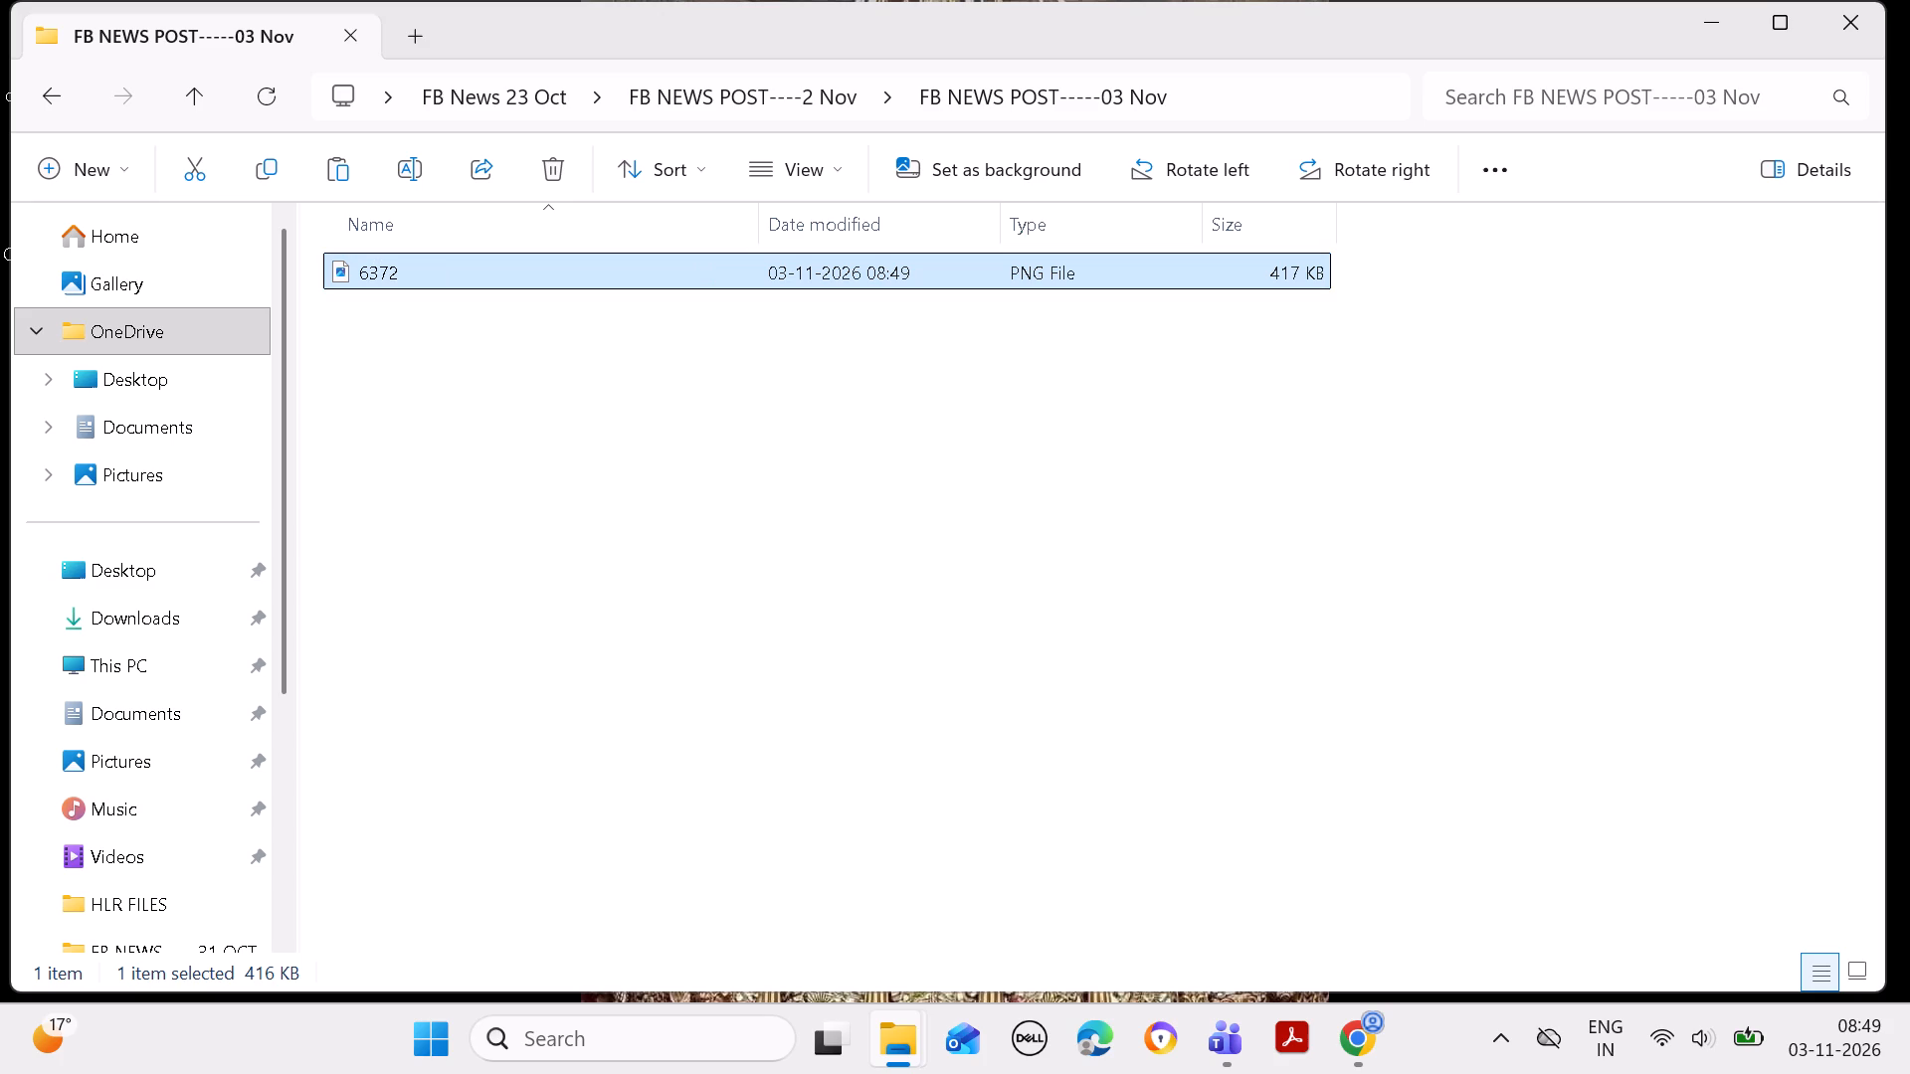
Switch to the Case Law Today admin site in Chrome and open news 6373, the Juvenile Trial item, for editing.
click(1346, 1044)
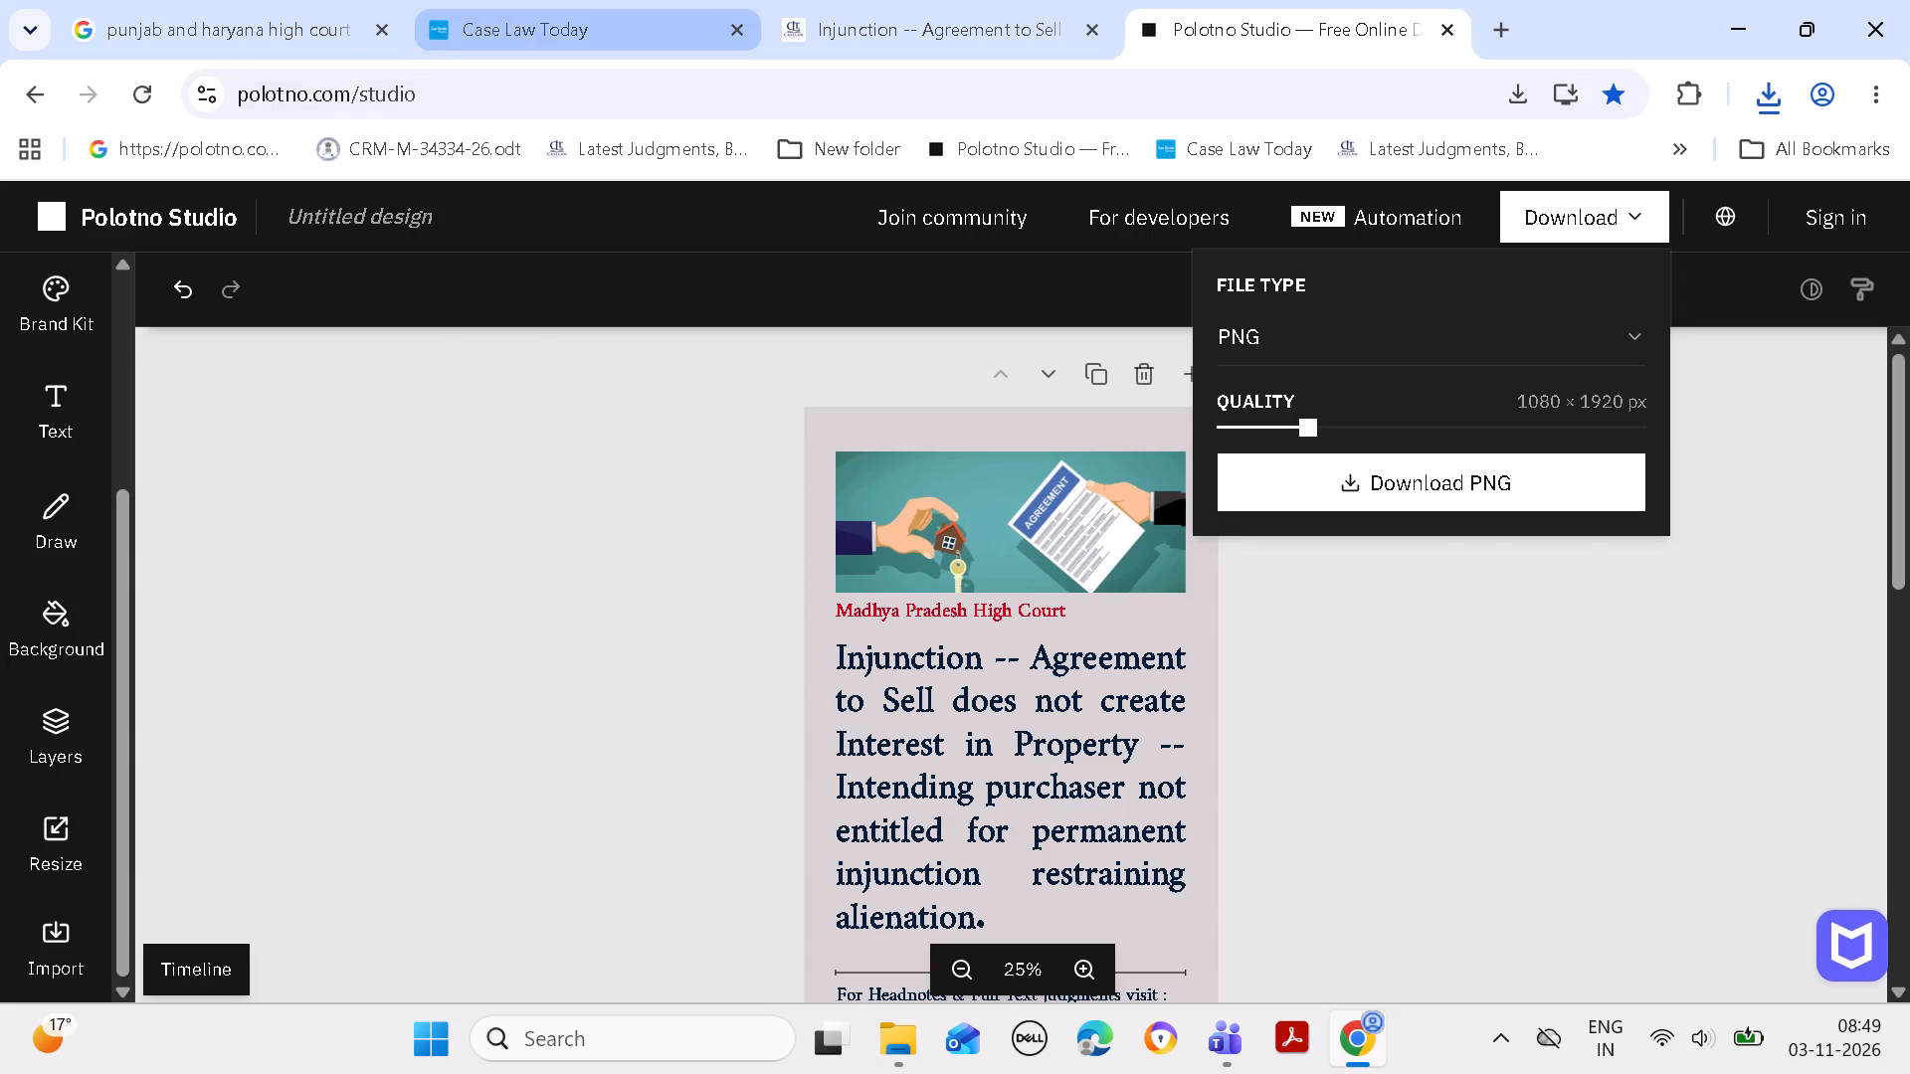
click(556, 13)
click(932, 218)
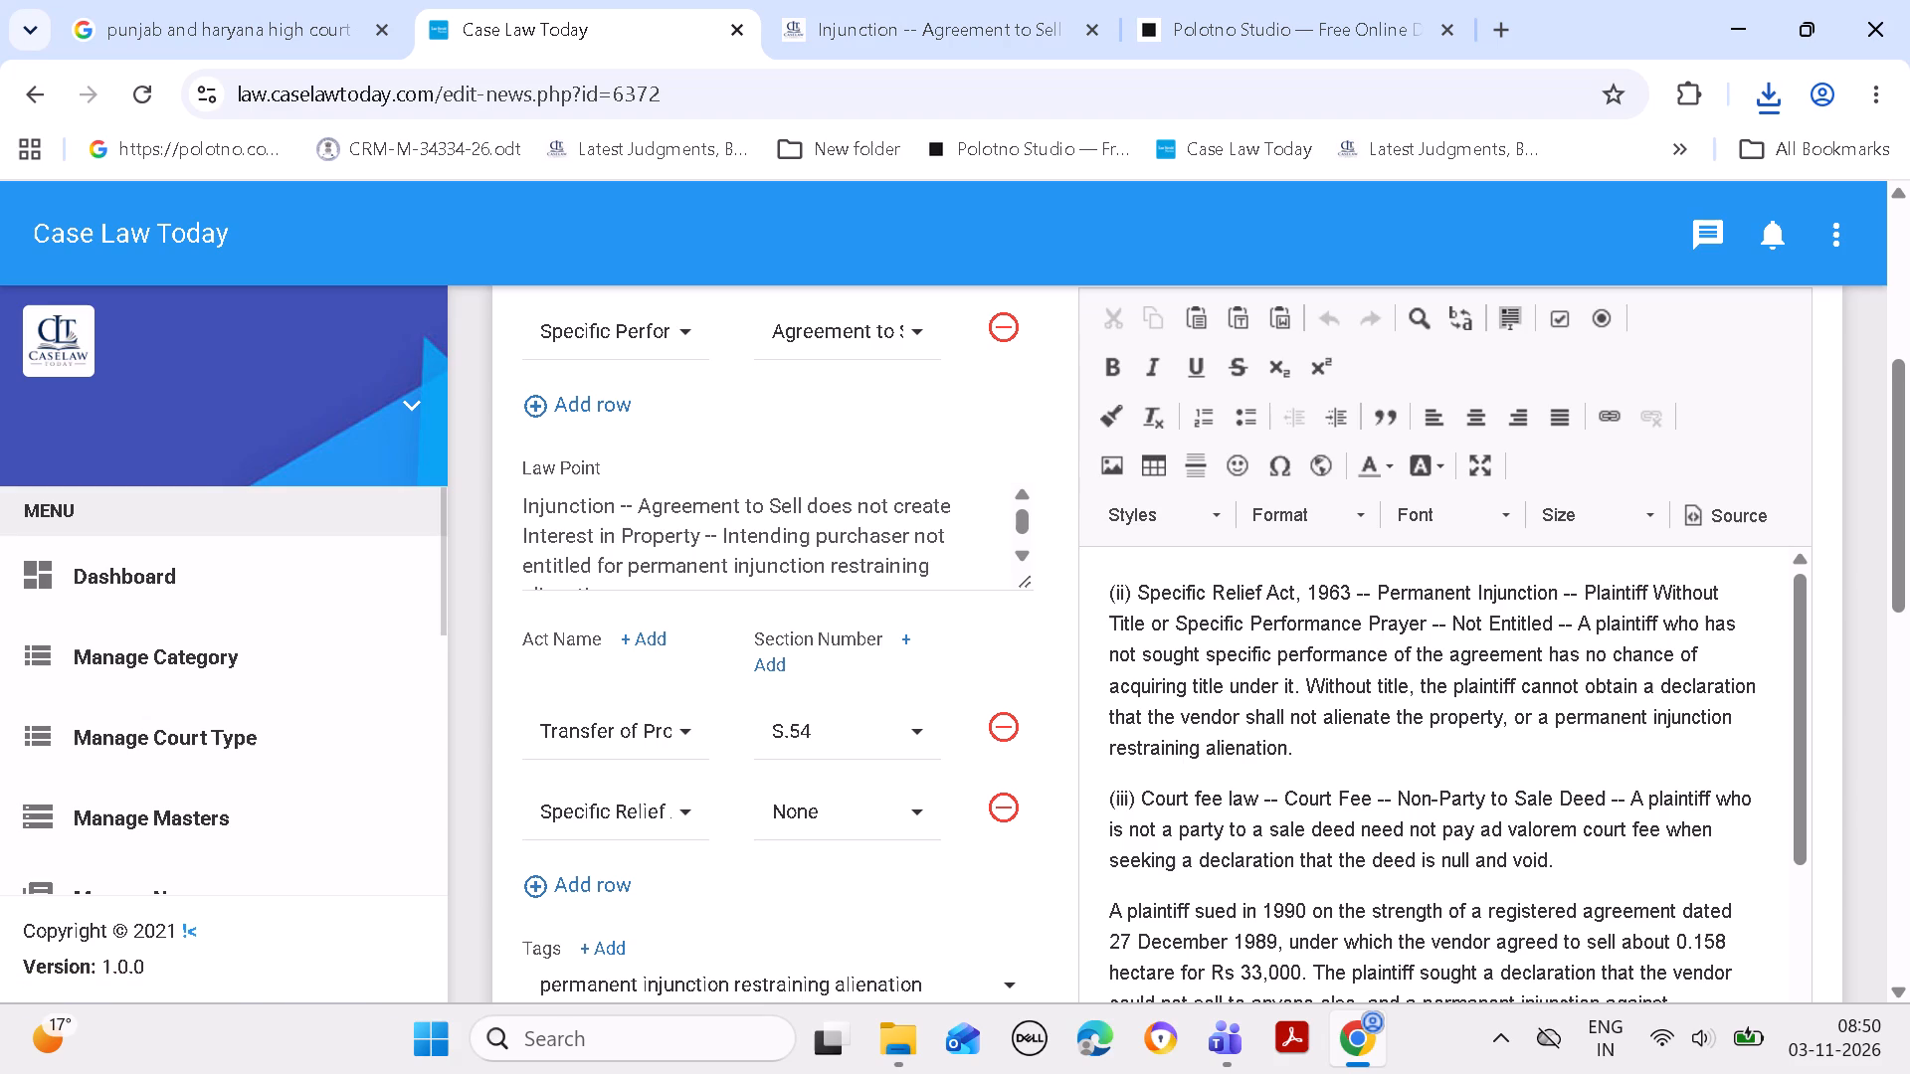
drag(442, 592, 442, 671)
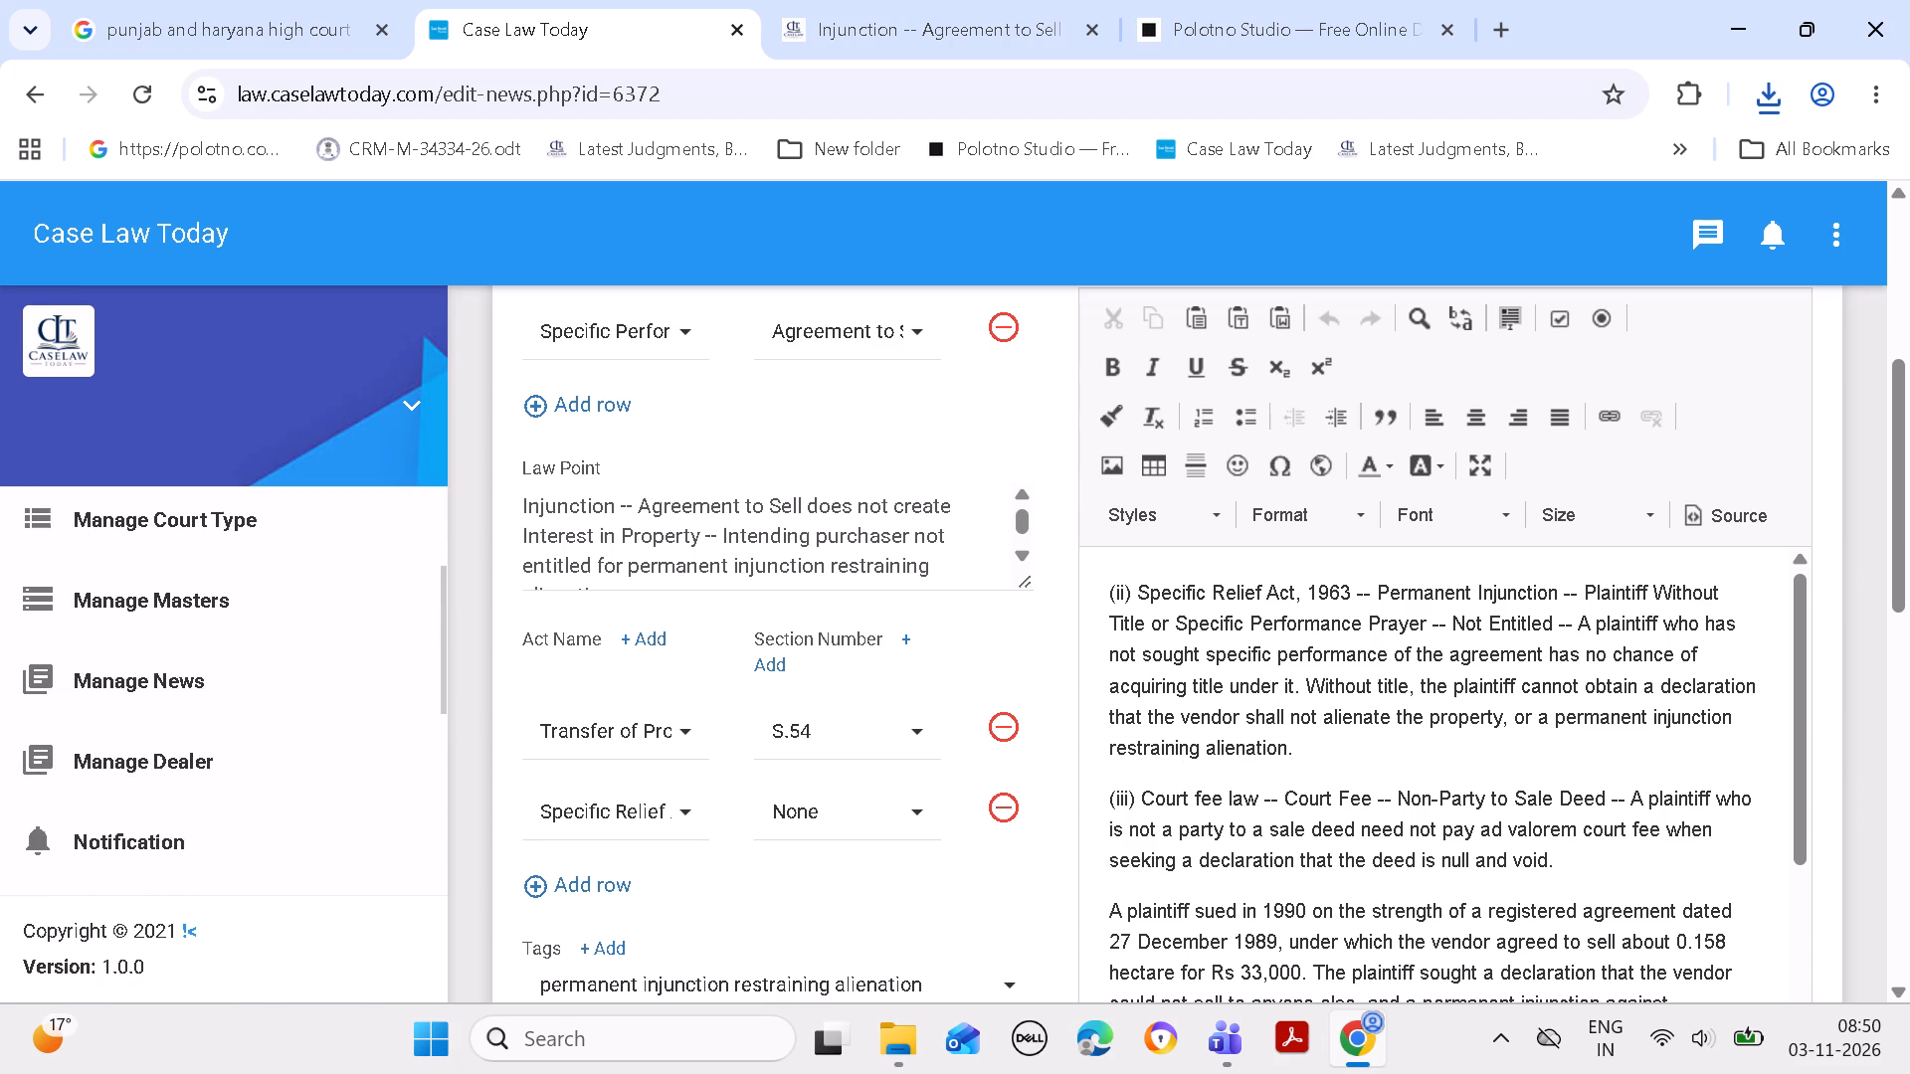
drag(442, 671, 441, 670)
click(17, 97)
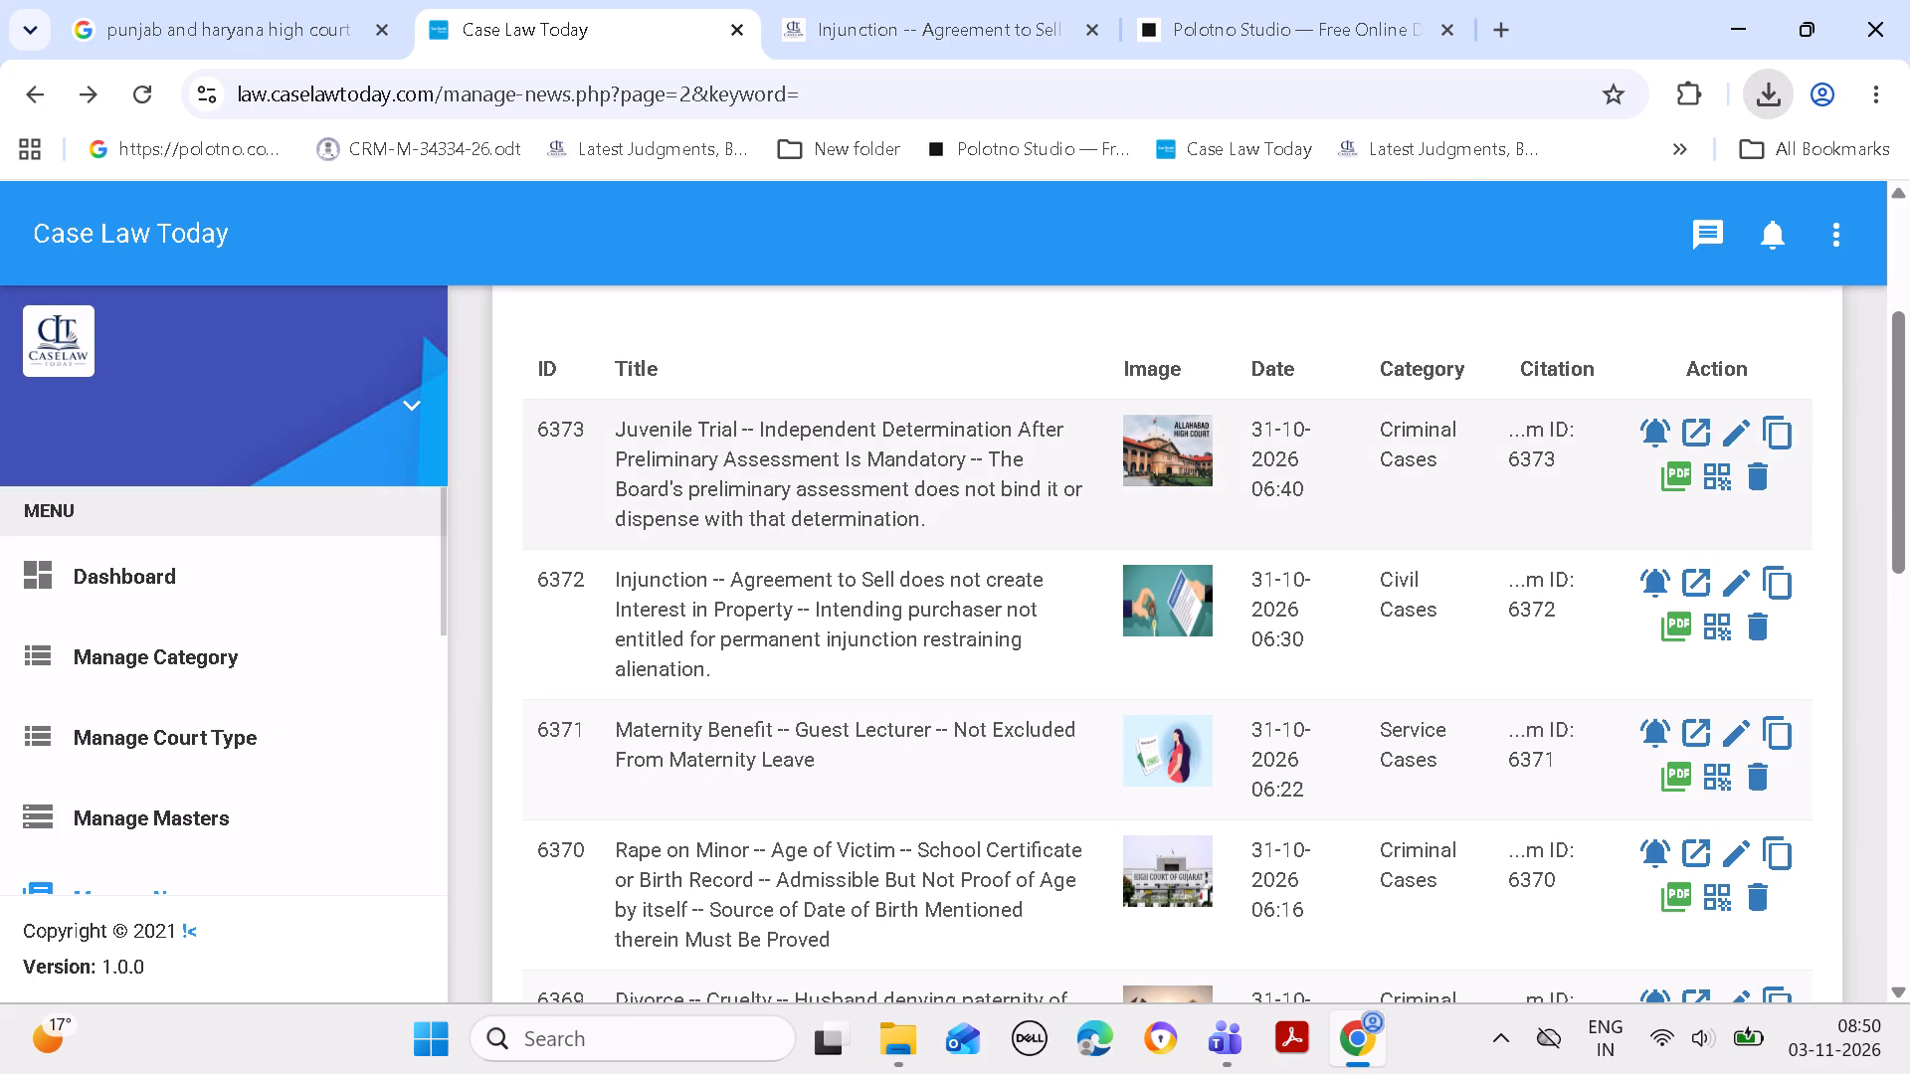
click(1736, 423)
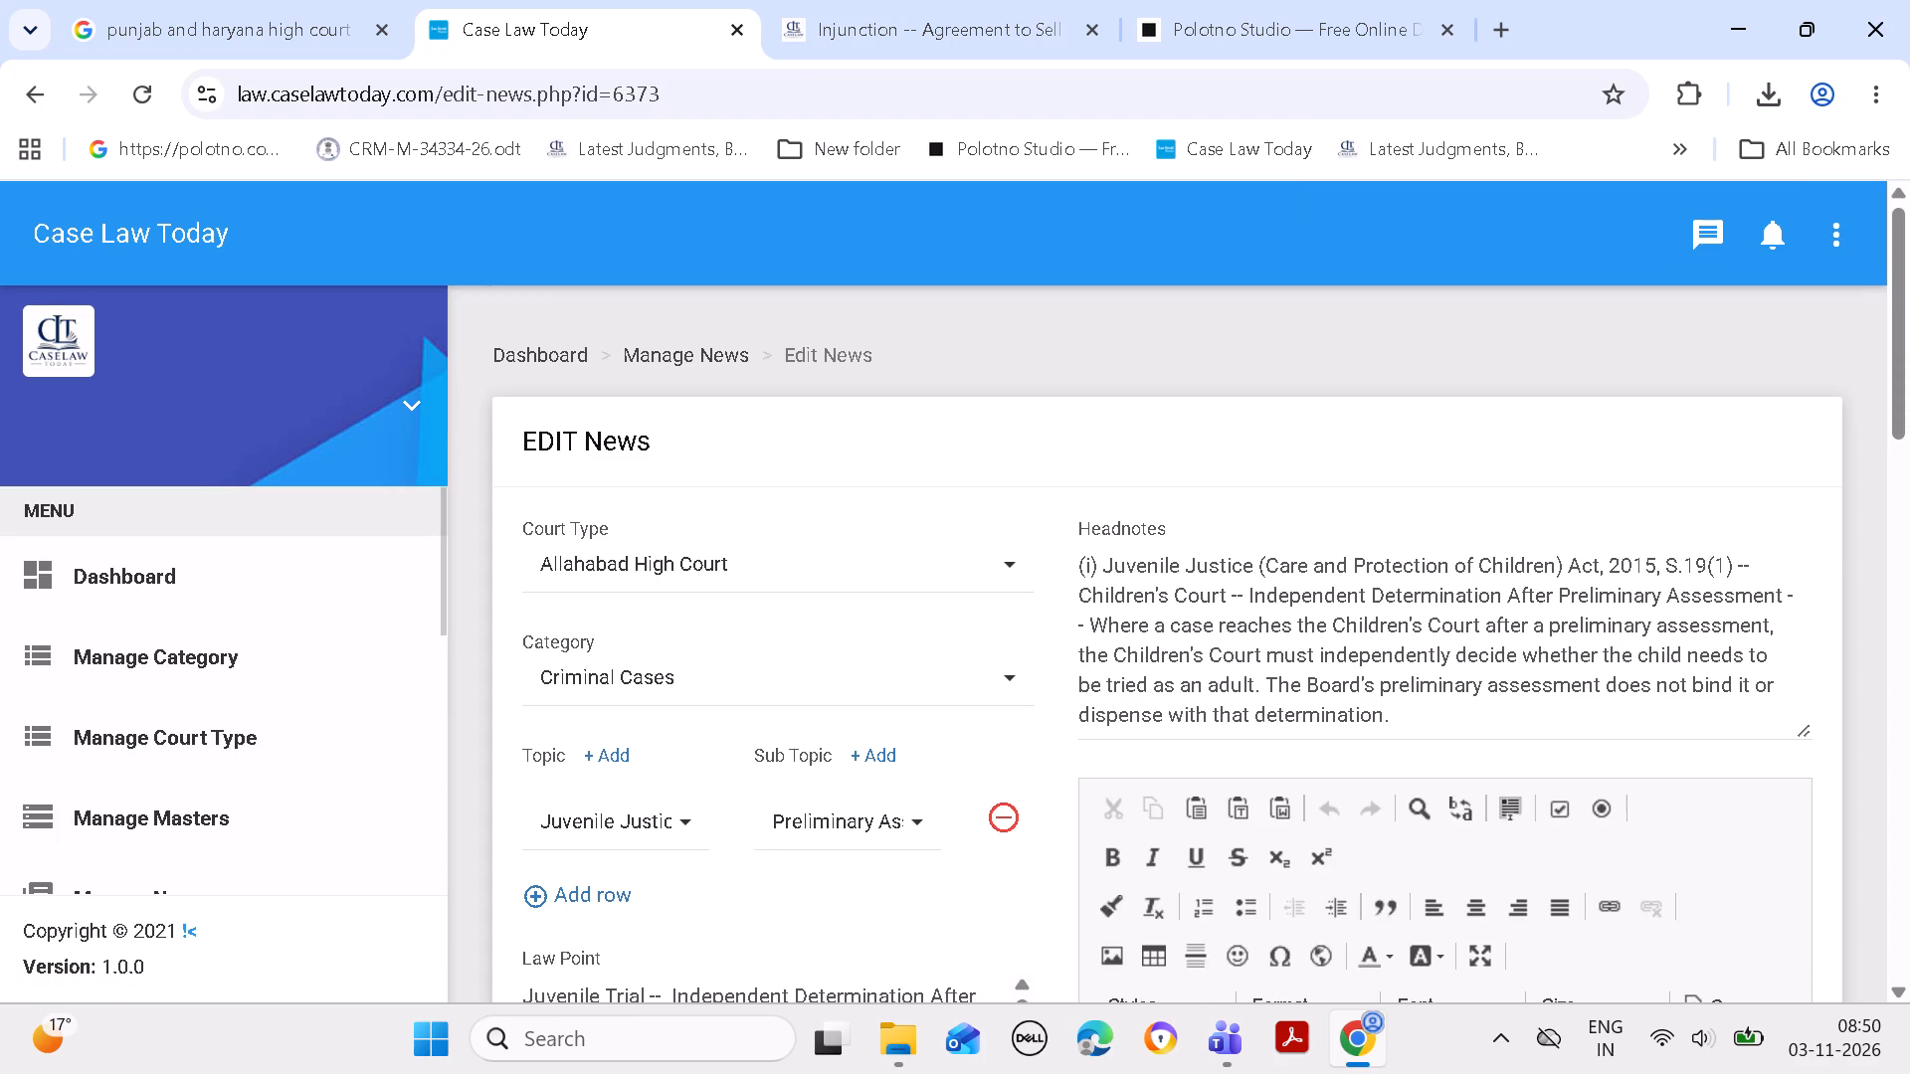
Copy the court name "Allahabad High Court" from the Citation of news 6373.
drag(1909, 342, 1909, 730)
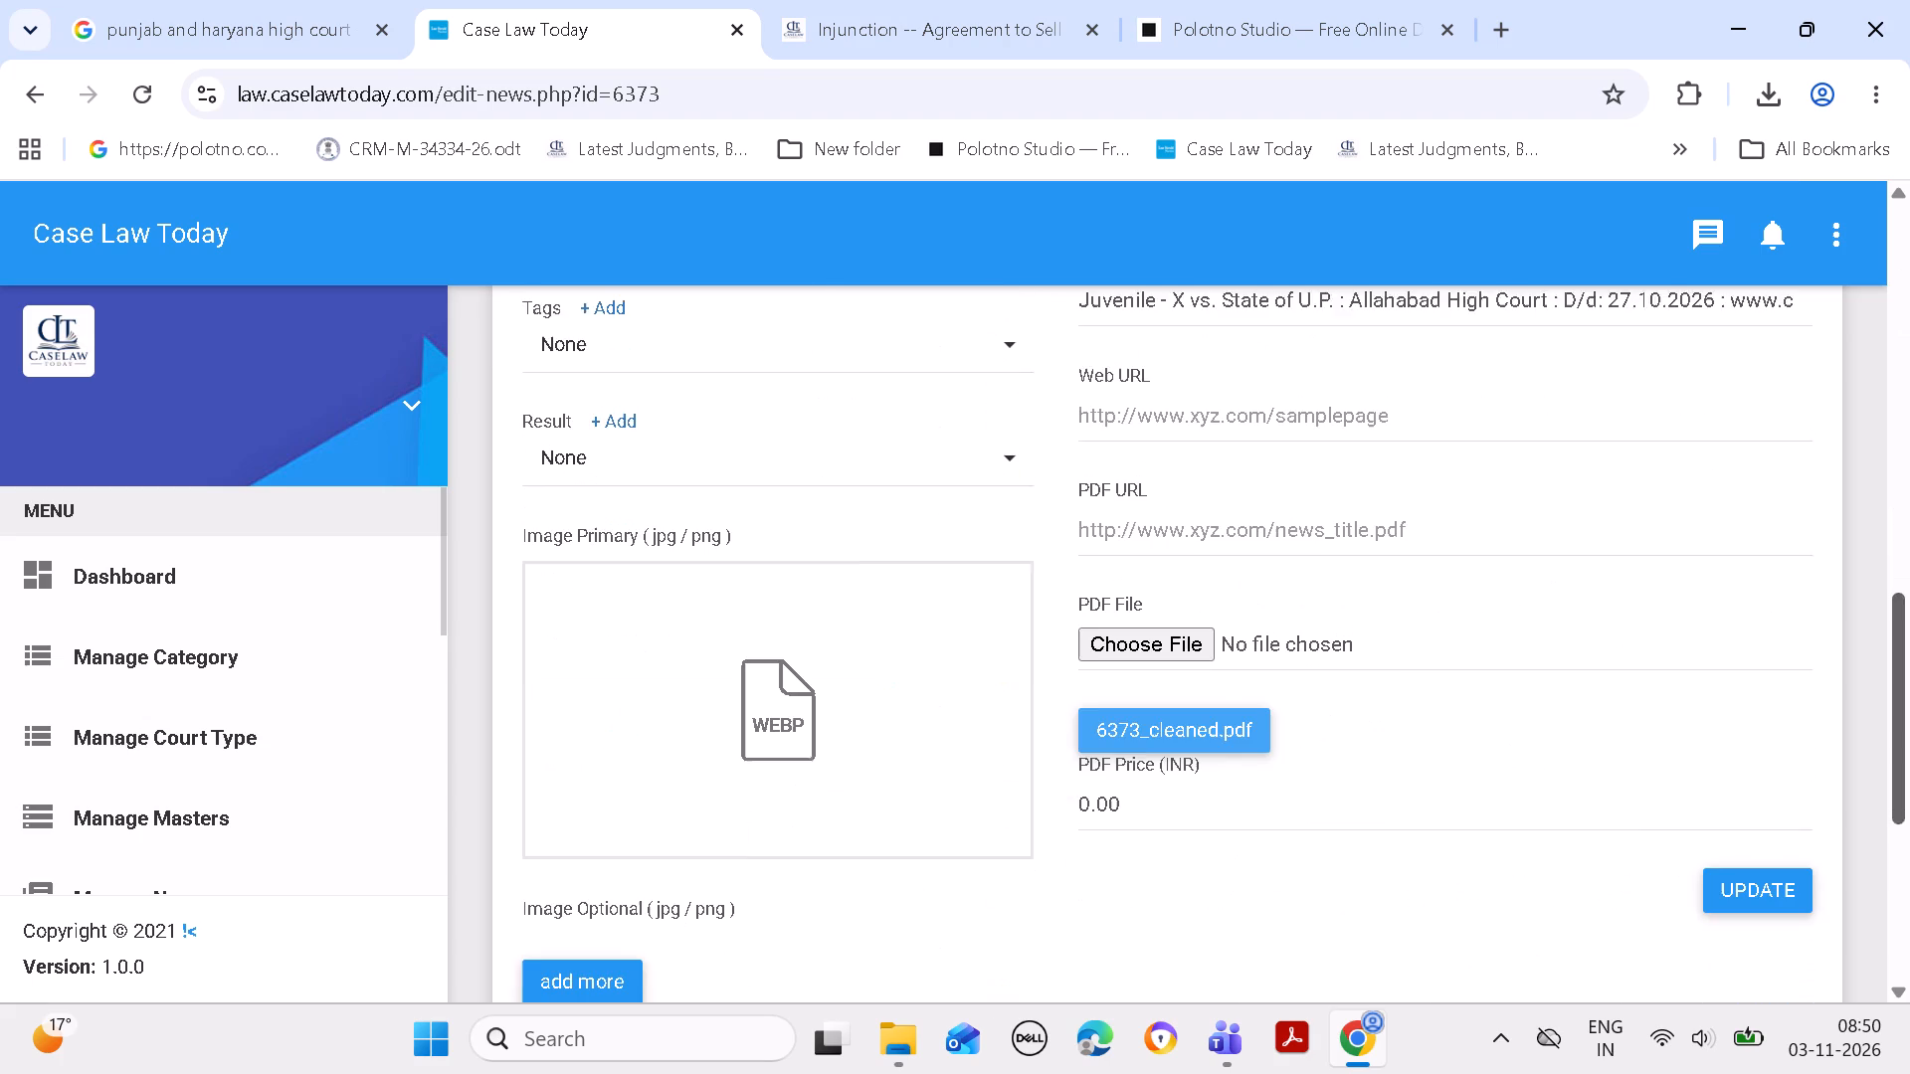
drag(1909, 730, 1907, 731)
drag(1900, 769, 1892, 697)
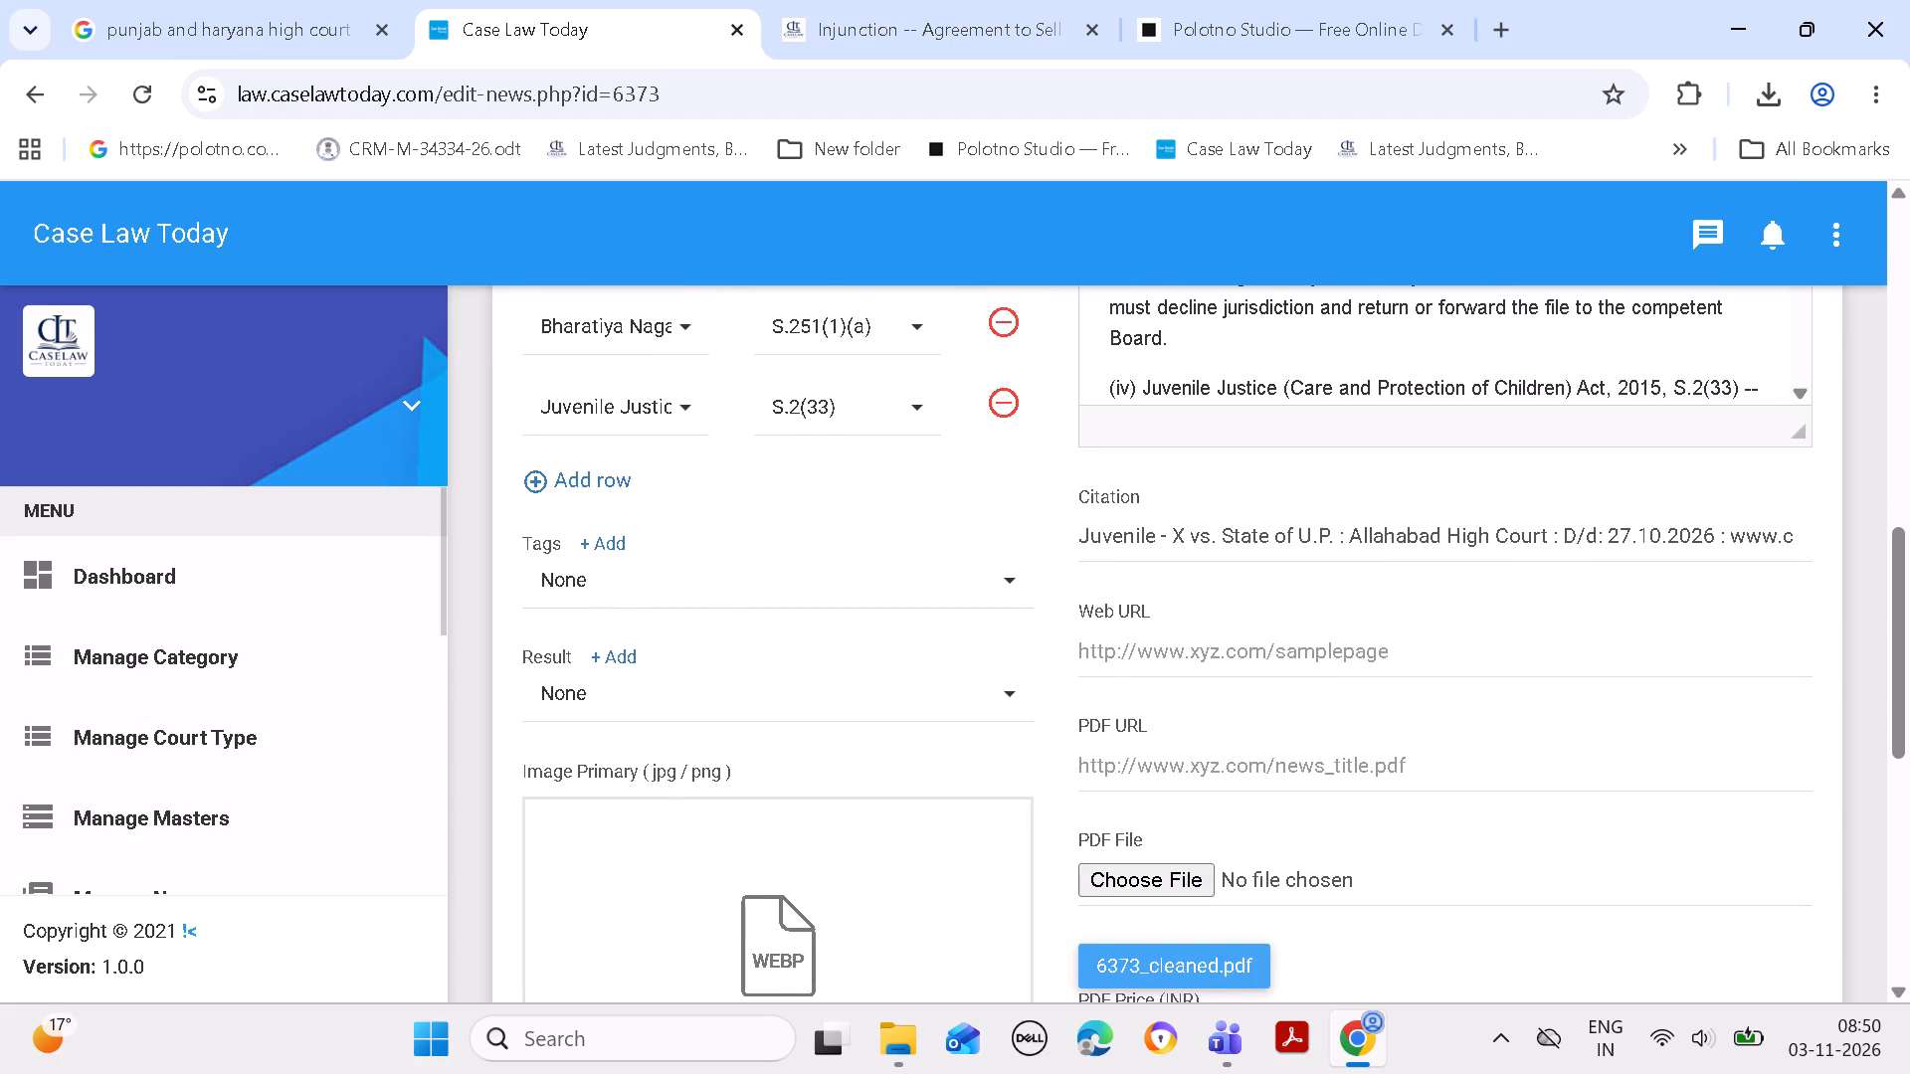
drag(1347, 538, 1475, 529)
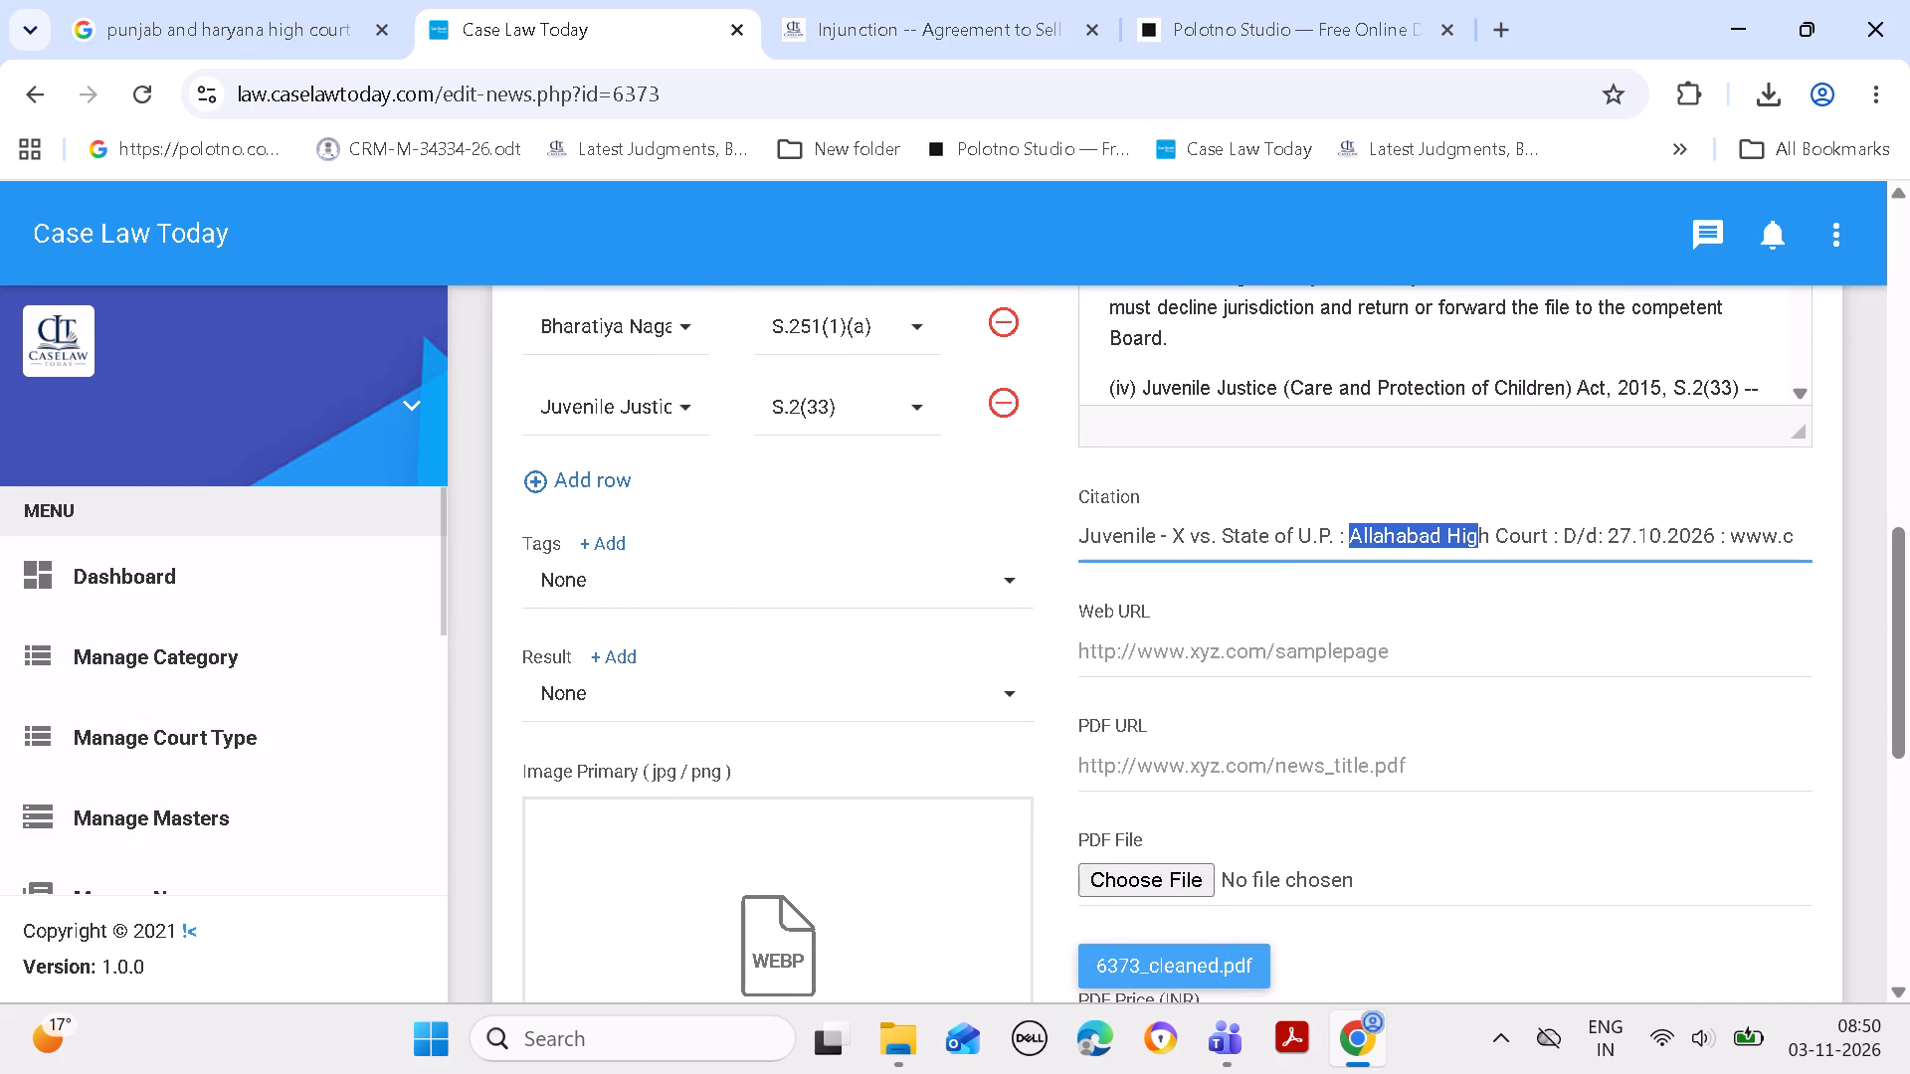
drag(1475, 529, 1552, 541)
key(ctrl+c)
Replace the red court name on the Polotno Studio post with the copied "Allahabad High Court", without a trailing space.
click(1242, 20)
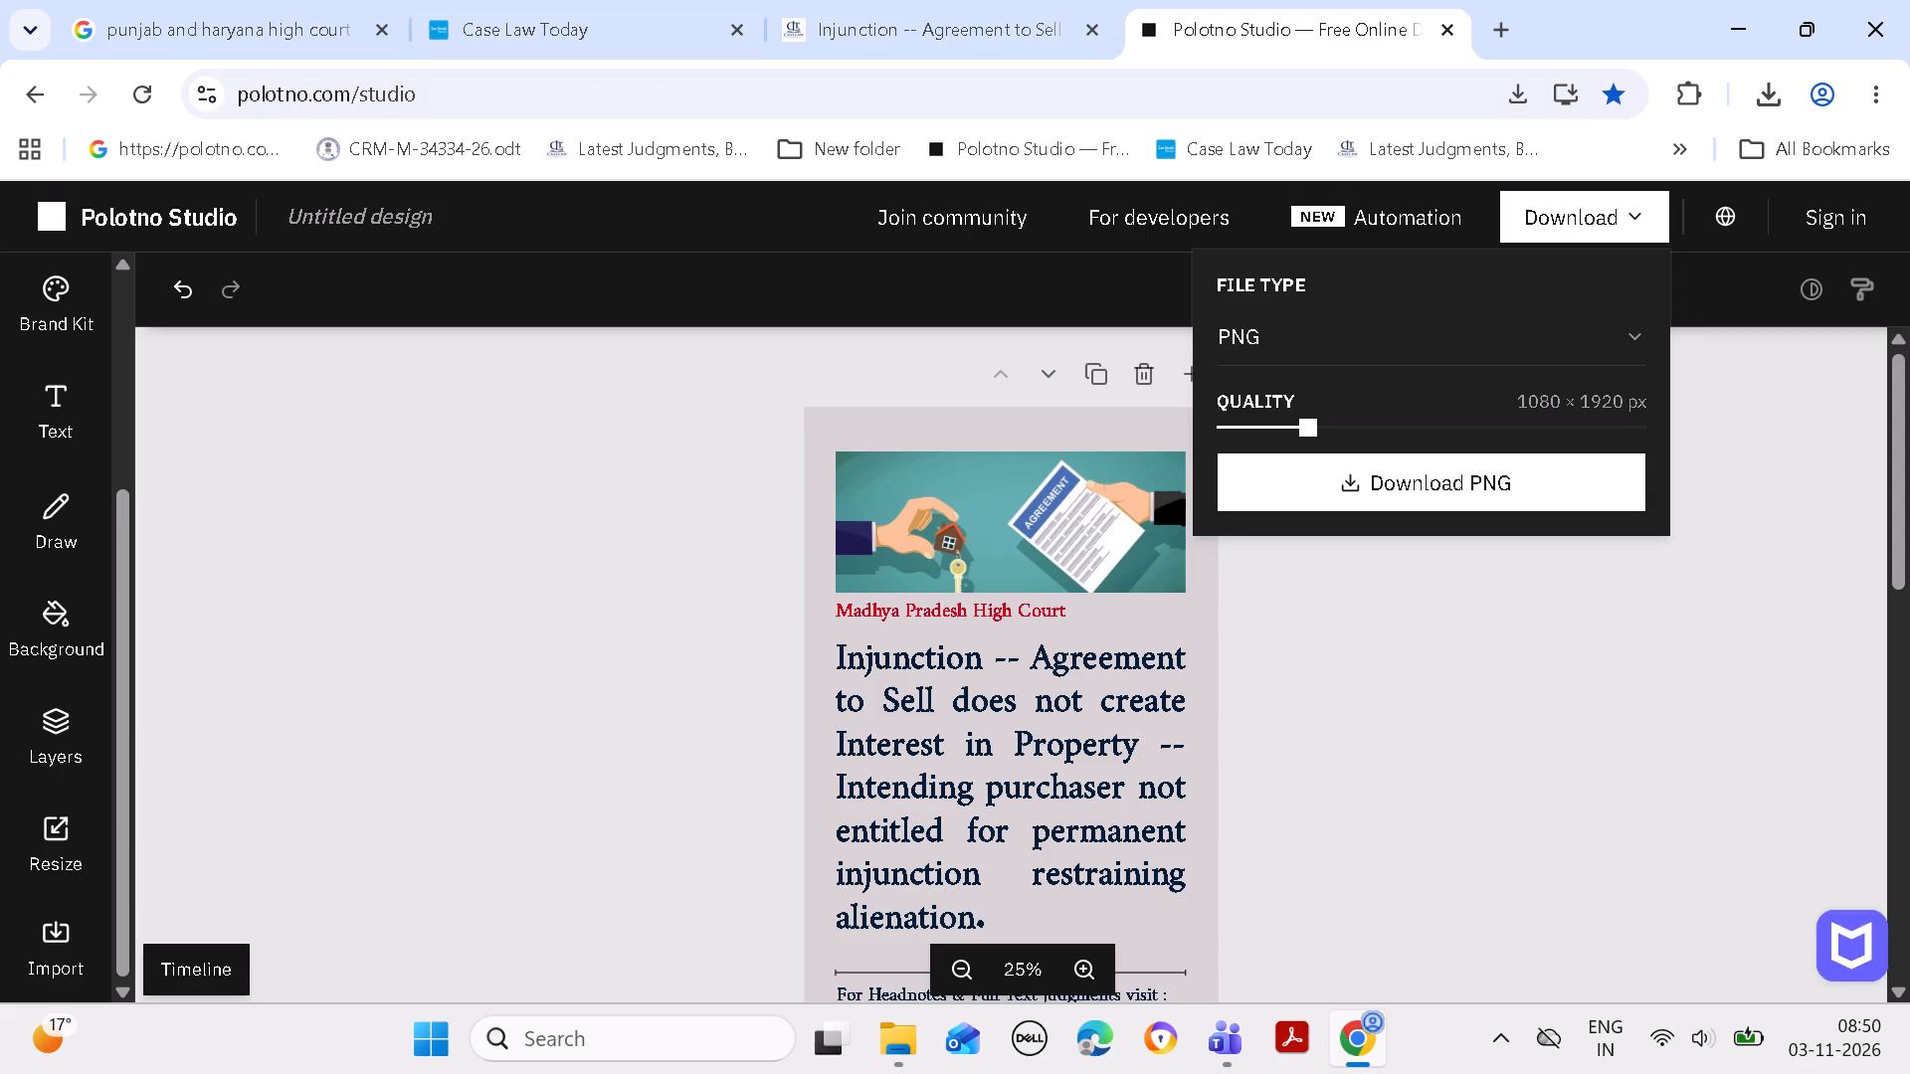
click(853, 6)
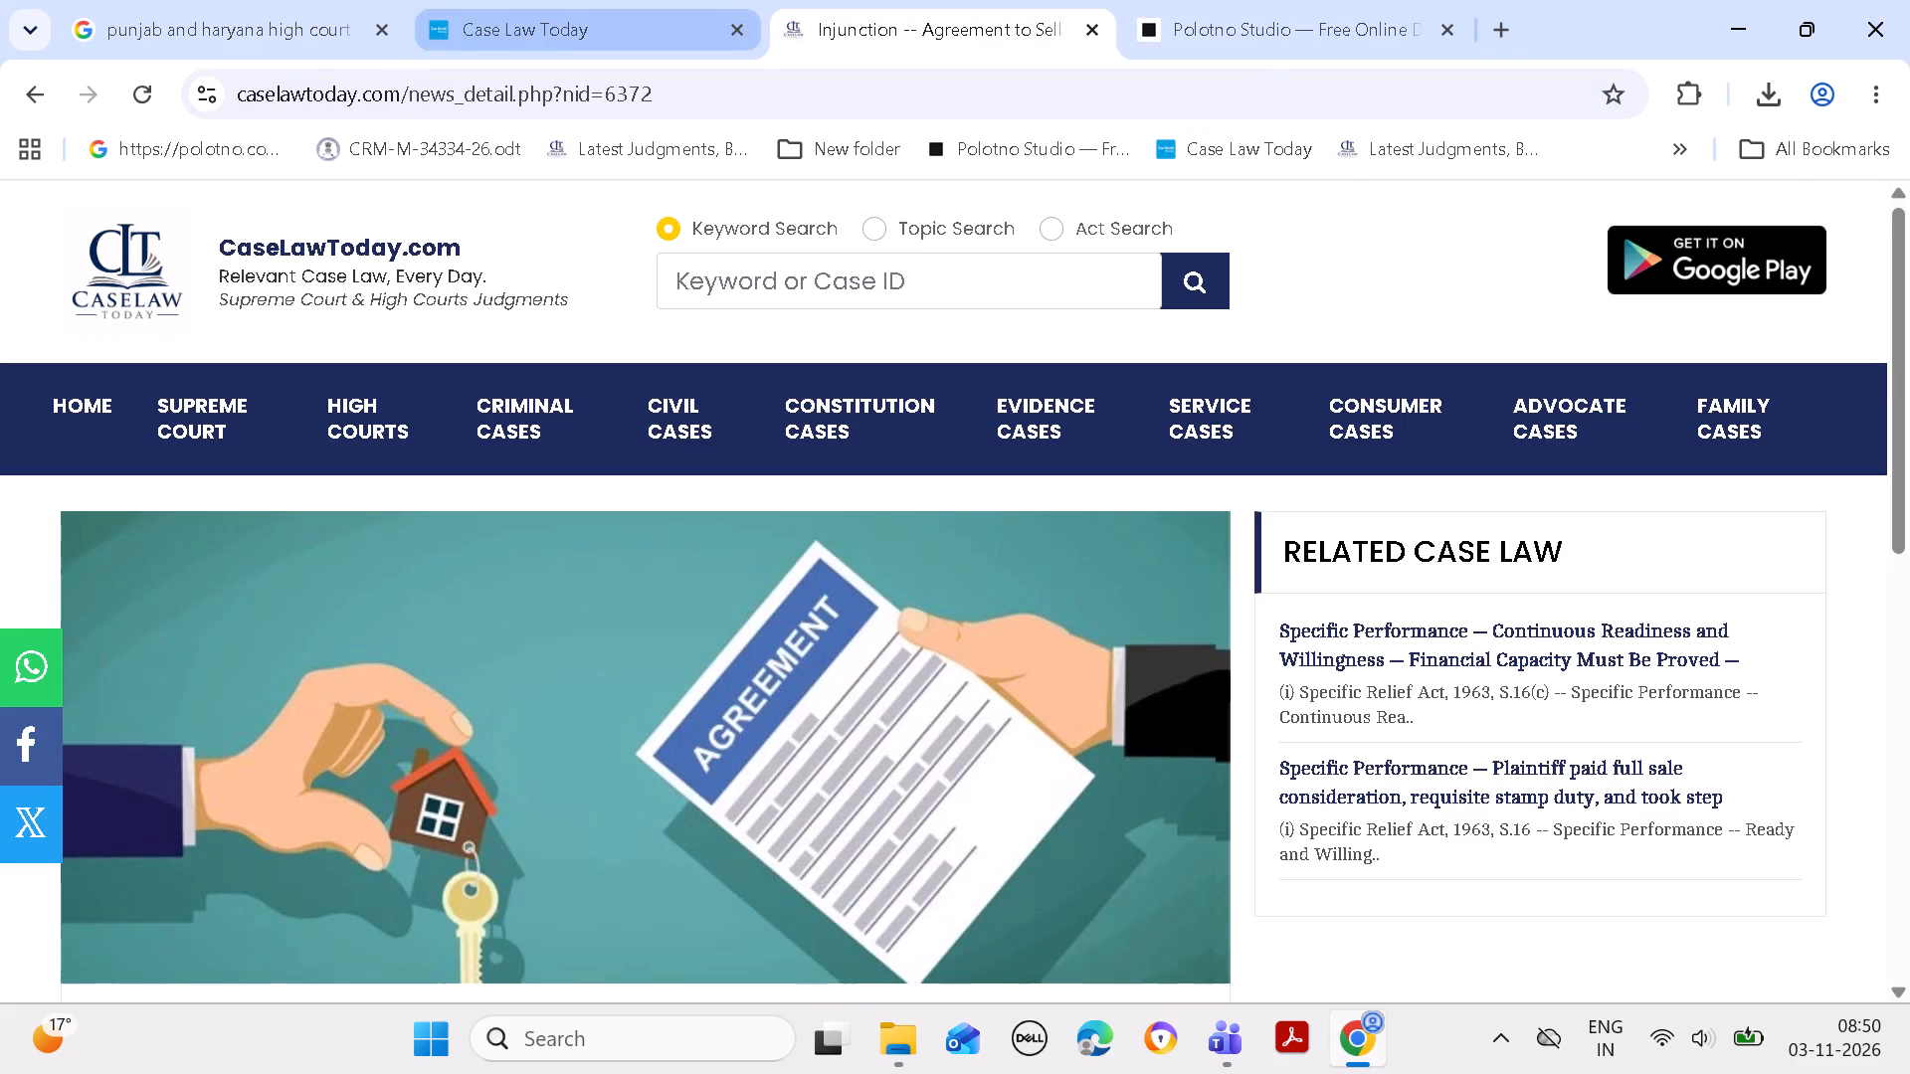
click(1206, 33)
double_click(956, 598)
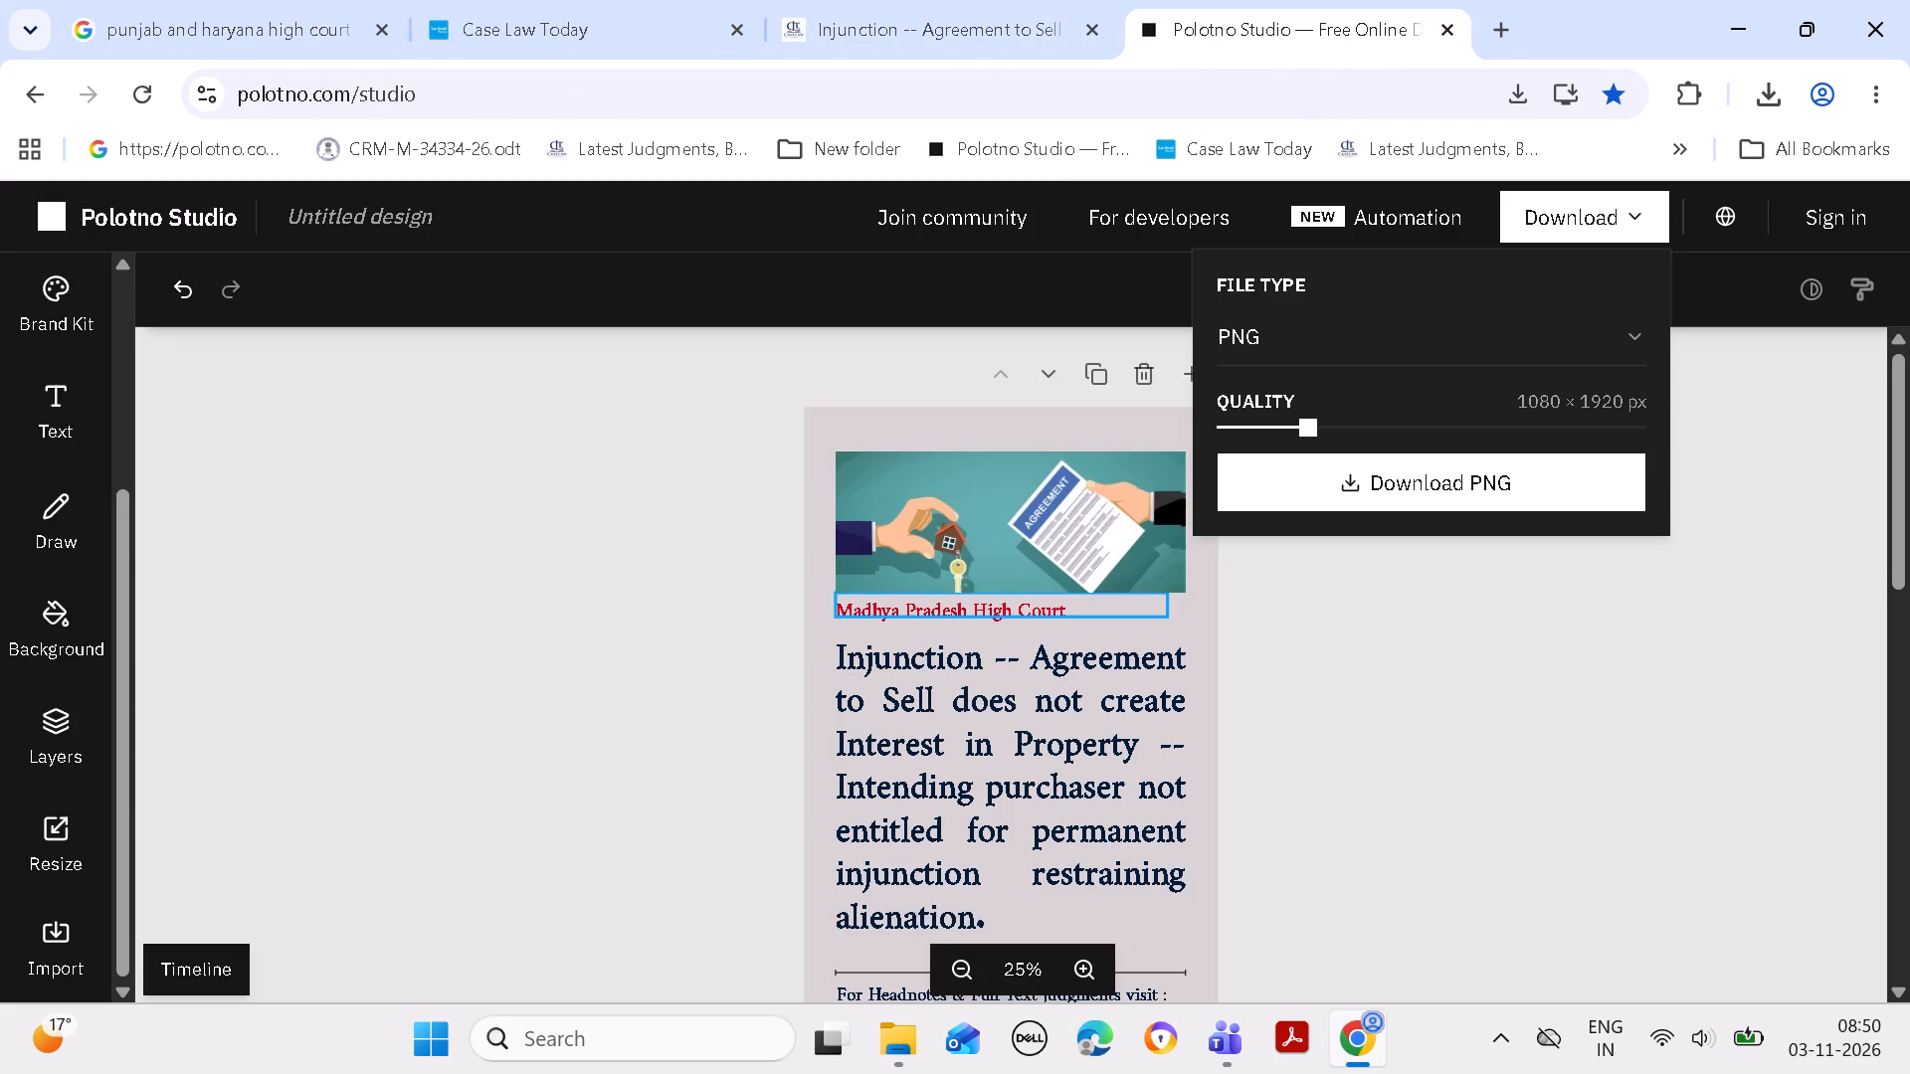
click(1066, 609)
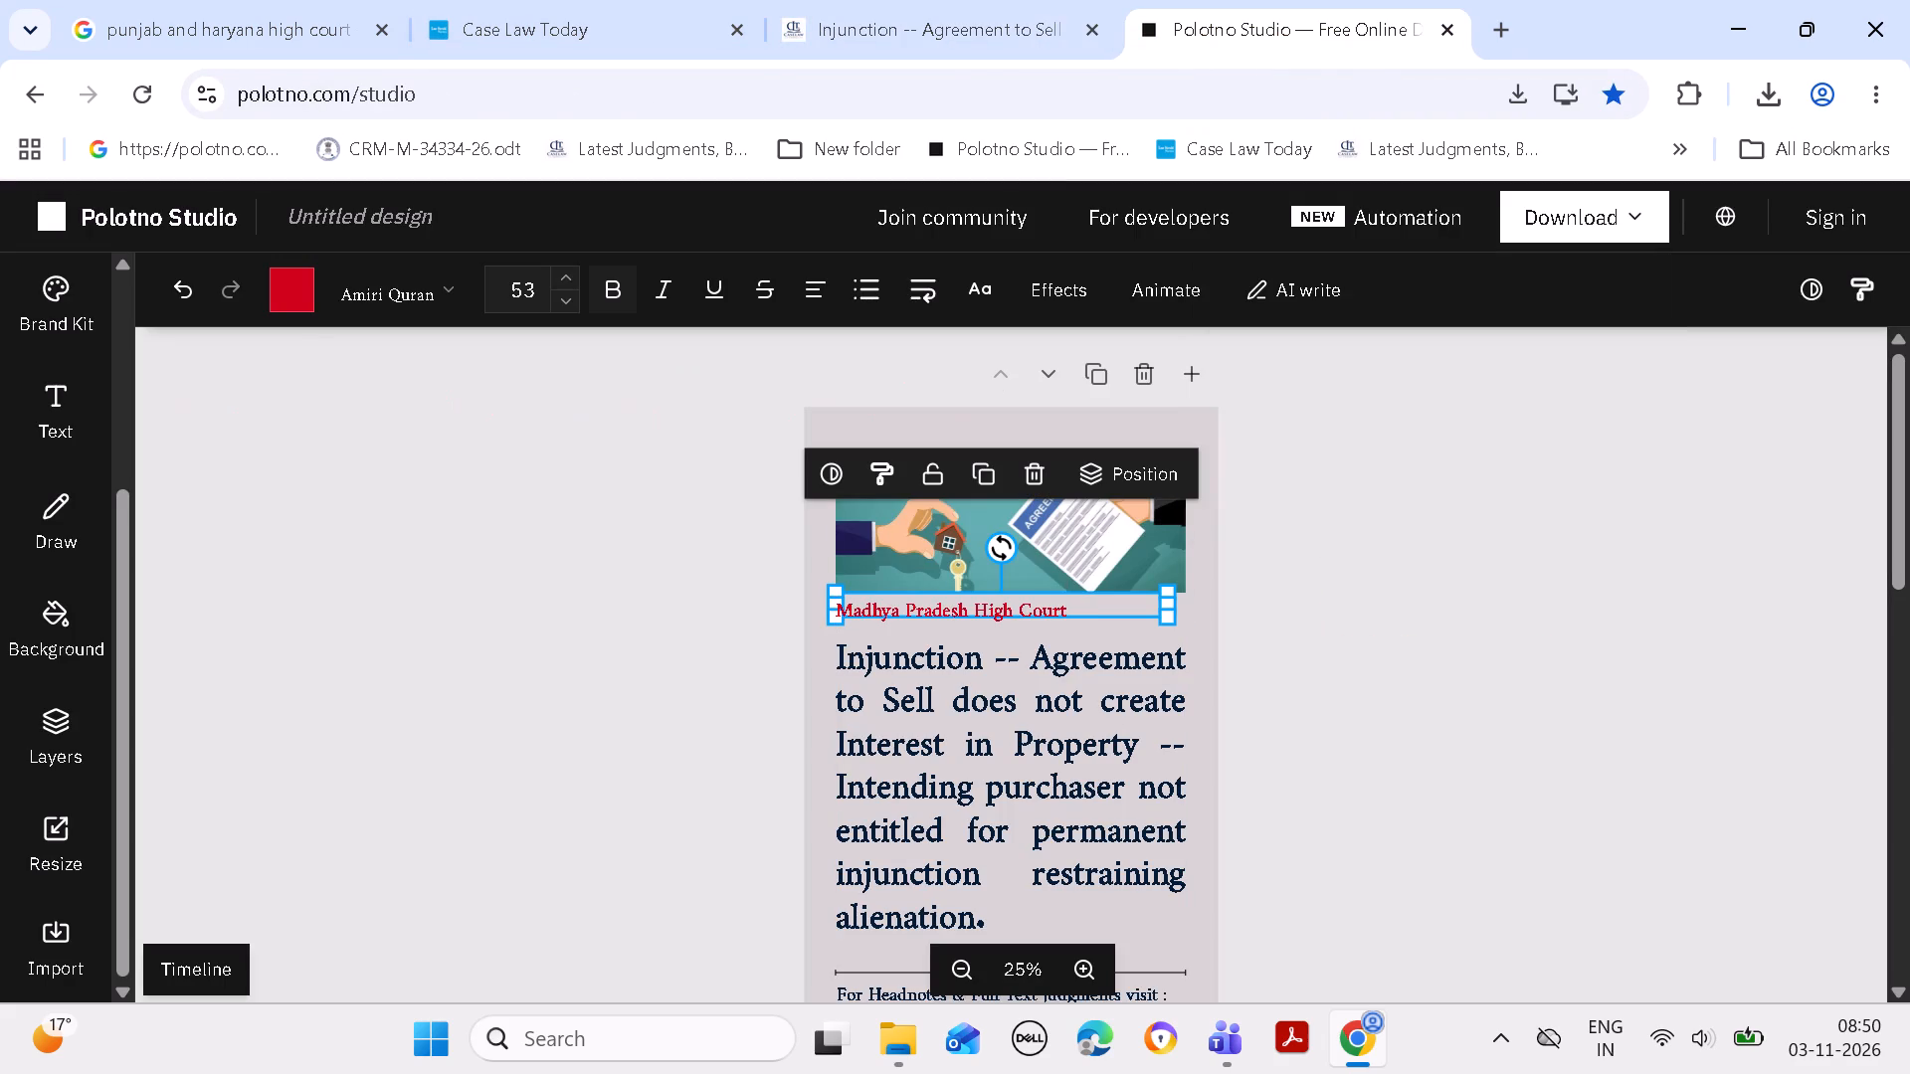
key(BackSpace)
key(BackSpace)
key(BackSpace)
key(BackSpace)
key(BackSpace)
key(BackSpace)
key(BackSpace)
key(BackSpace)
key(BackSpace)
key(BackSpace)
key(BackSpace)
key(BackSpace)
key(BackSpace)
key(BackSpace)
key(BackSpace)
key(BackSpace)
key(BackSpace)
key(BackSpace)
key(BackSpace)
key(BackSpace)
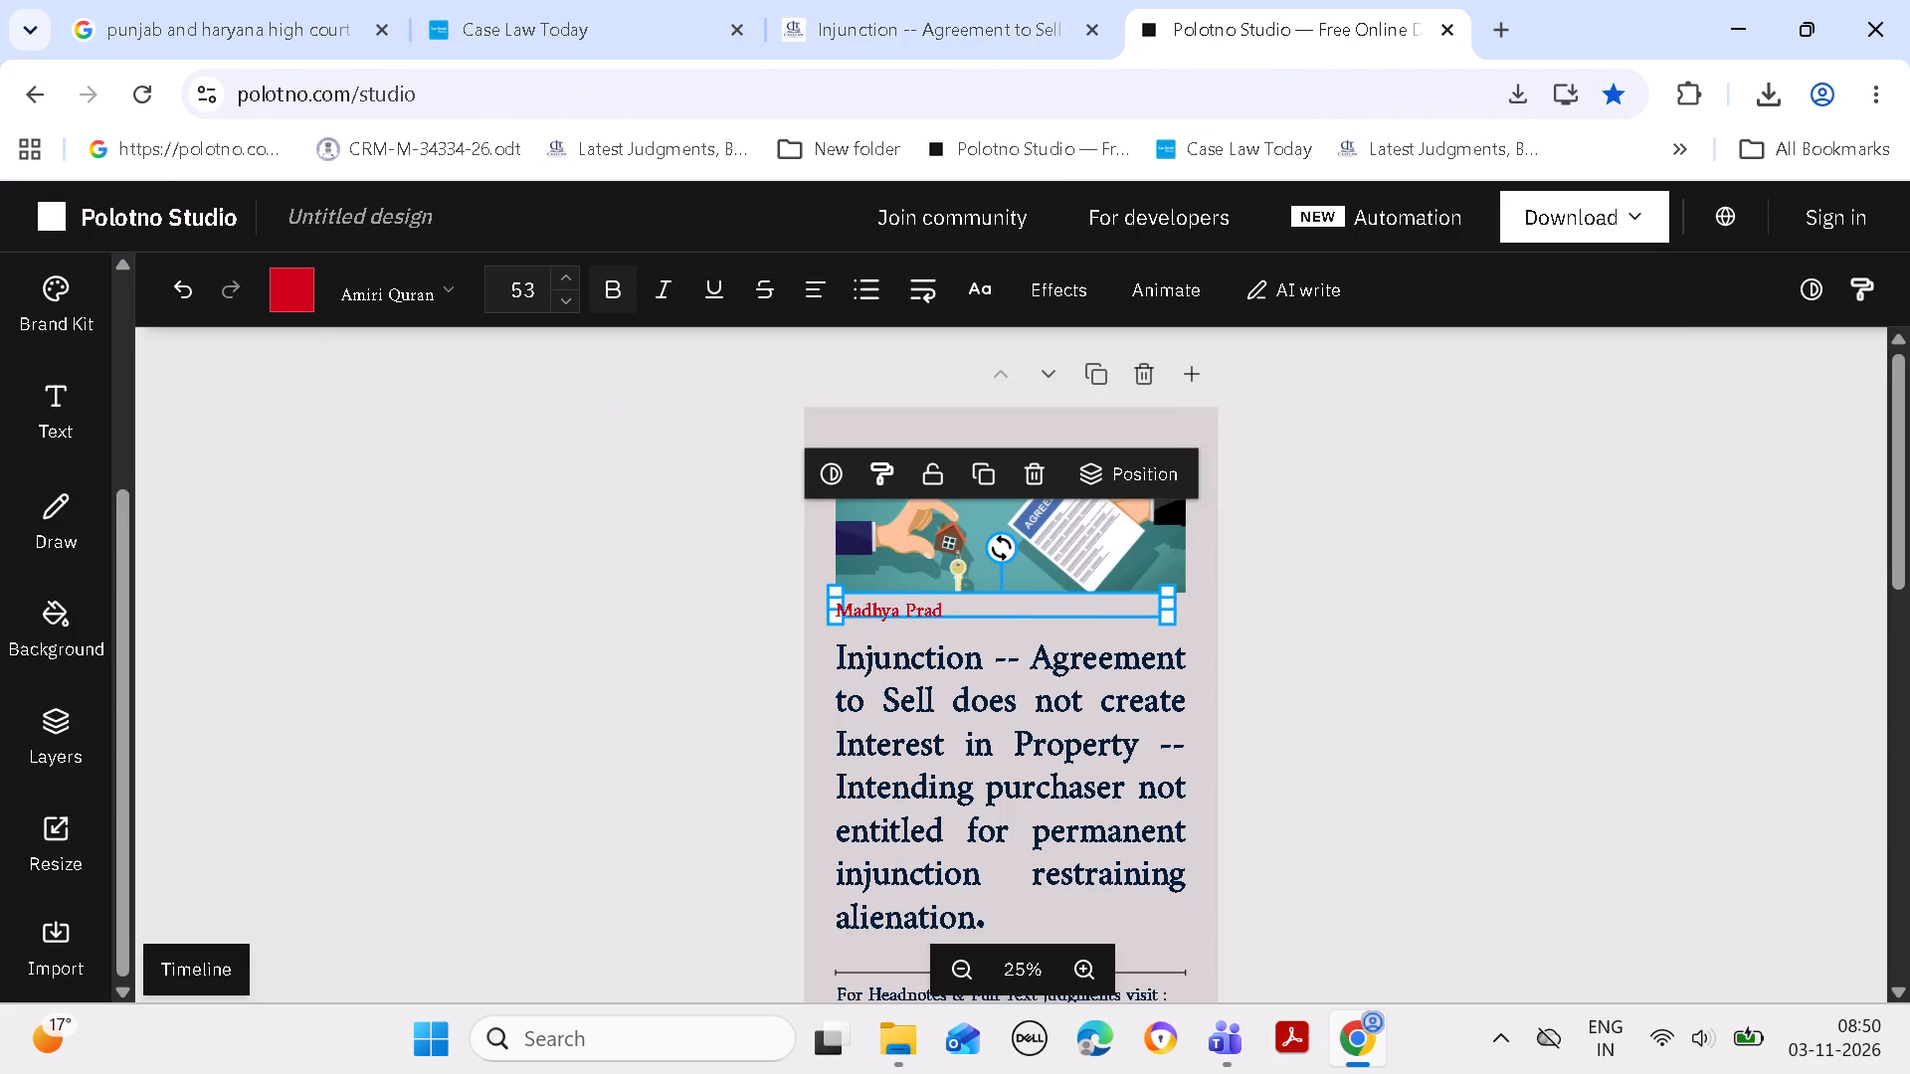
key(ctrl+v)
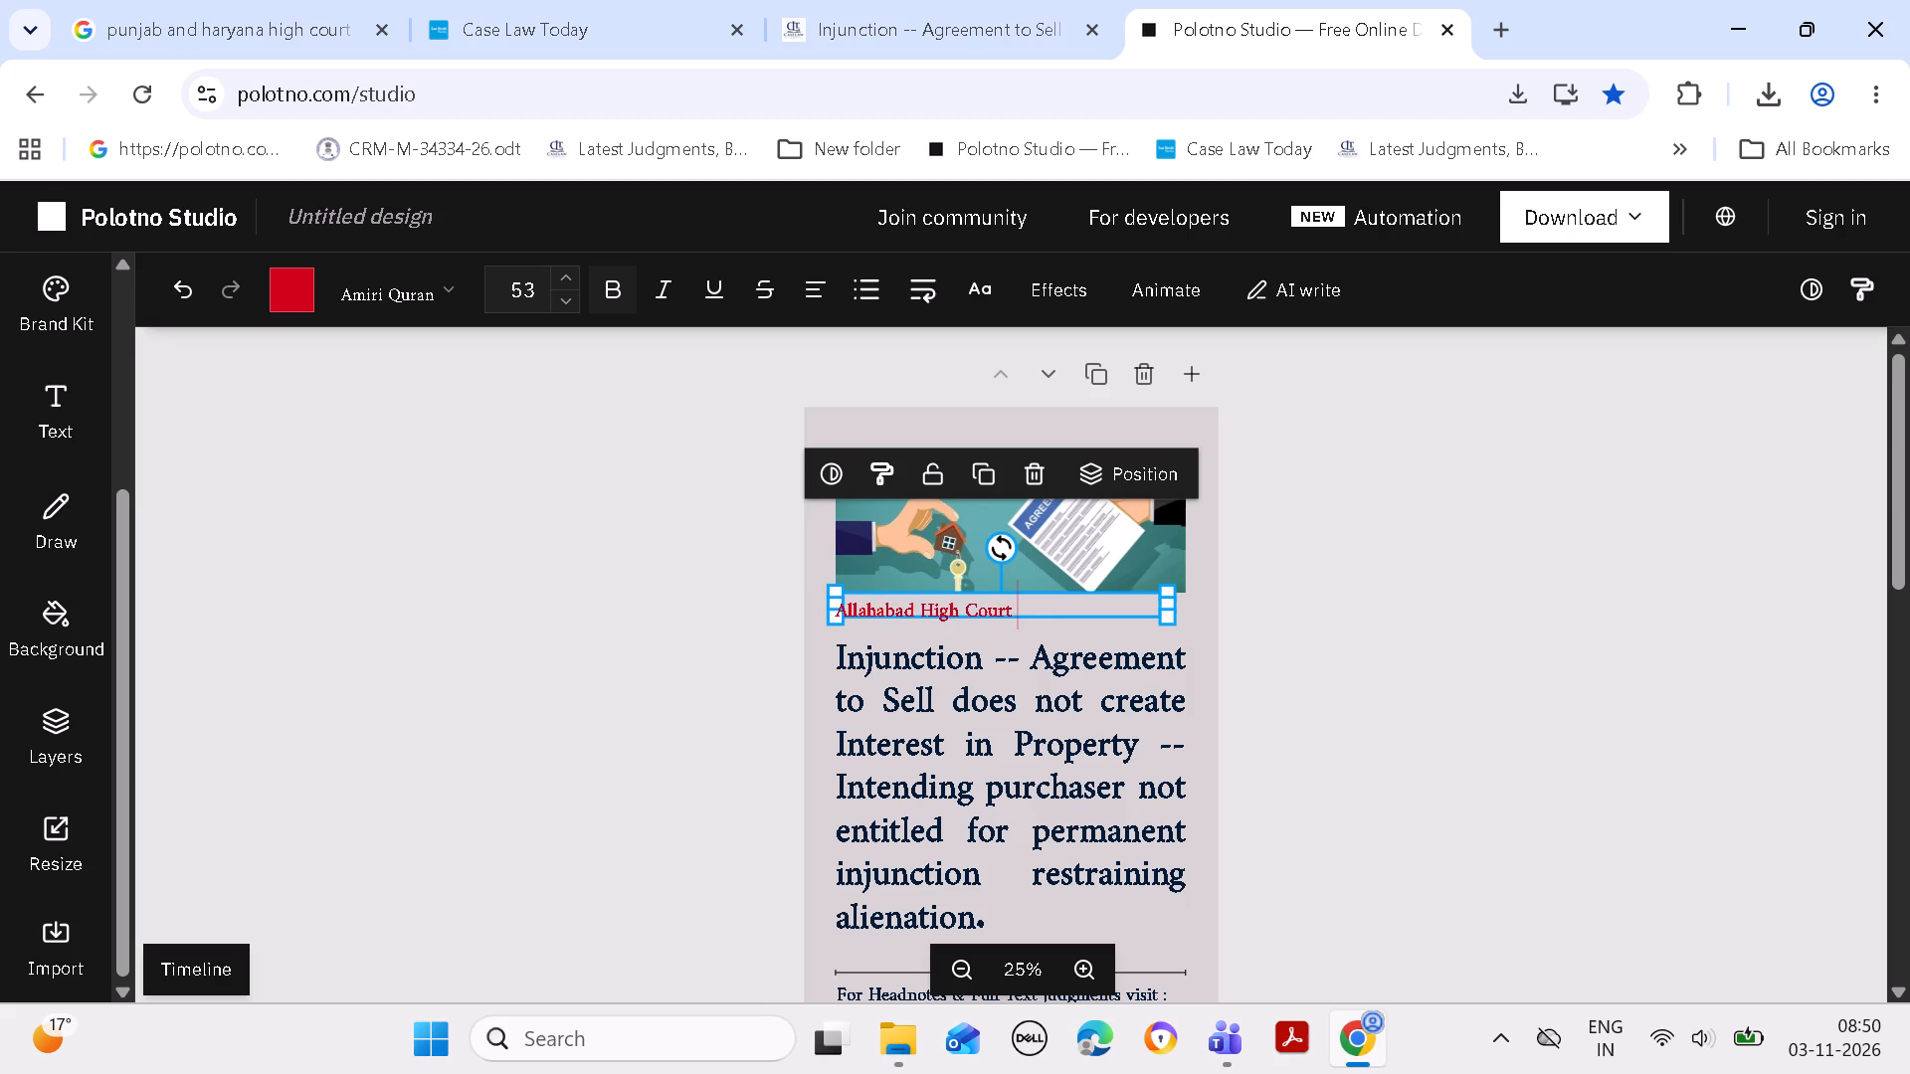
key(BackSpace)
click(1312, 531)
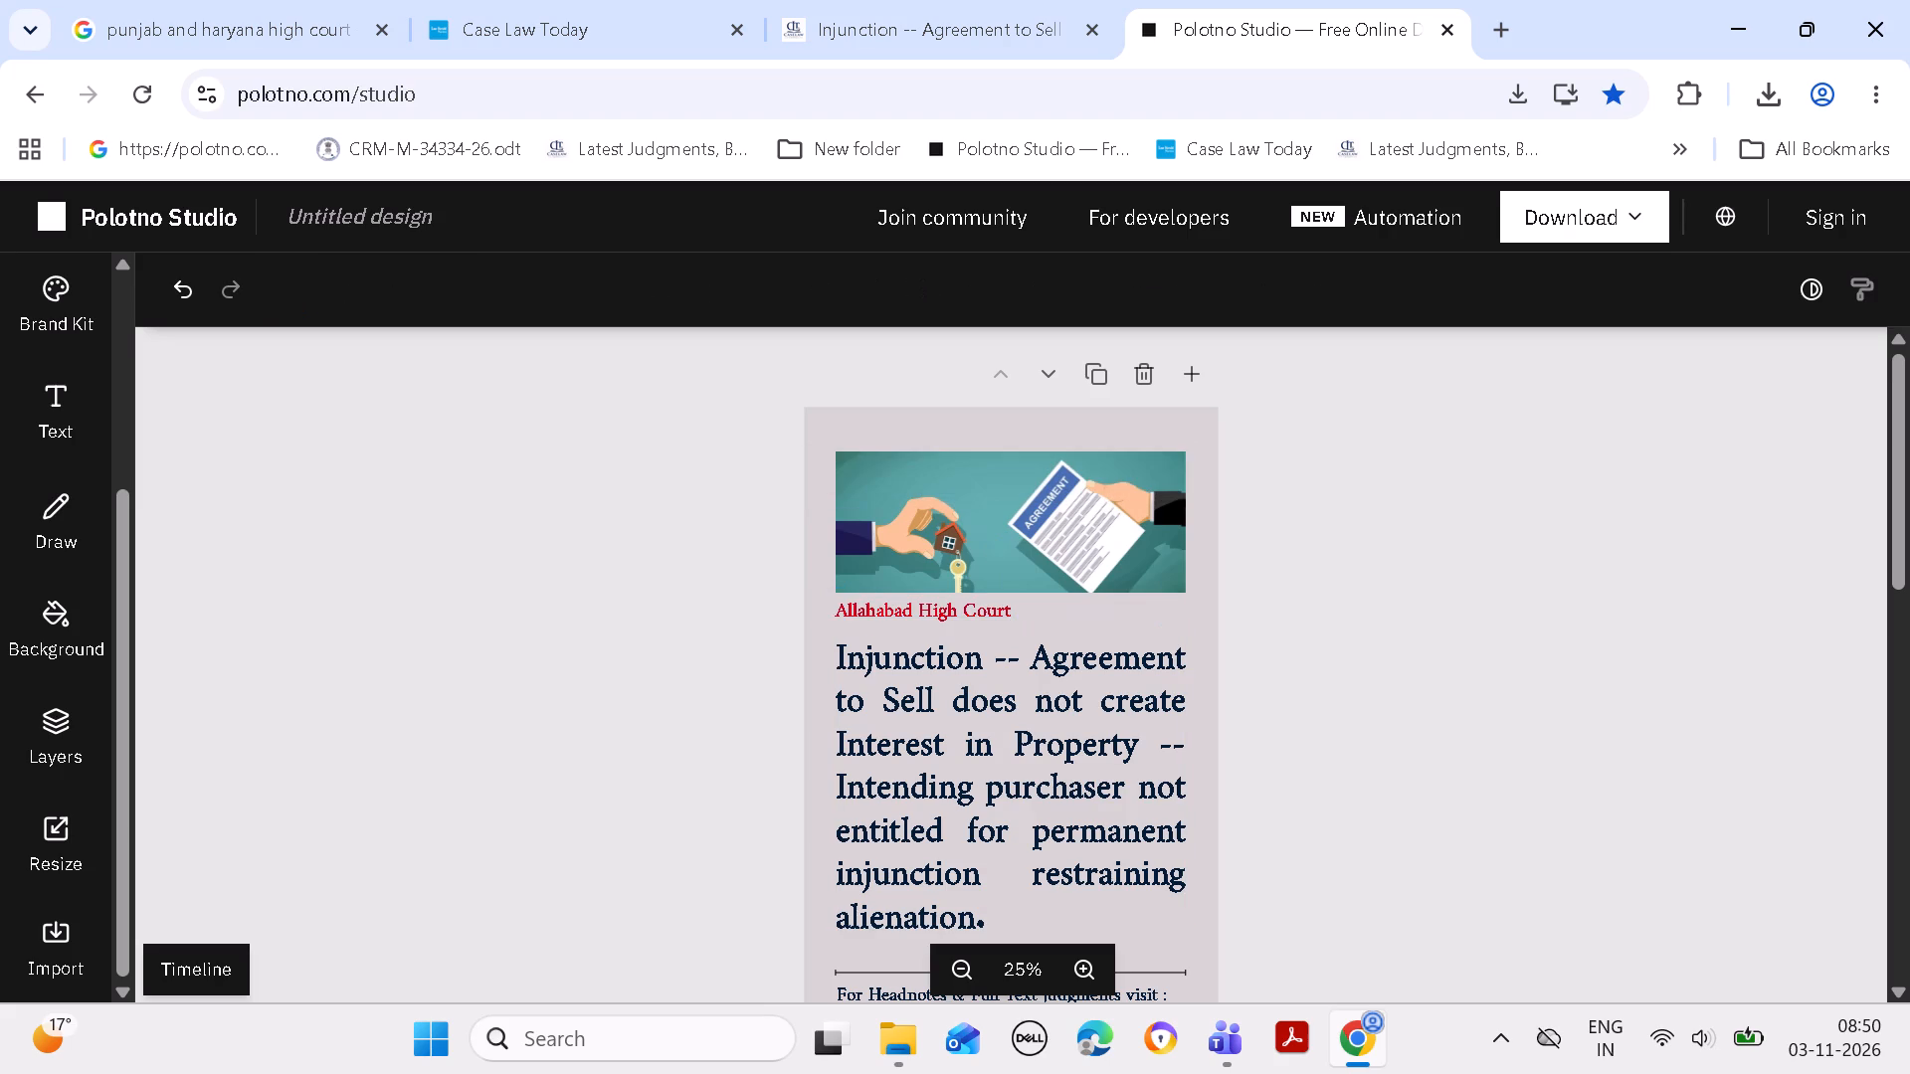
Copy news ID 6373 from the admin page address, search the public Case Law Today site for it, and open the Juvenile Trial article.
click(536, 39)
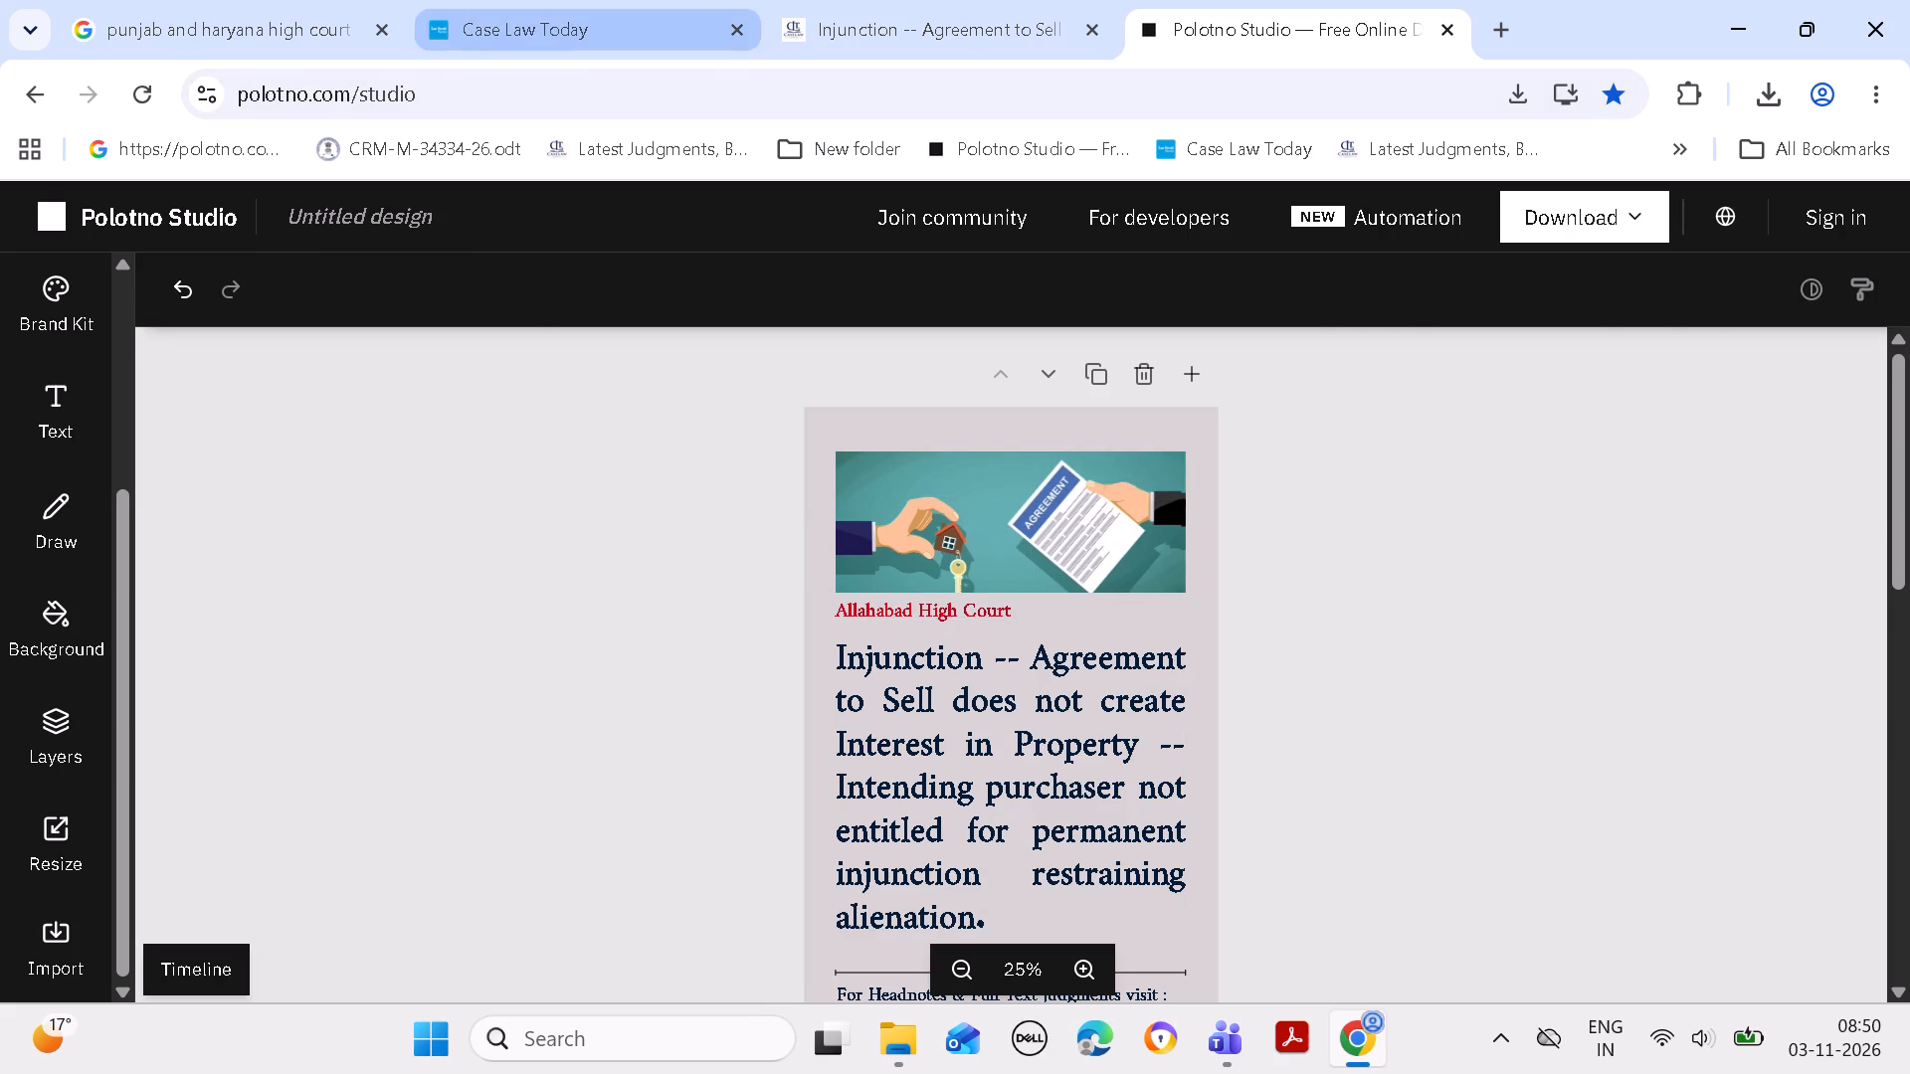
scroll(807, 428, up, 3)
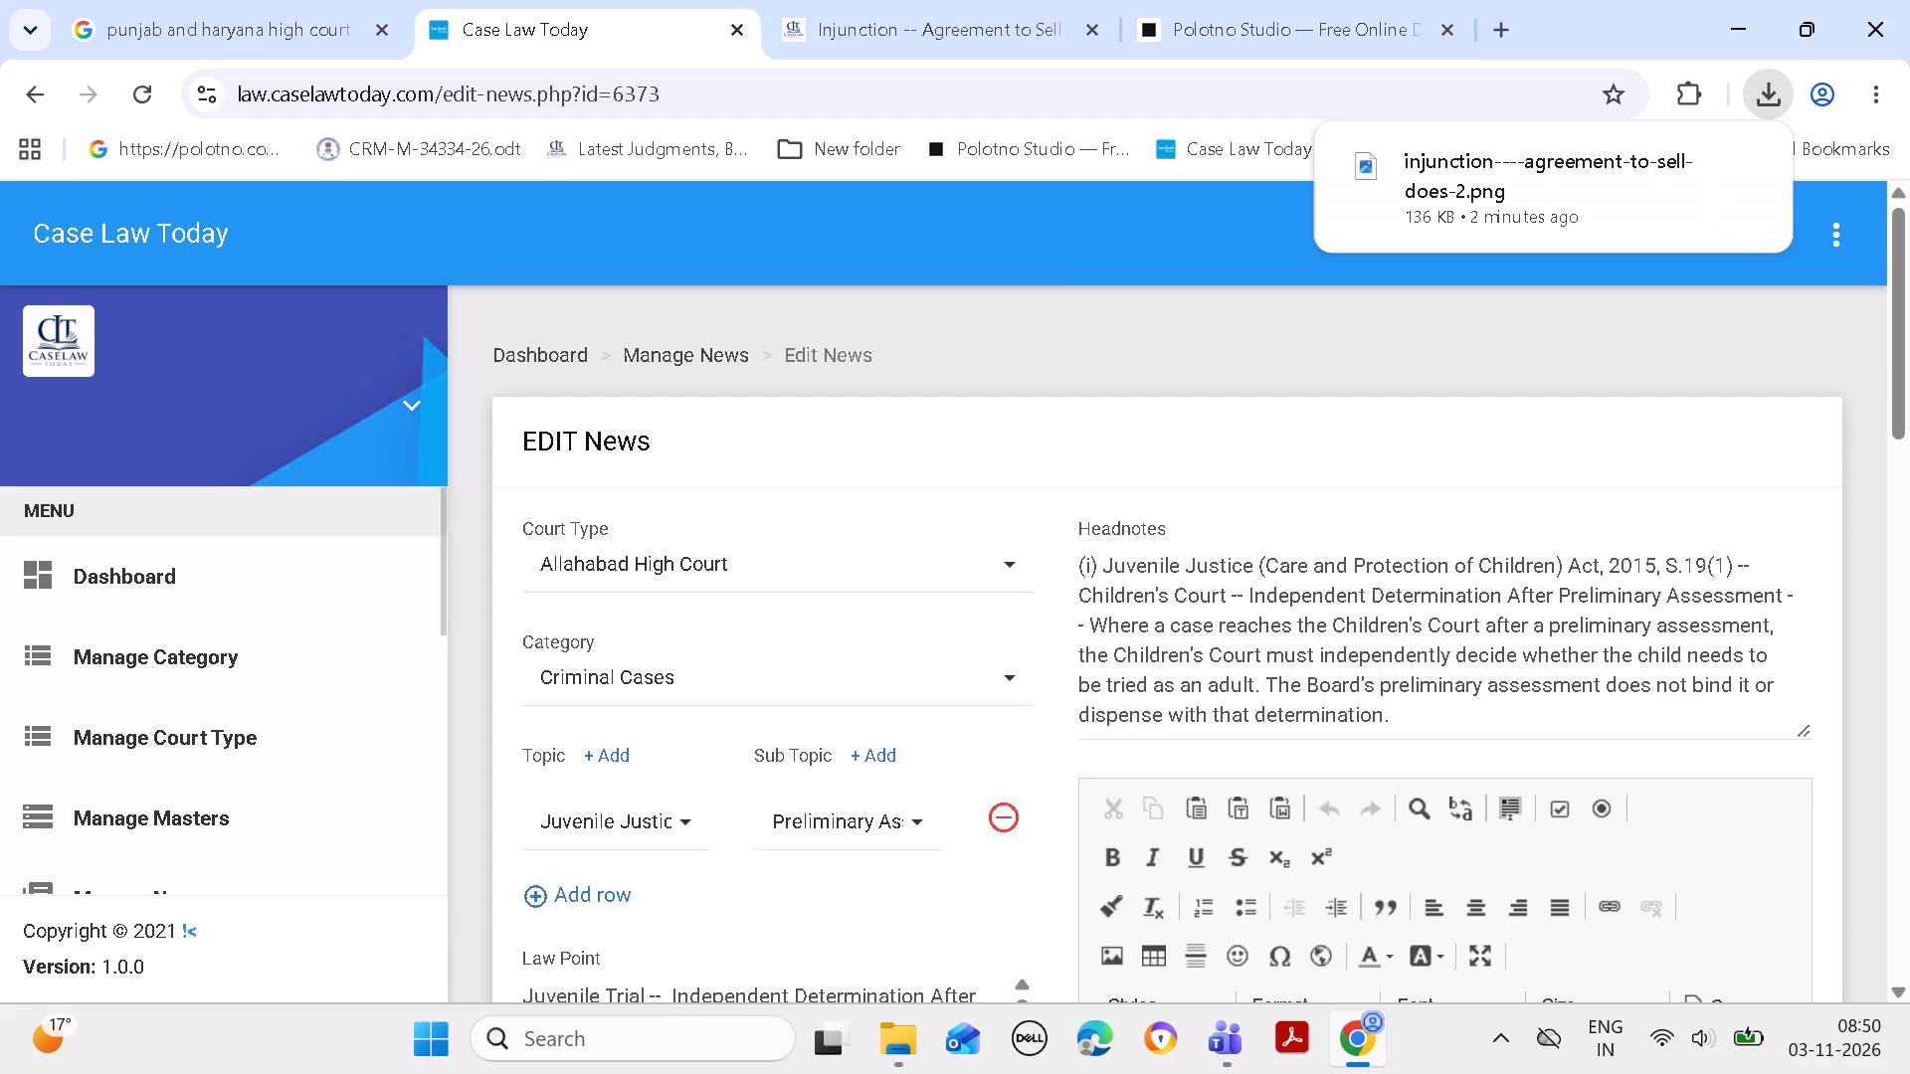
drag(610, 89, 663, 84)
key(ctrl+c)
click(897, 15)
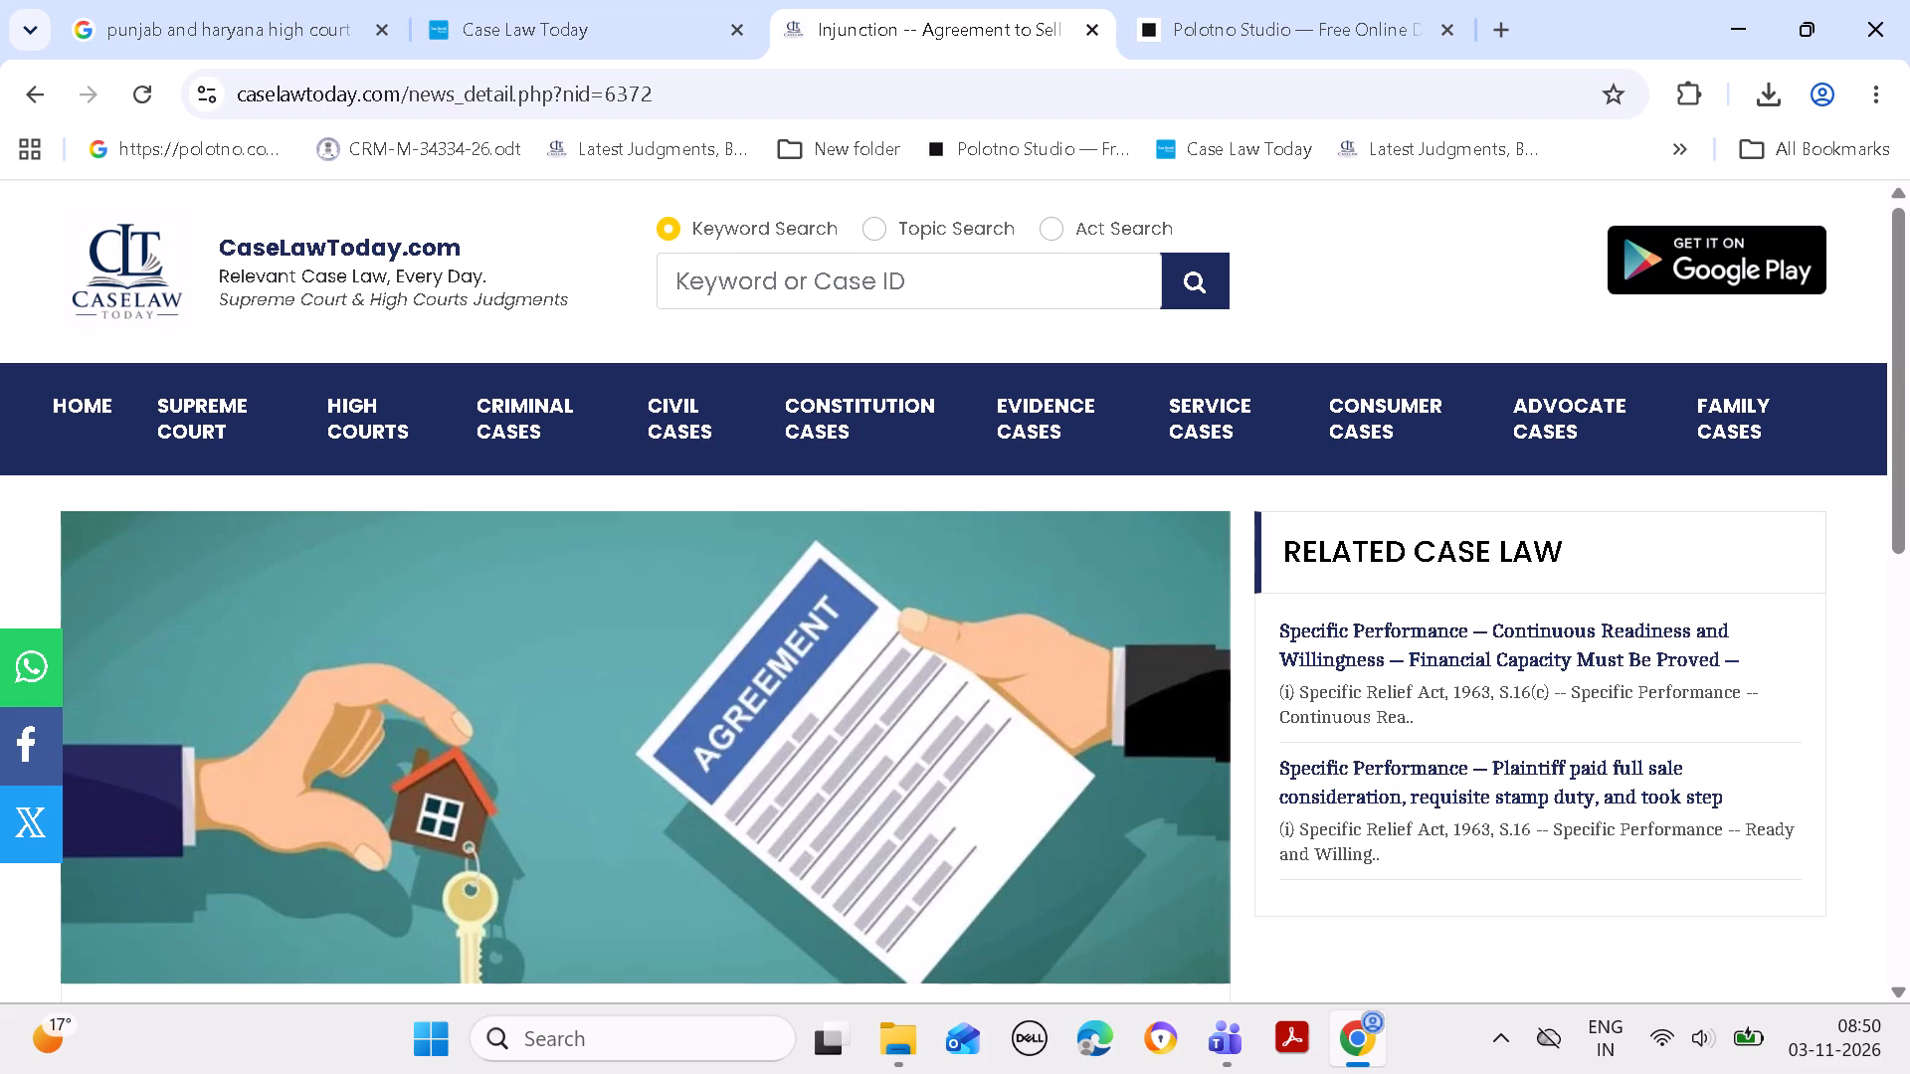
click(845, 273)
key(ctrl+v)
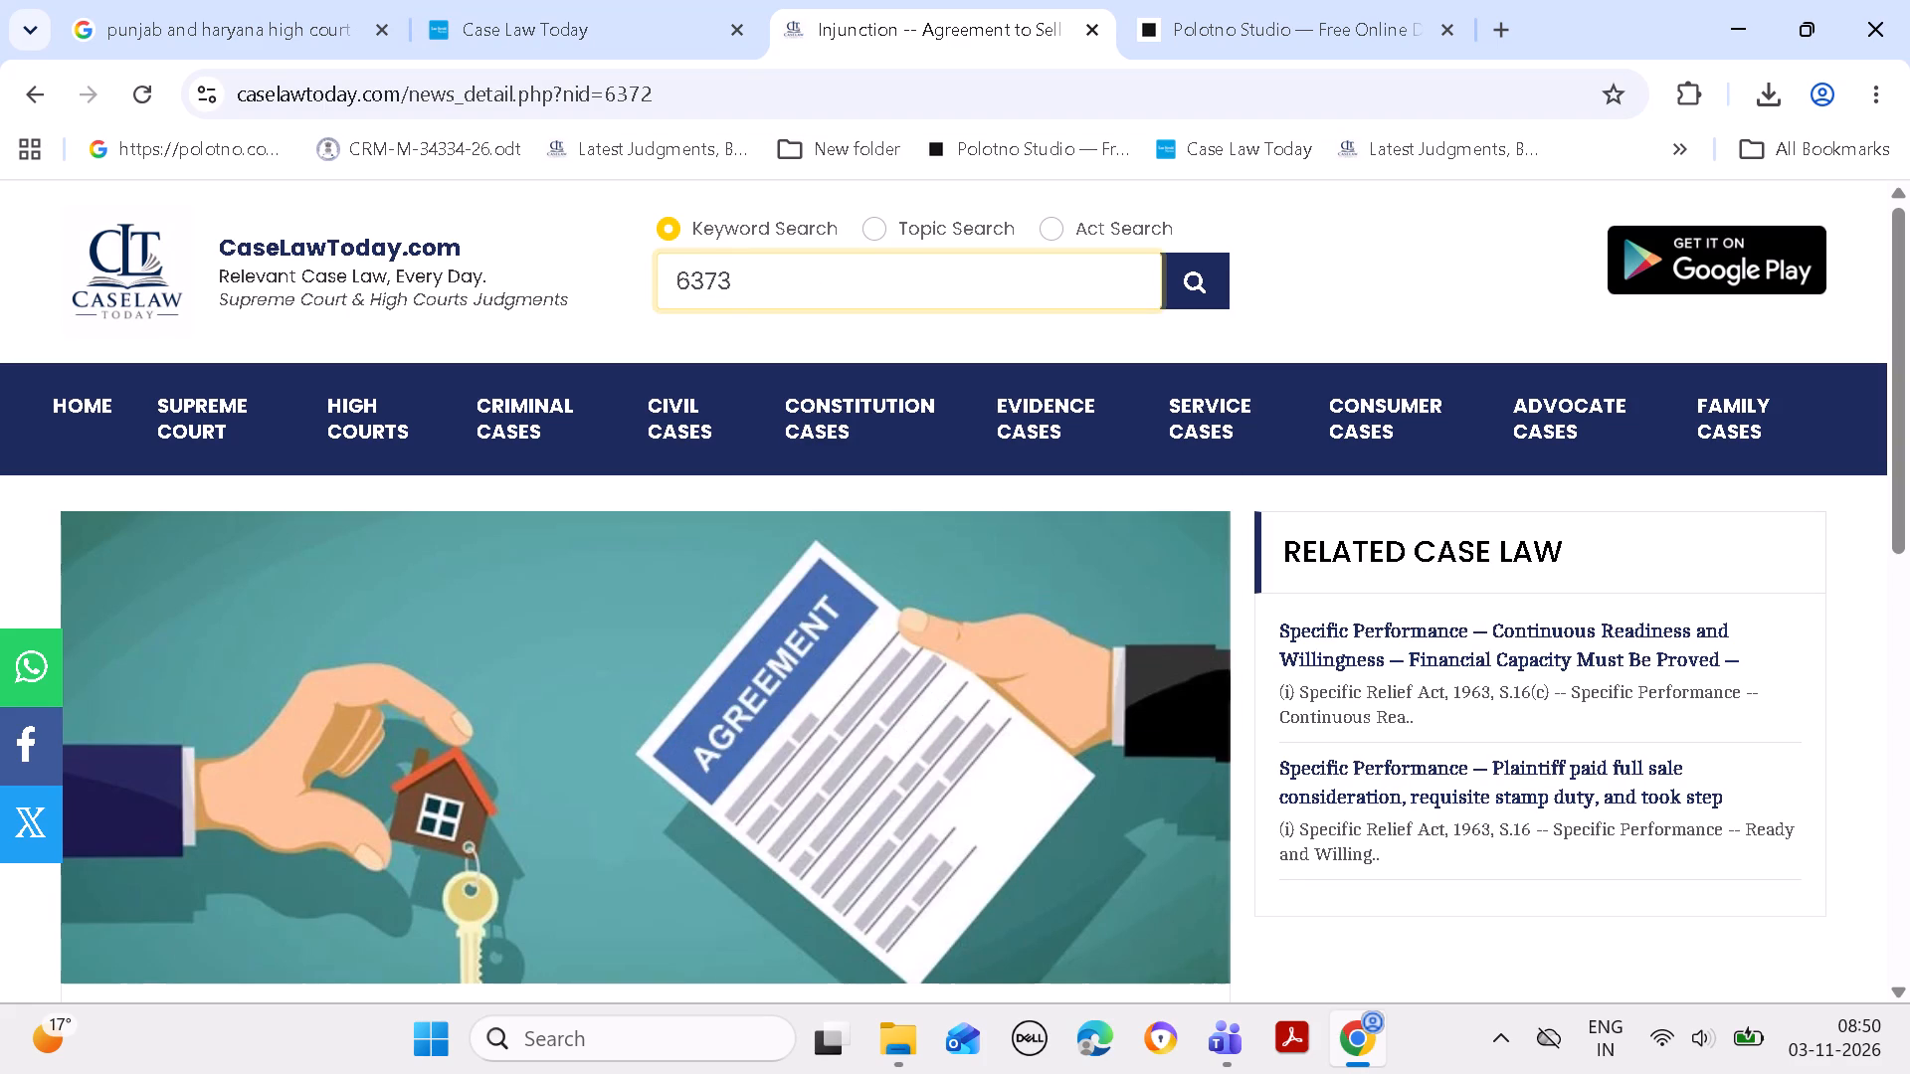
click(1215, 285)
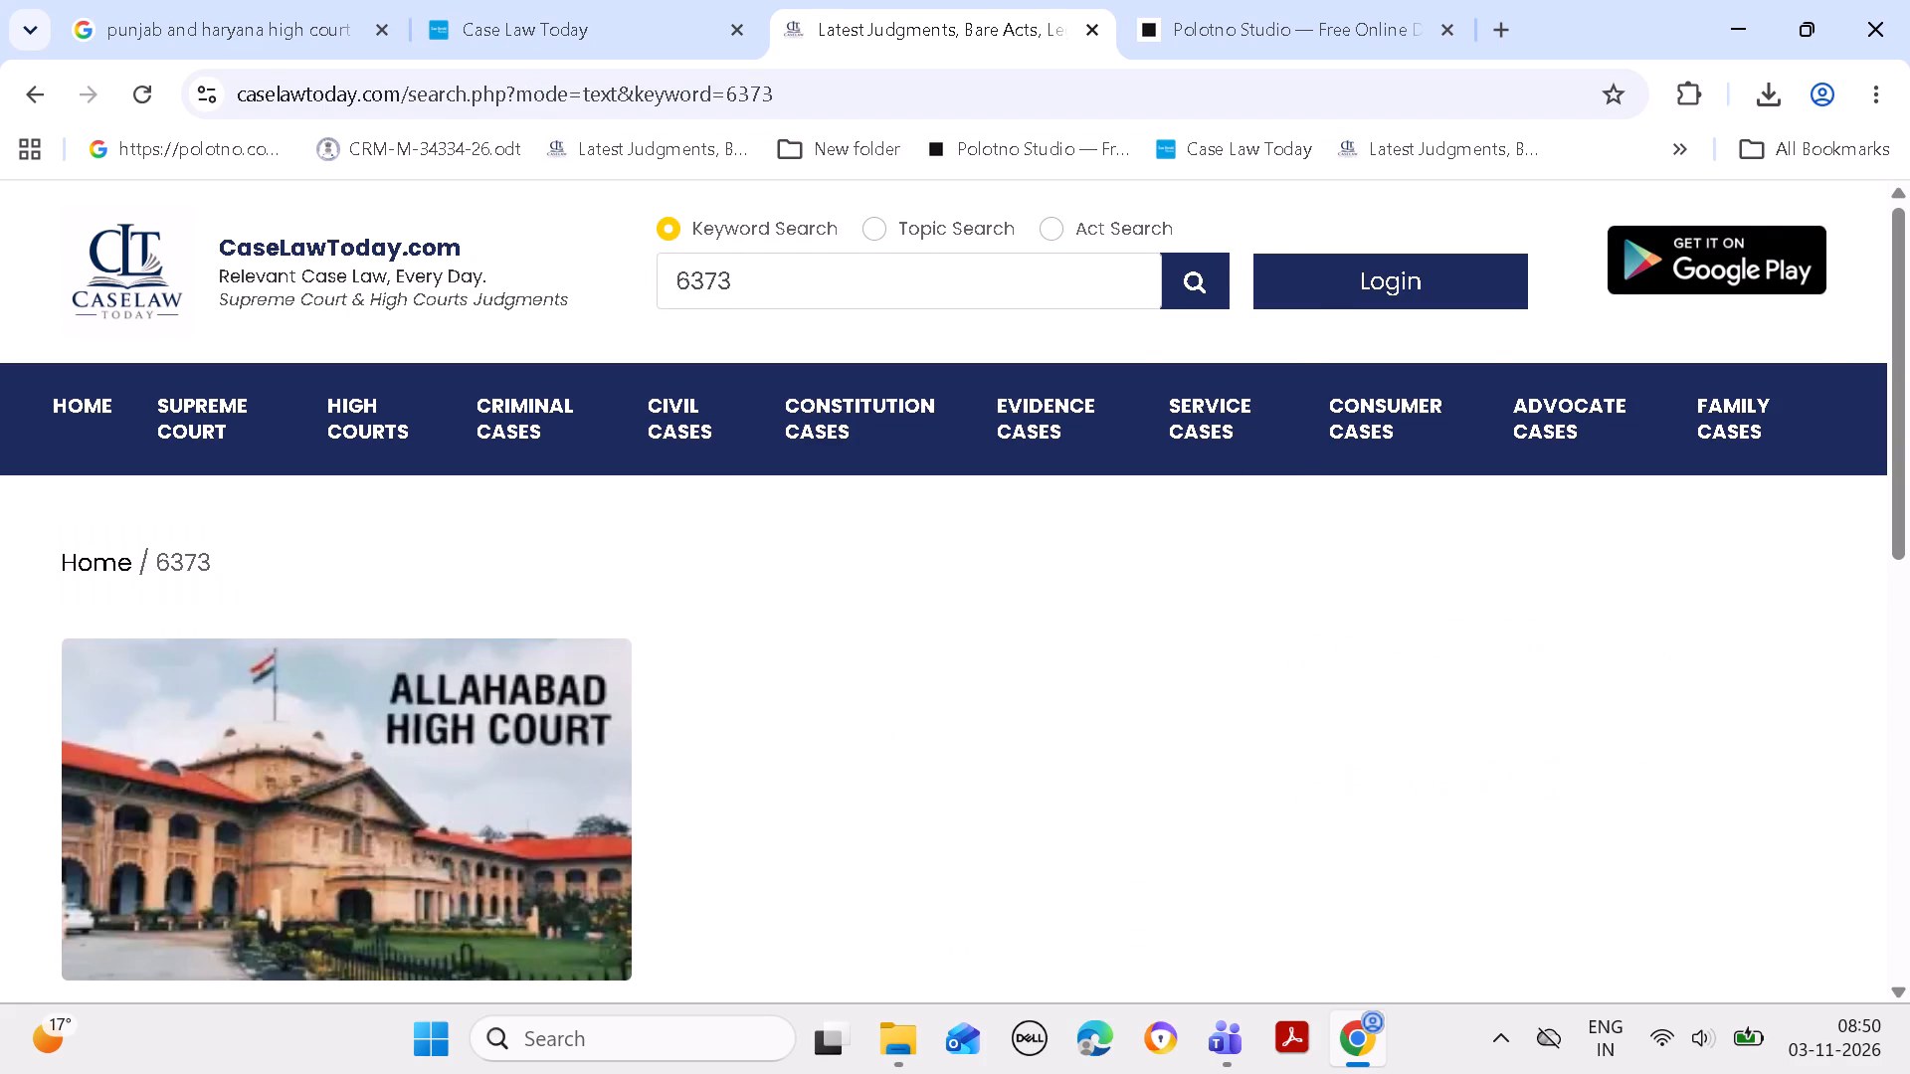
drag(1908, 410, 1909, 482)
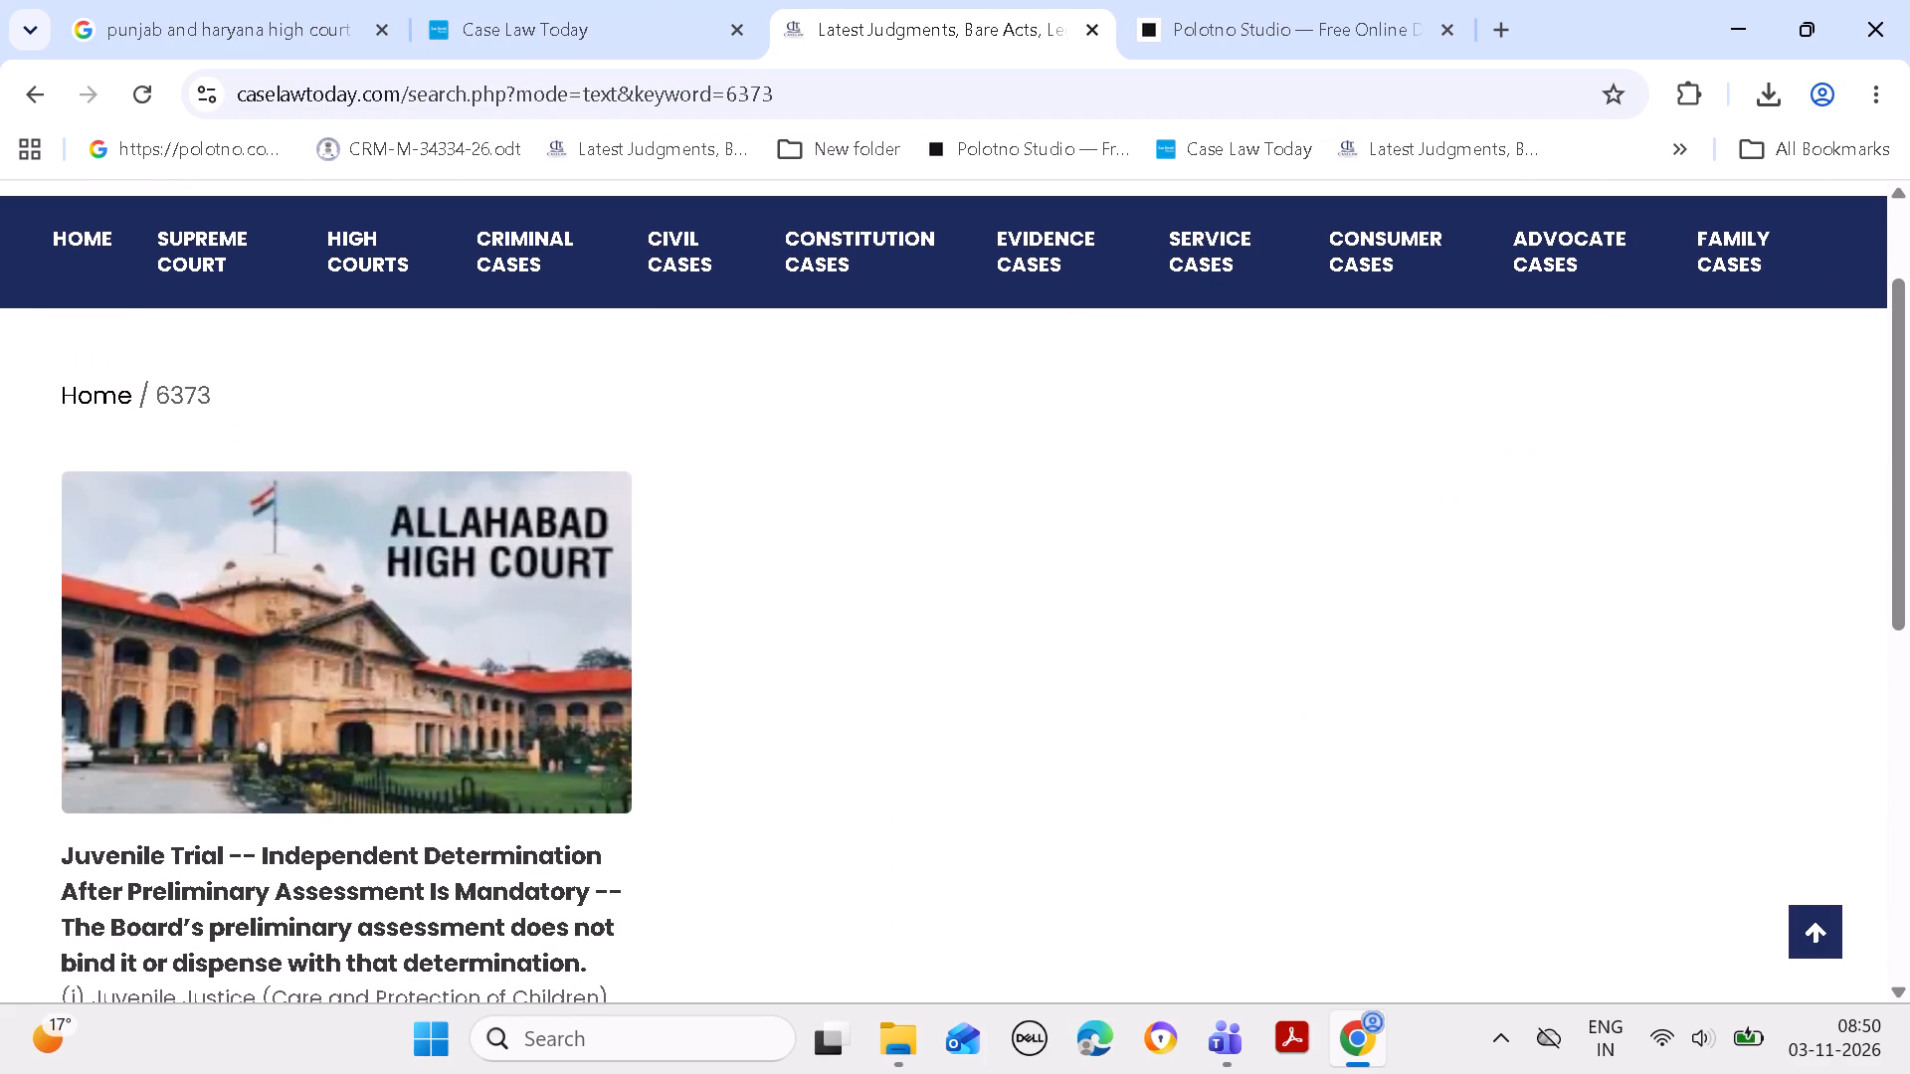
click(355, 884)
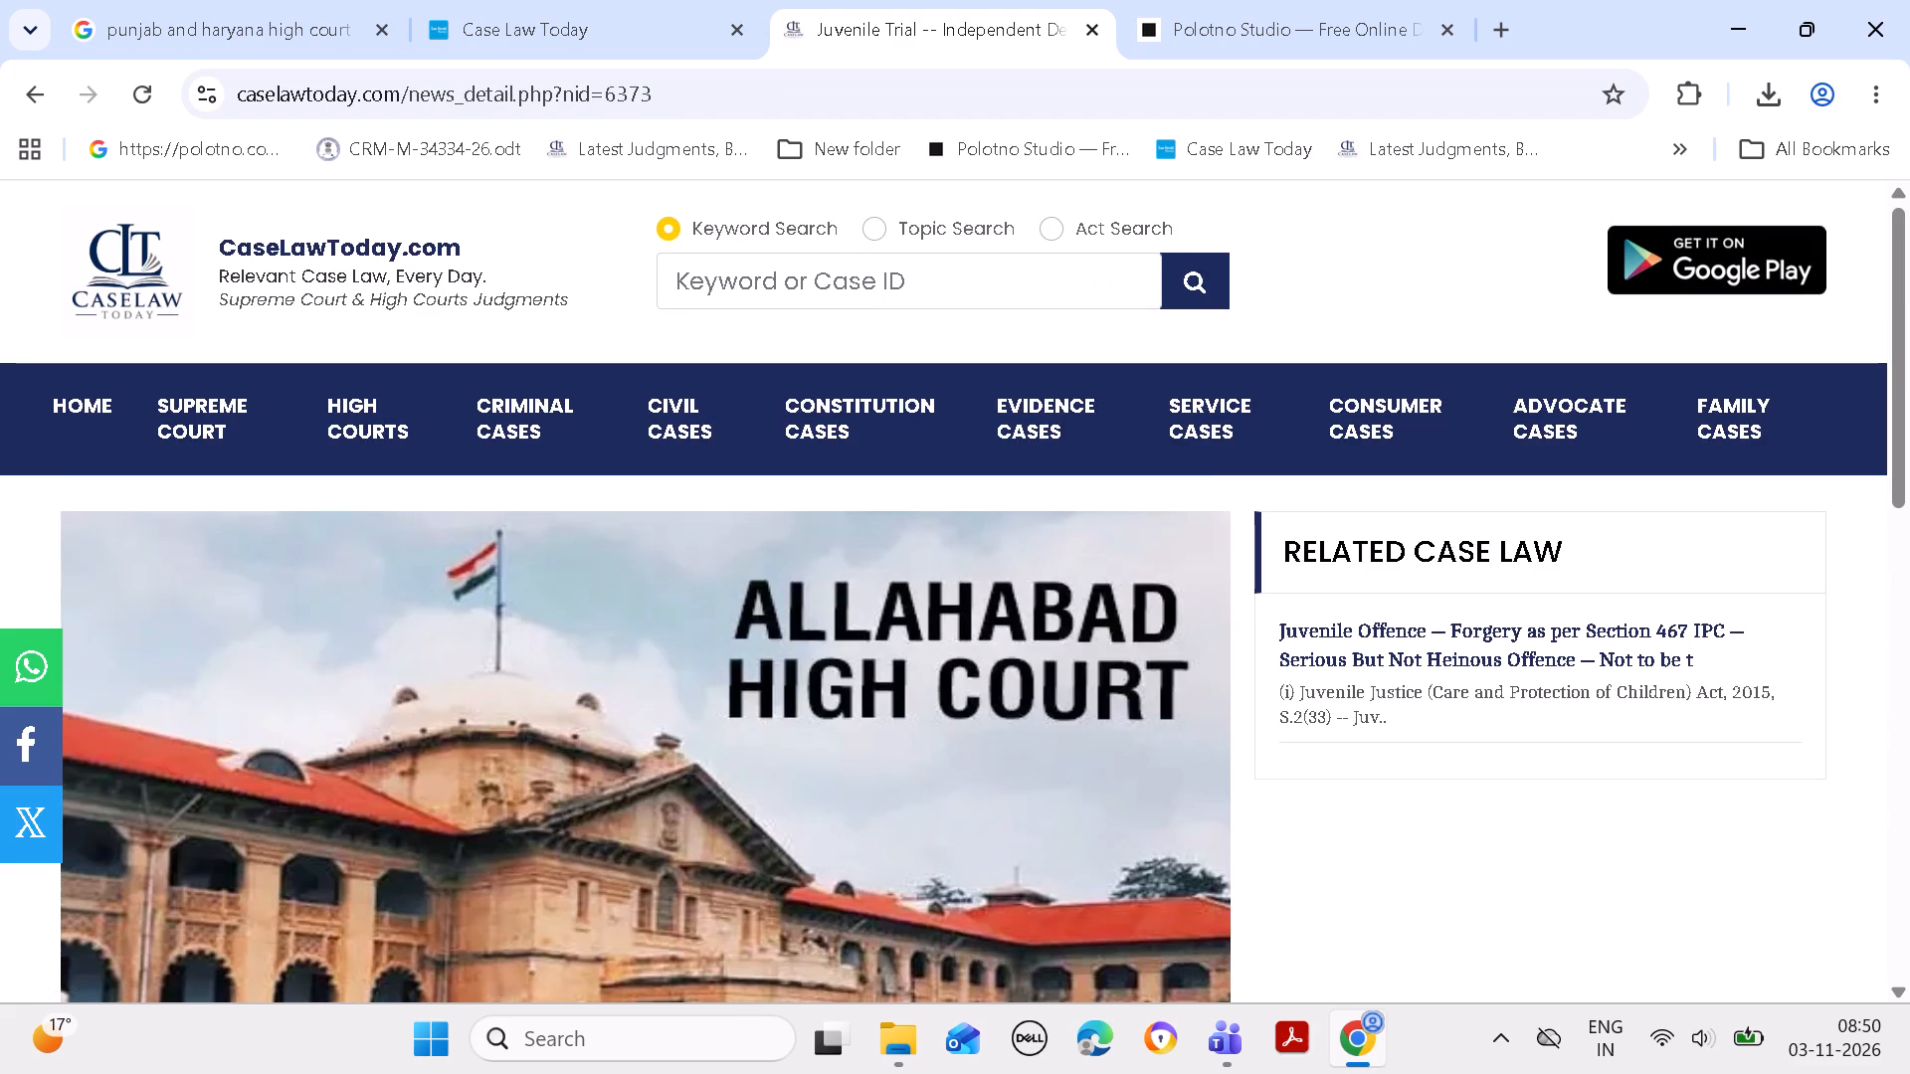
Copy the Allahabad High Court picture from the Juvenile Trial article.
right_click(510, 717)
click(579, 526)
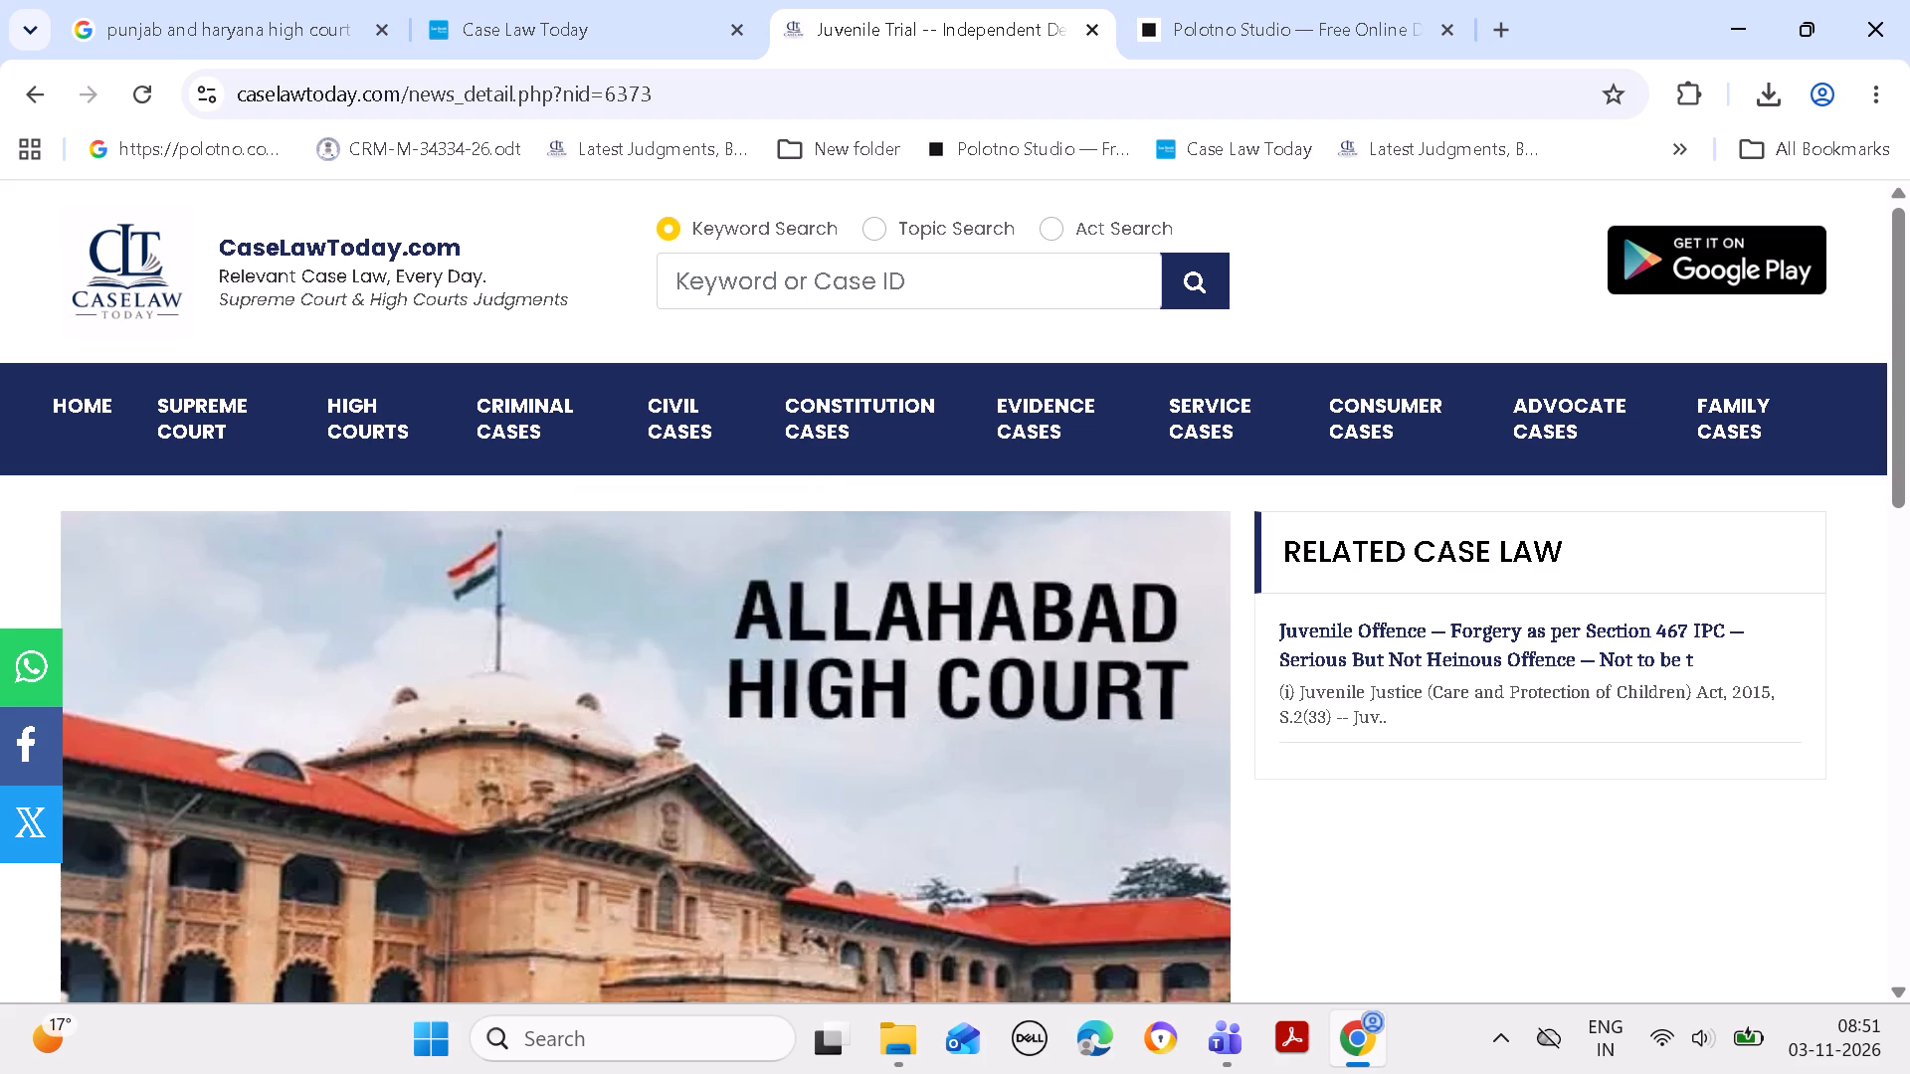
Delete the agreement picture above the court name in the Polotno Studio design.
click(1219, 22)
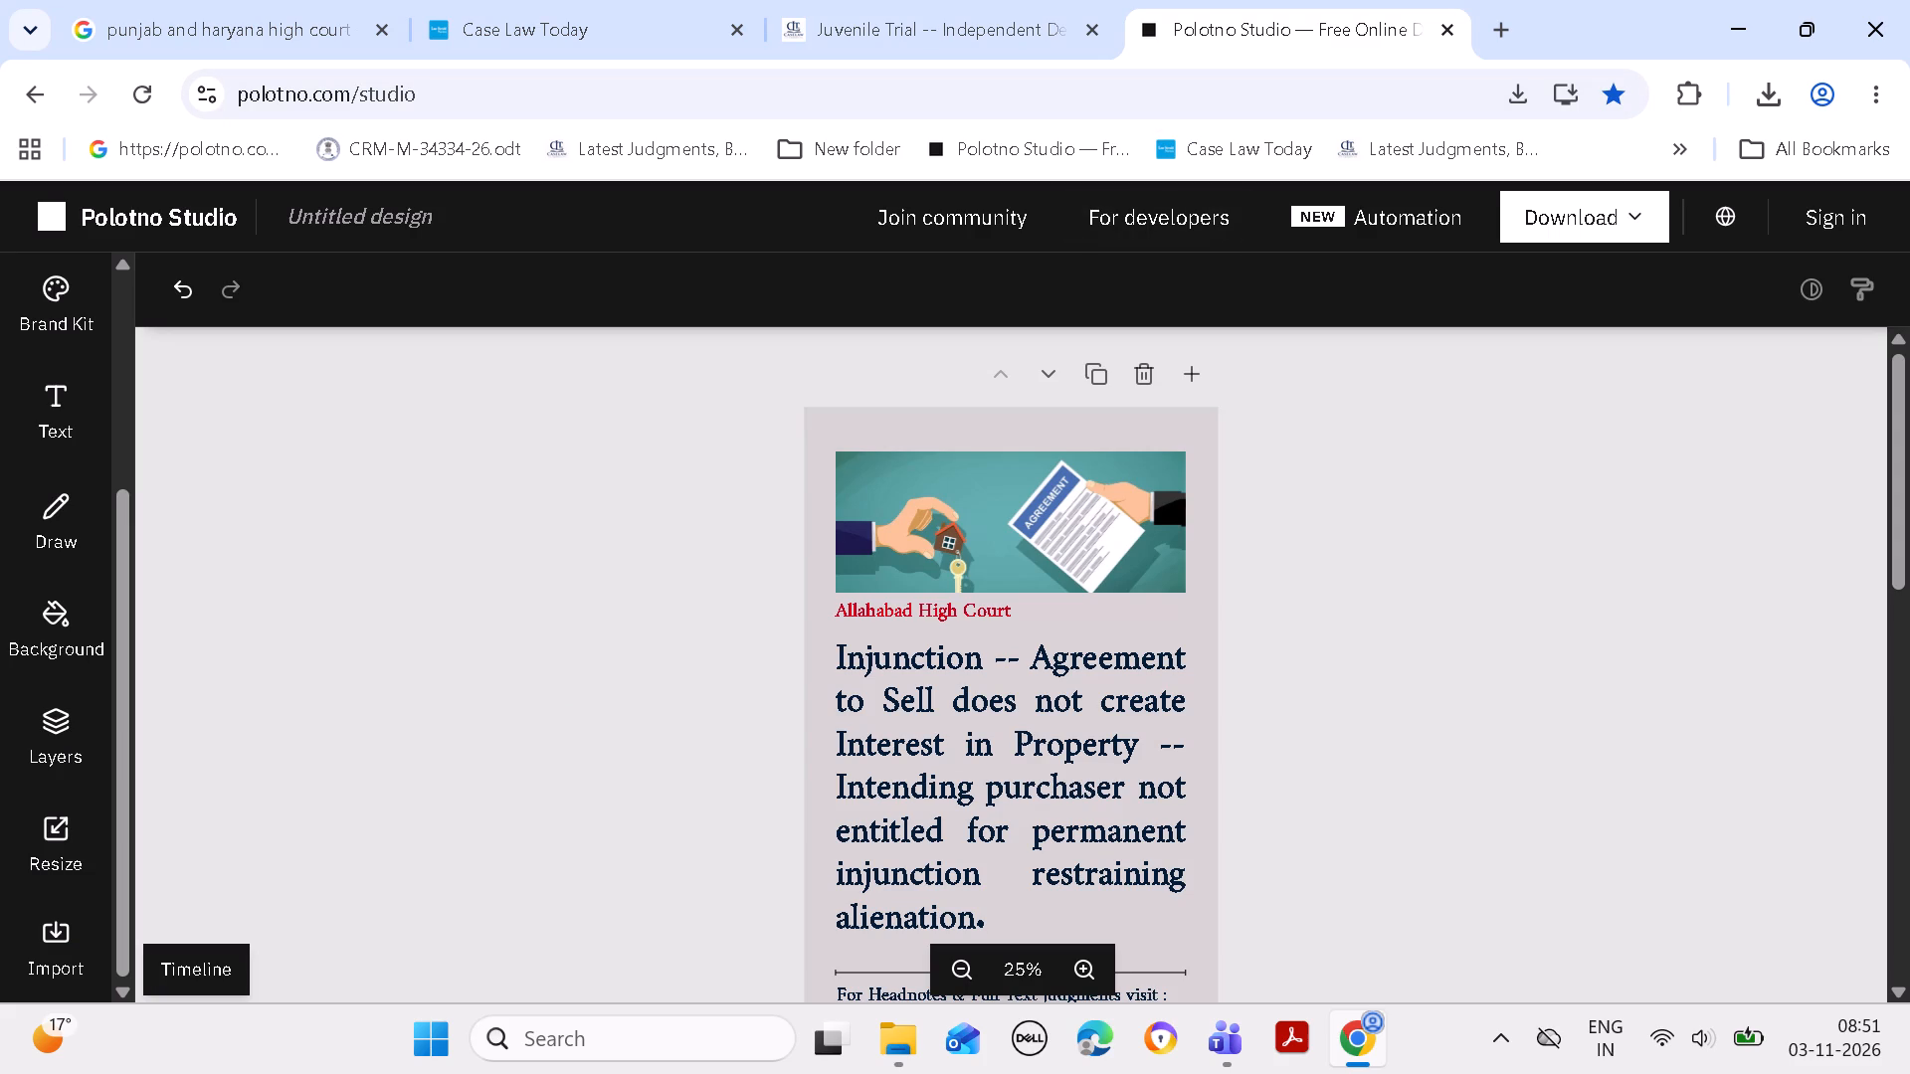
click(912, 521)
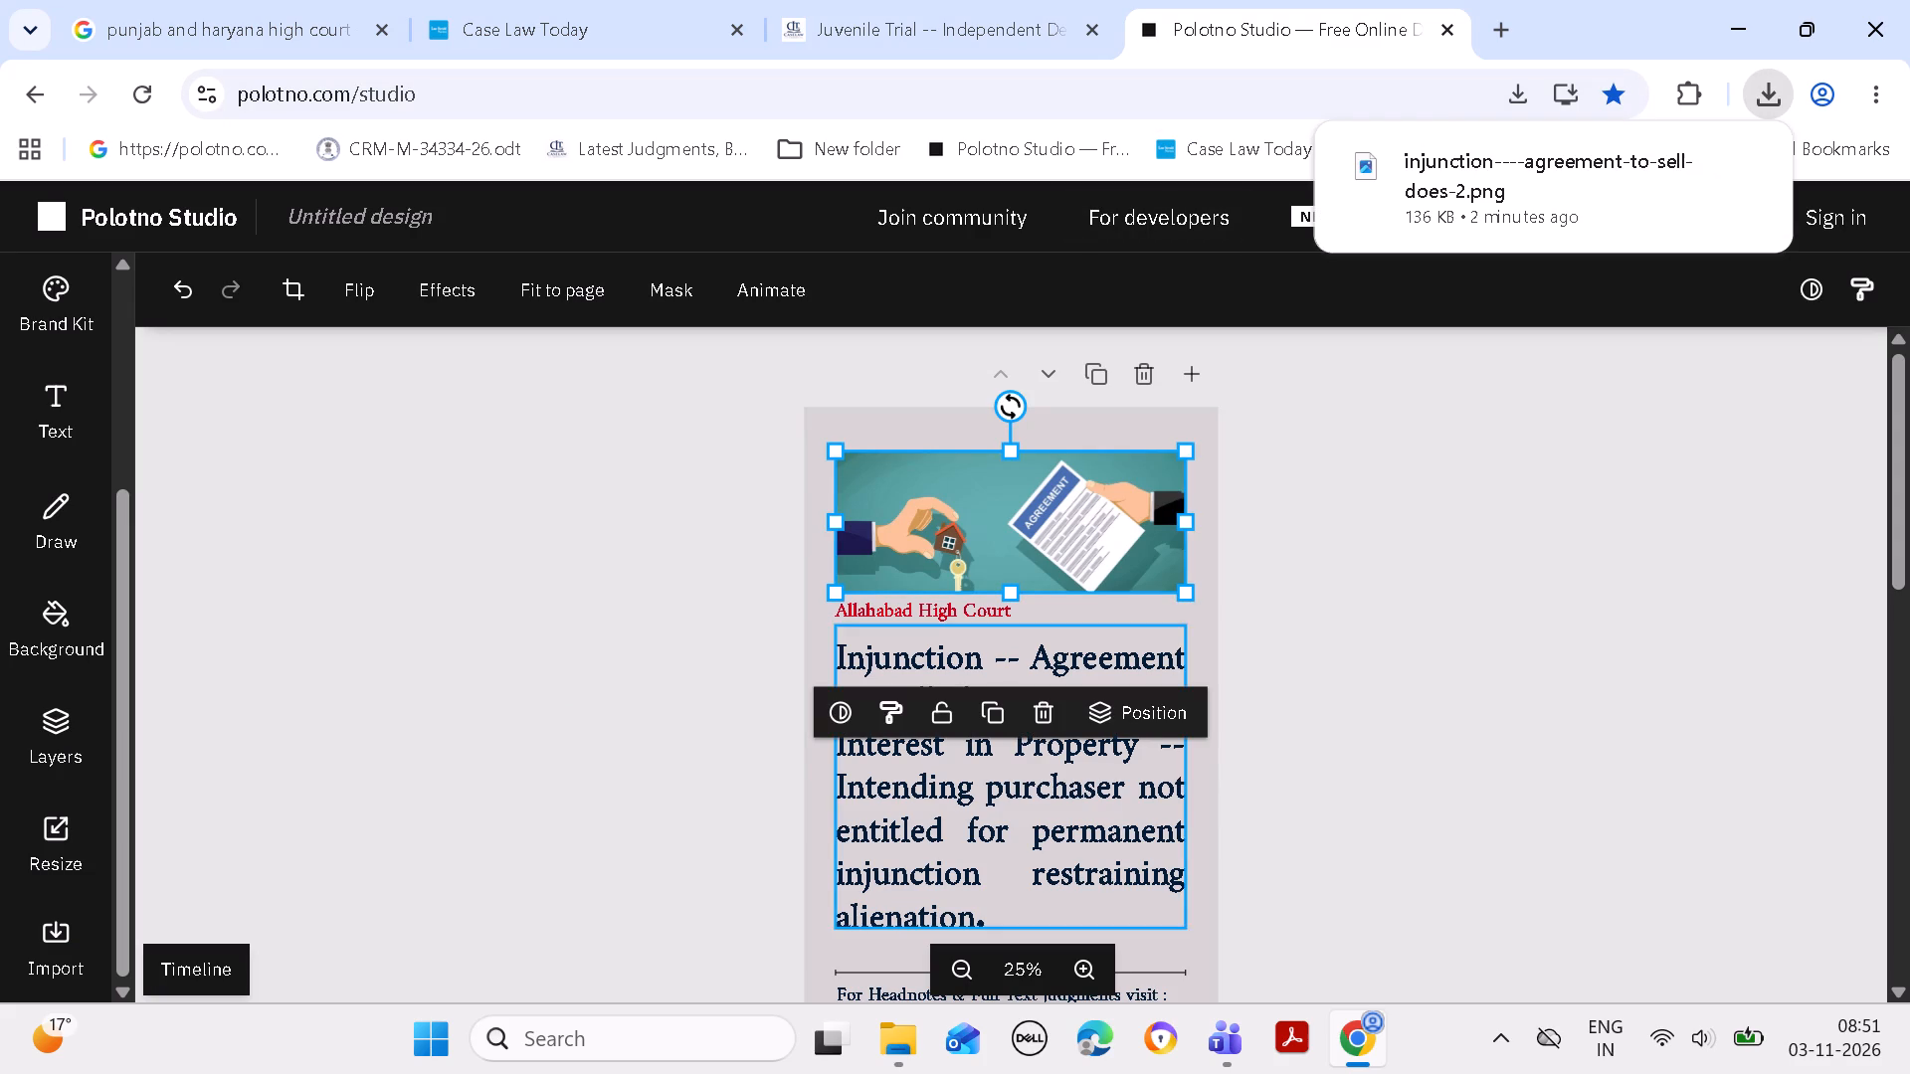
click(1047, 706)
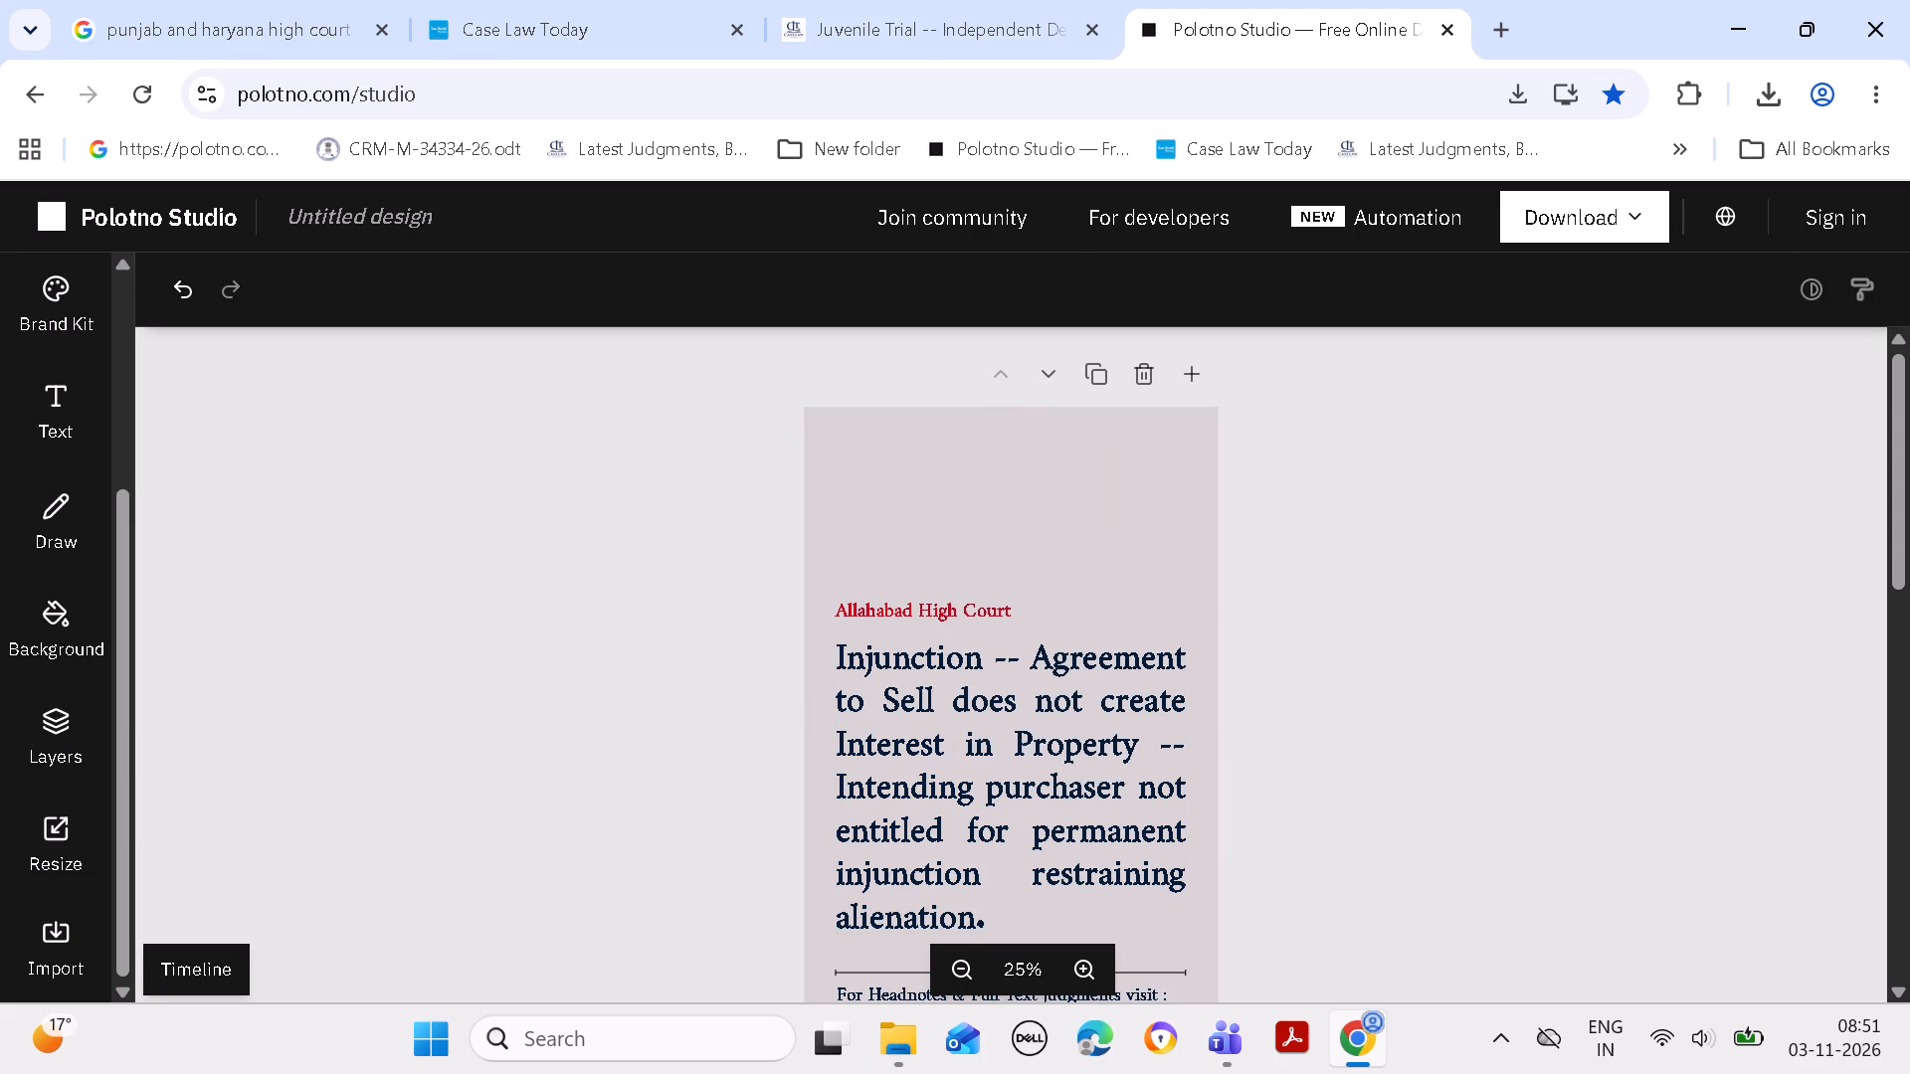
Paste the Allahabad High Court picture into the post and move it into the empty space above the court name.
click(1008, 450)
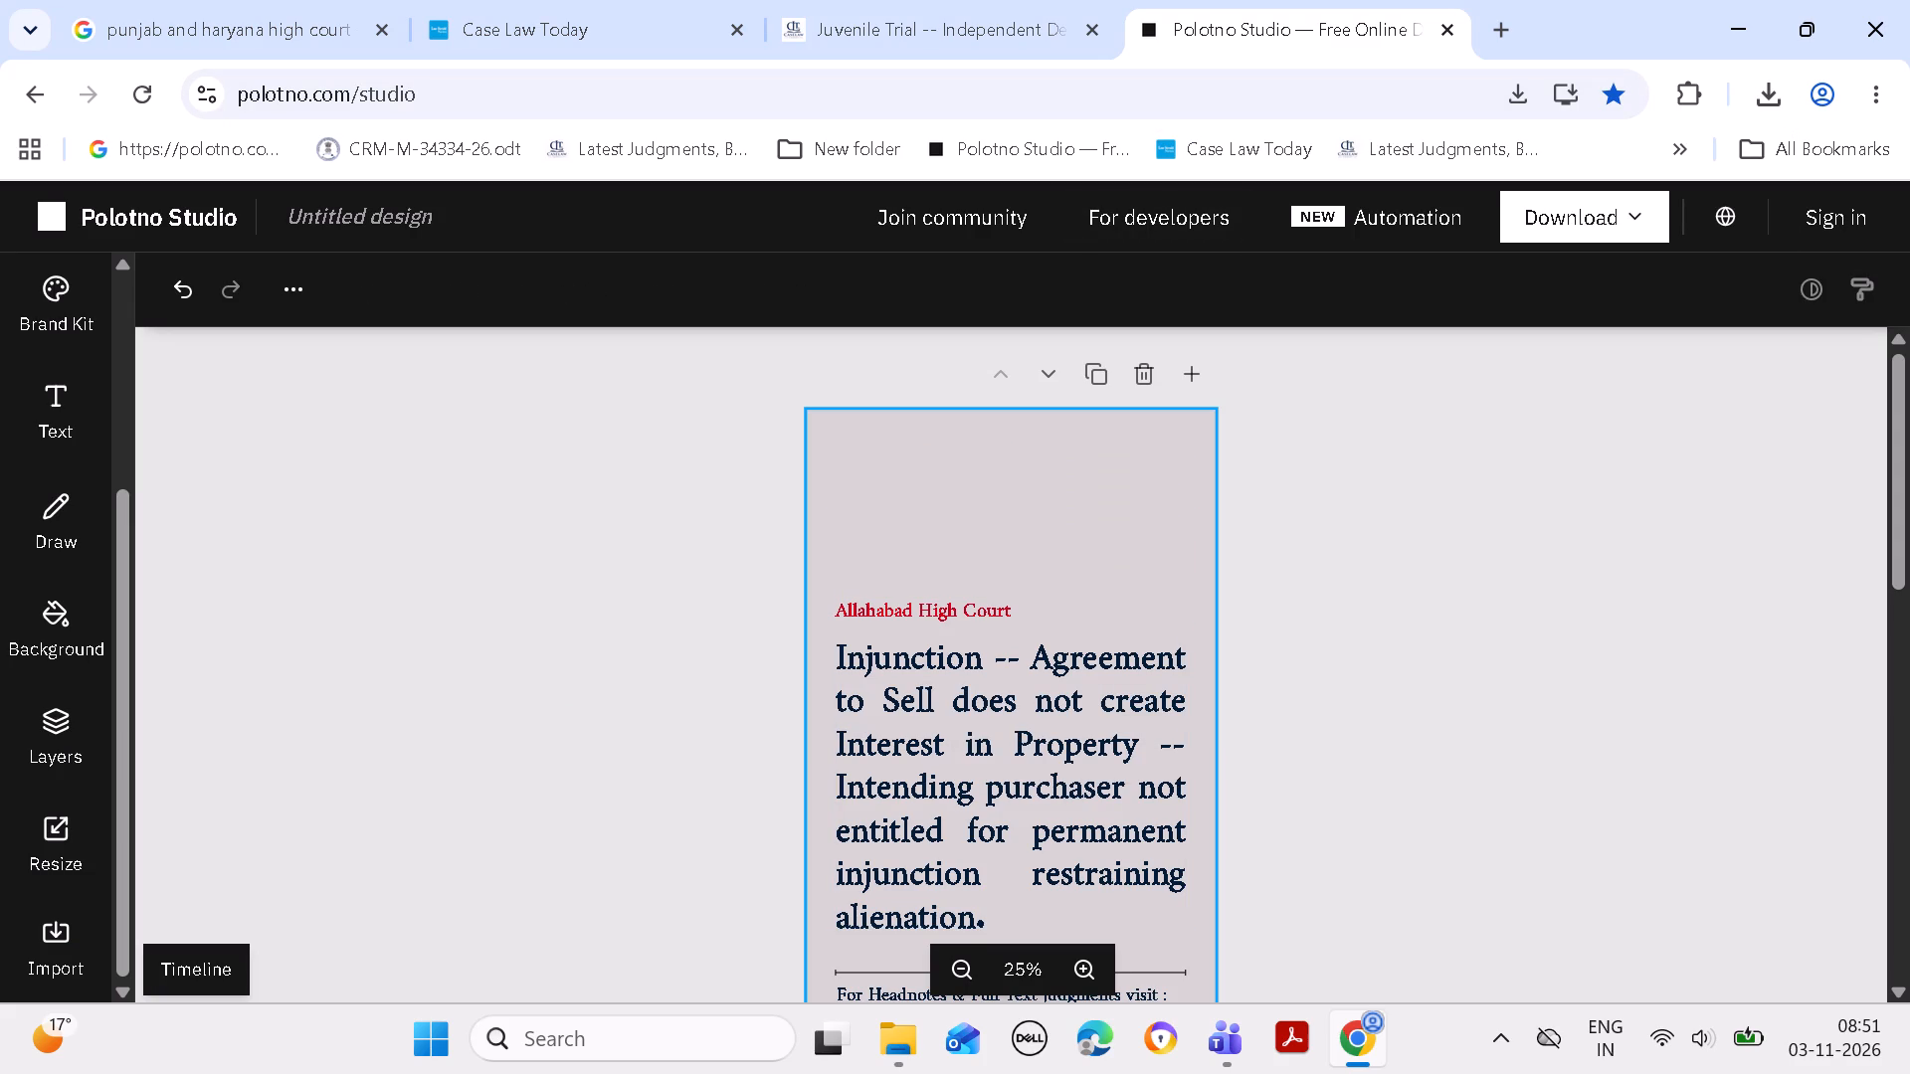
key(ctrl+v)
drag(1023, 699, 1023, 676)
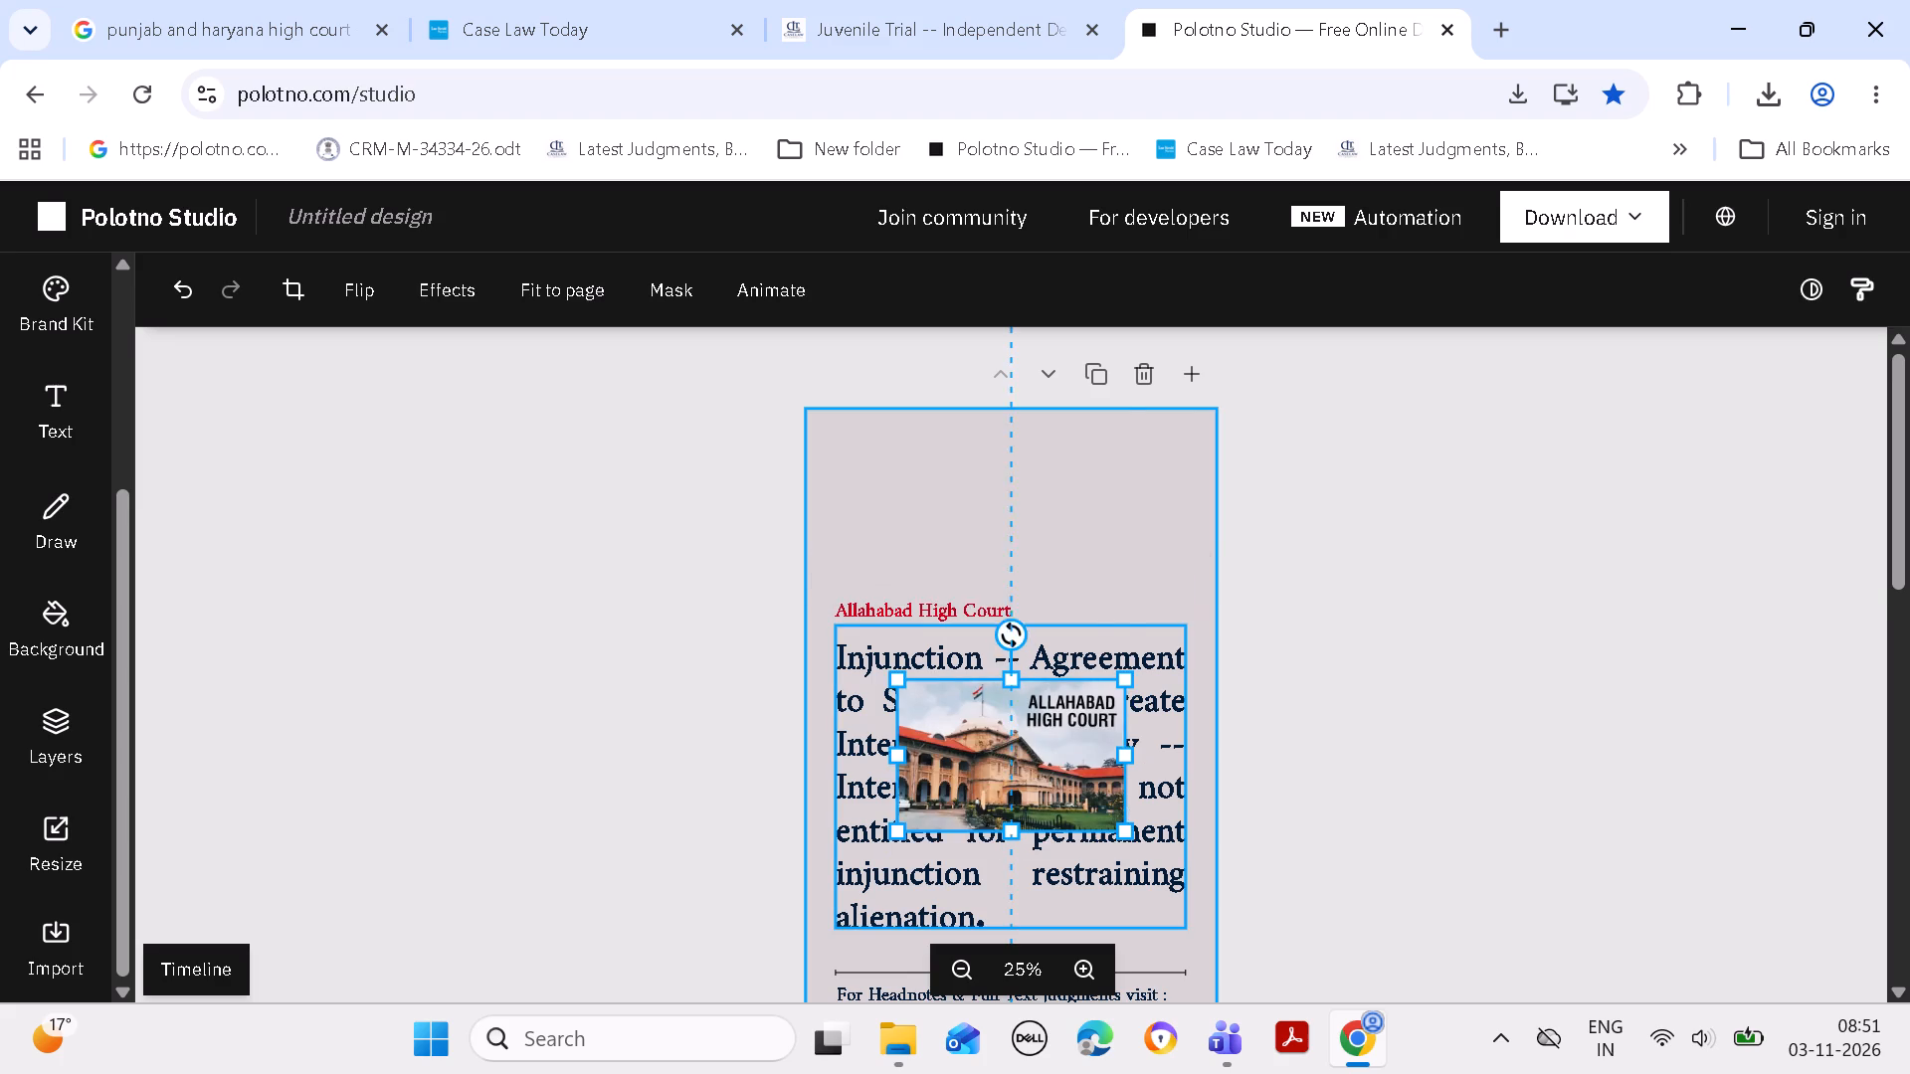
drag(1023, 676, 1012, 436)
click(1507, 428)
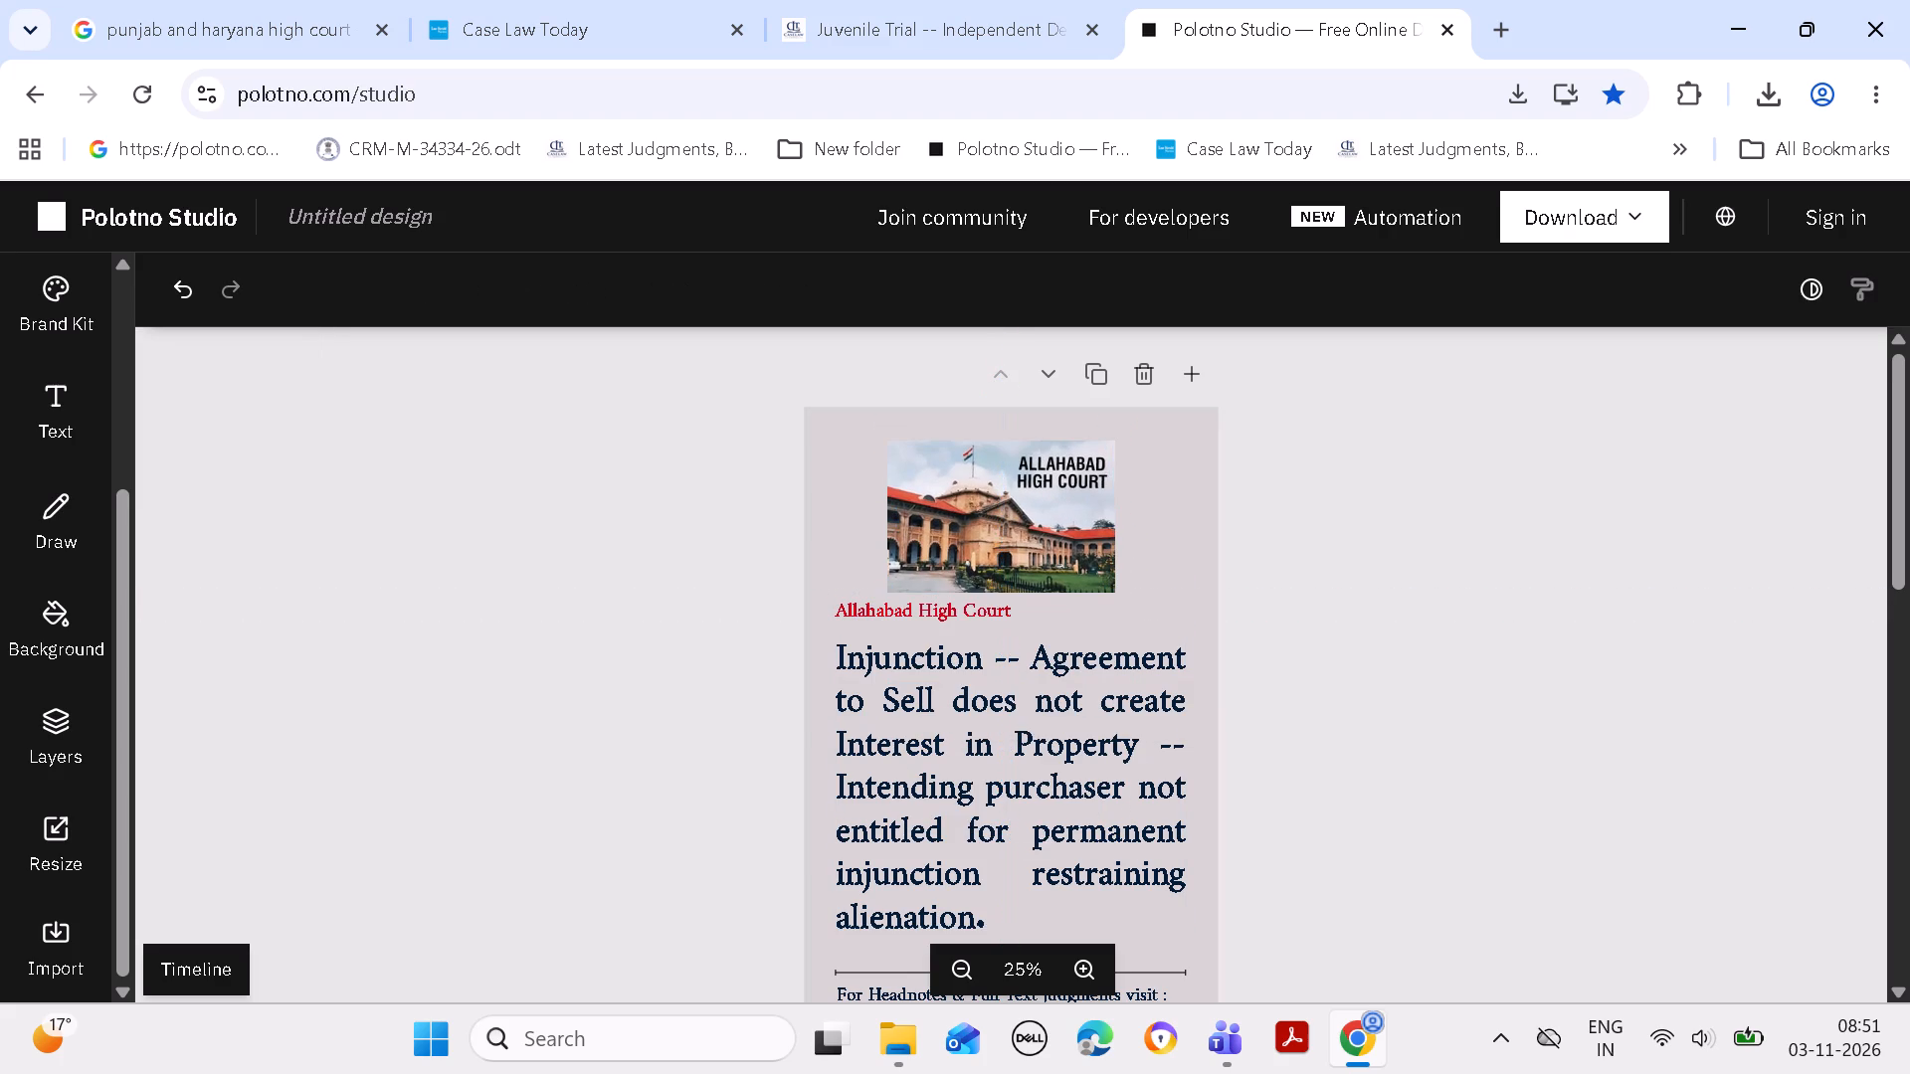
Widen the Allahabad High Court picture on both sides to match the width of the headline text.
click(1089, 523)
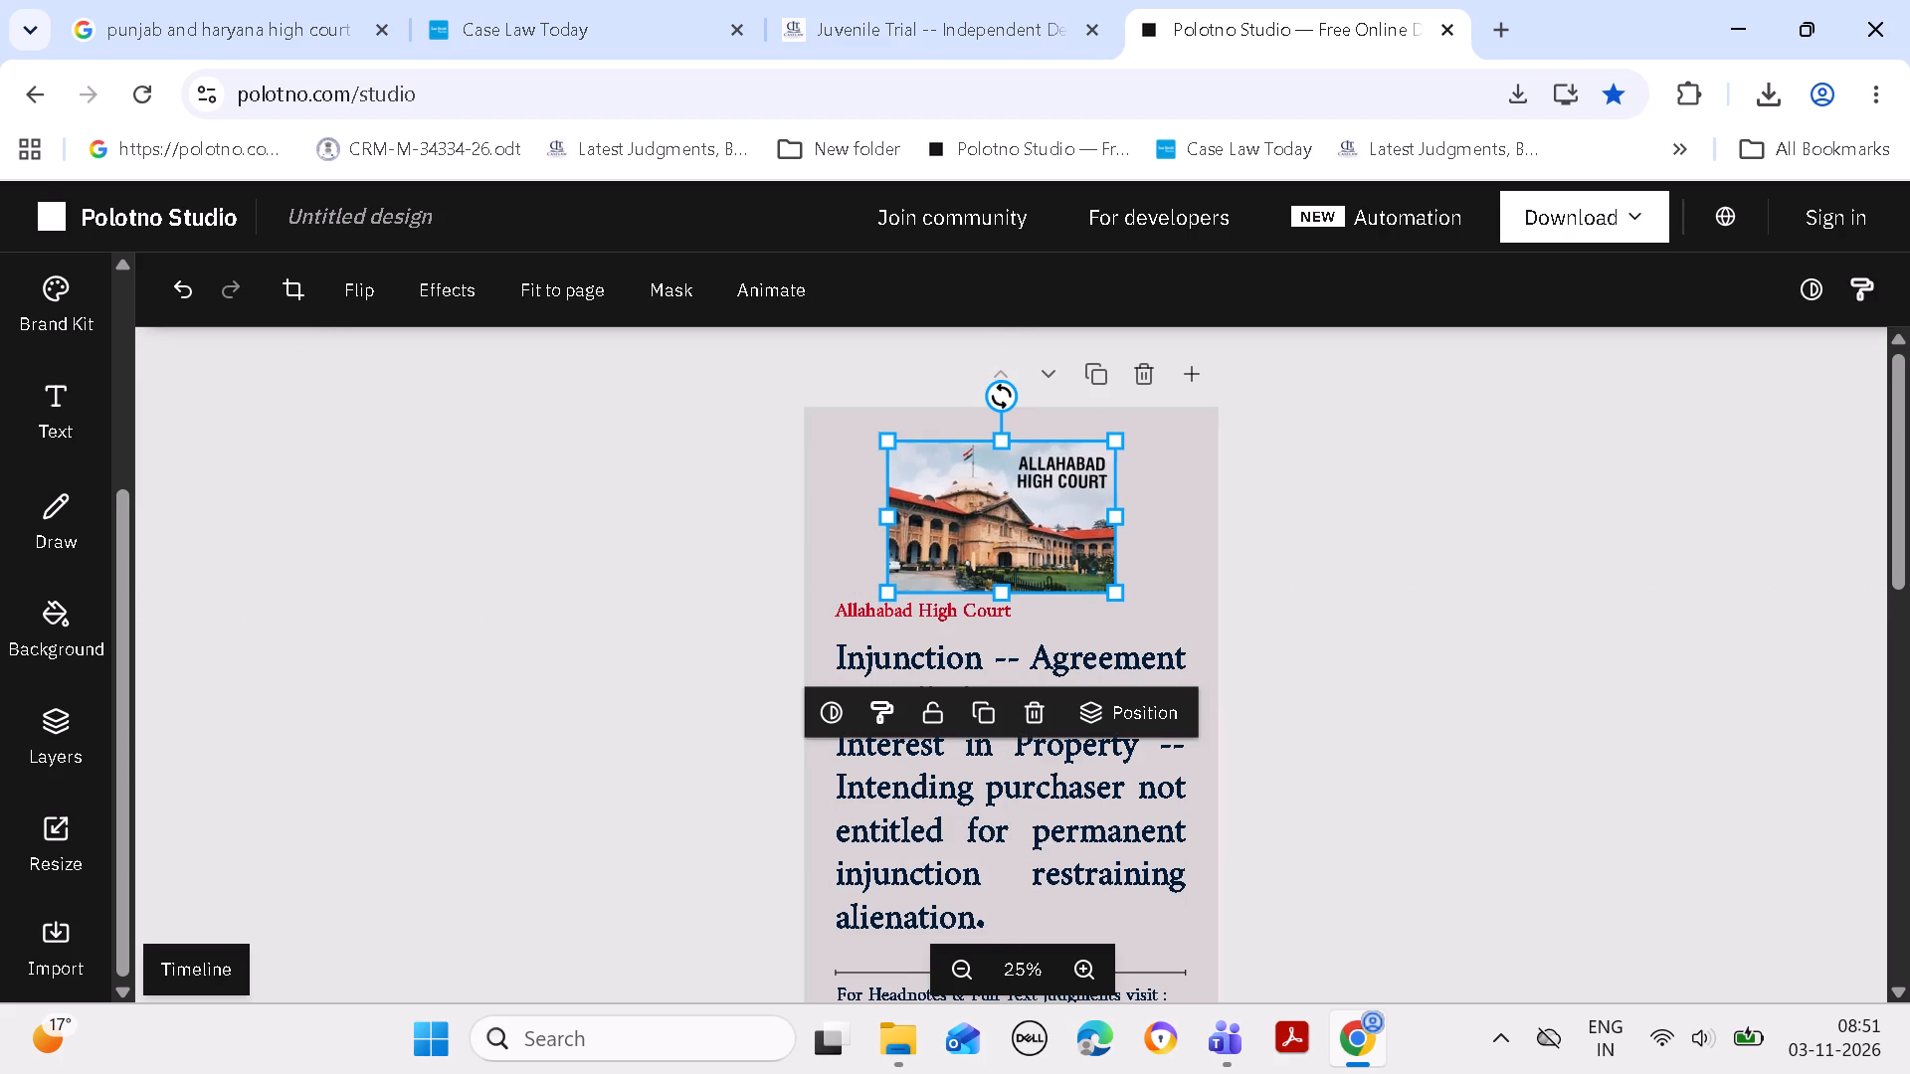
drag(1117, 513, 1194, 505)
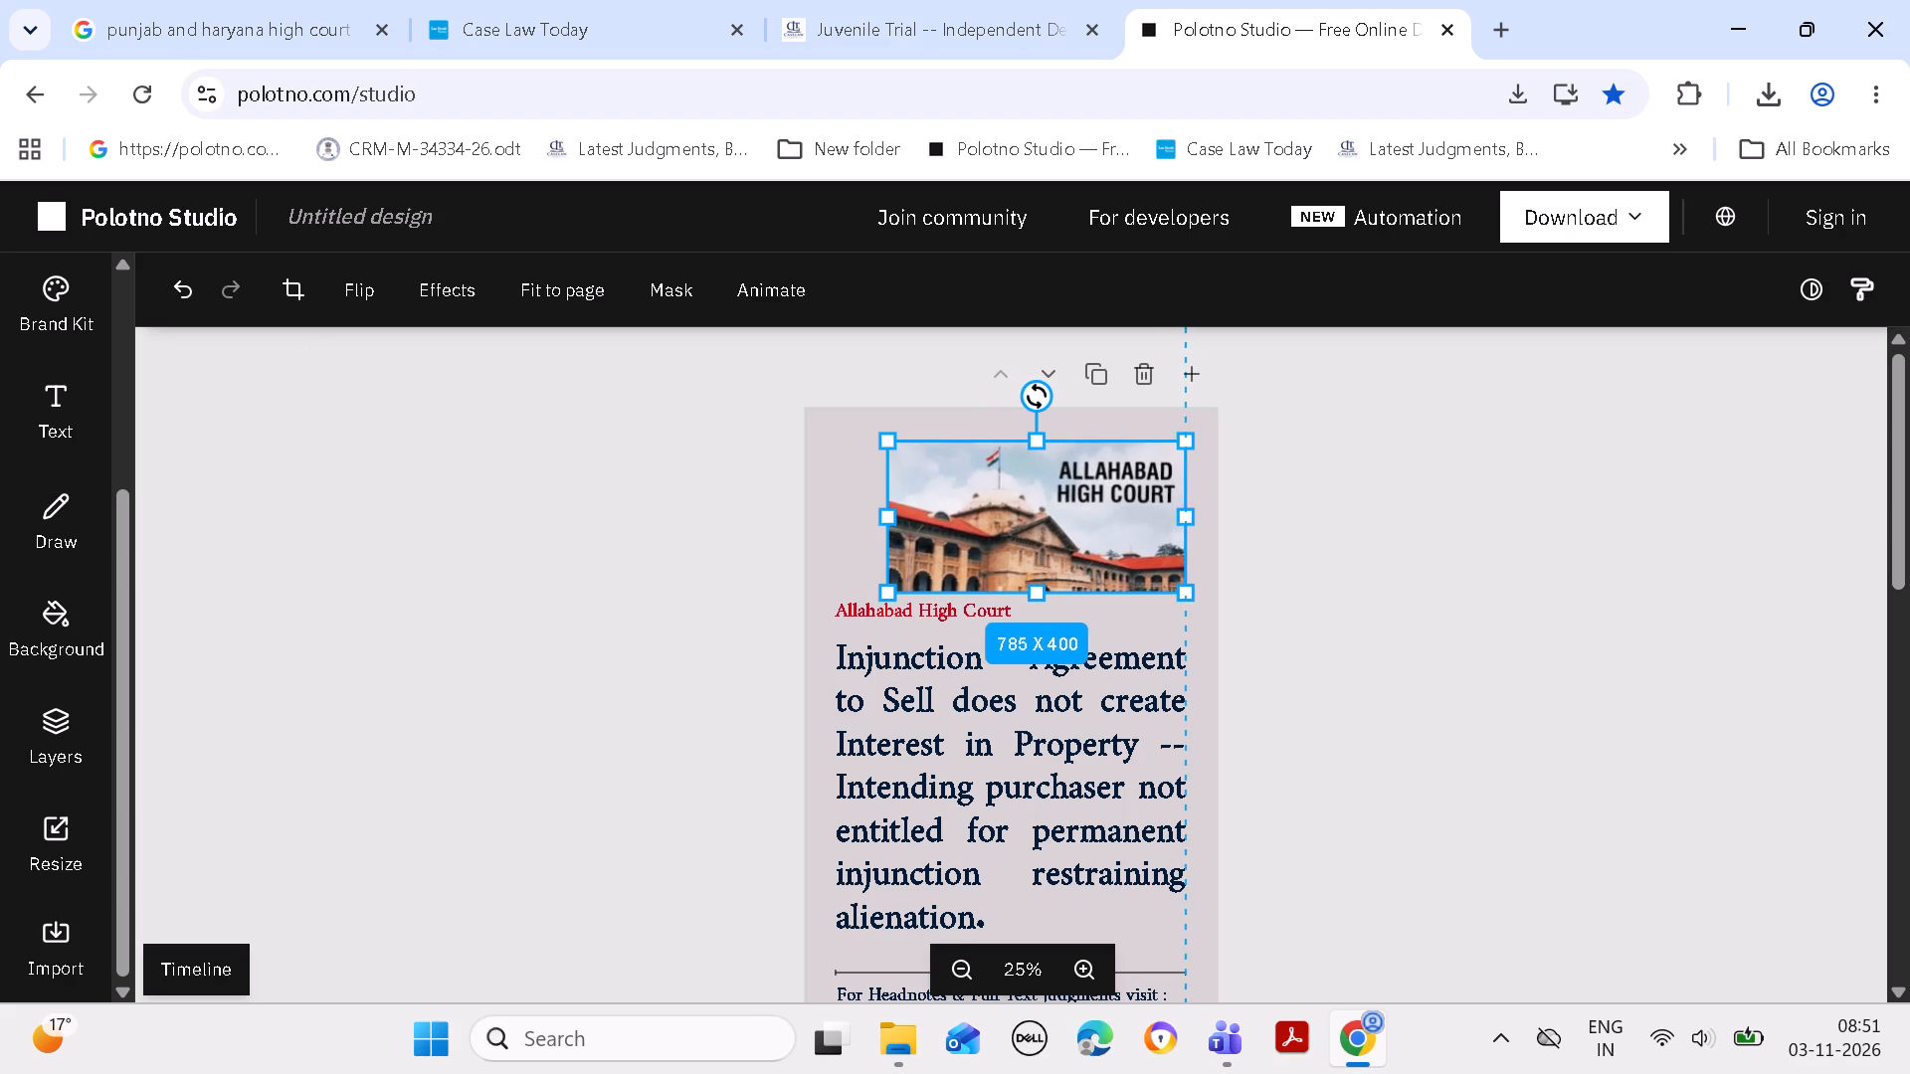
drag(1194, 505, 1192, 503)
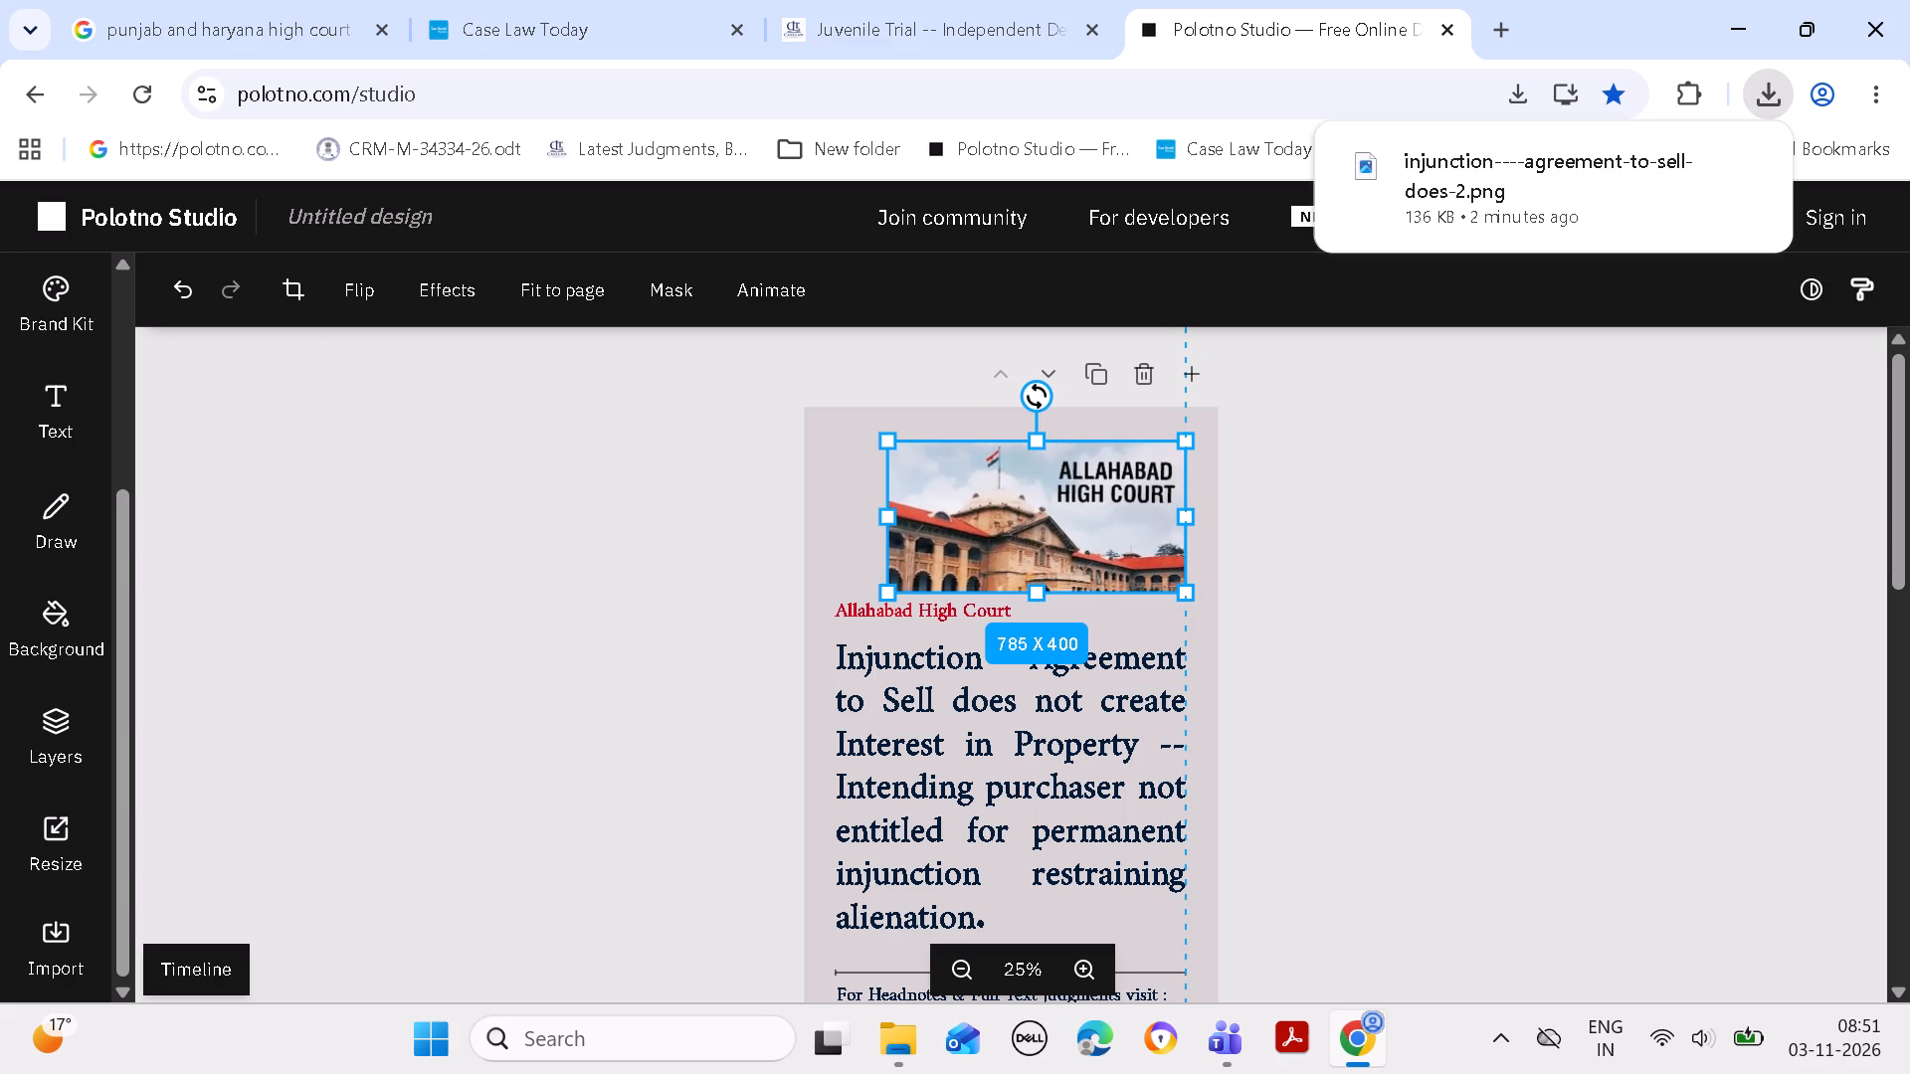
drag(1192, 503, 1192, 499)
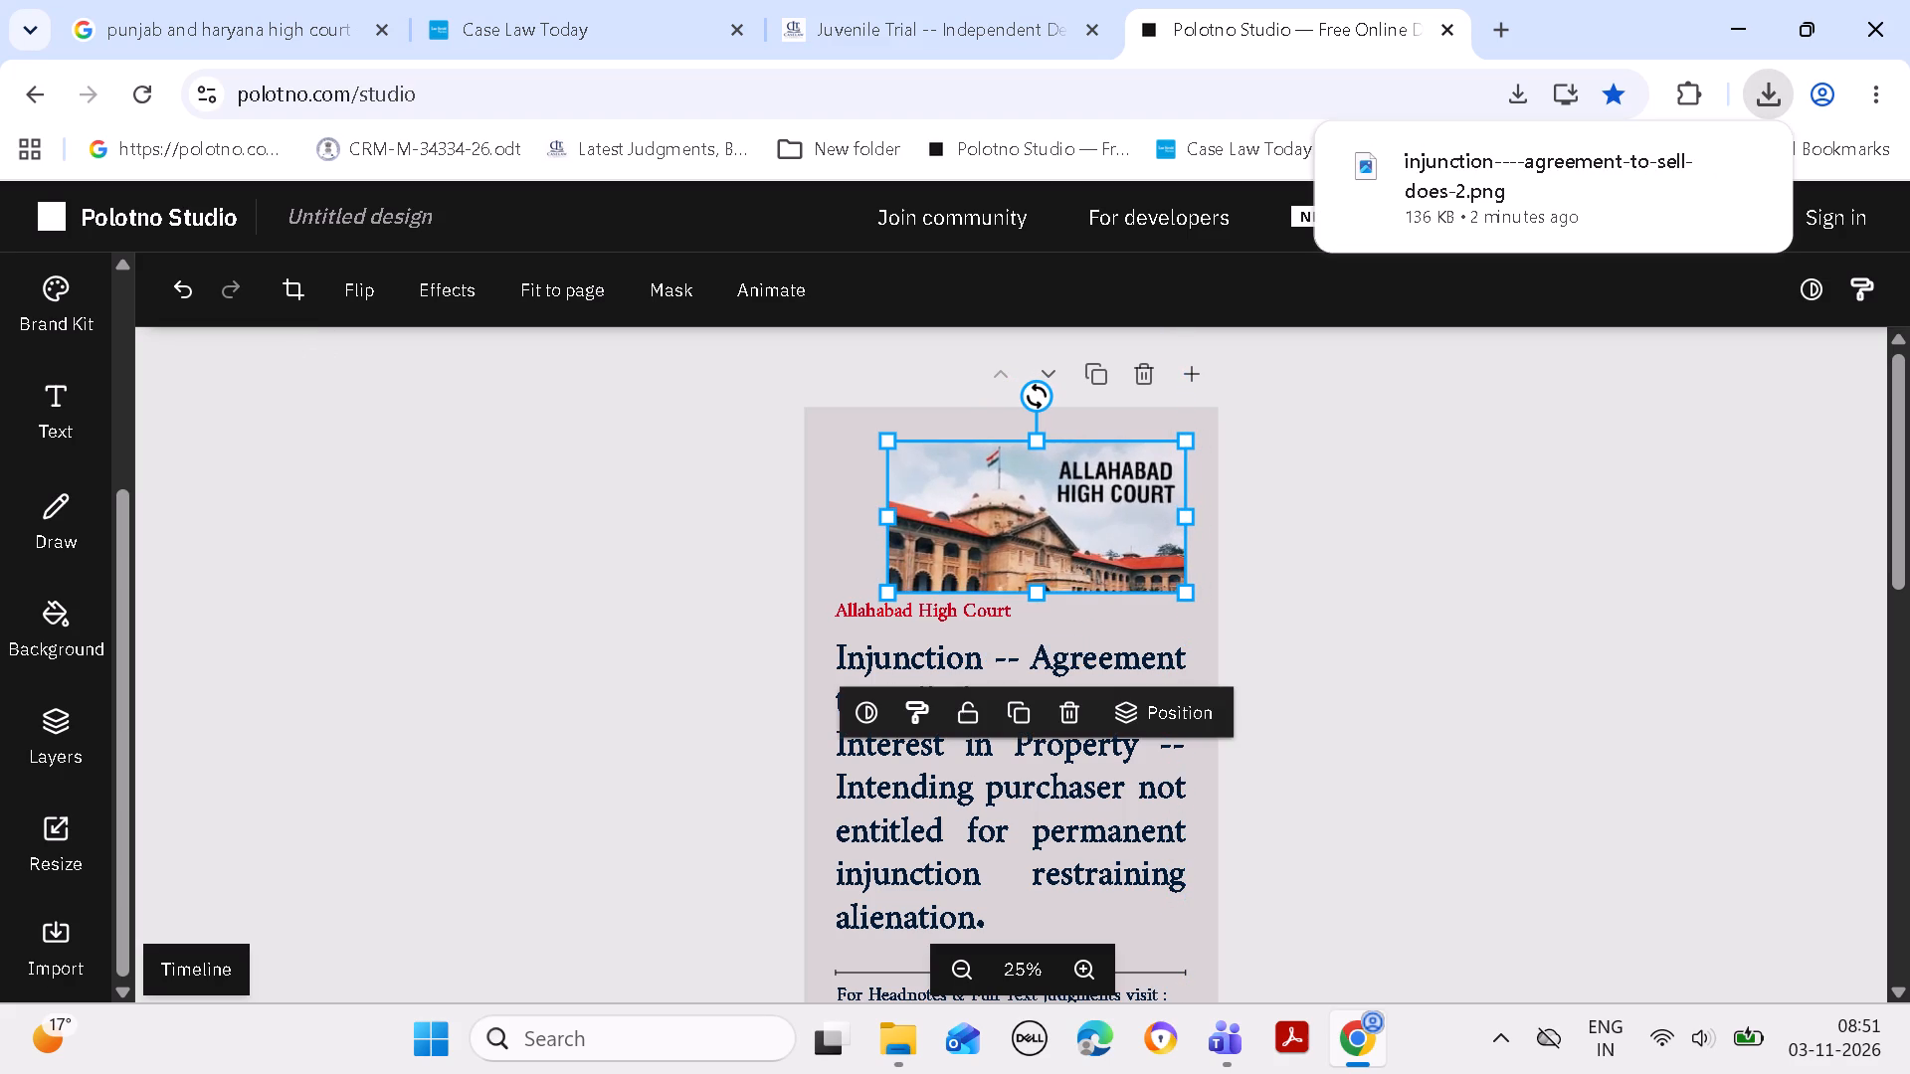
drag(886, 518, 822, 515)
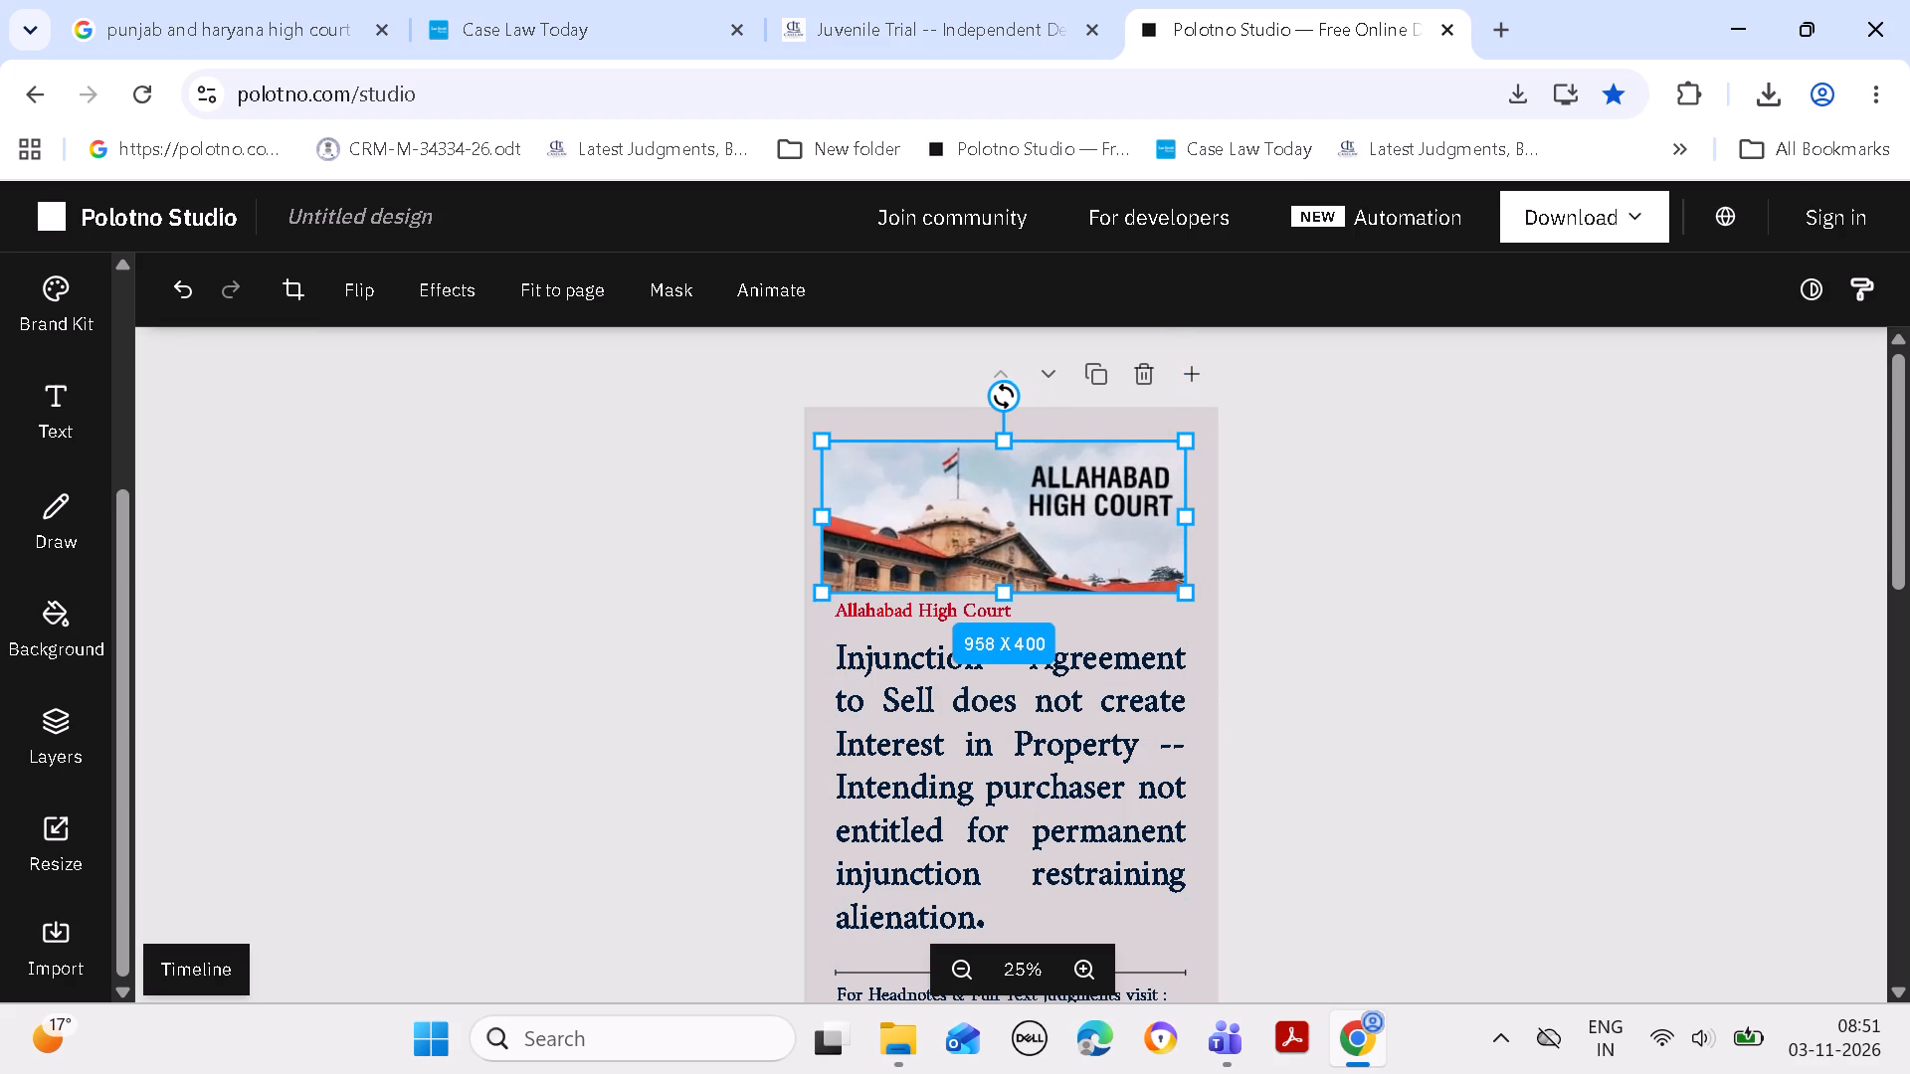
drag(822, 515, 833, 515)
click(1446, 535)
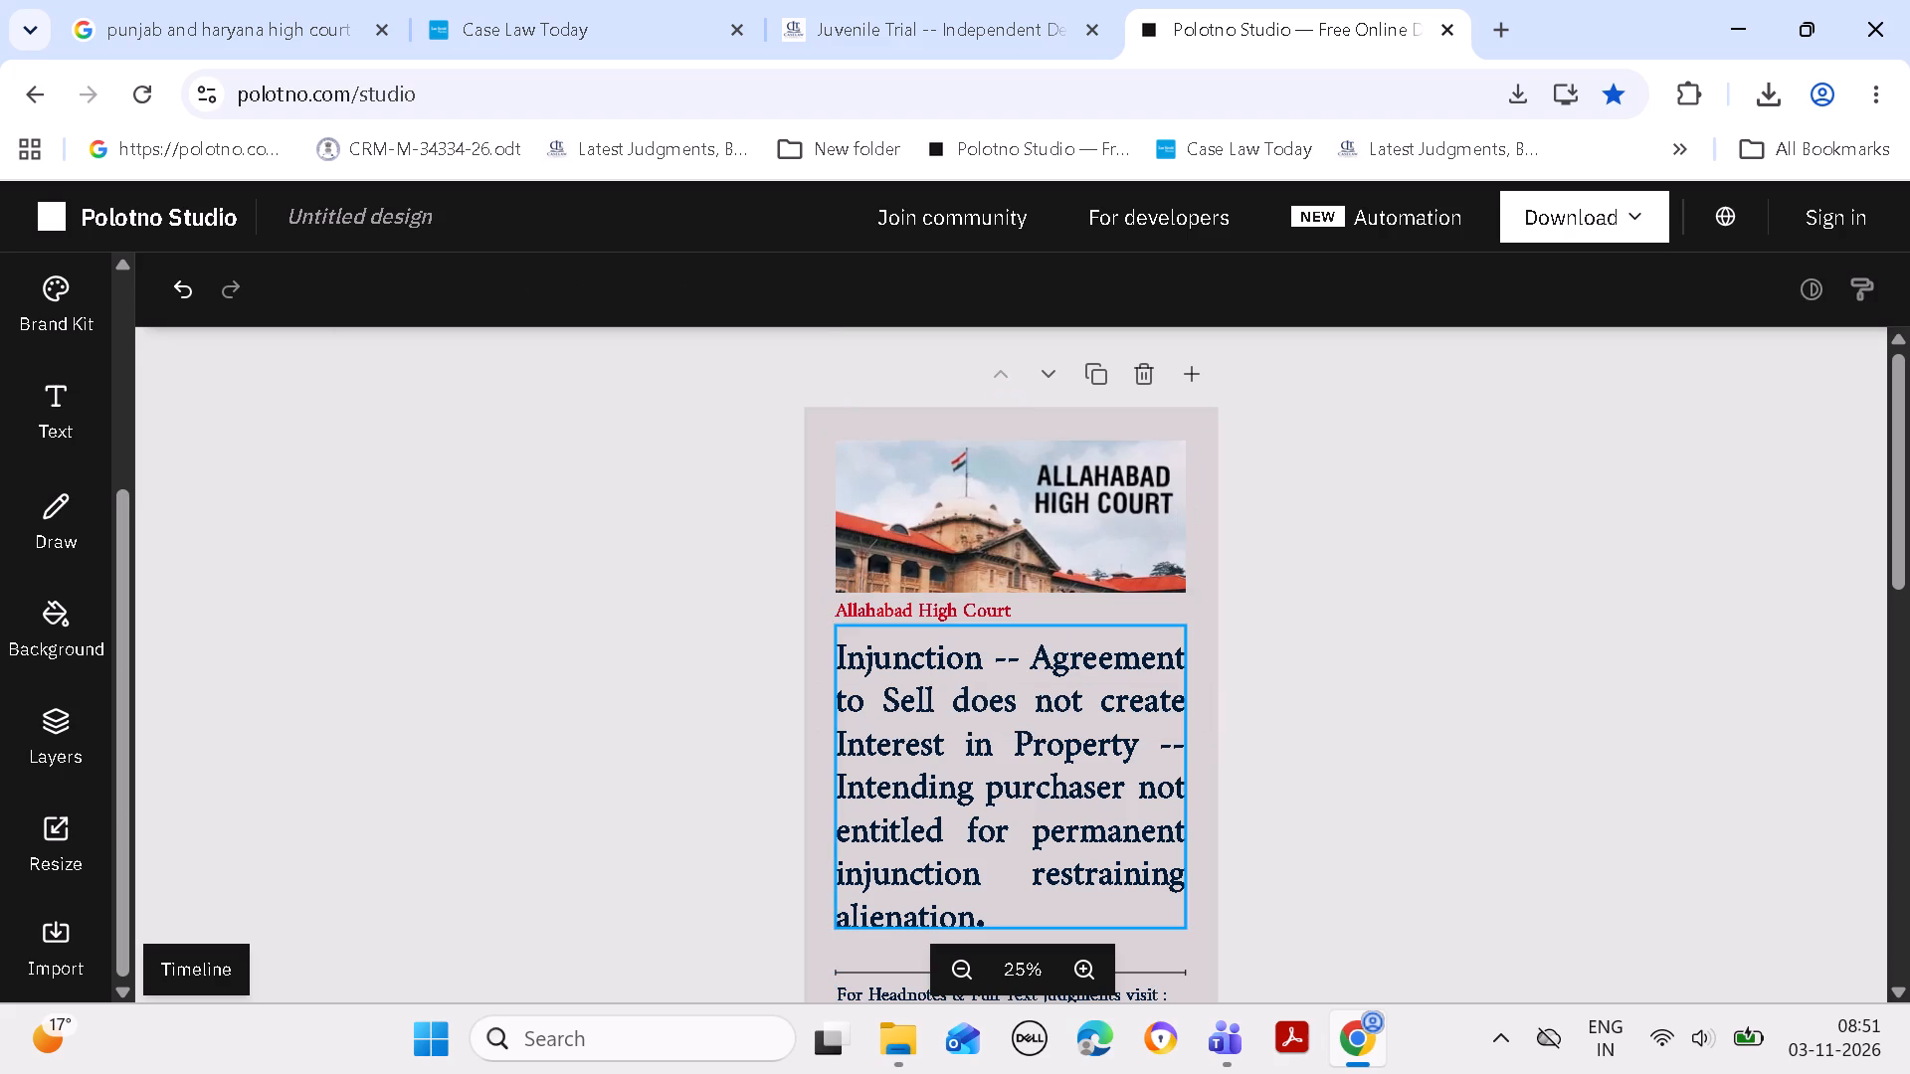
Copy the whole Law Point text of news 6373 from the Case Law Today admin site.
click(508, 32)
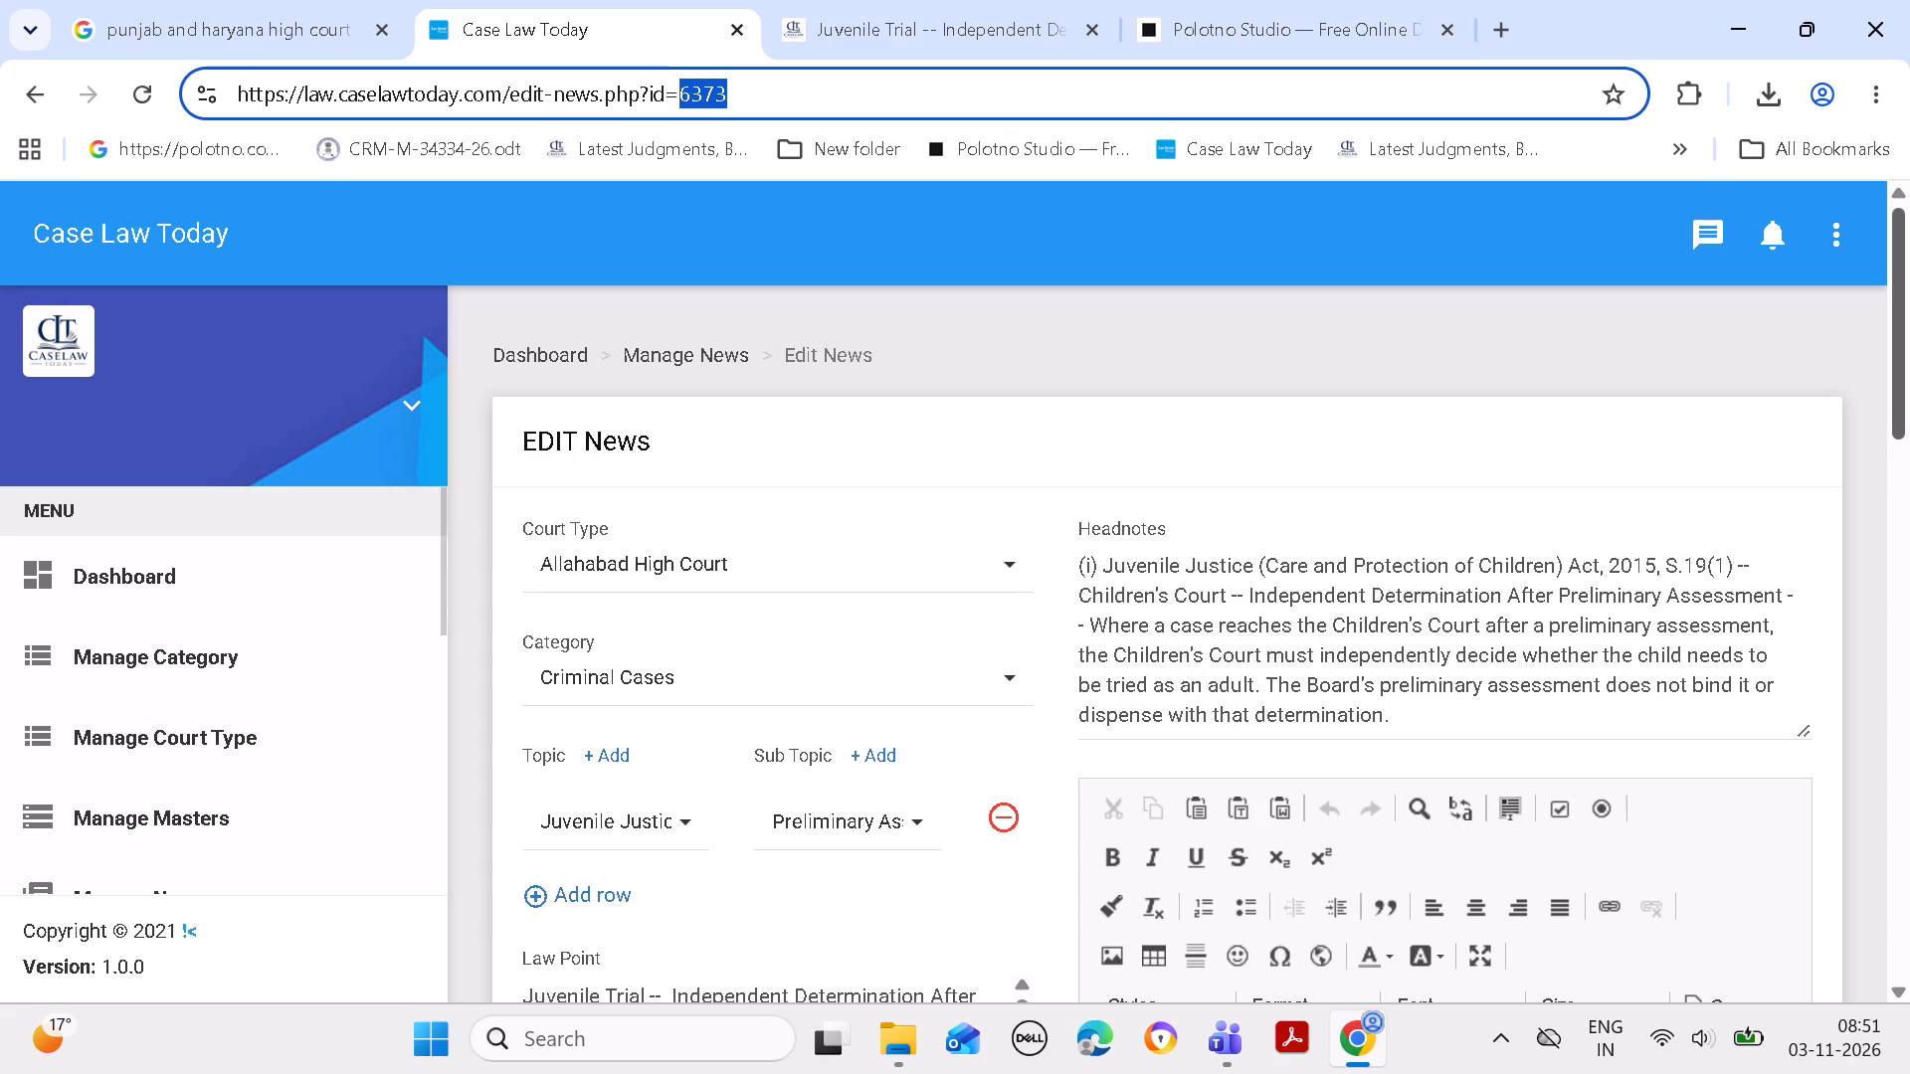
click(1781, 349)
drag(1904, 336, 1909, 496)
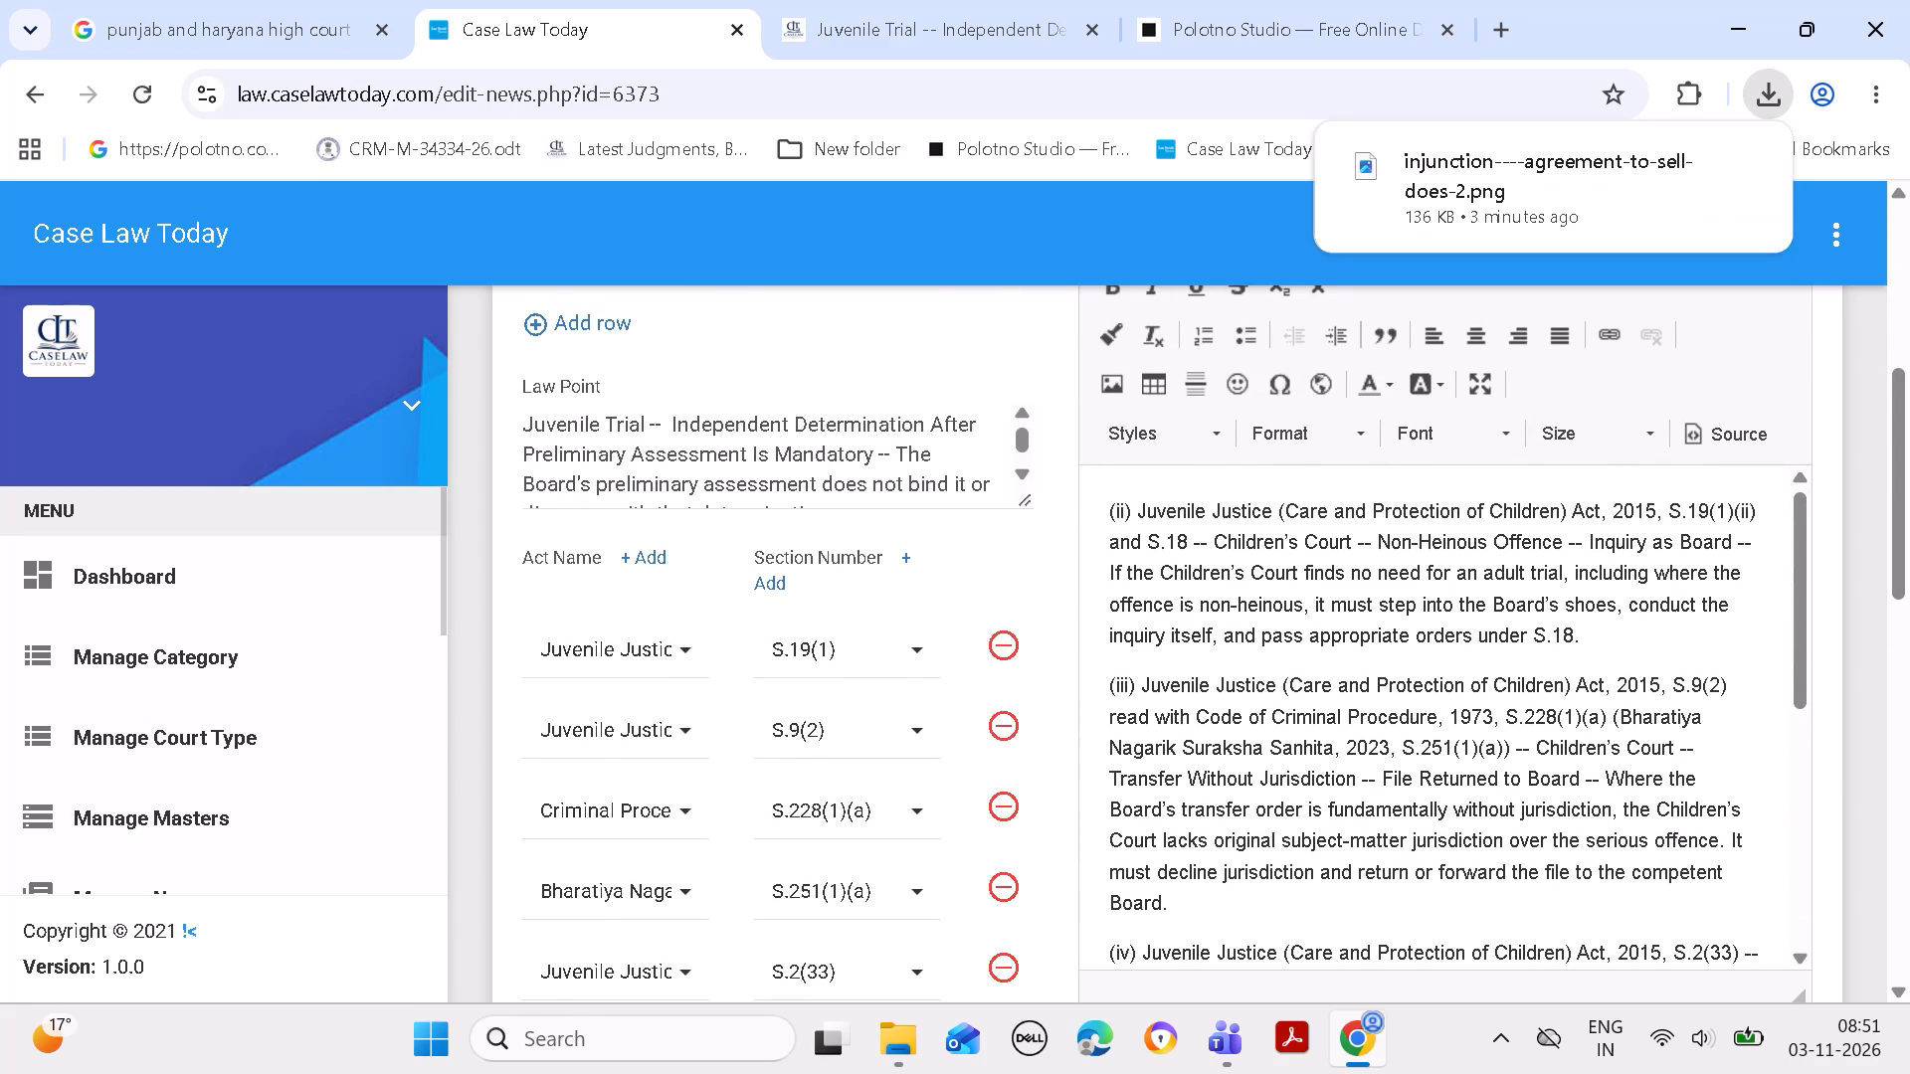
click(522, 417)
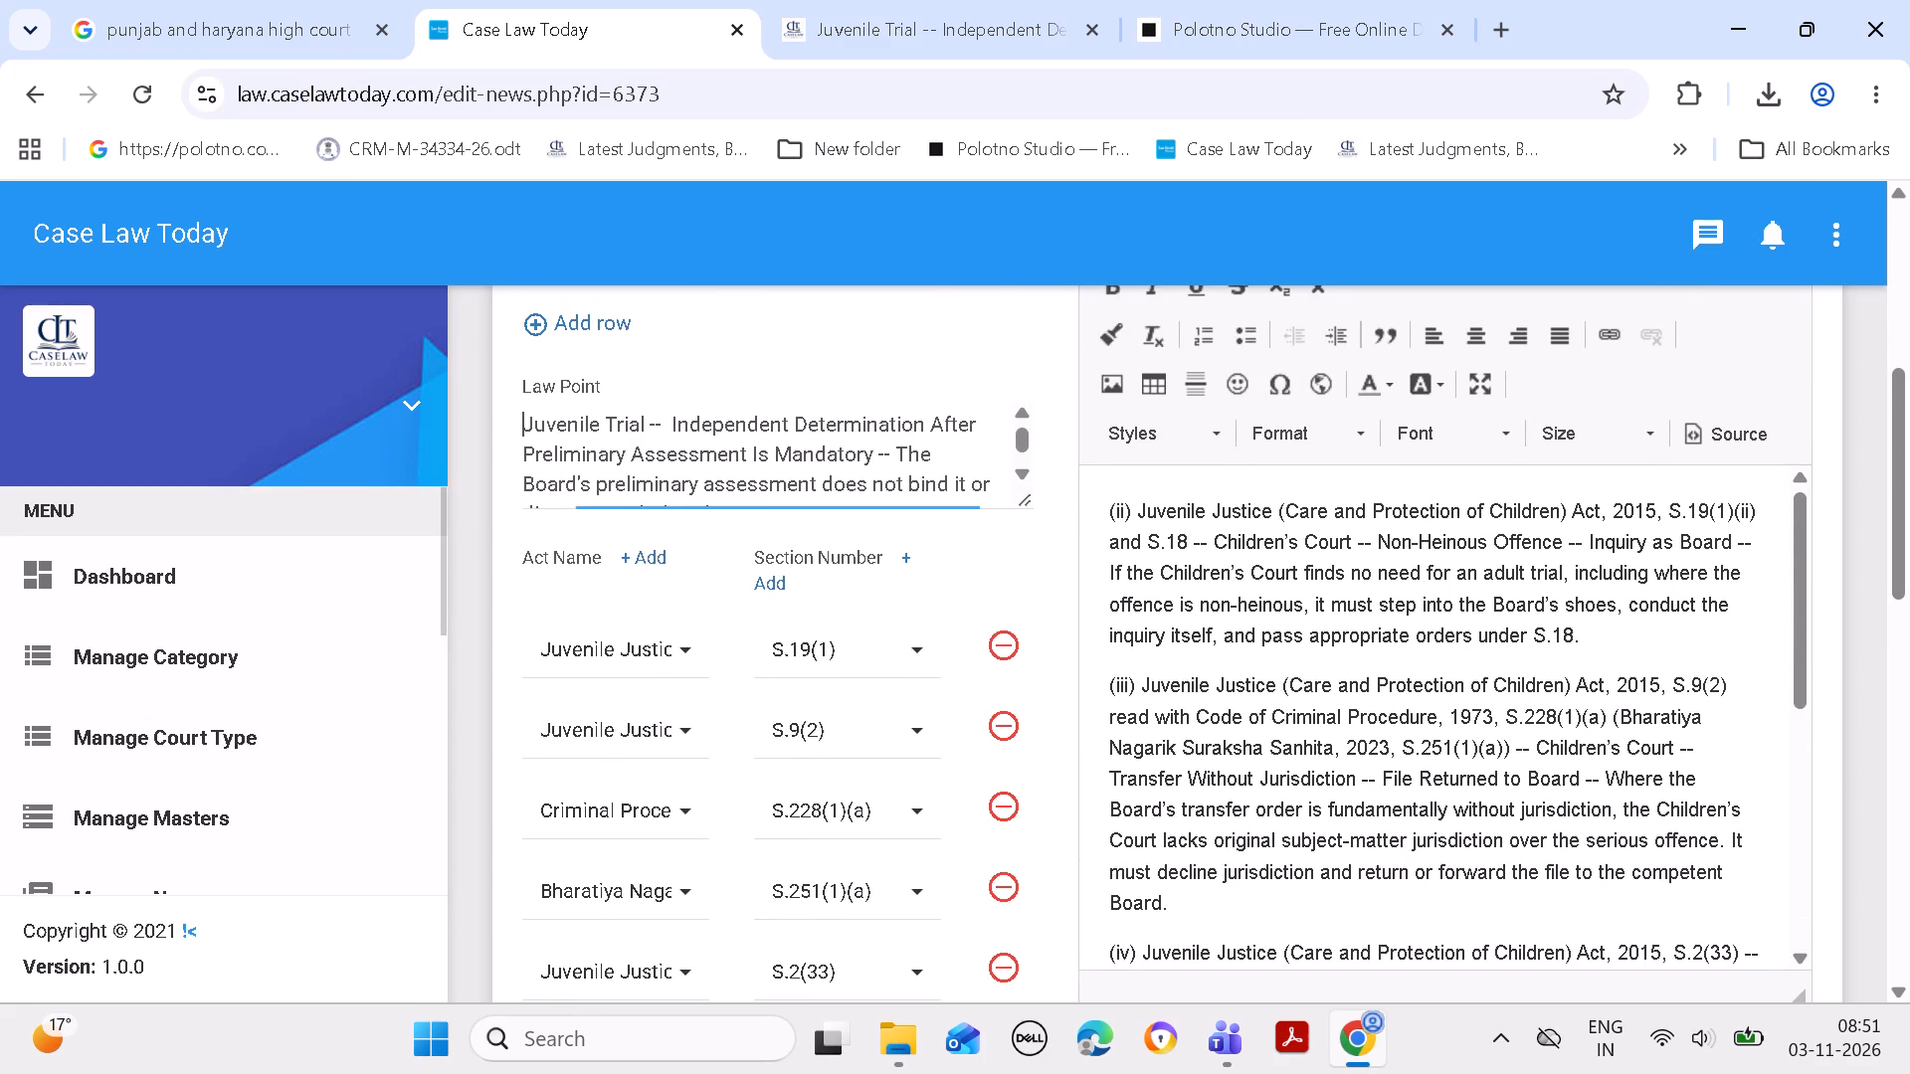
key(ctrl+a)
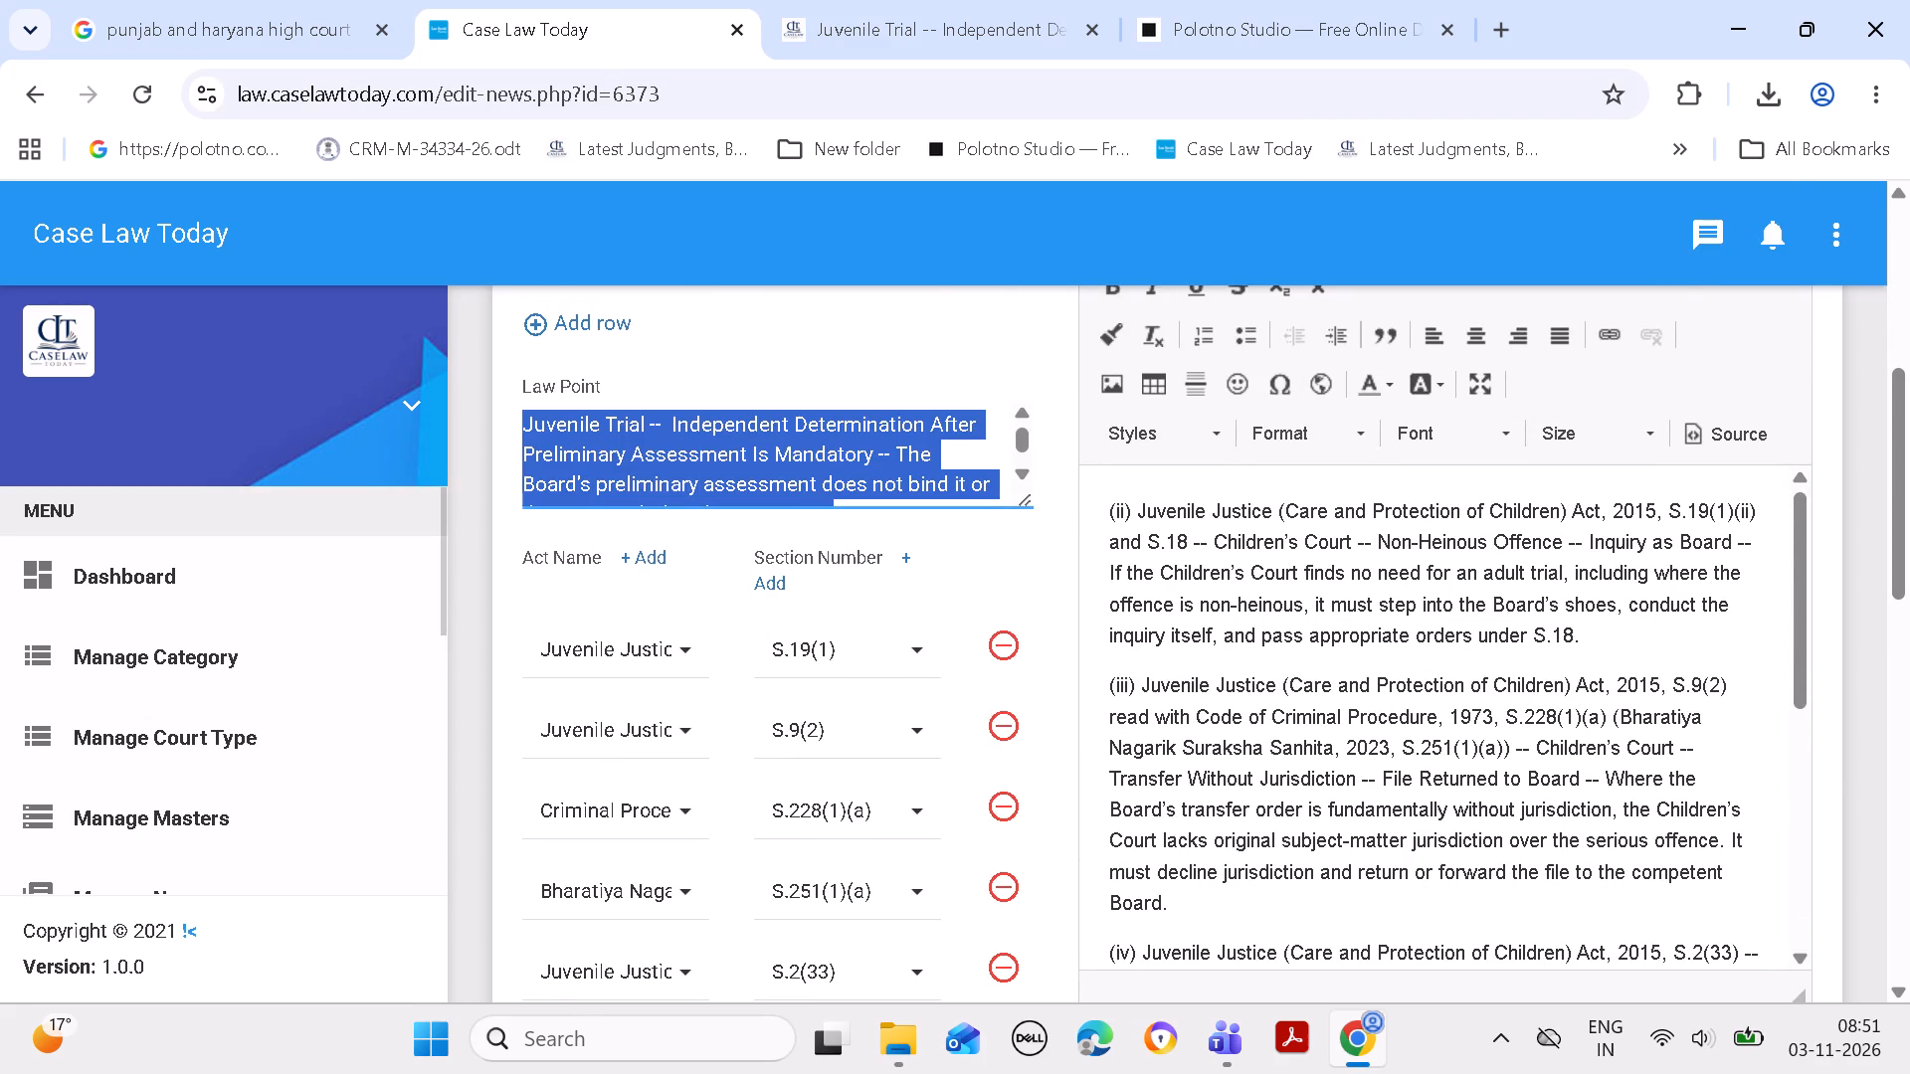
key(ctrl+c)
Replace the Injunction headline in the Polotno Studio post with the copied Juvenile Trial law point.
click(1245, 23)
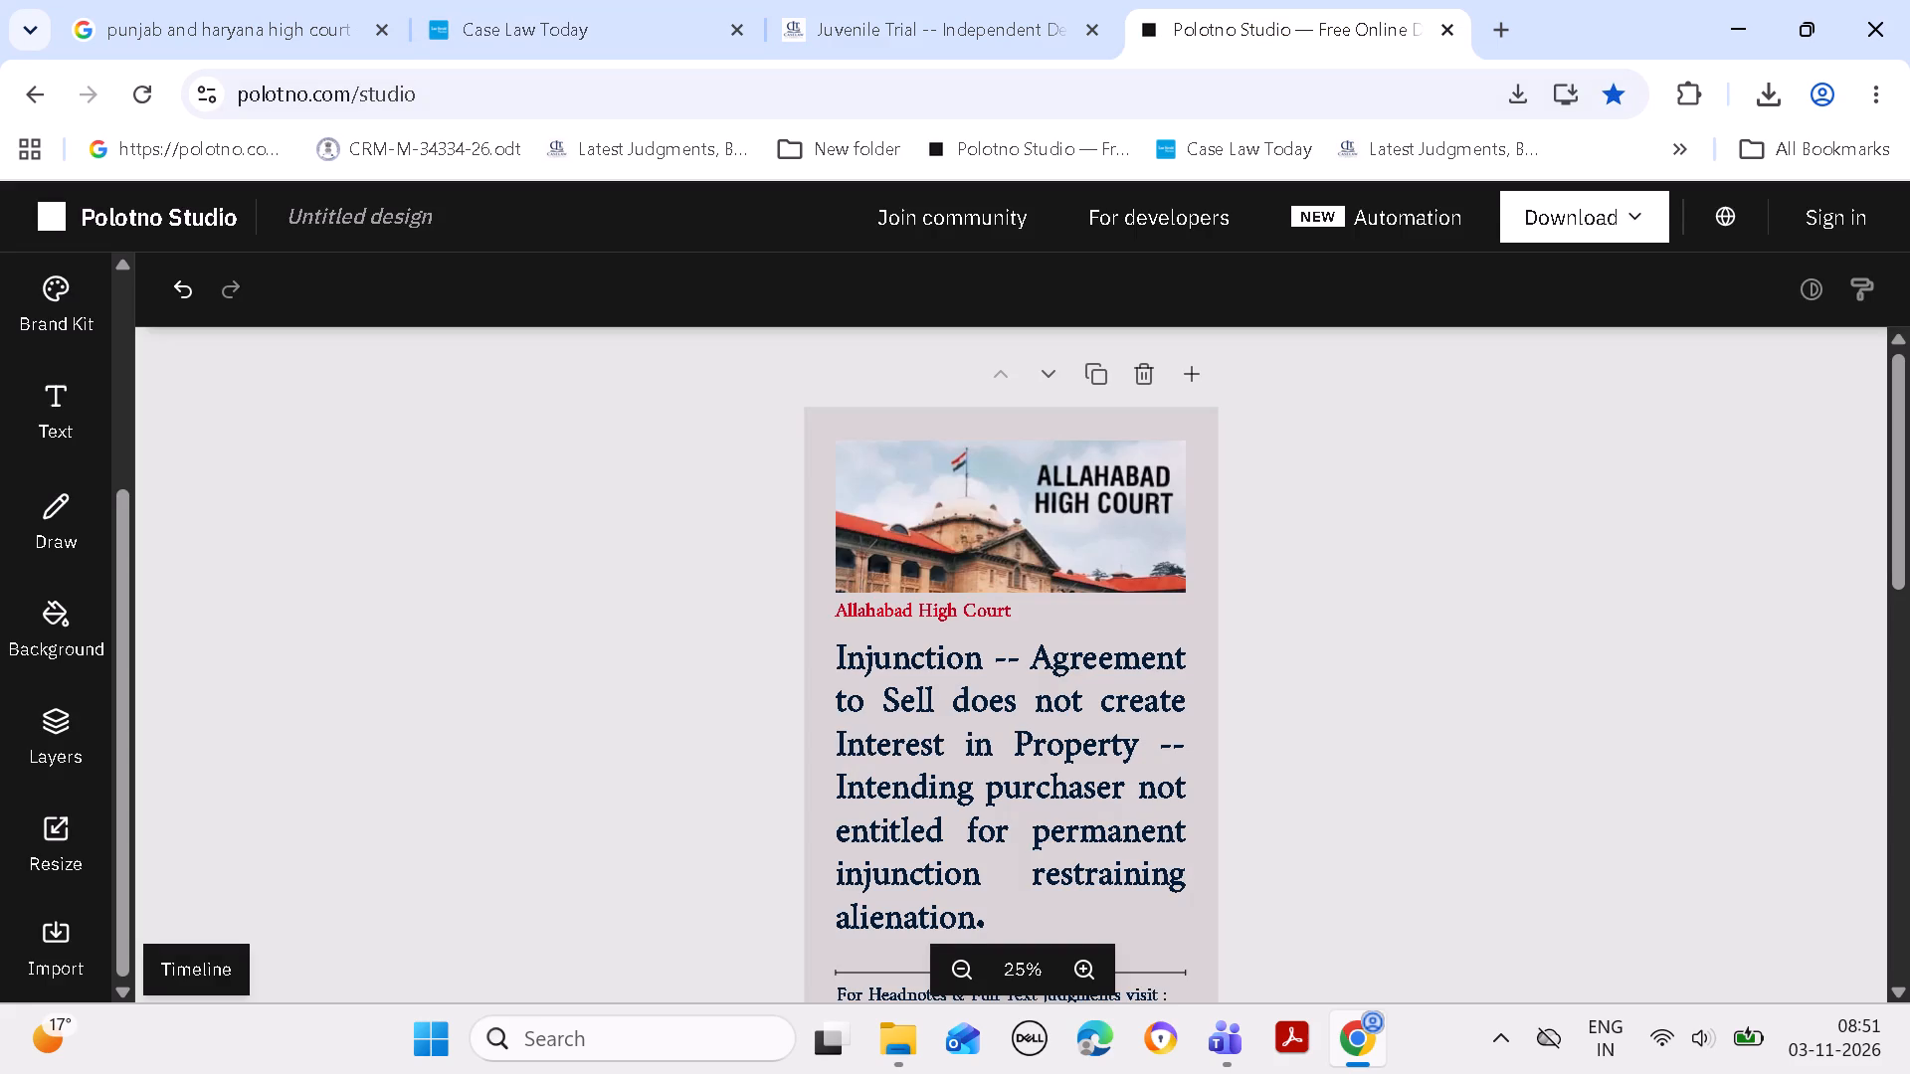
click(1099, 759)
click(1099, 759)
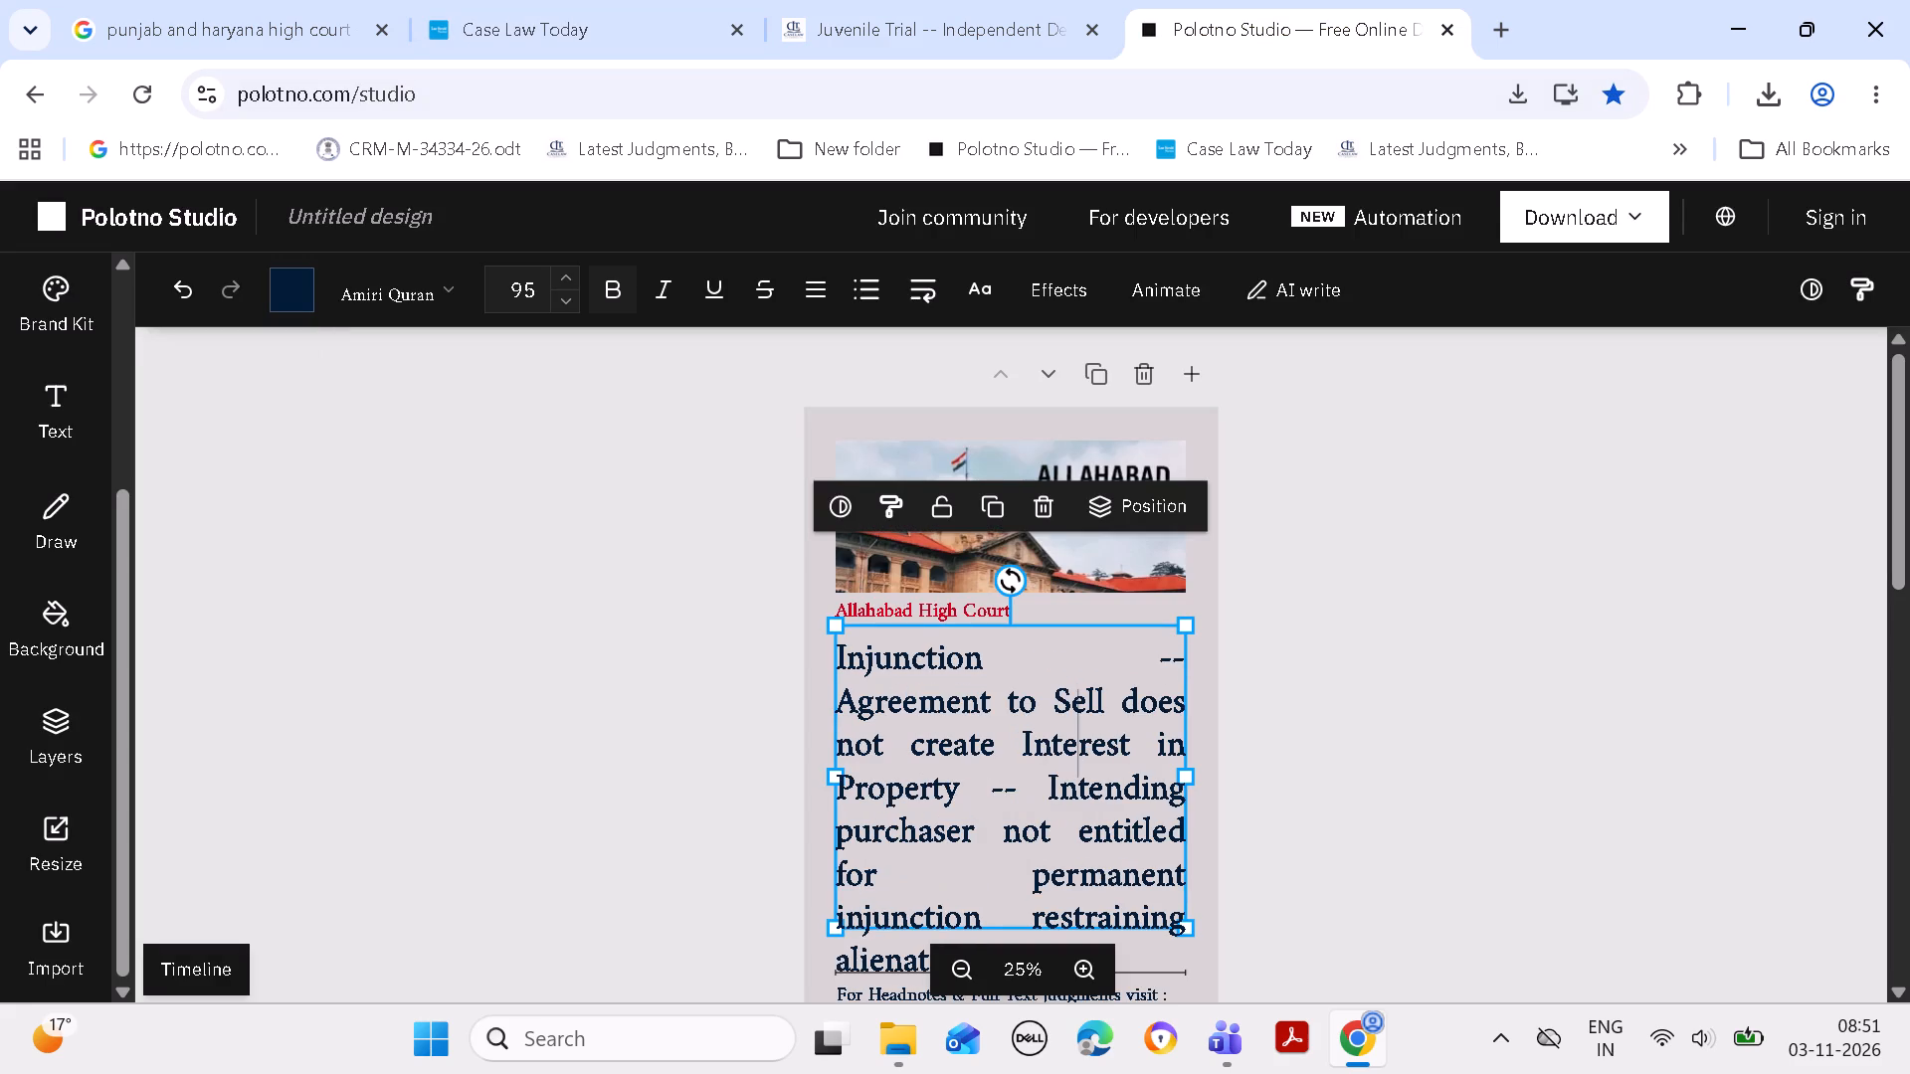
key(ctrl+a)
key(ctrl+v)
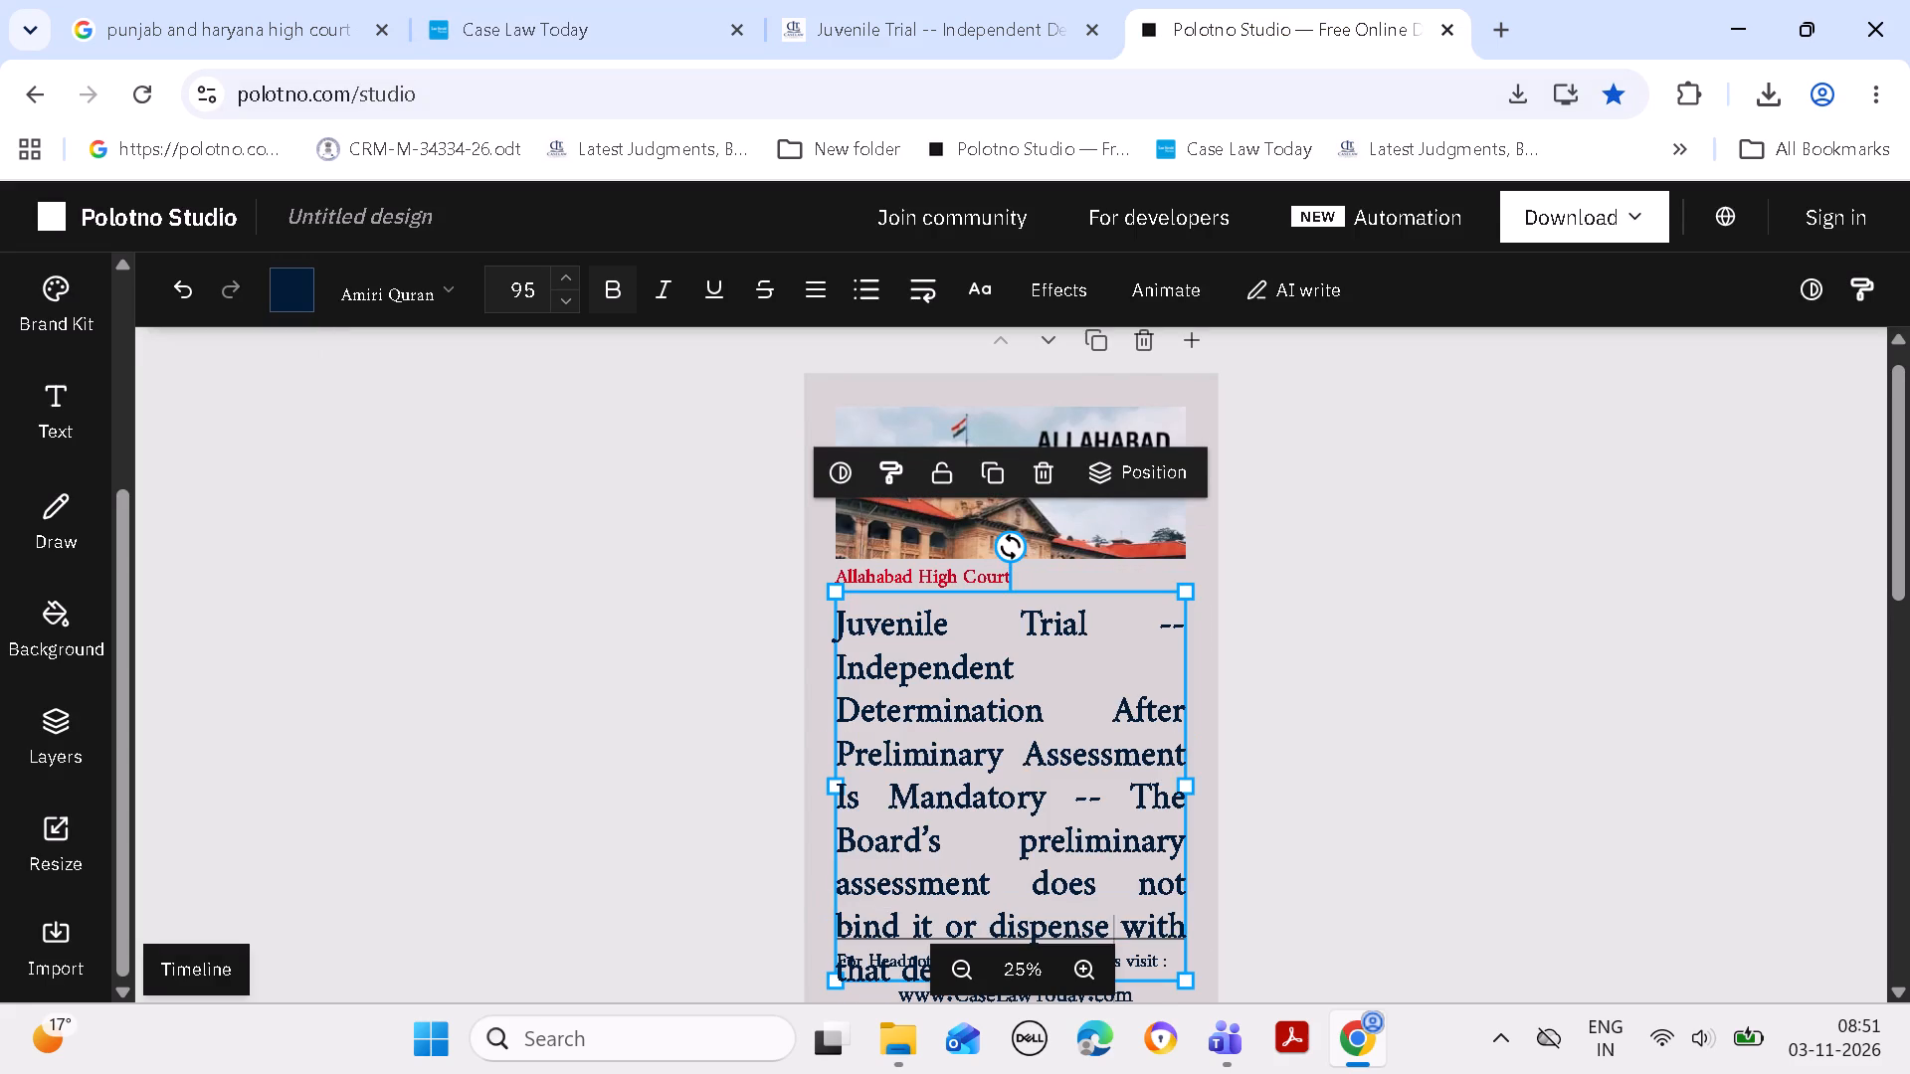
Reduce the Juvenile Trial headline's font size to 78 so it fits above the divider line.
triple_click(558, 303)
triple_click(558, 301)
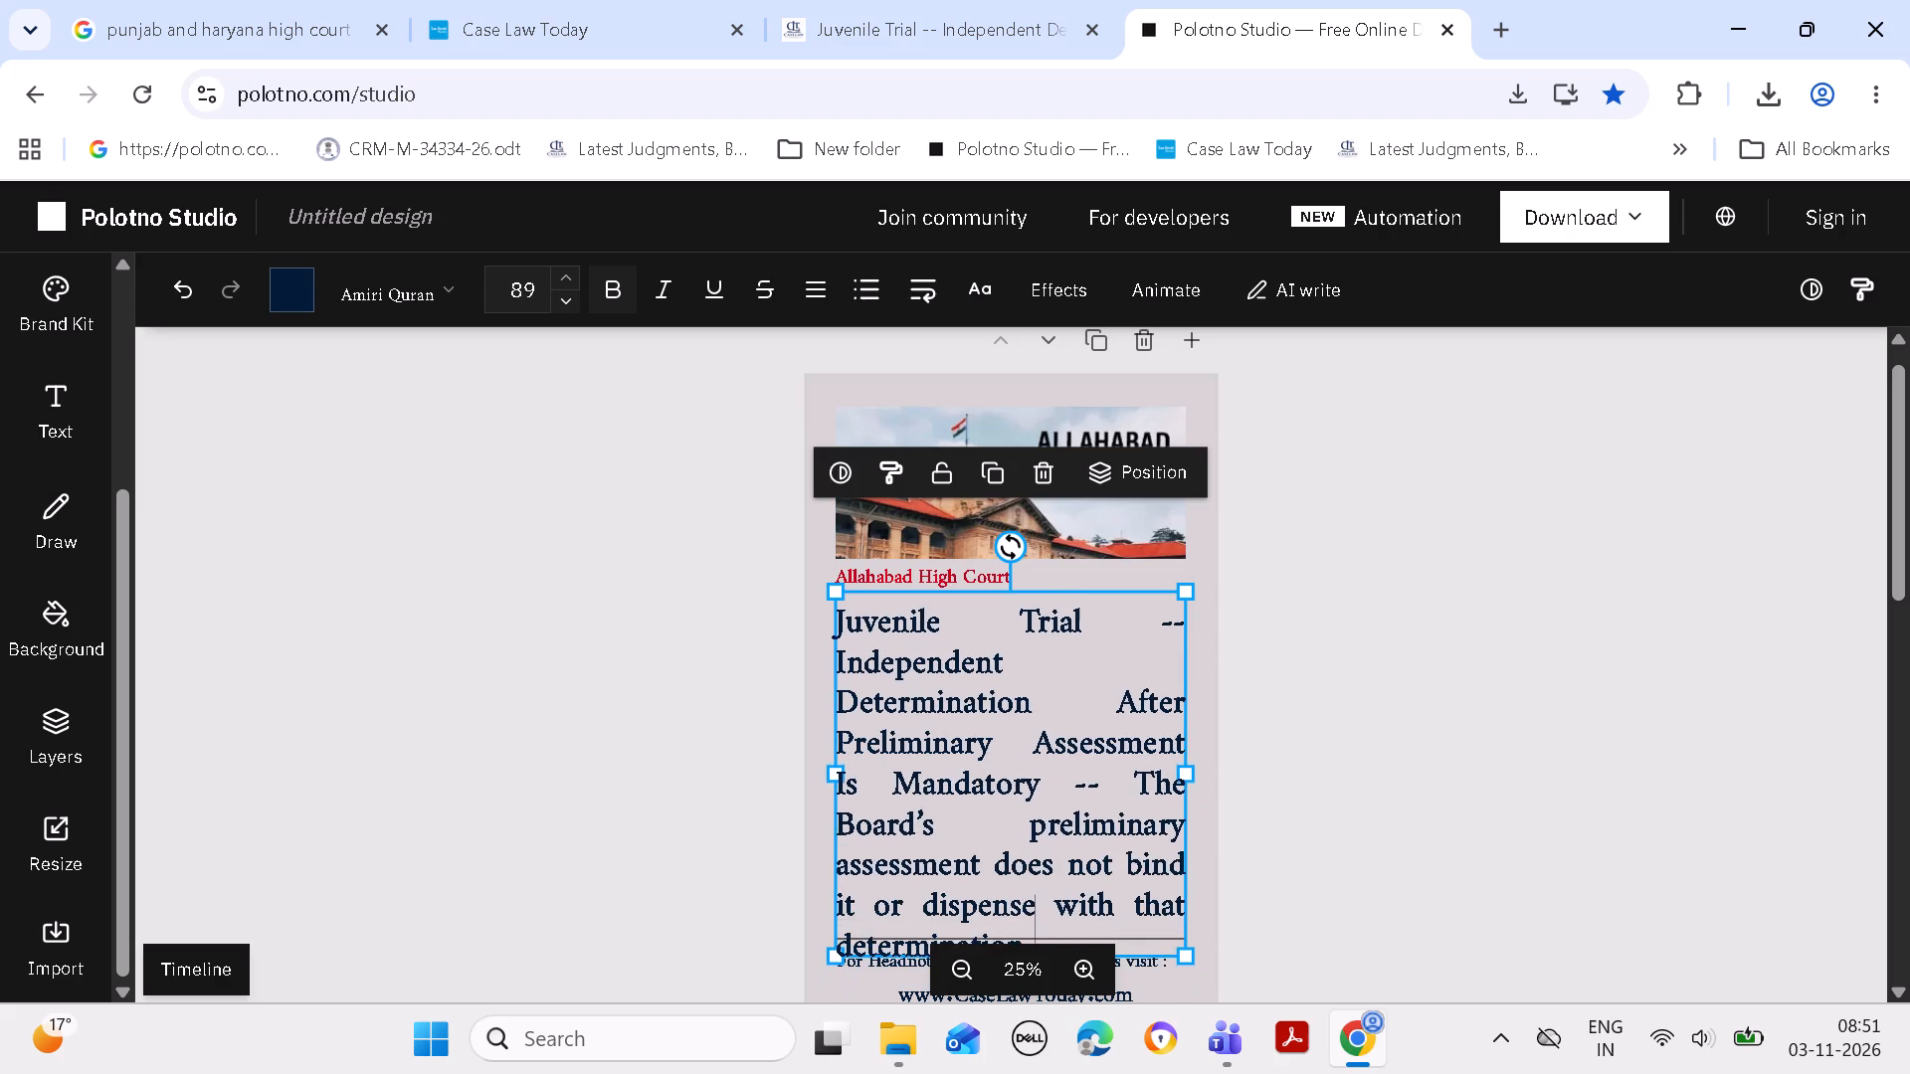
triple_click(558, 301)
double_click(558, 301)
click(558, 301)
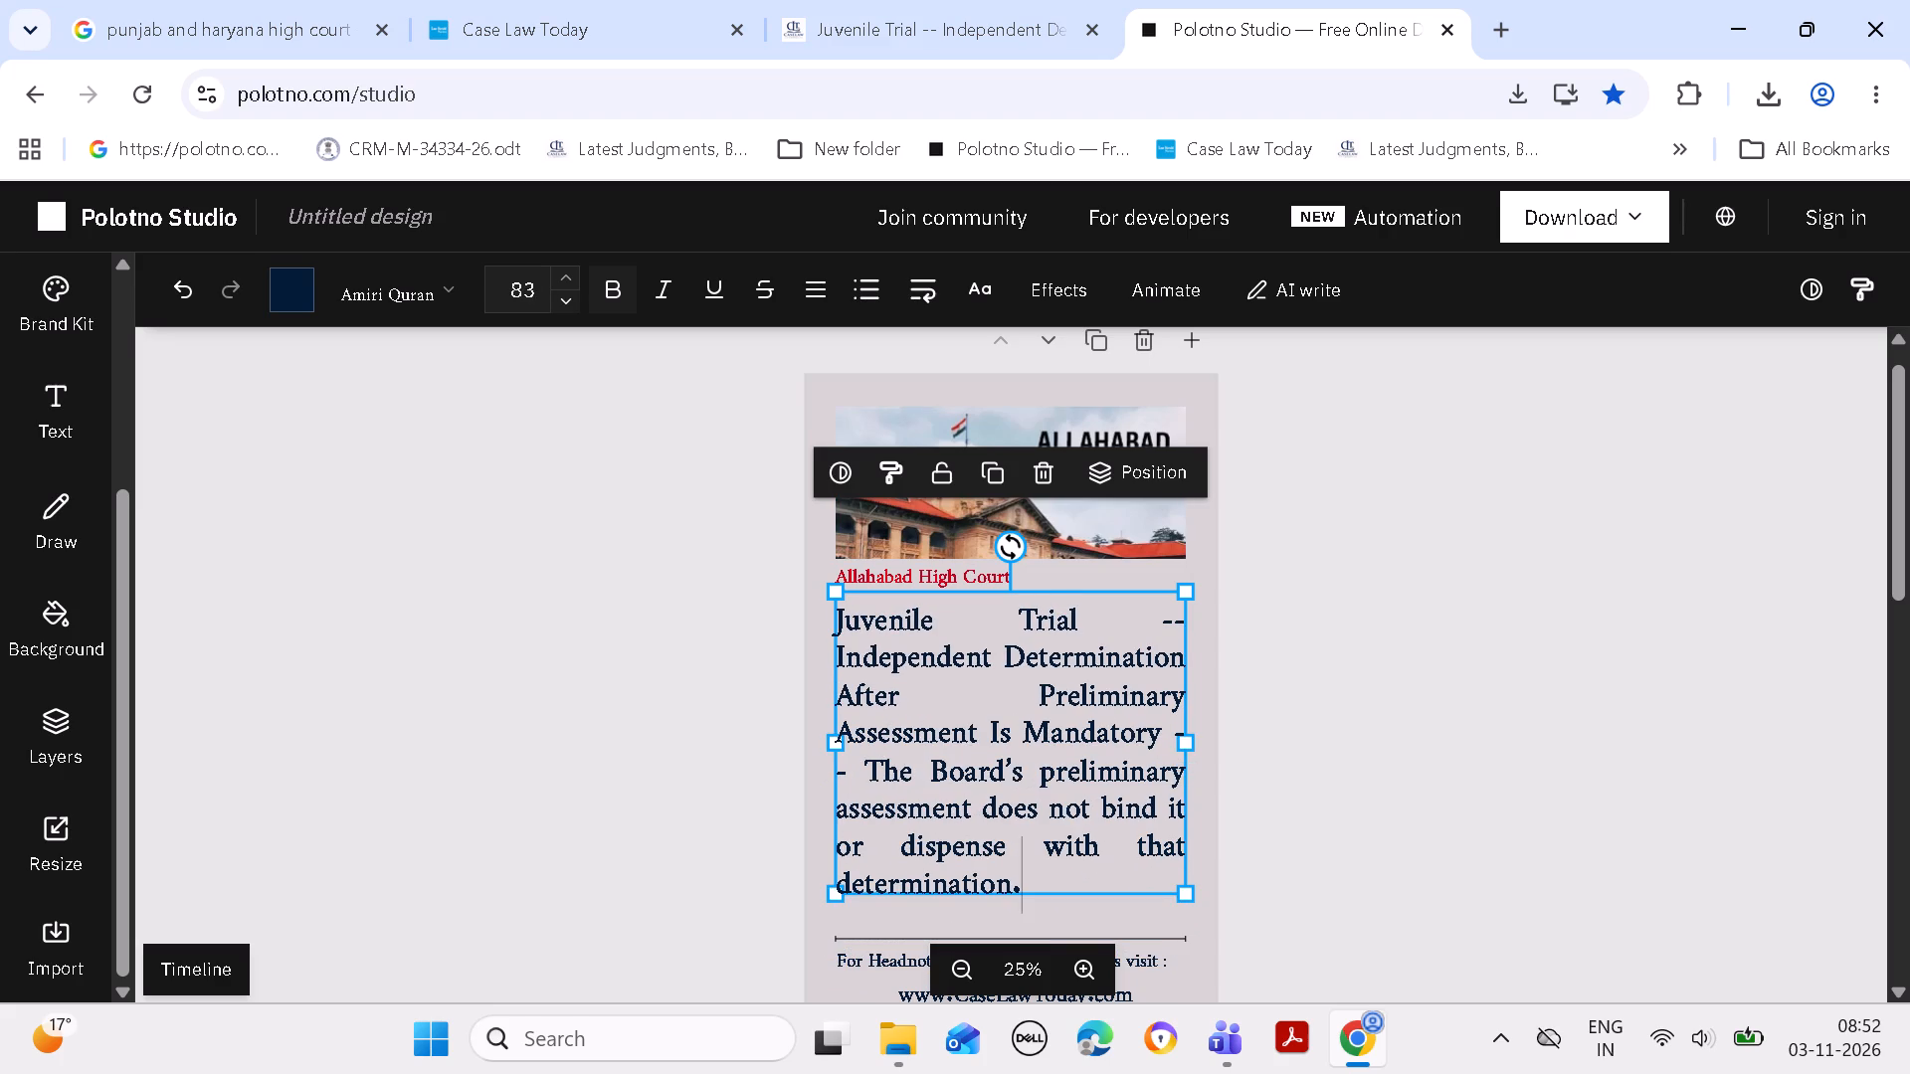
click(558, 301)
click(558, 298)
double_click(558, 298)
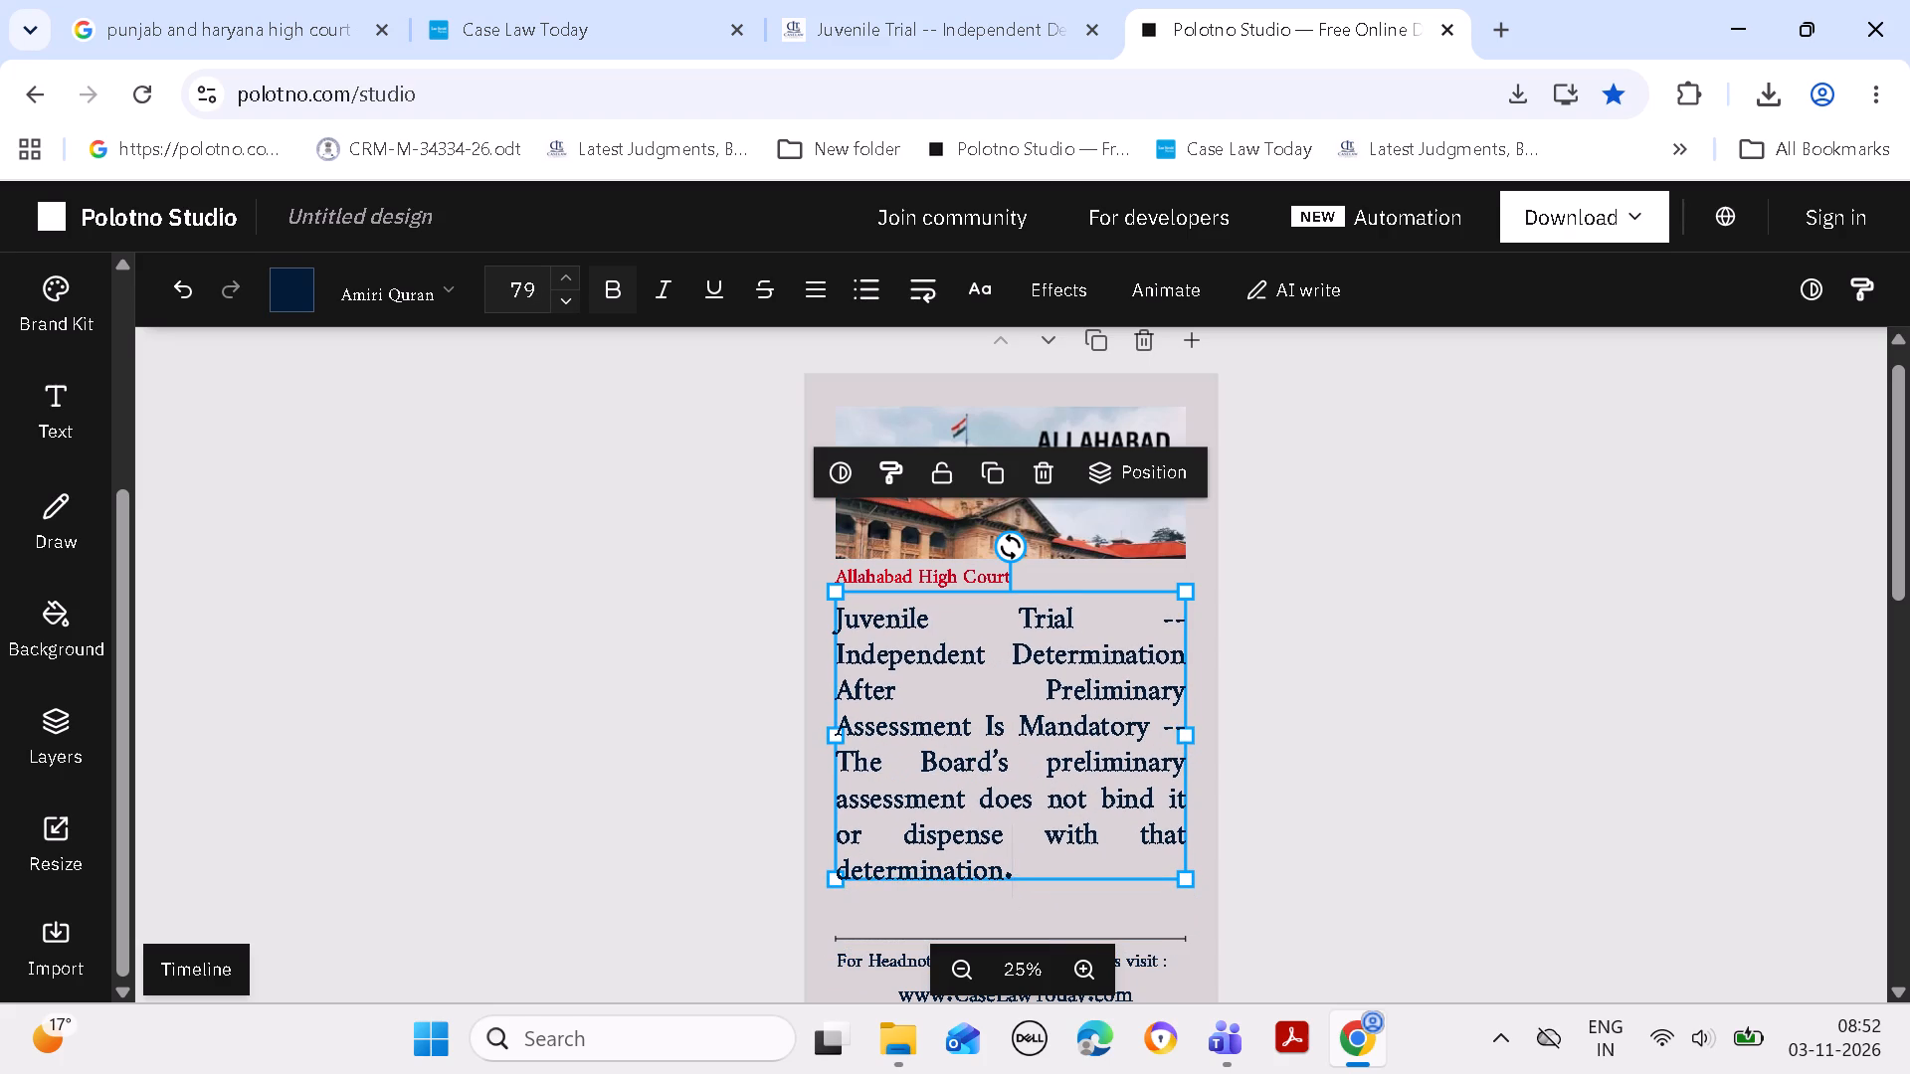
click(558, 296)
click(1448, 661)
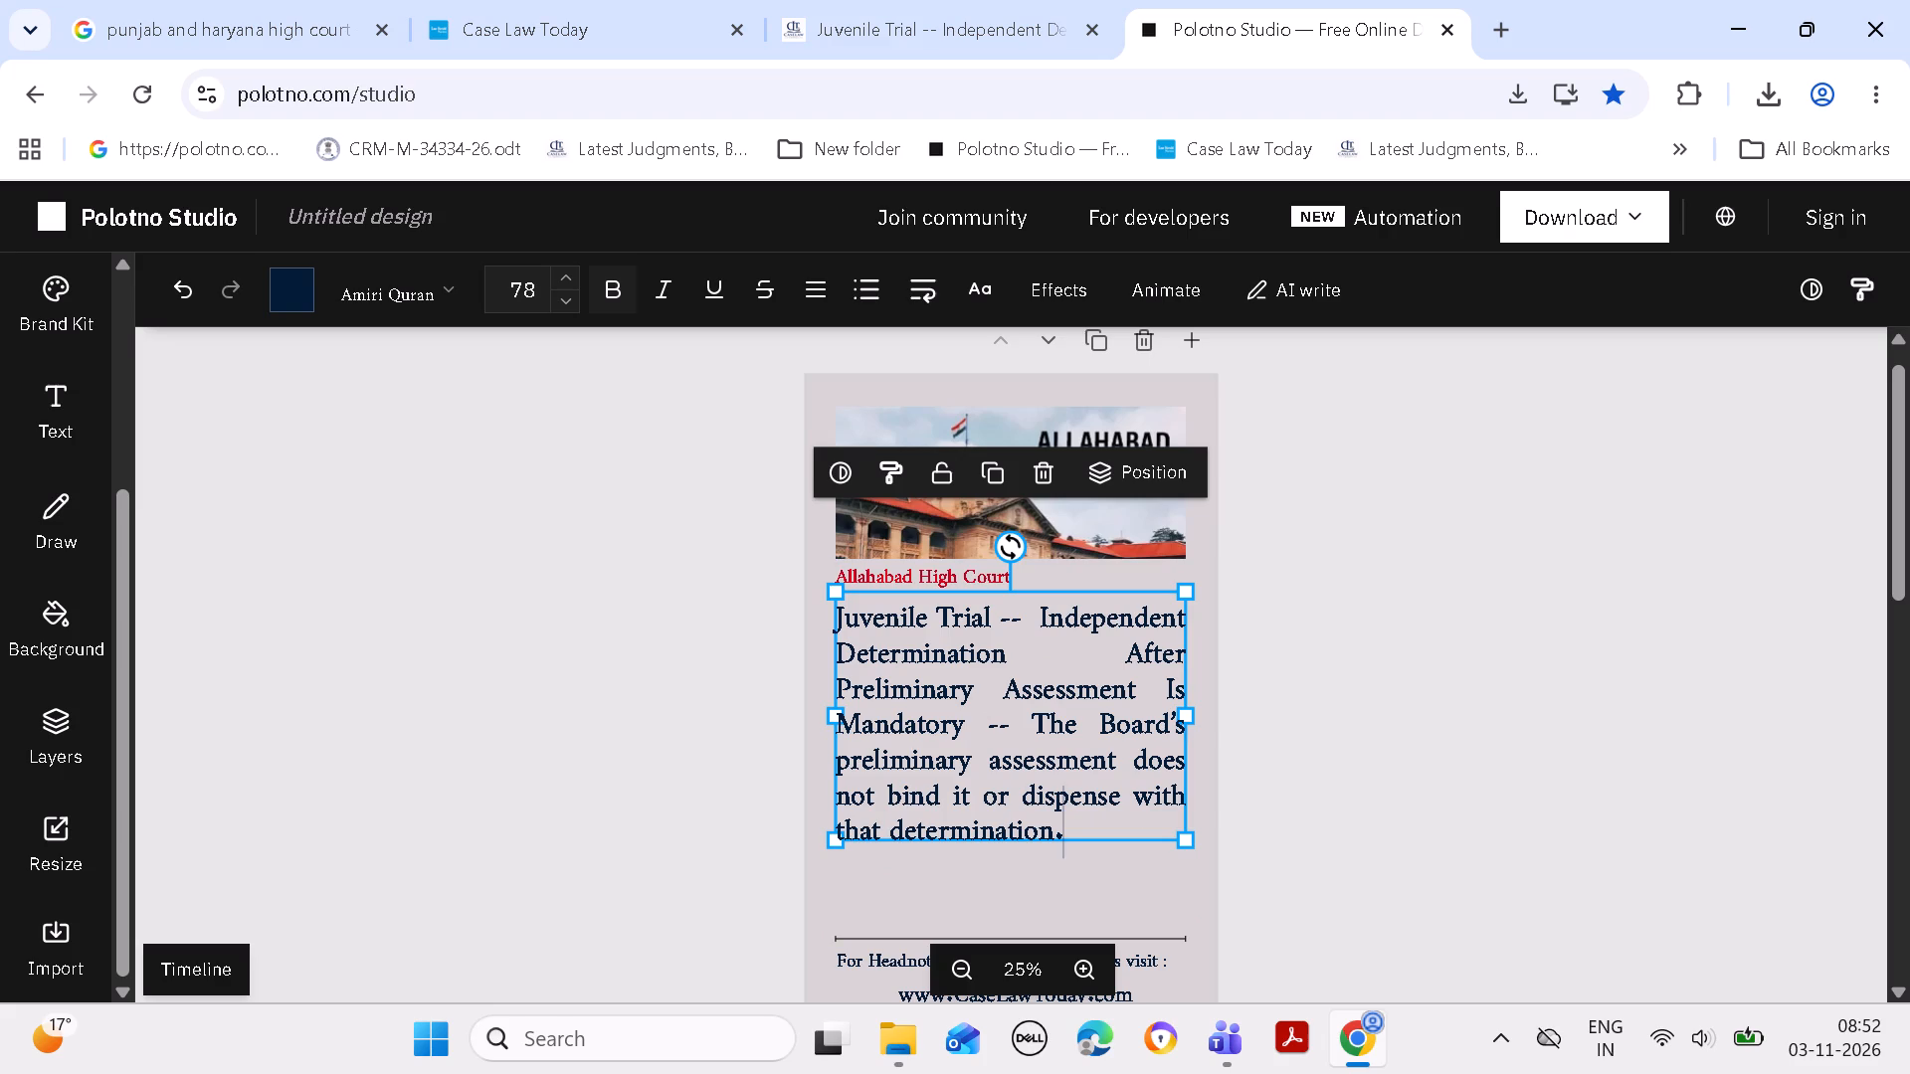
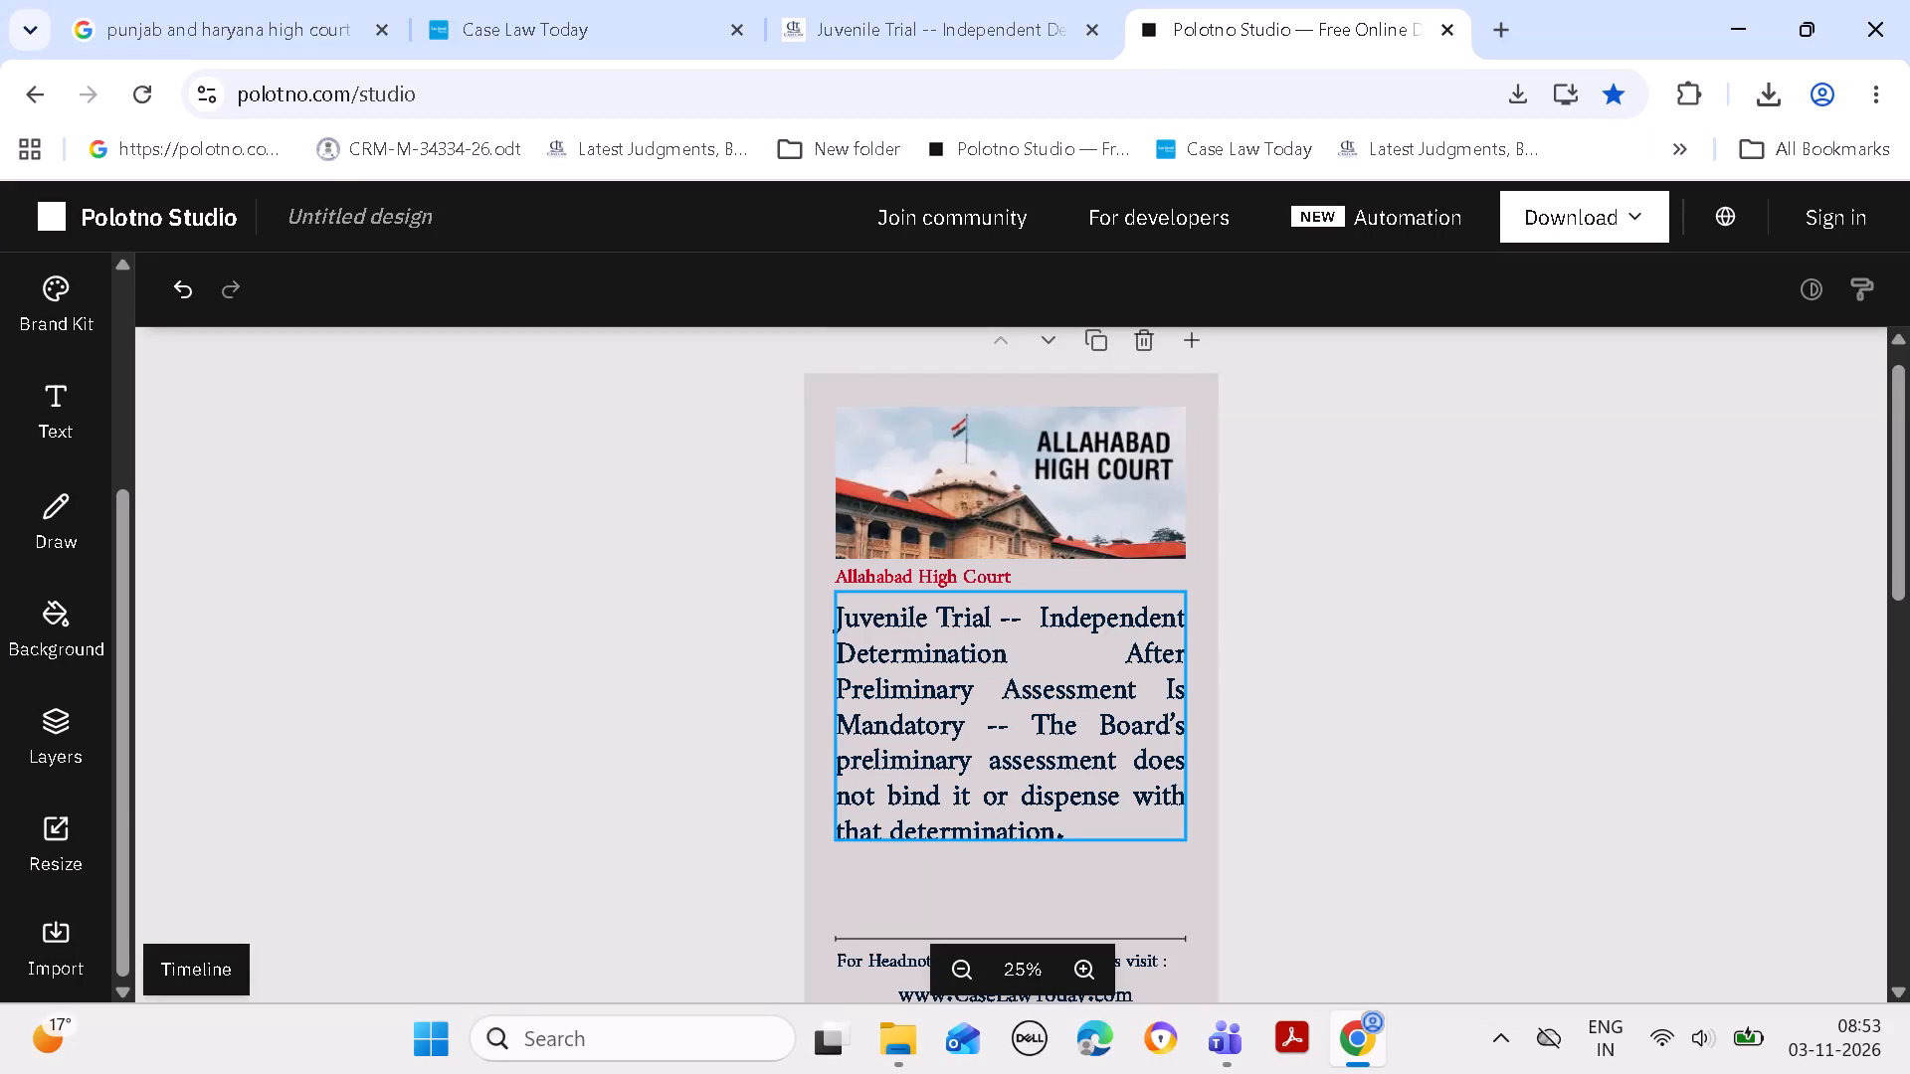
Move the Juvenile Trial headline down towards the divider line and bring the red Allahabad High Court label down just above it.
drag(1071, 736, 1071, 784)
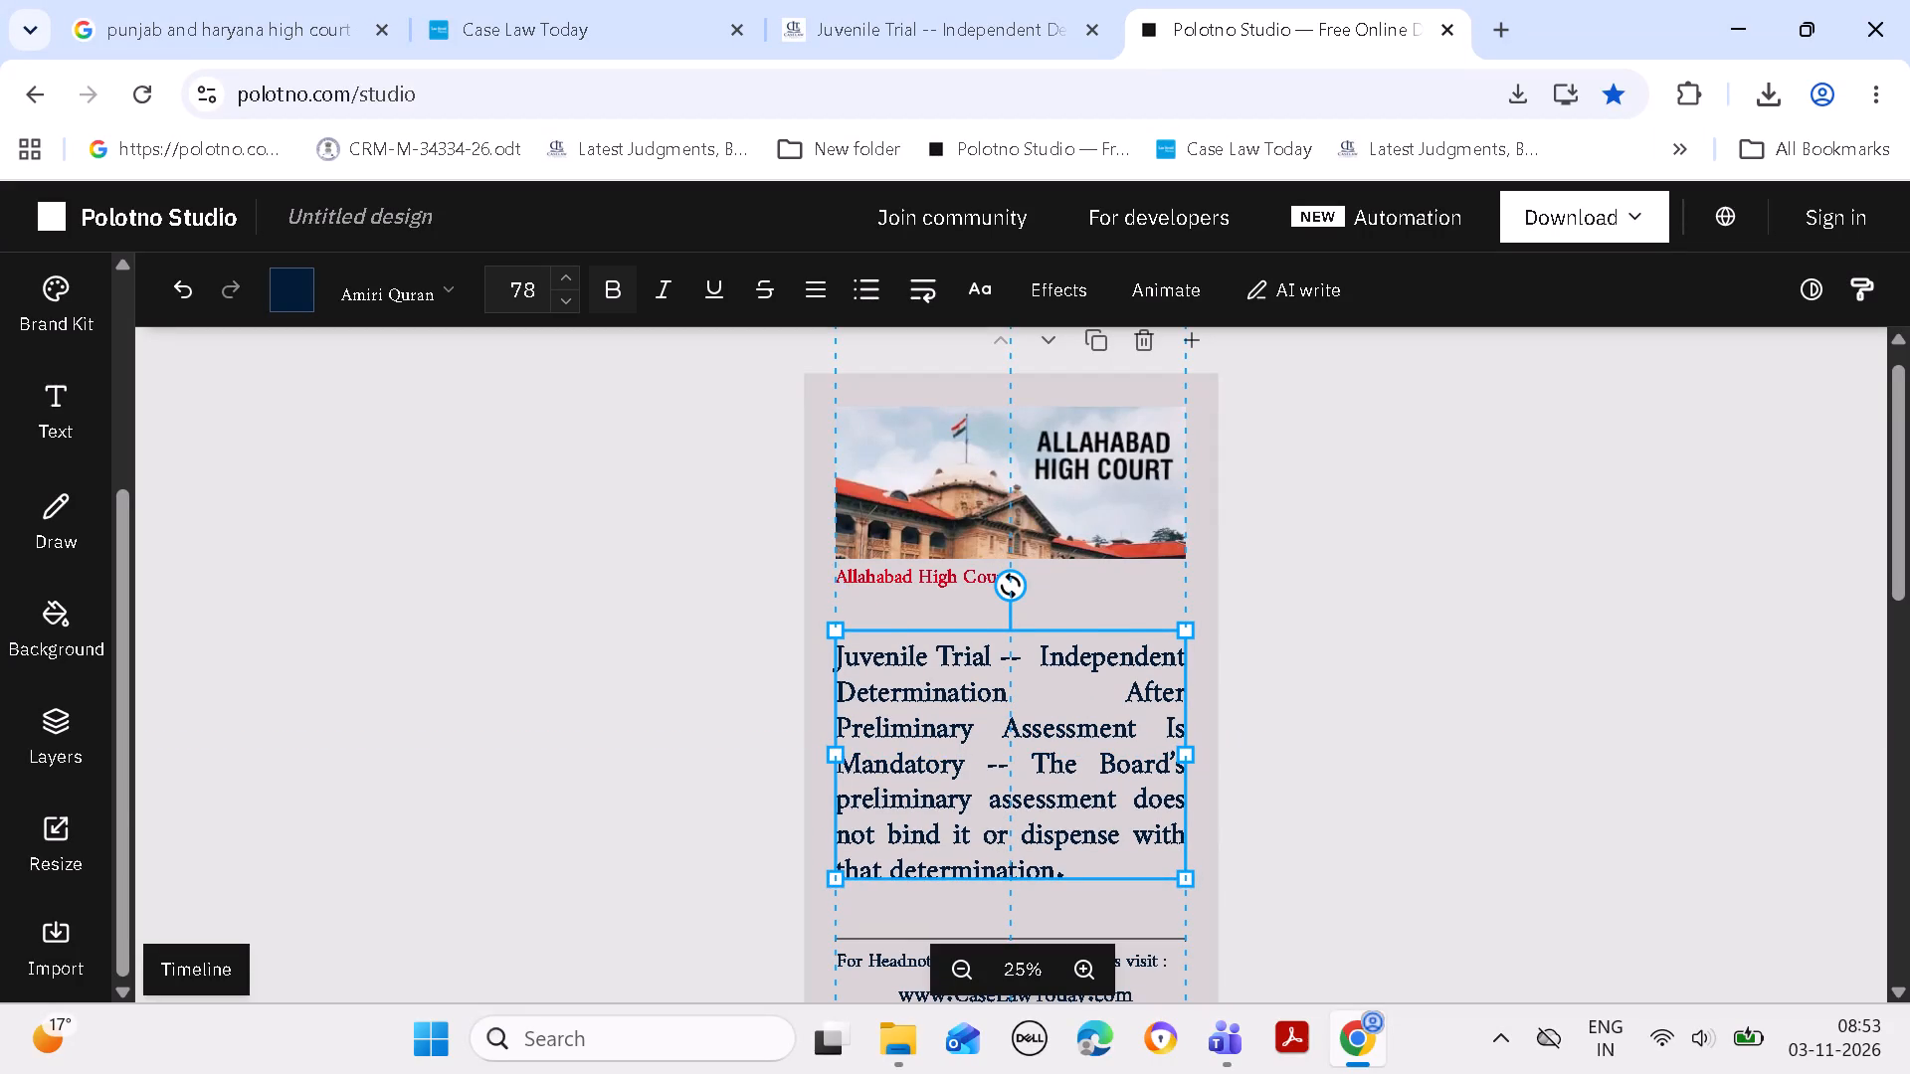
drag(1071, 784, 1073, 794)
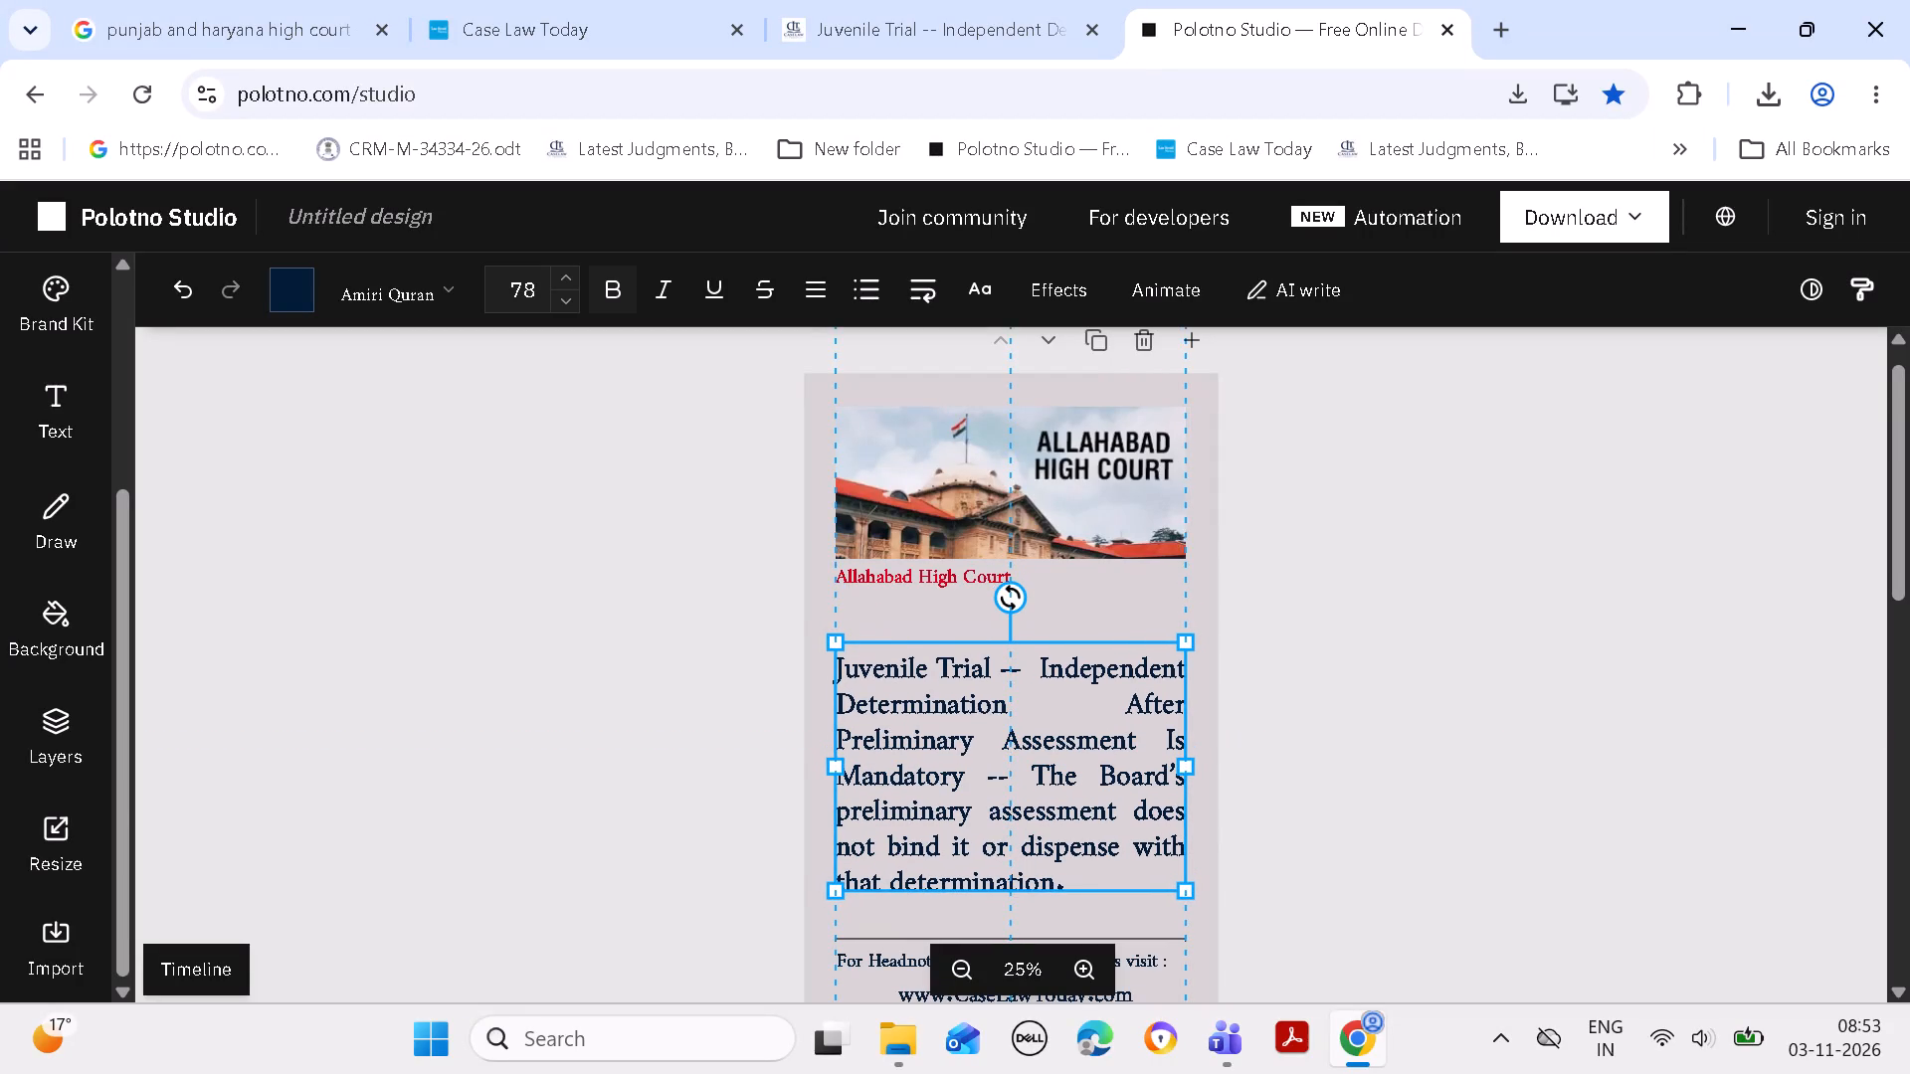
drag(1073, 794, 1070, 794)
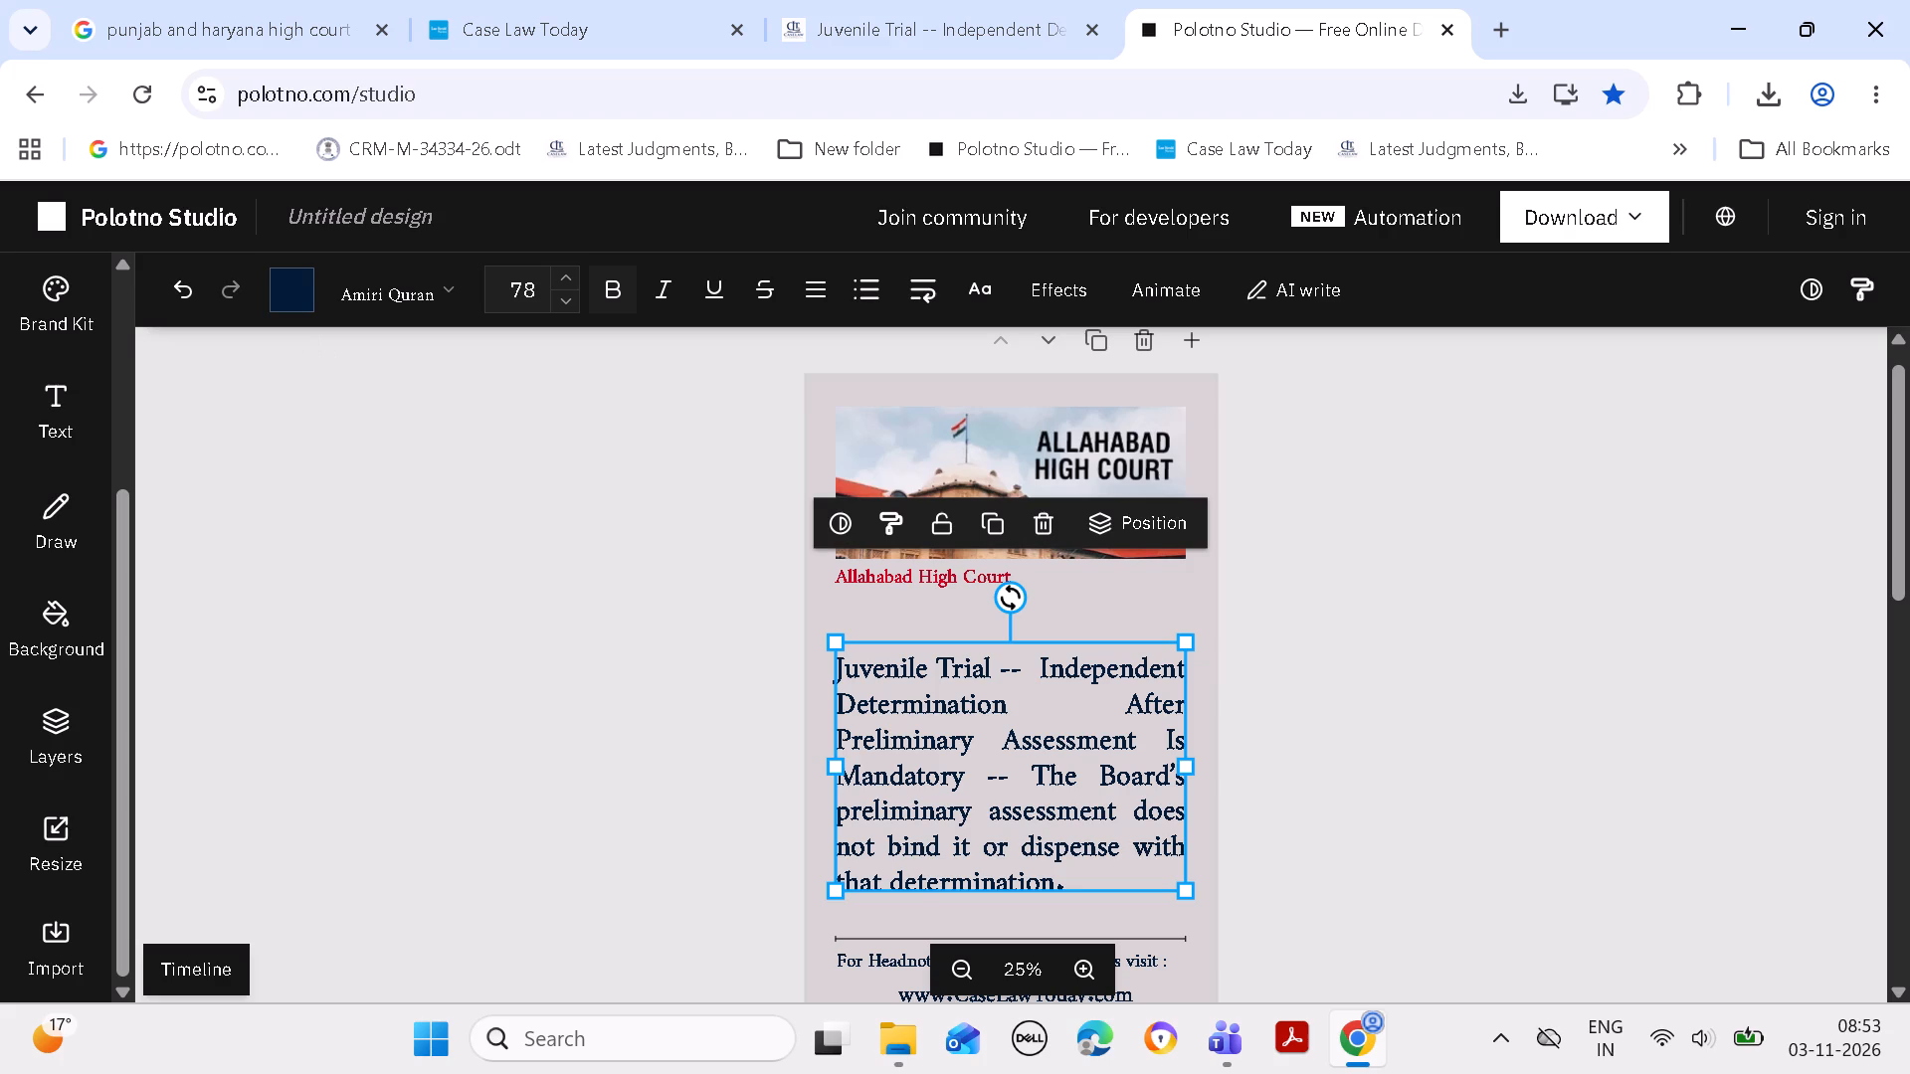
click(1710, 659)
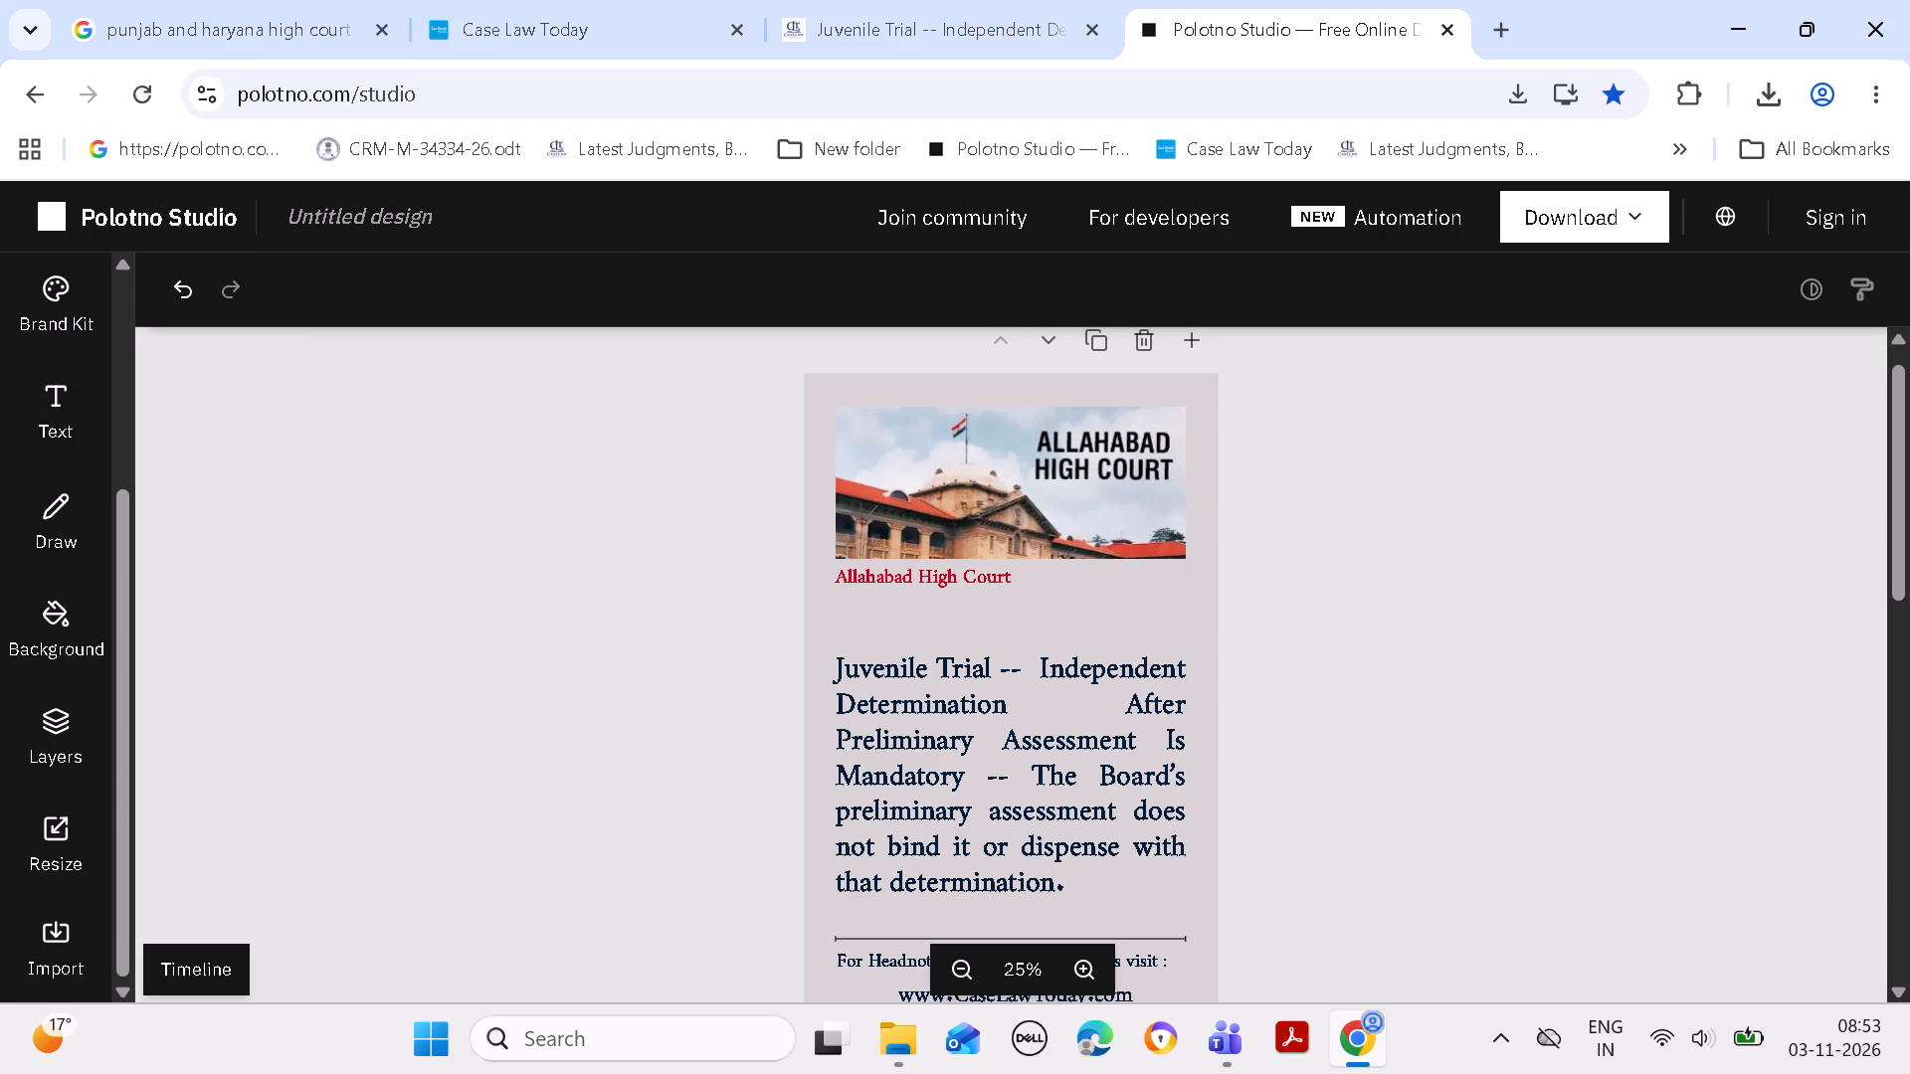
drag(946, 574, 946, 609)
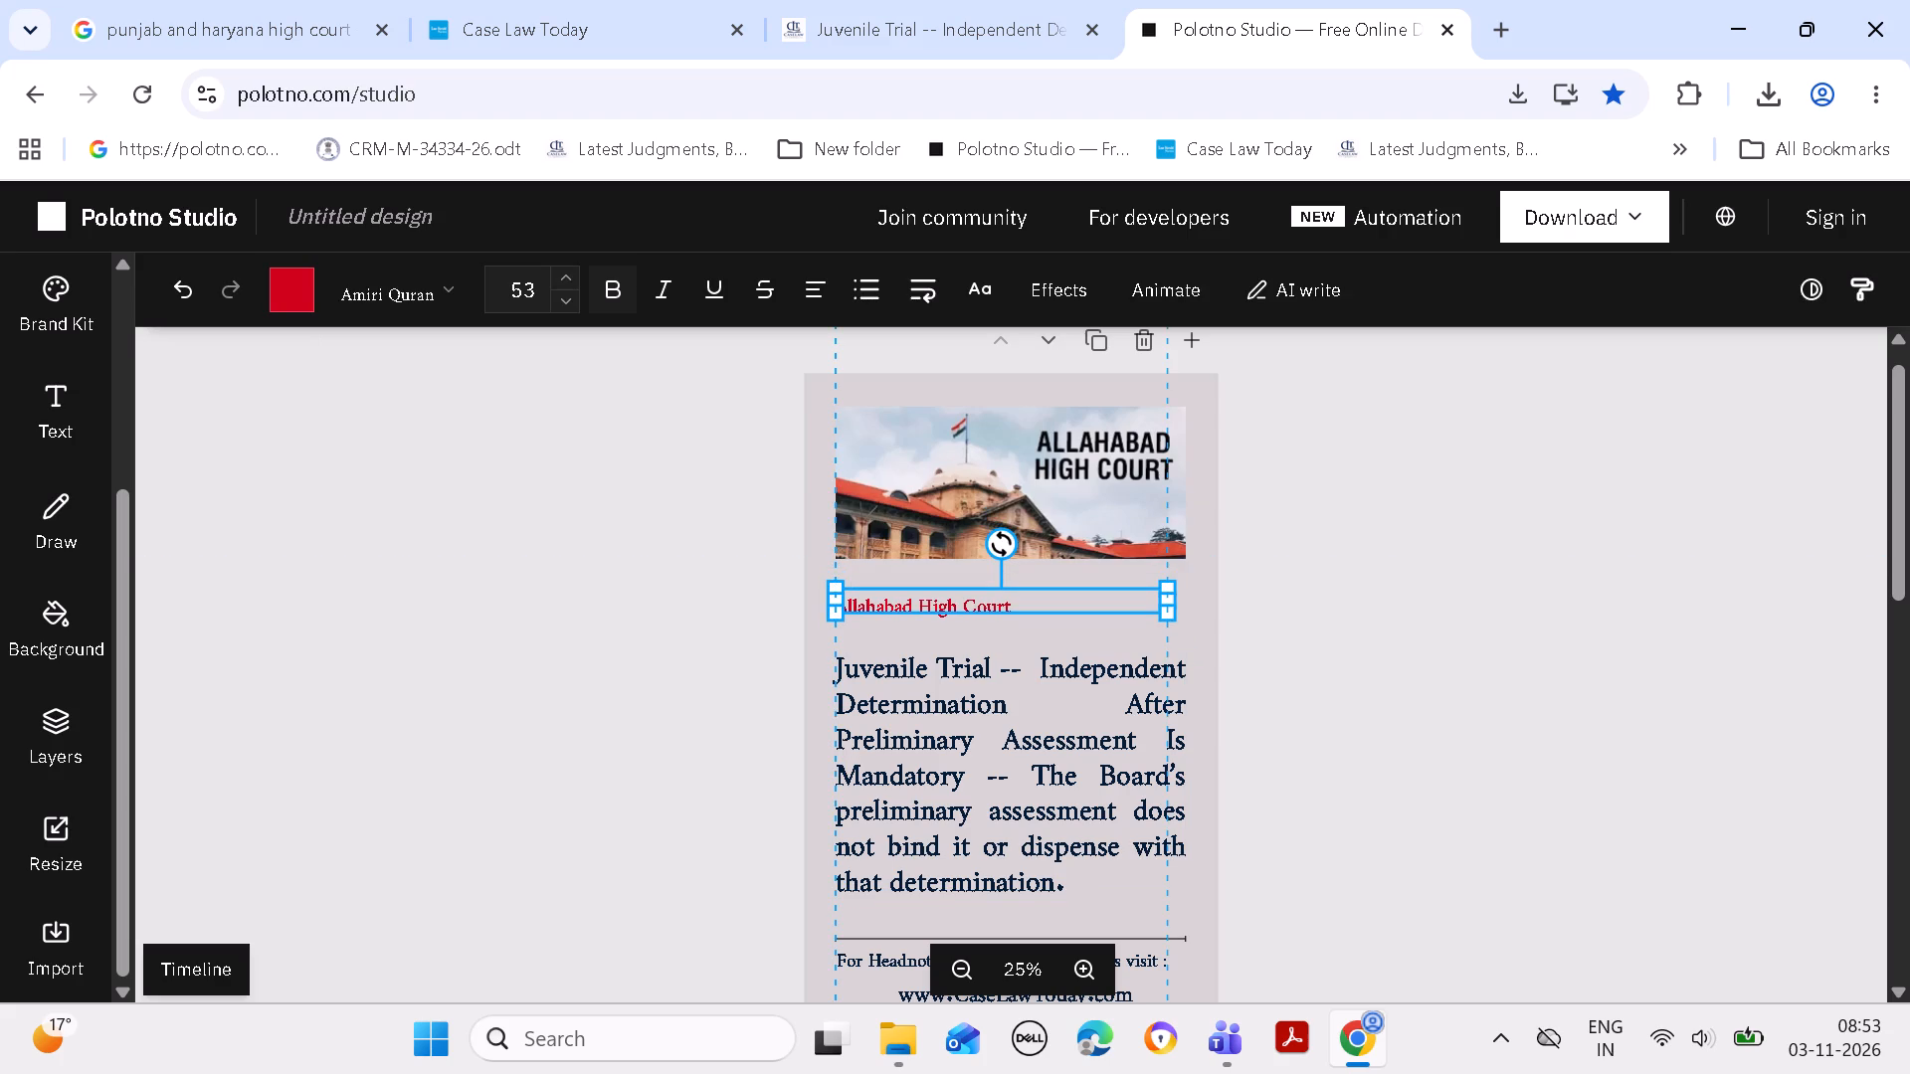
drag(946, 609, 946, 612)
drag(946, 612, 946, 622)
click(1510, 574)
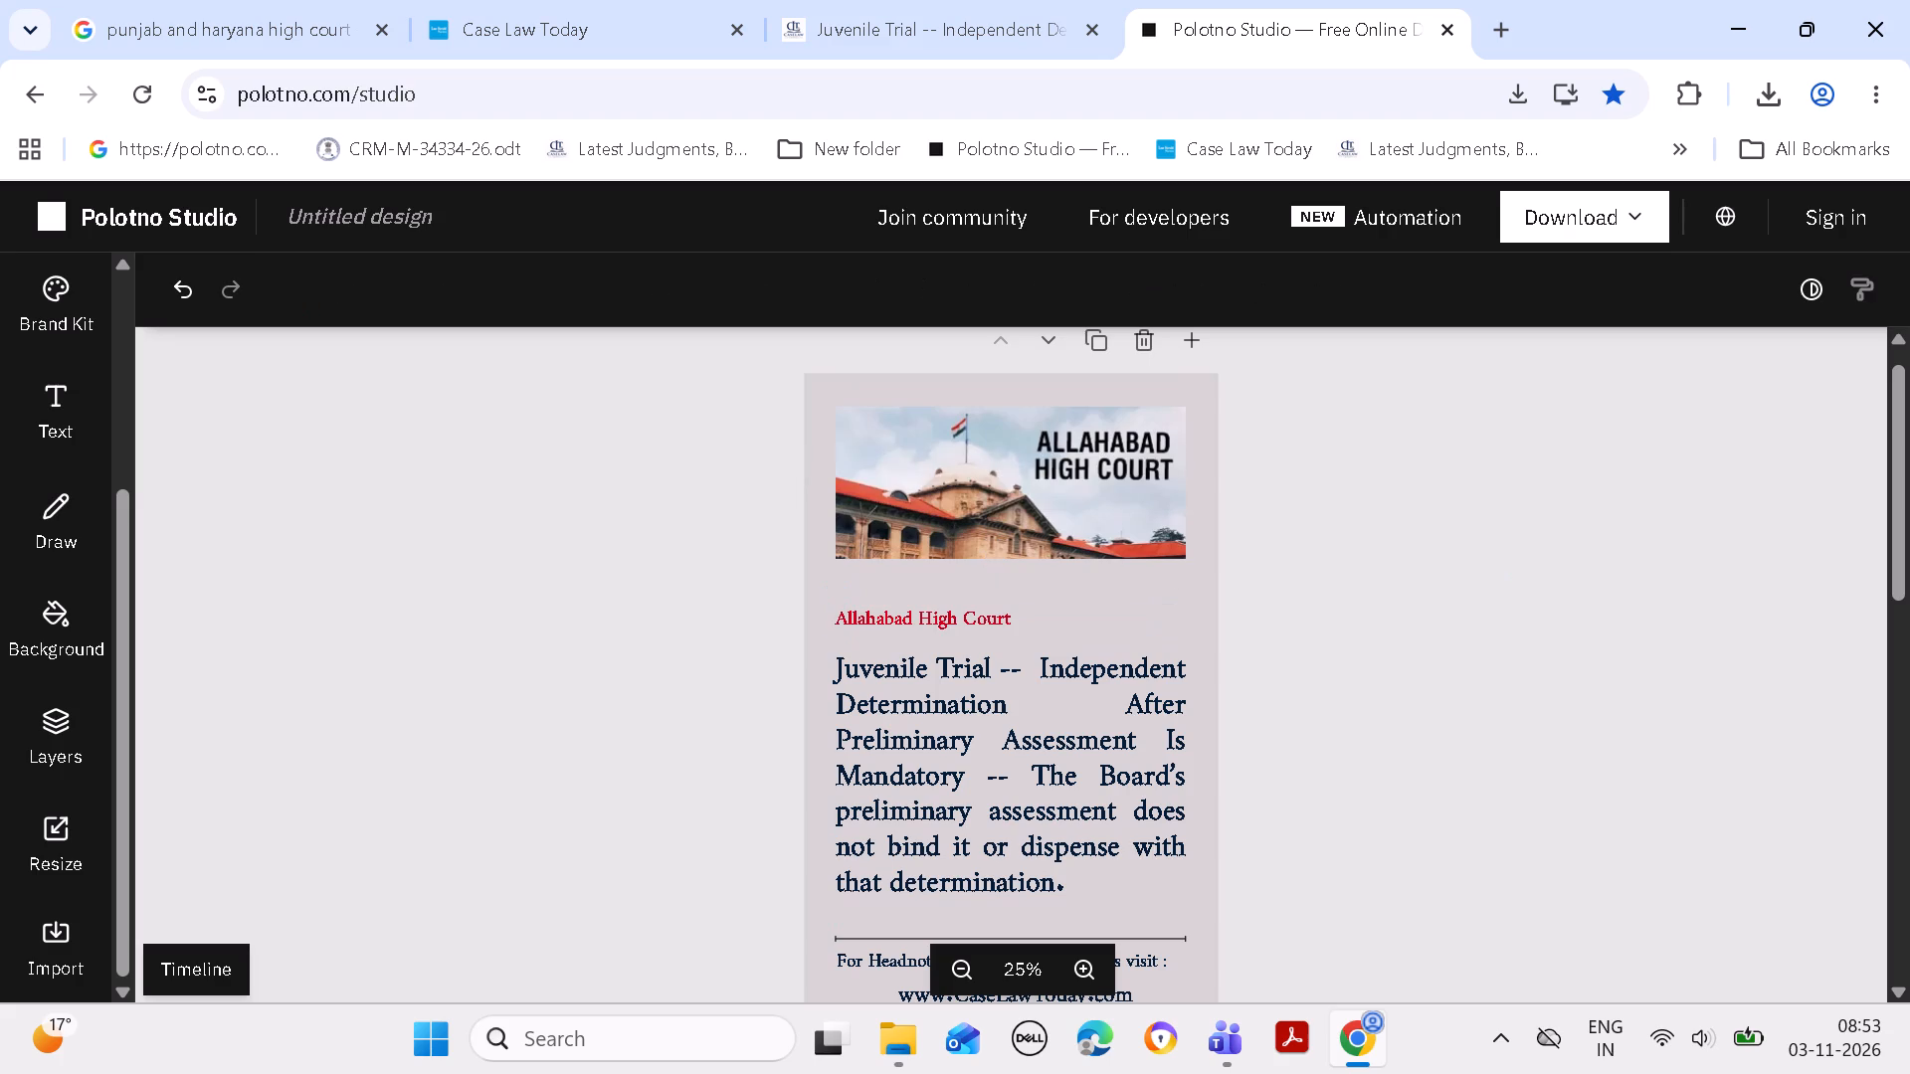
Lower the headline to just above the divider line and the red court label with it, making room for a taller picture.
double_click(1033, 508)
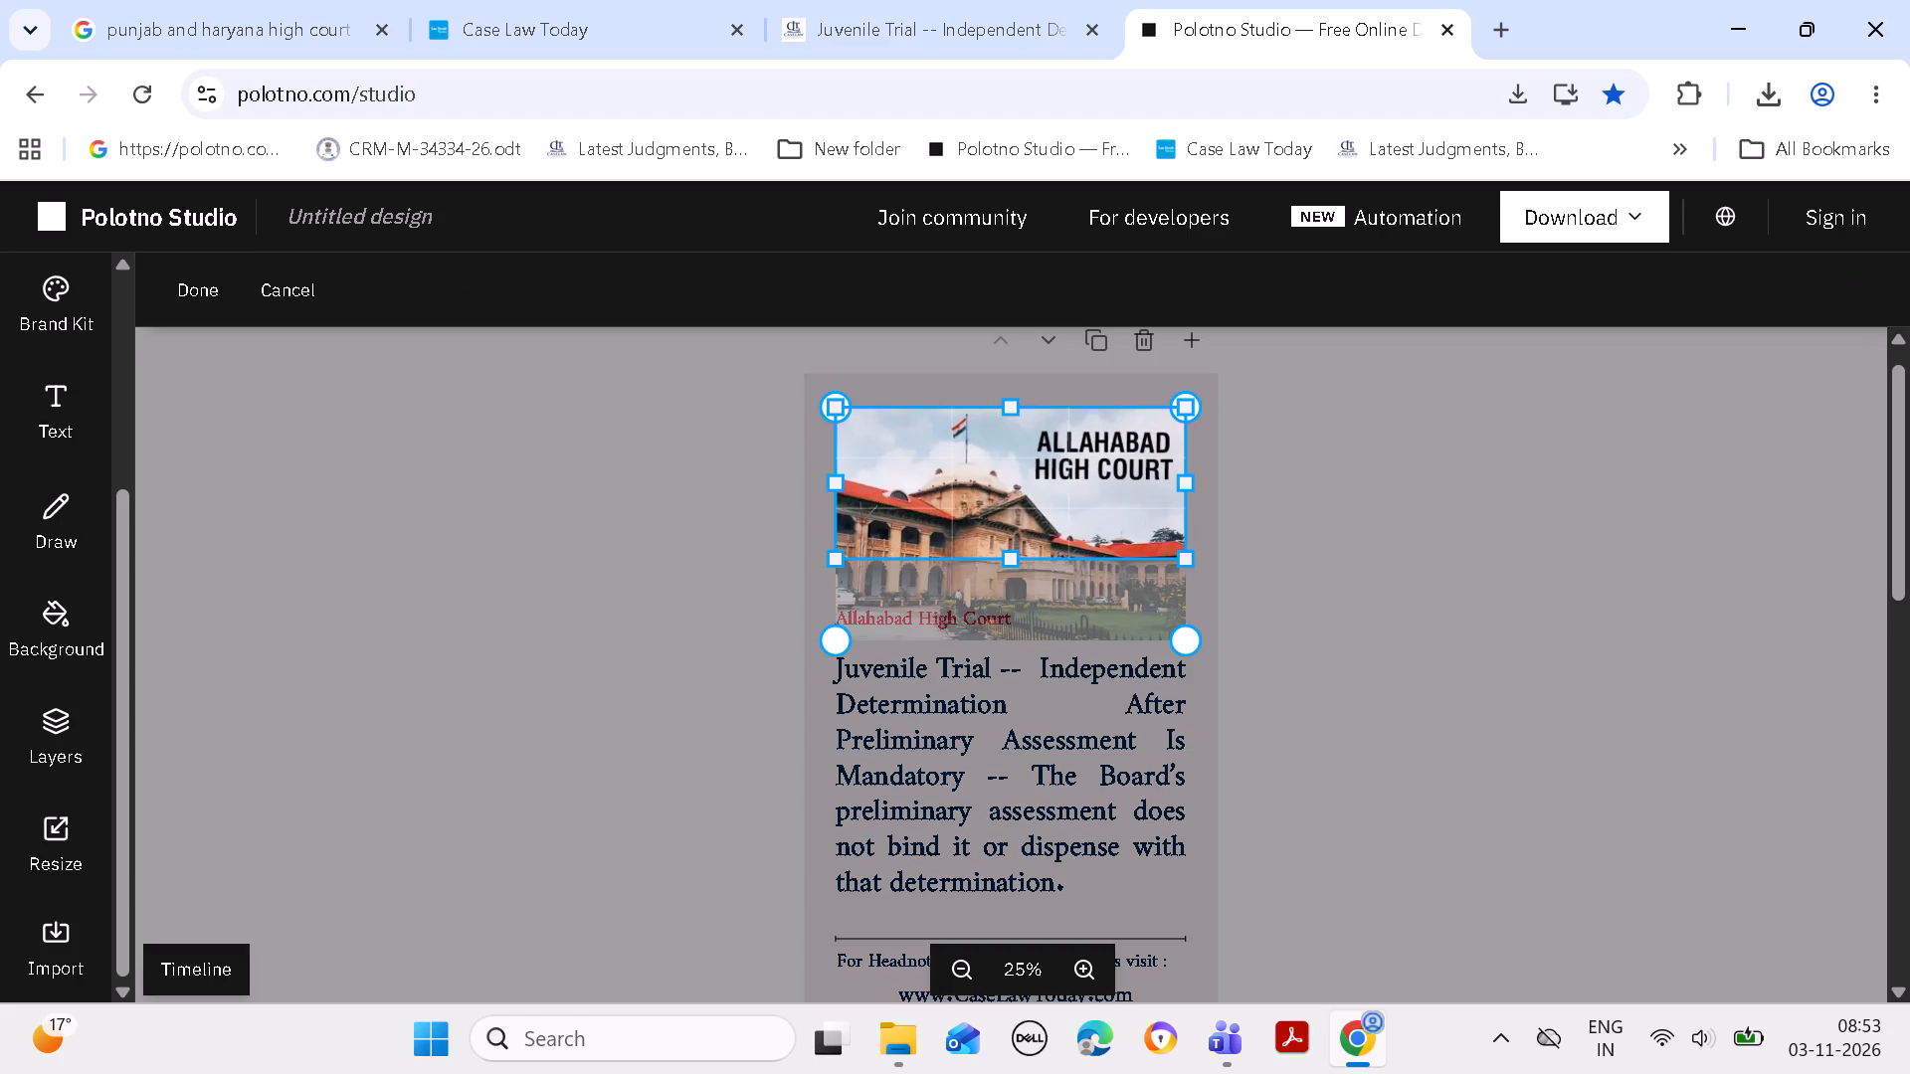
click(1572, 571)
drag(1063, 837, 1063, 834)
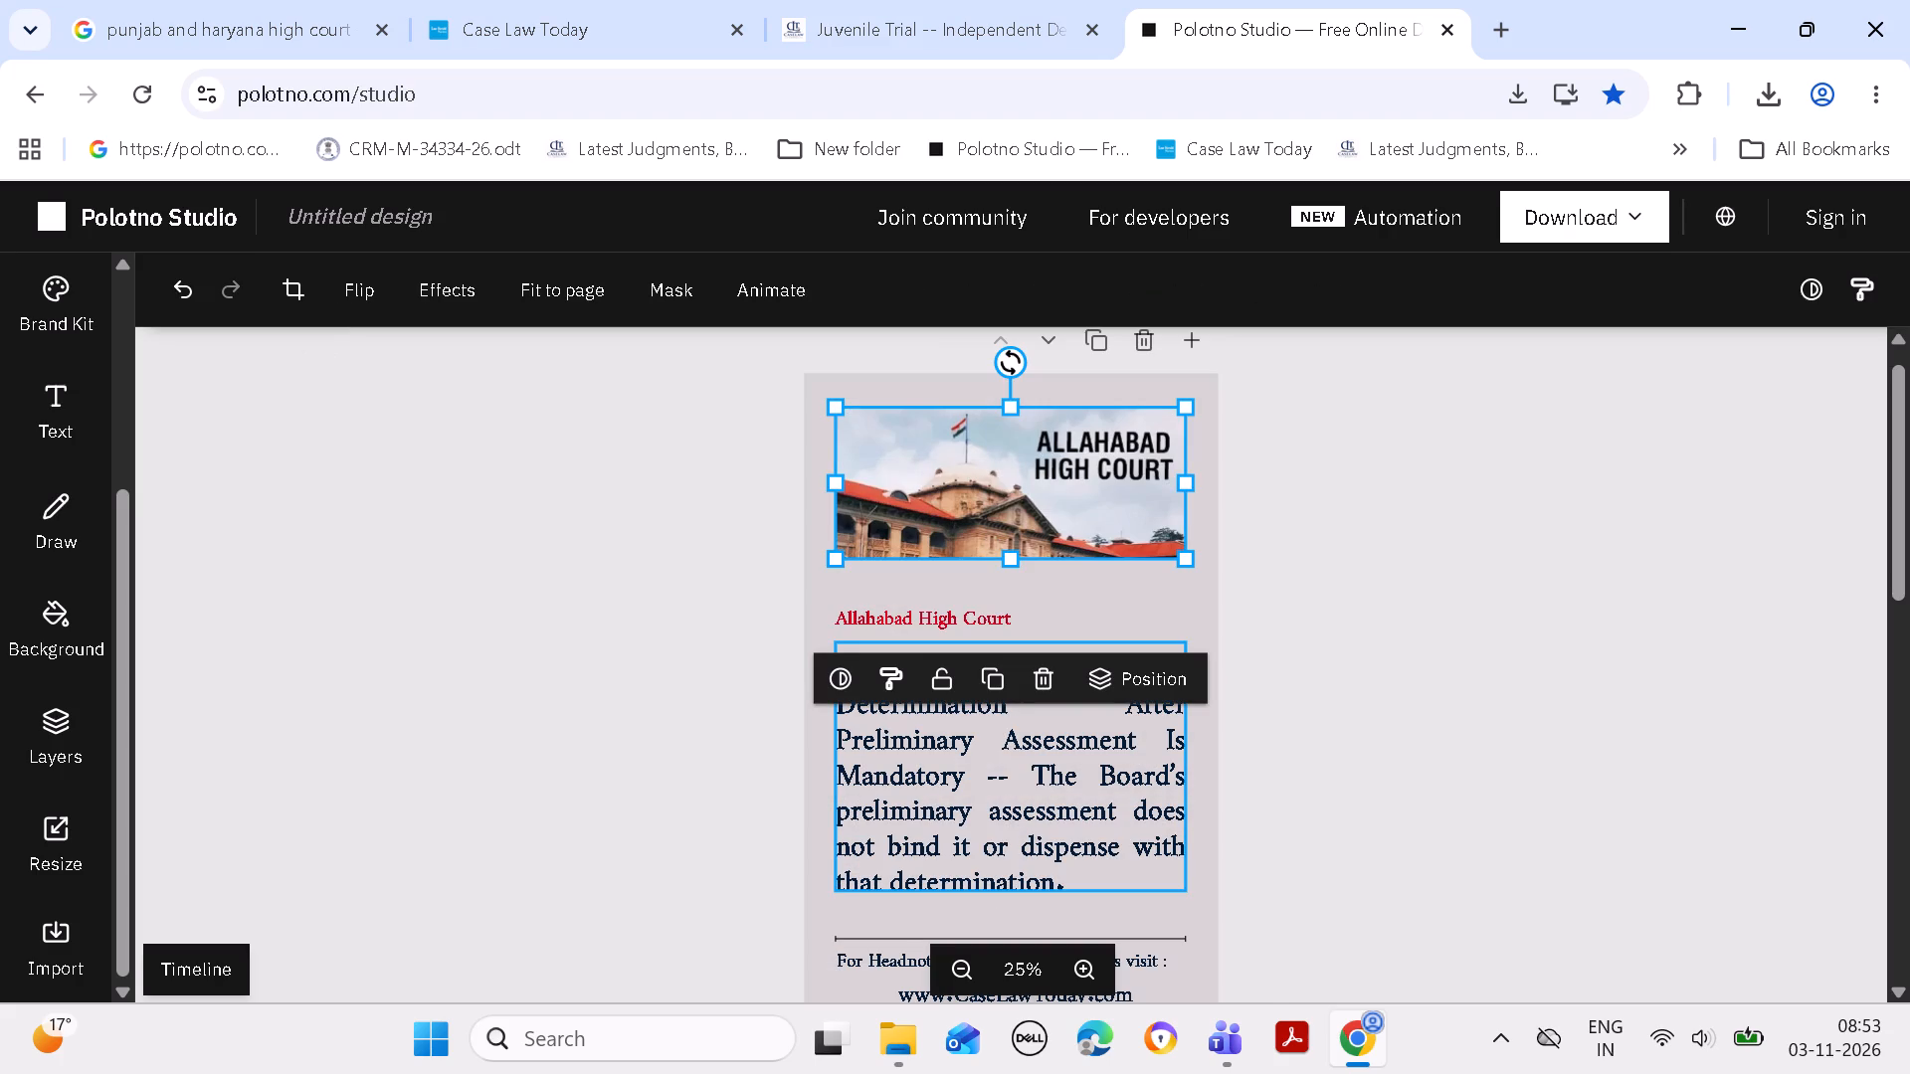
drag(1063, 834, 1068, 861)
drag(1692, 698, 1703, 693)
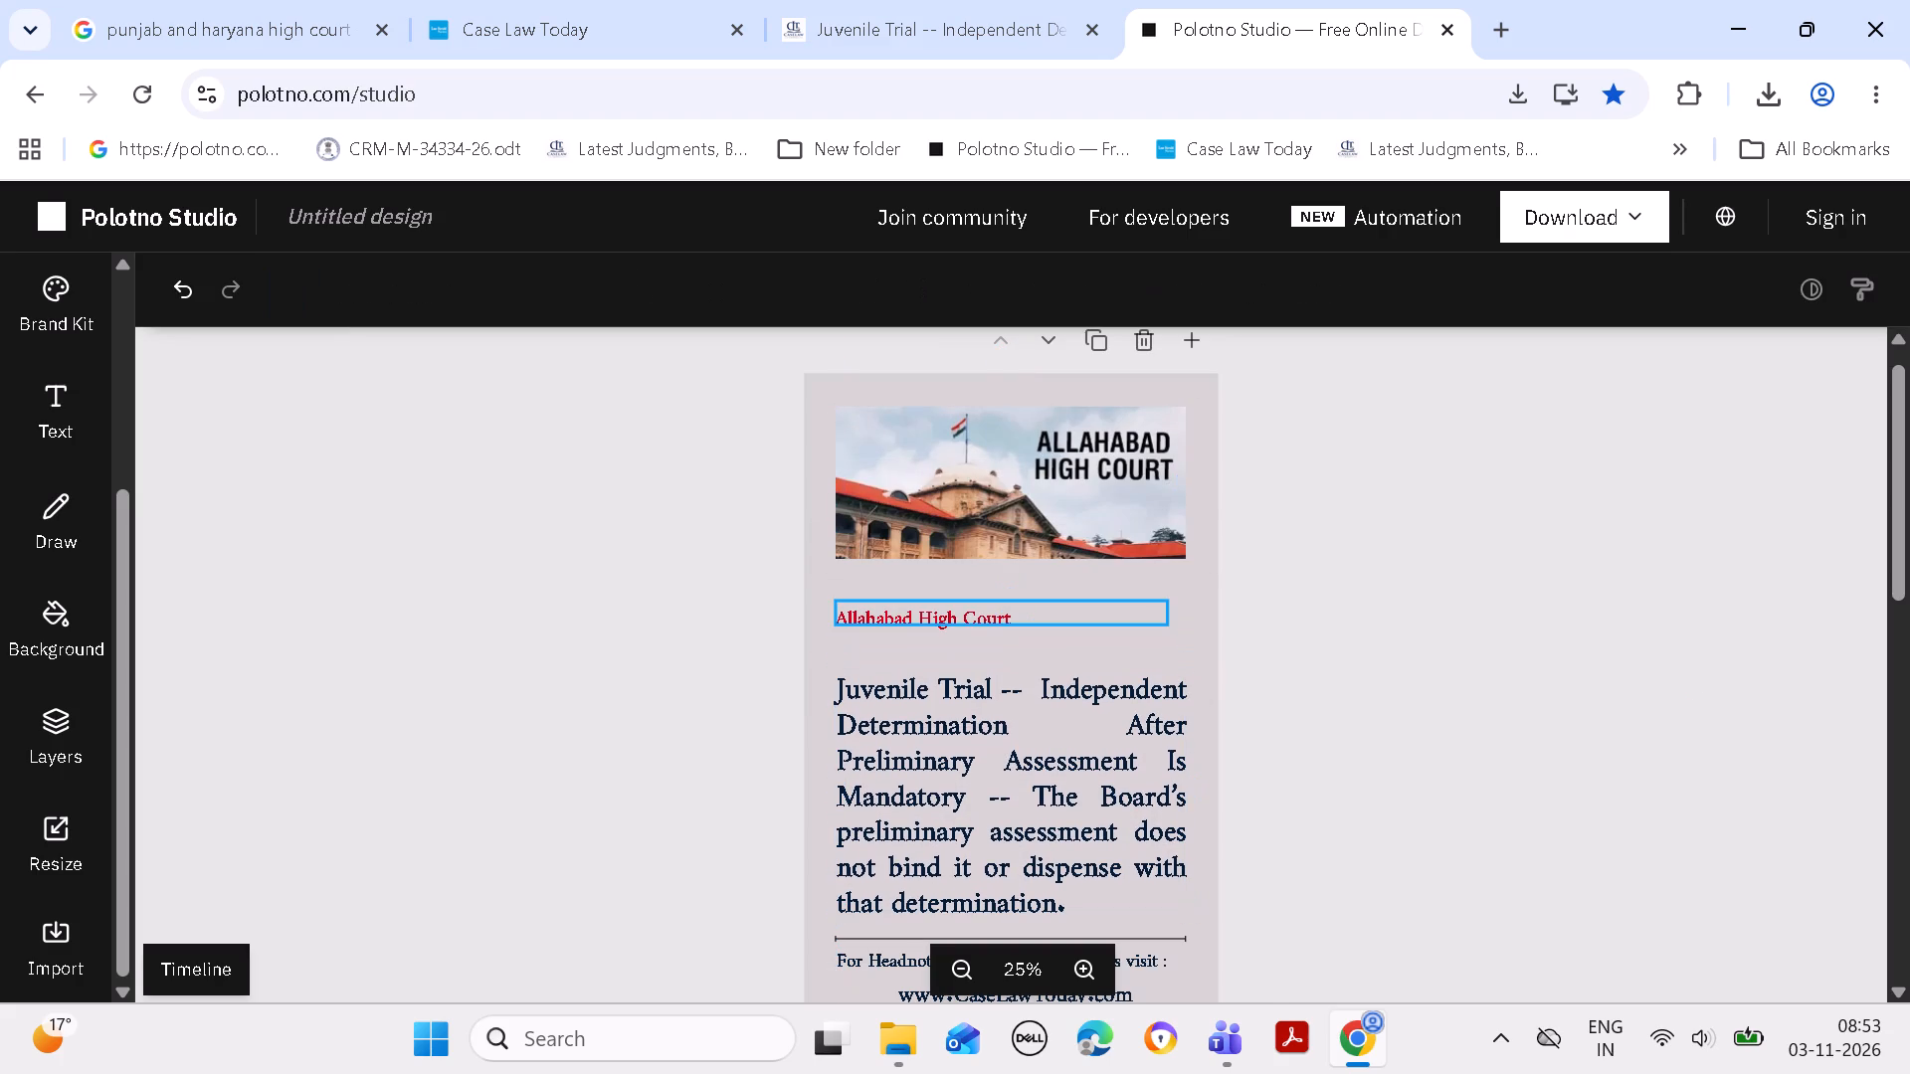
drag(899, 618, 899, 650)
click(1909, 421)
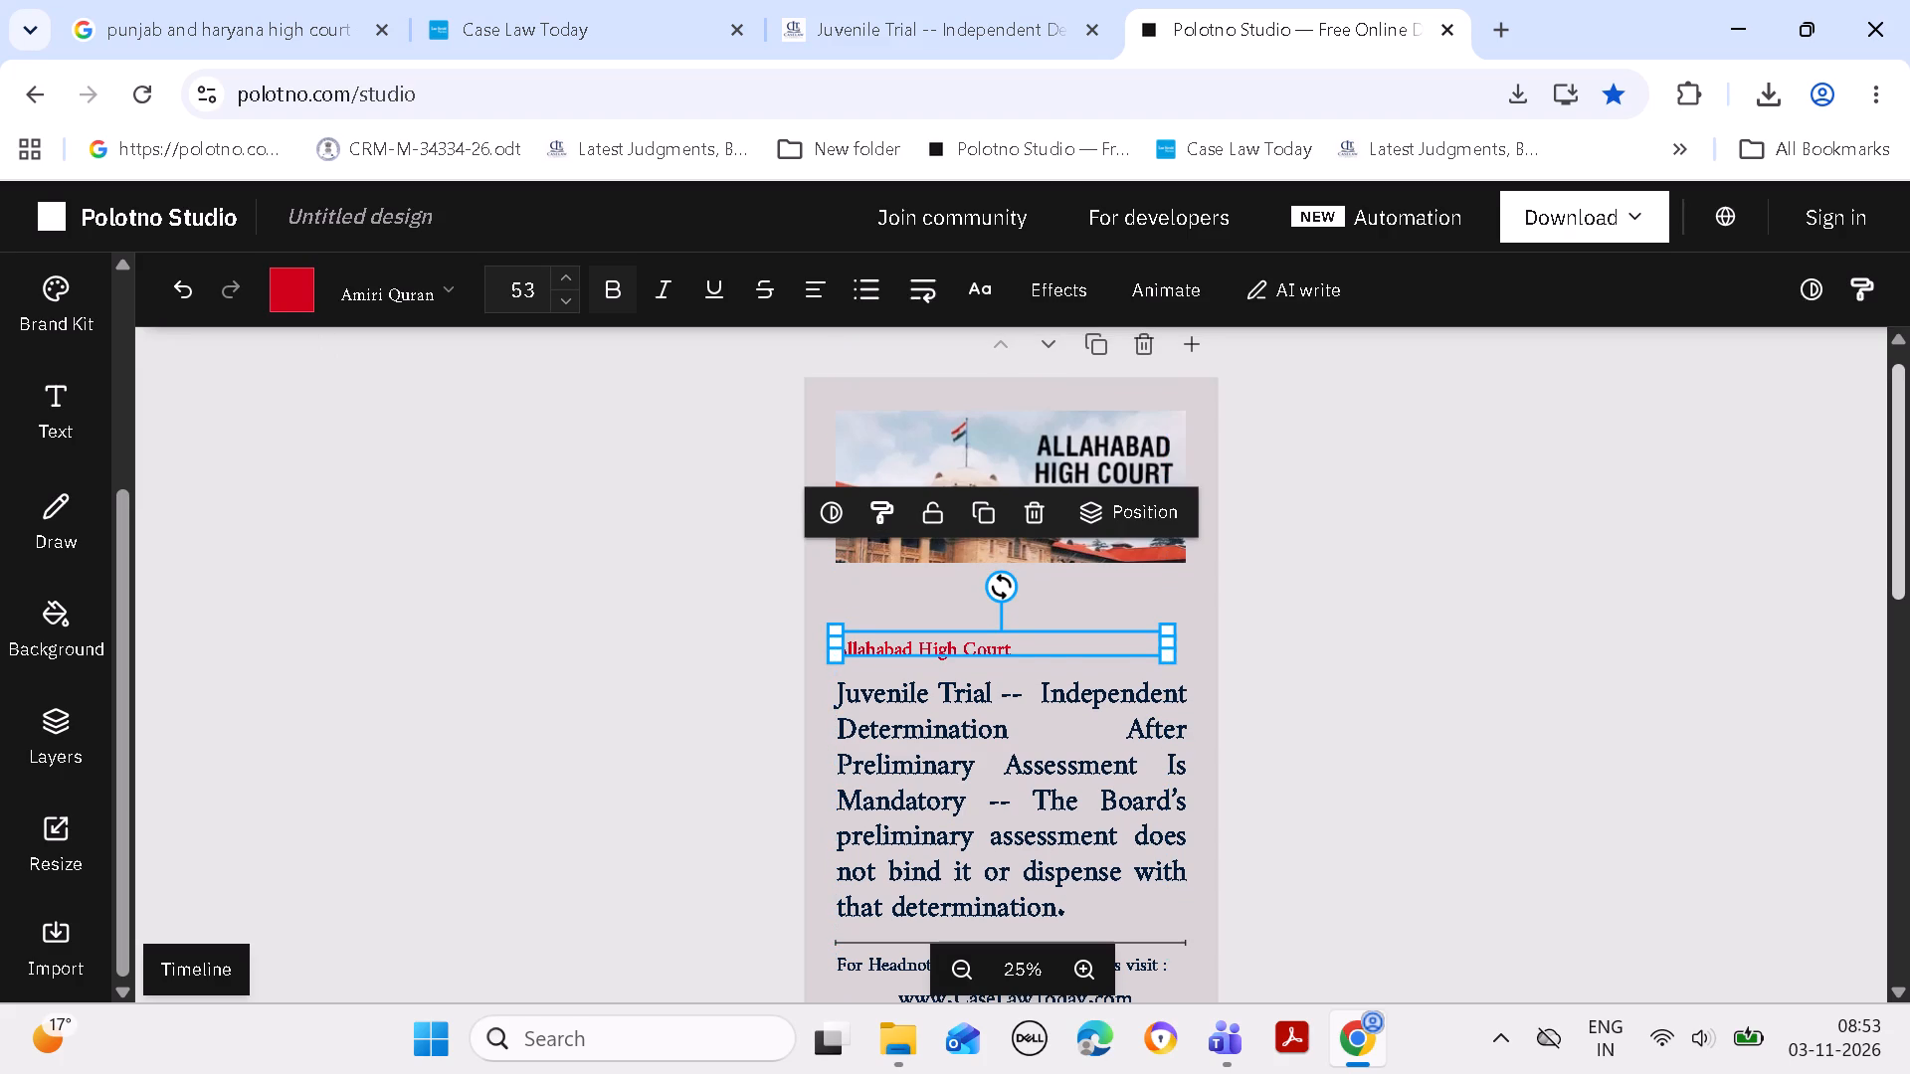
click(1637, 422)
Extend the Allahabad High Court picture's crop down to the court label to reveal the full building, and trim its top edge slightly.
double_click(1024, 473)
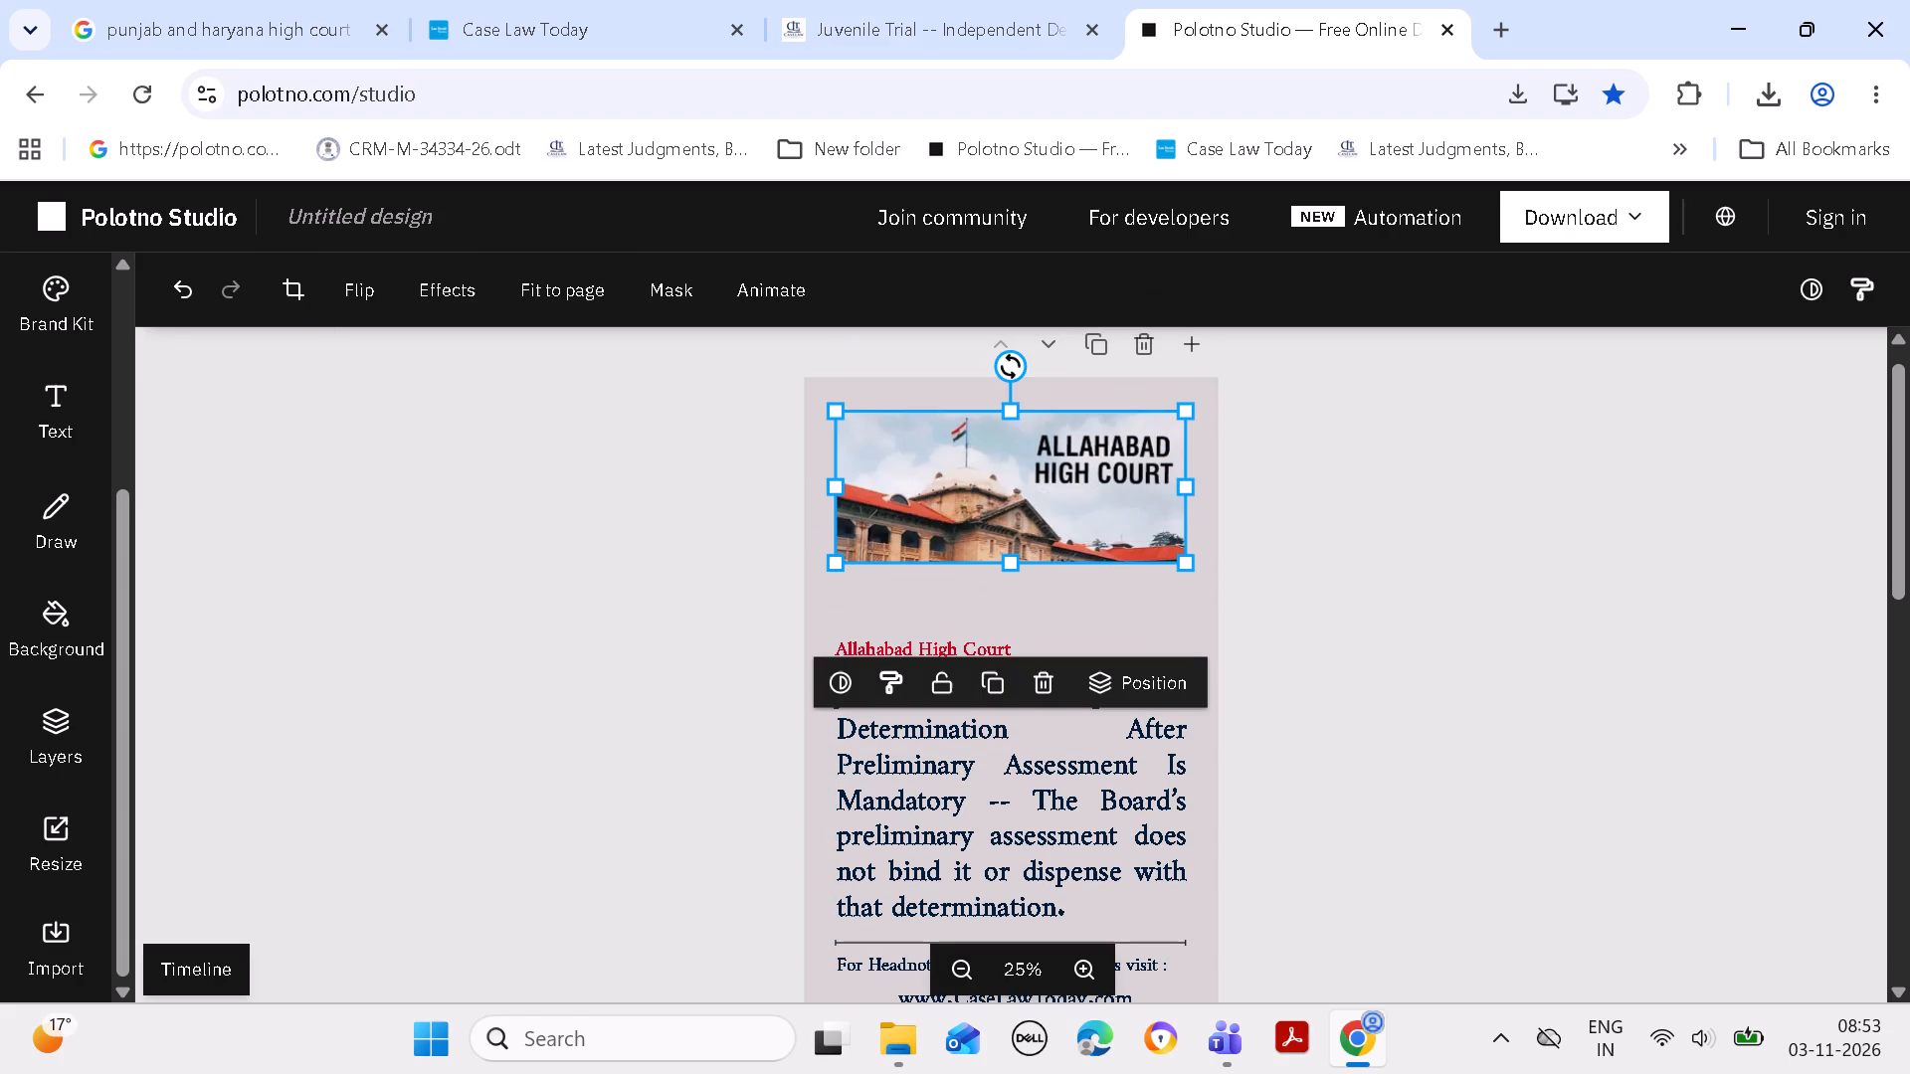
drag(1015, 564, 1016, 573)
drag(1016, 573, 1029, 641)
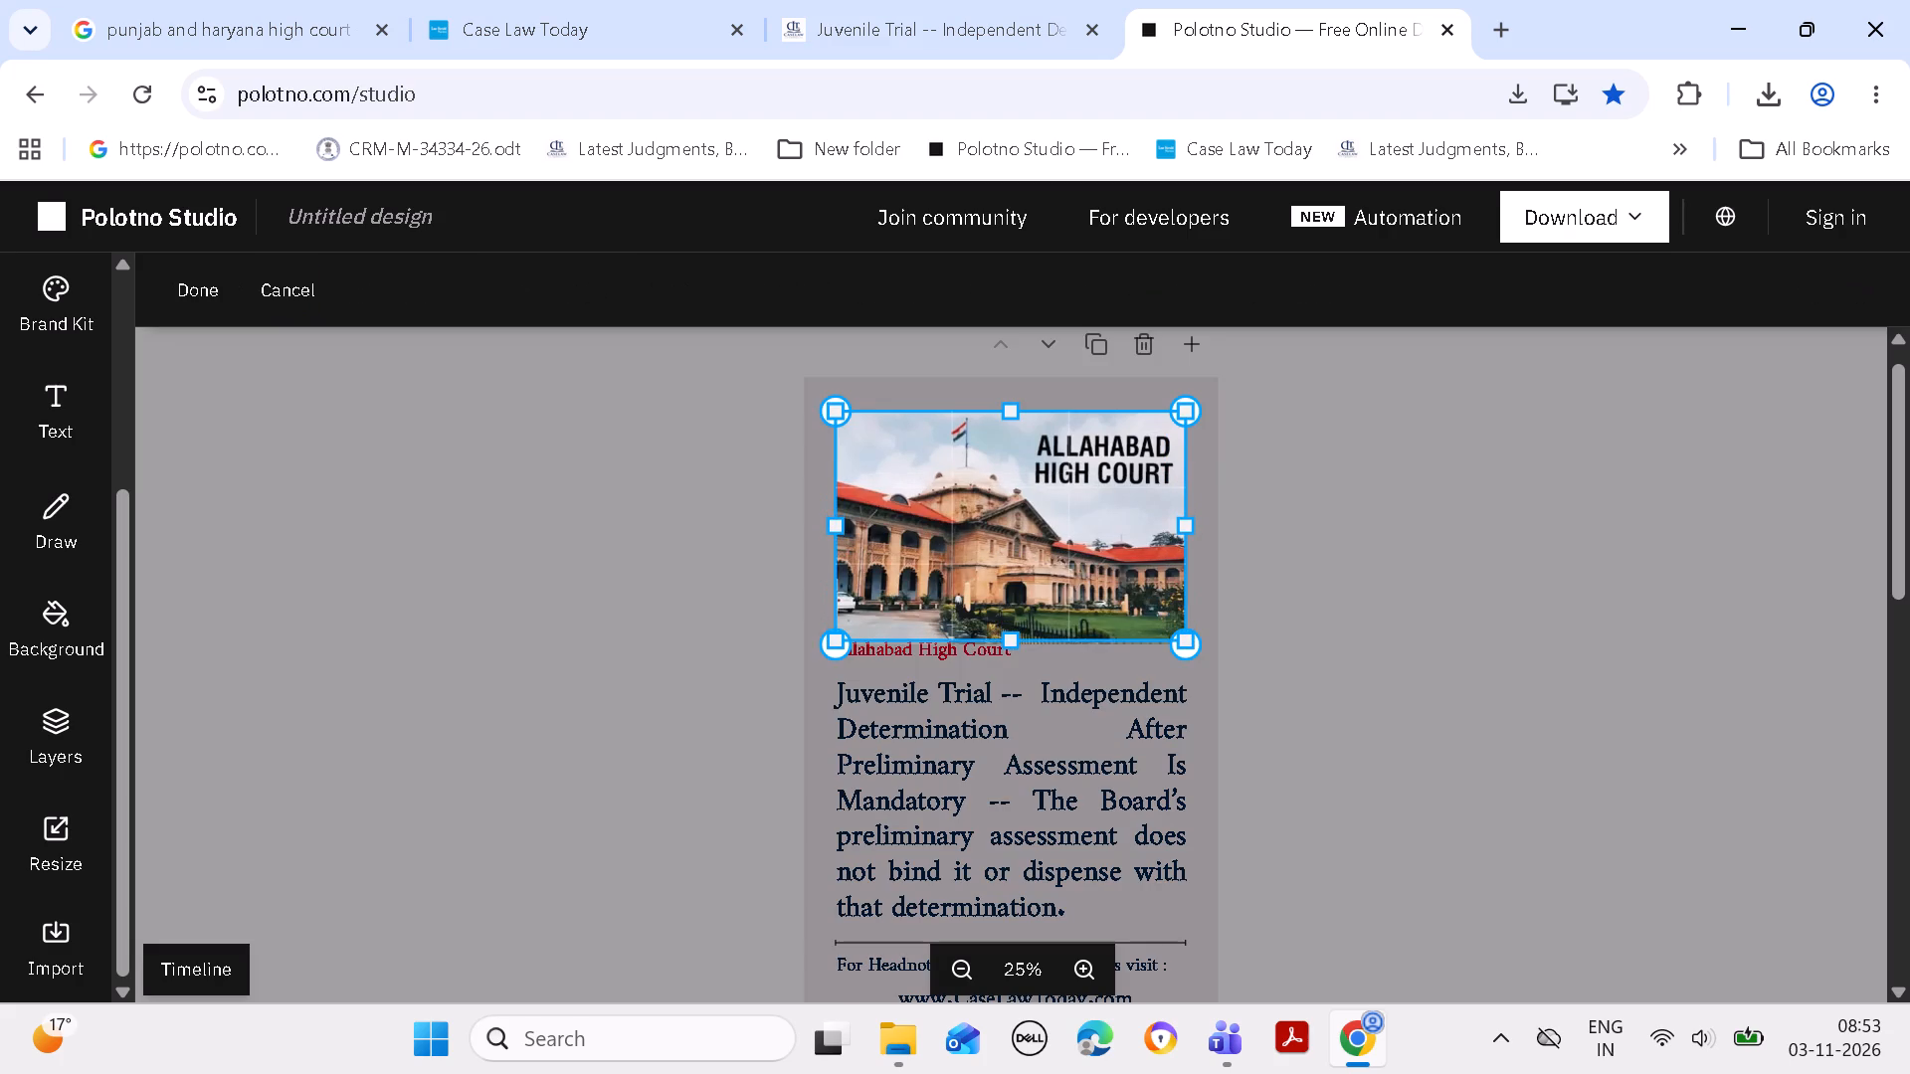
drag(1029, 641, 1029, 640)
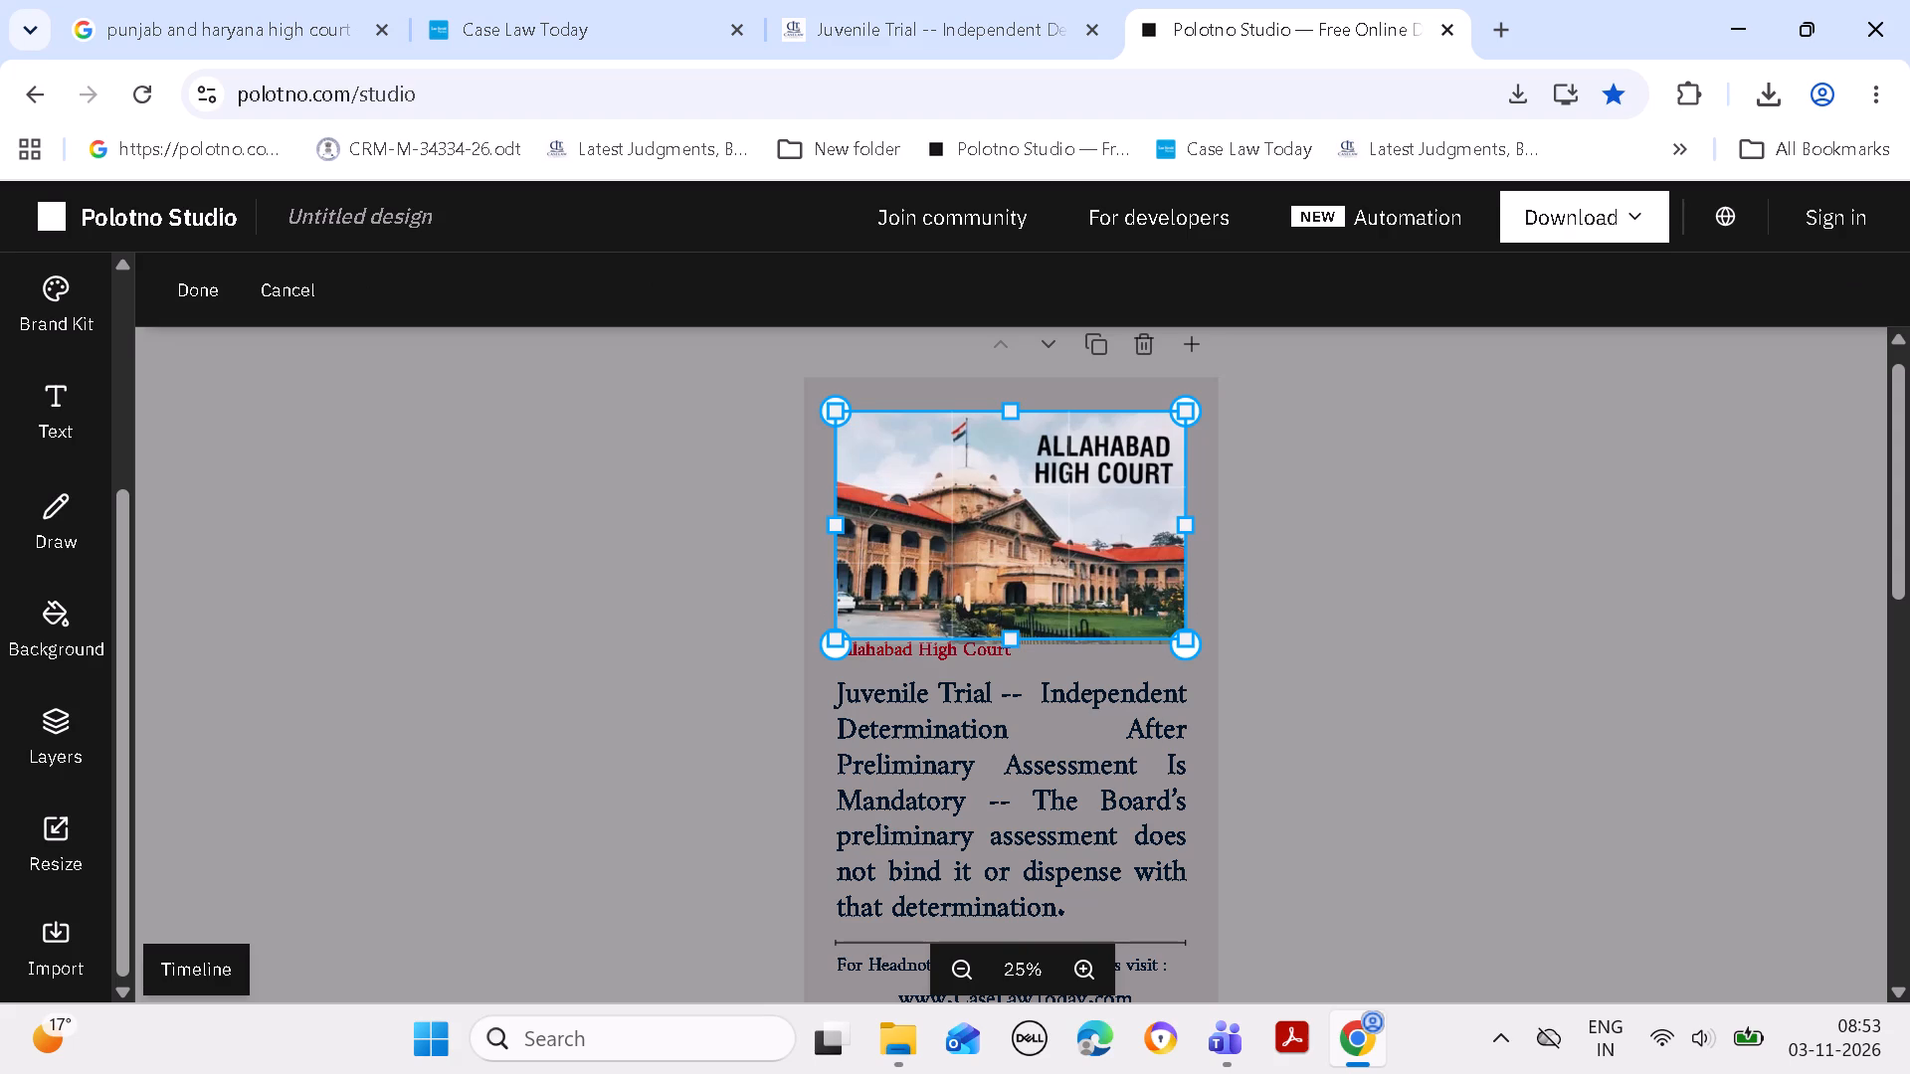
click(1404, 579)
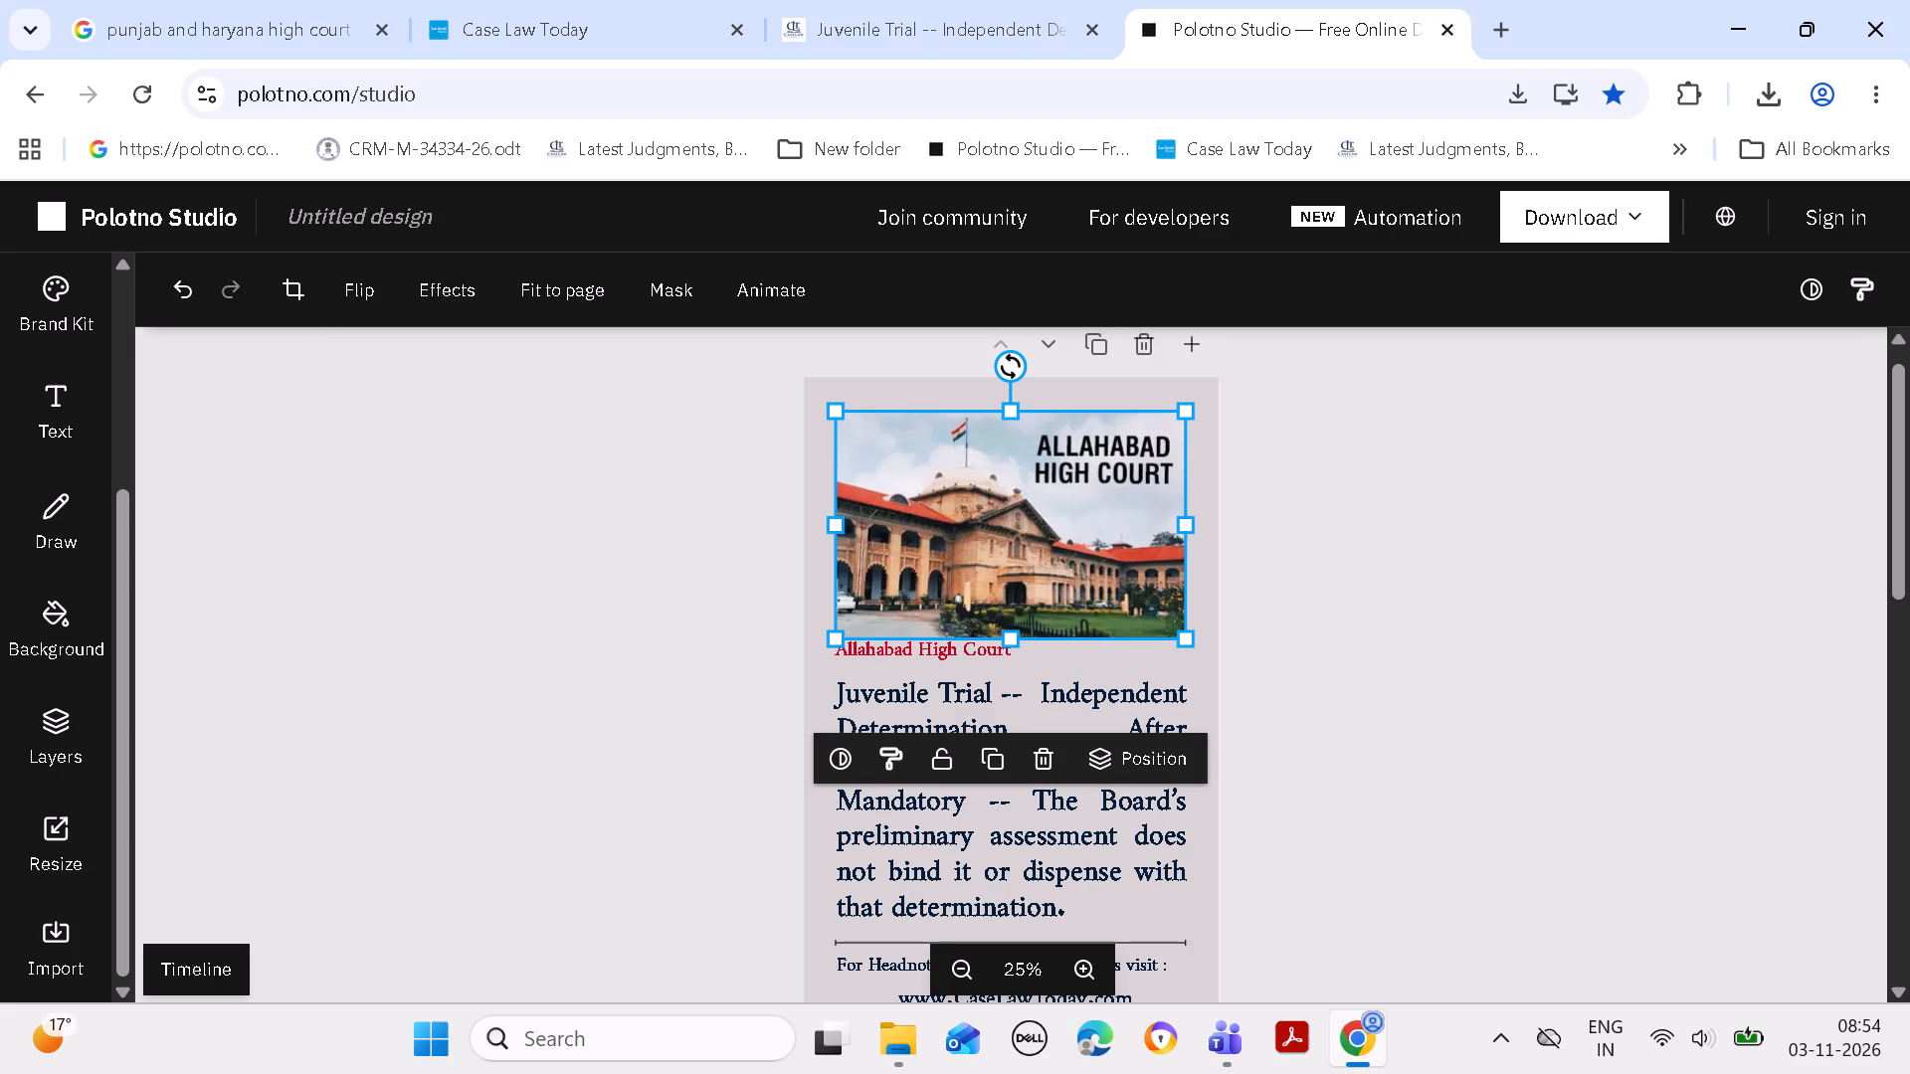
click(1016, 494)
click(1016, 493)
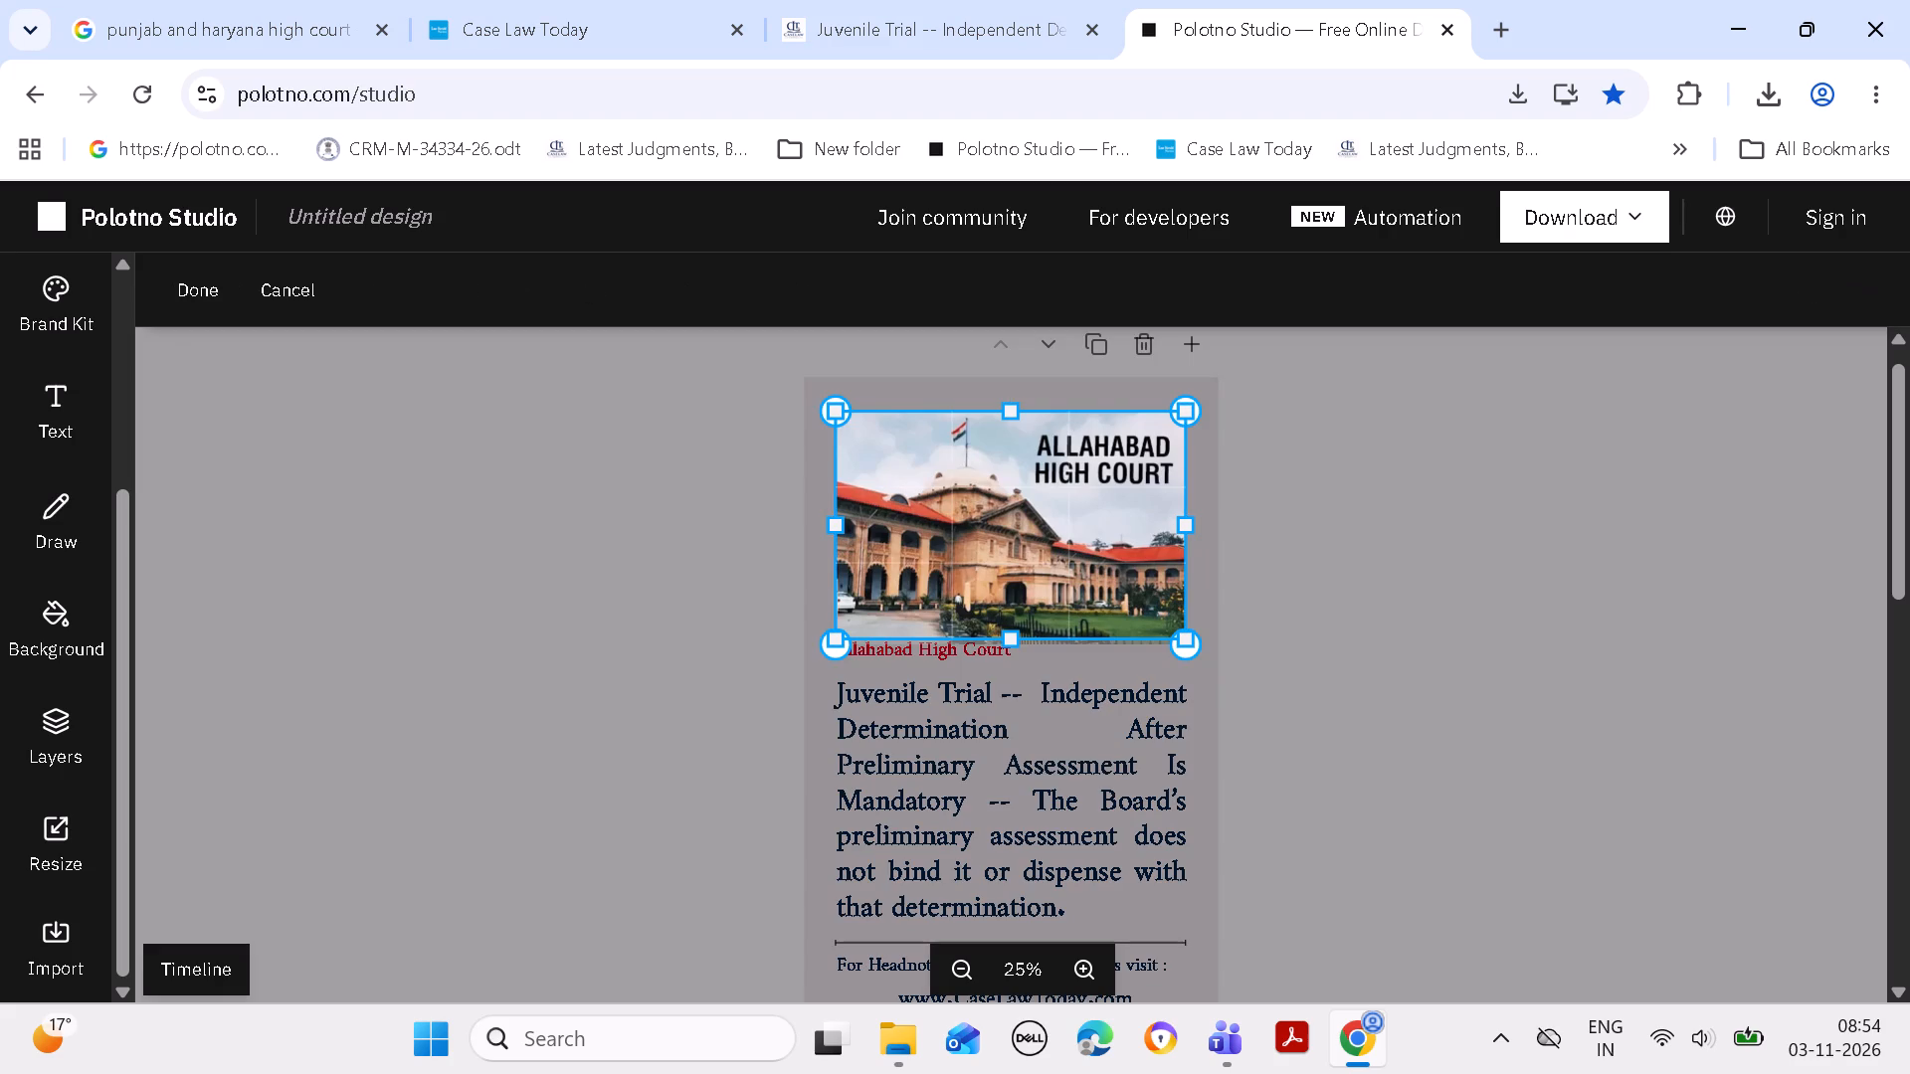
click(1016, 417)
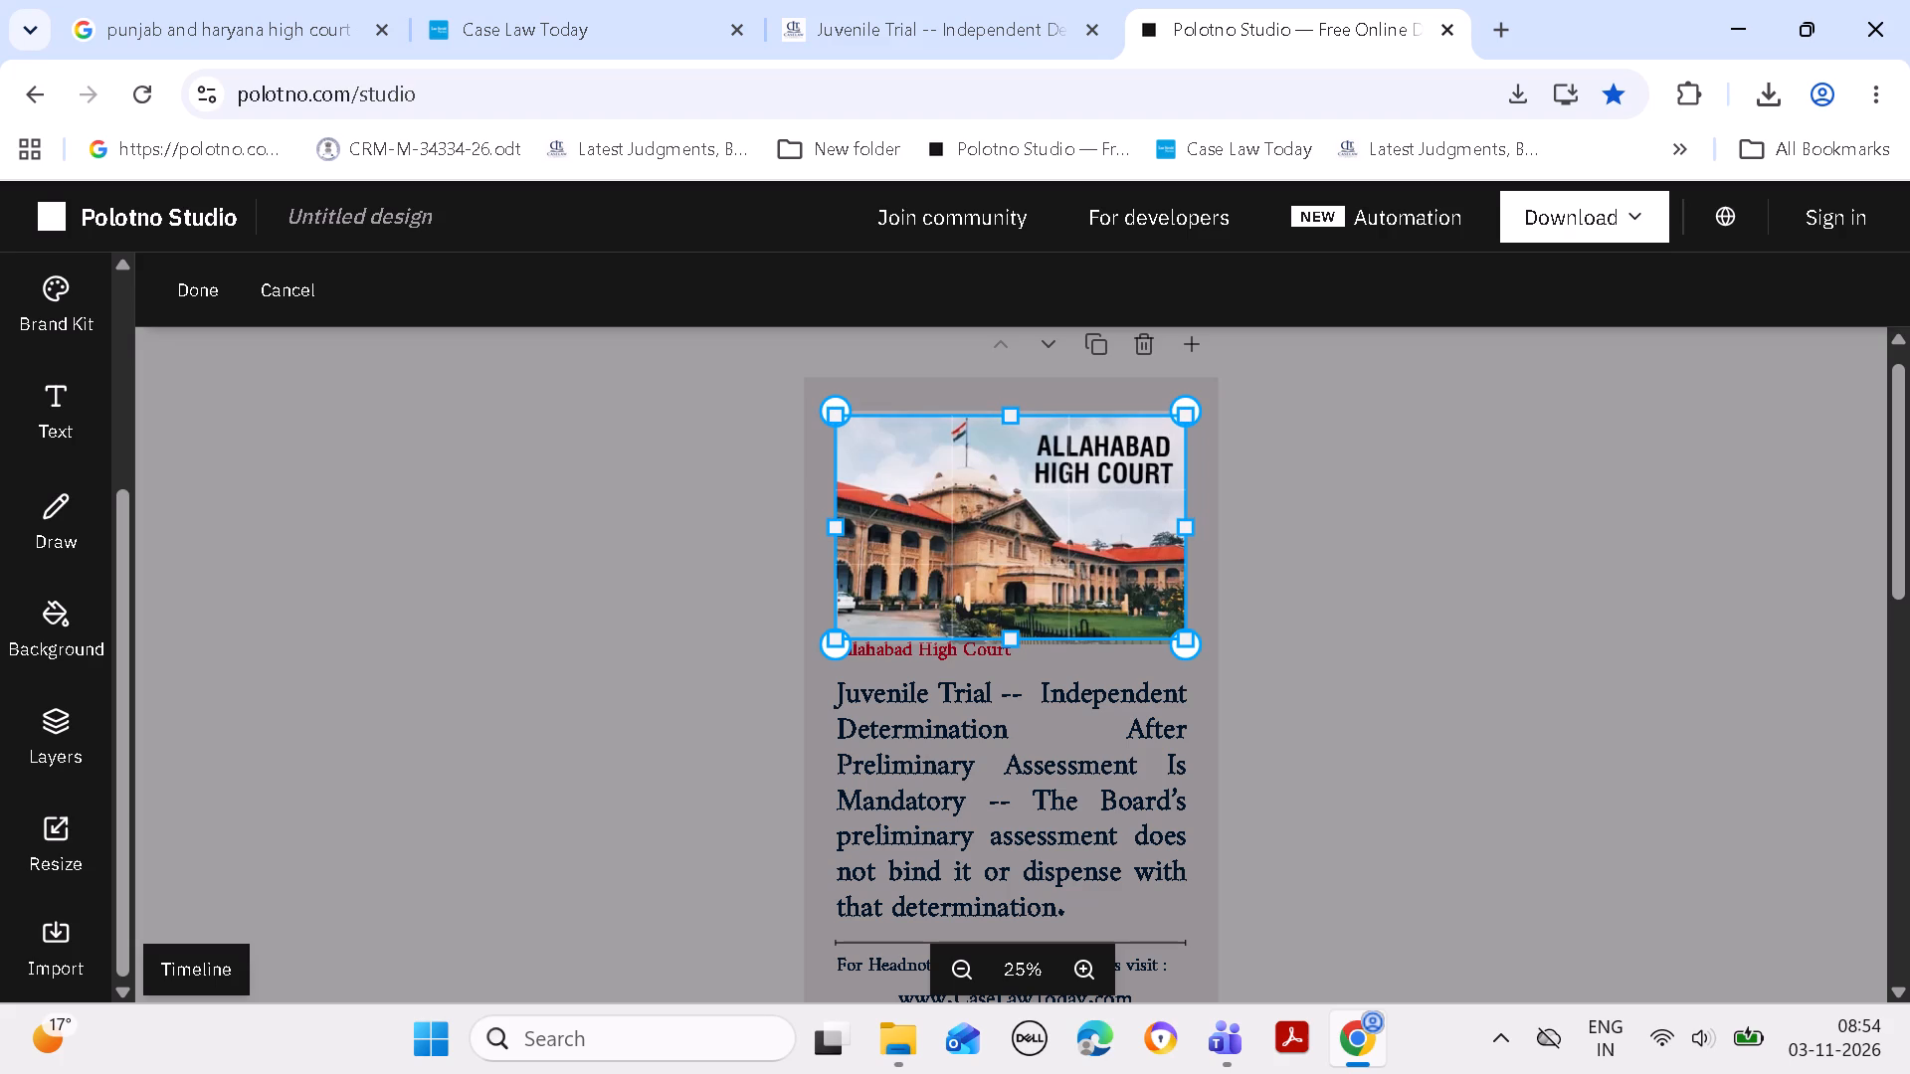
double_click(1400, 437)
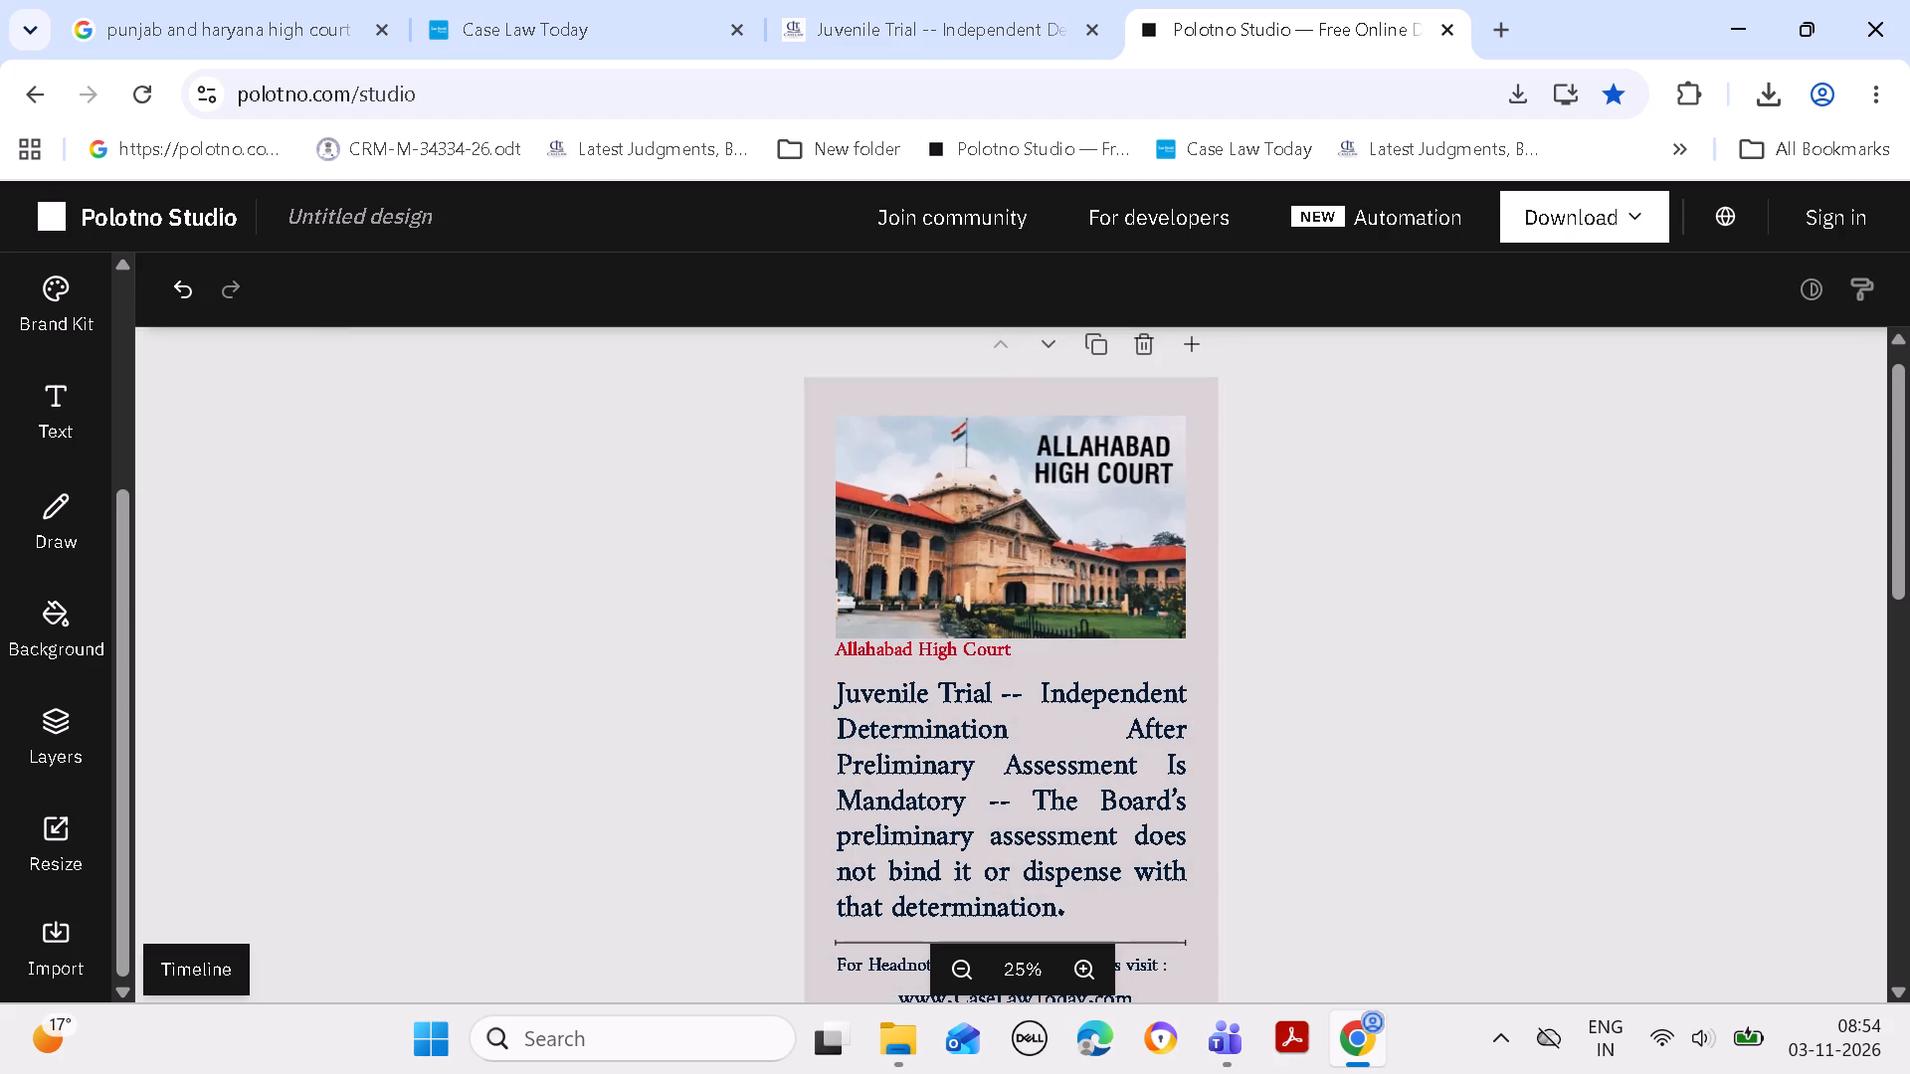
Reduce the Juvenile Trial headline's font size to 70.
click(1099, 816)
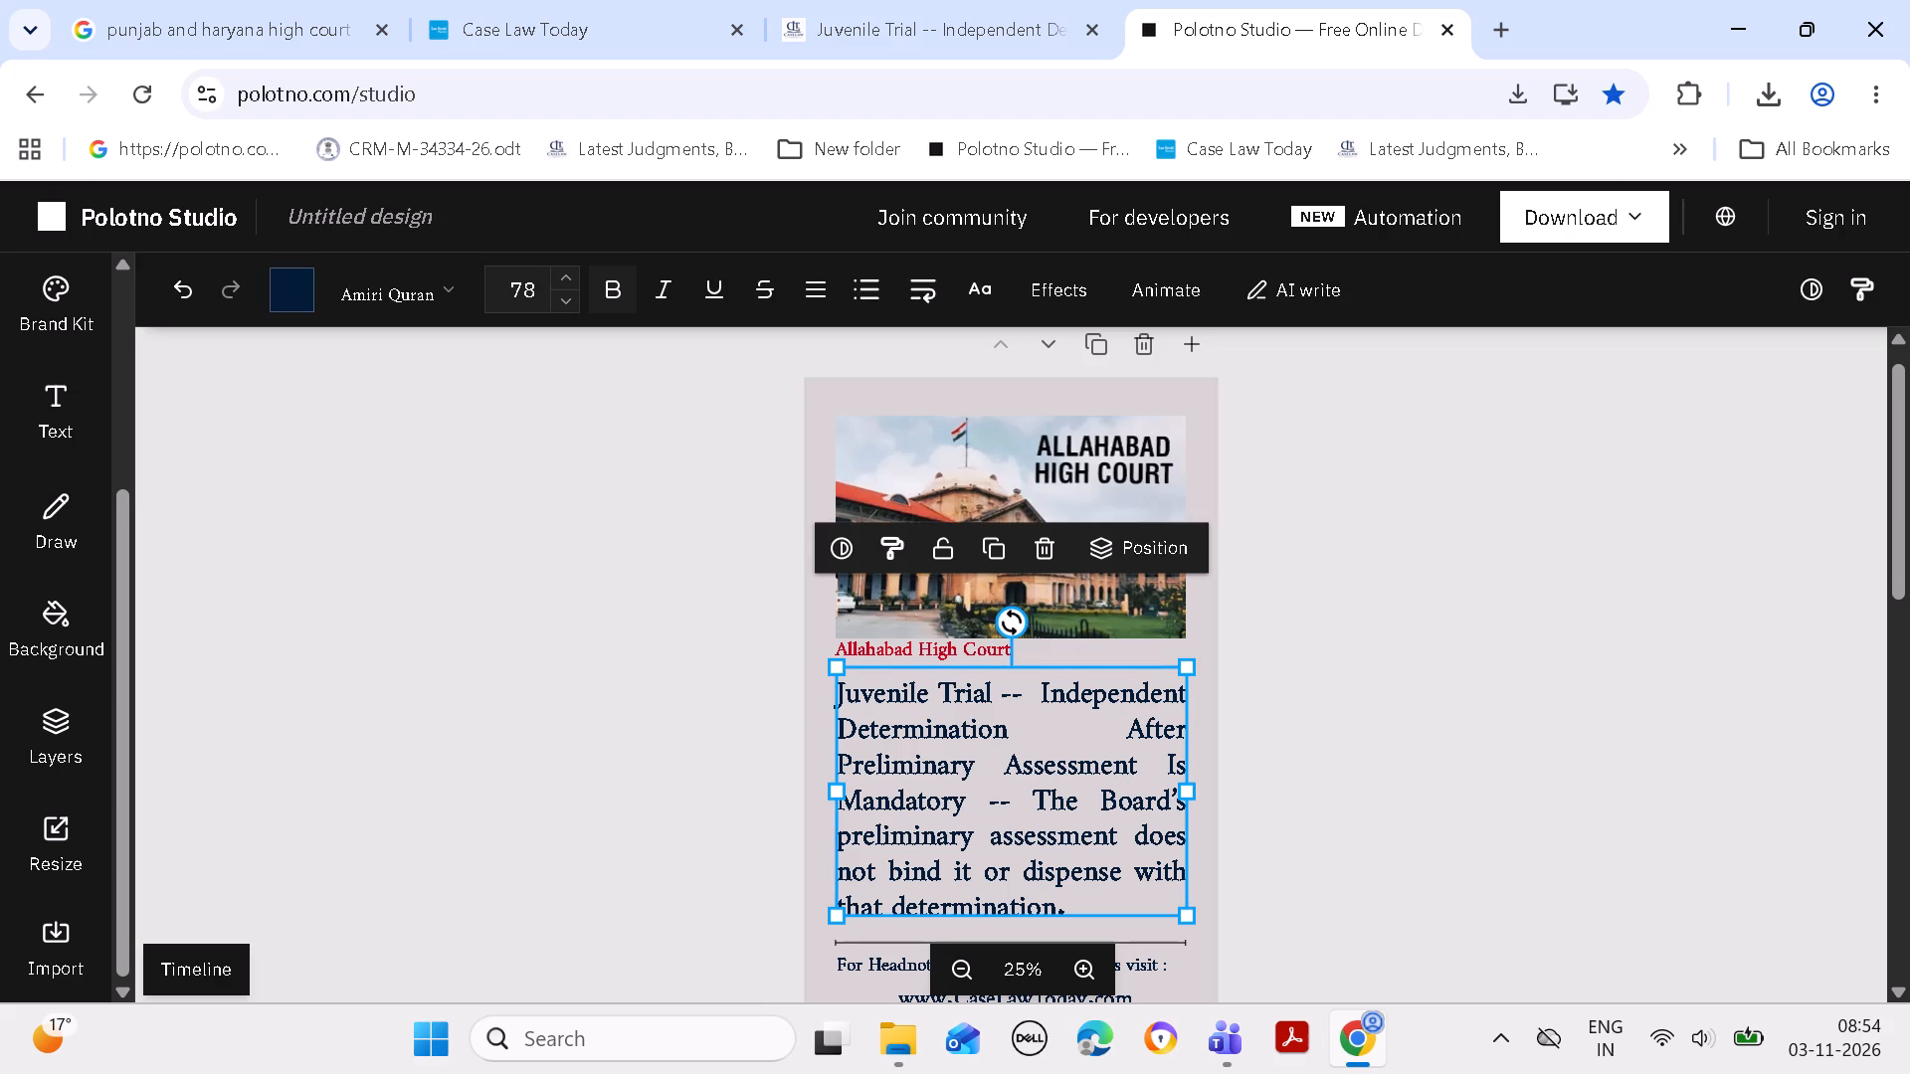
triple_click(562, 298)
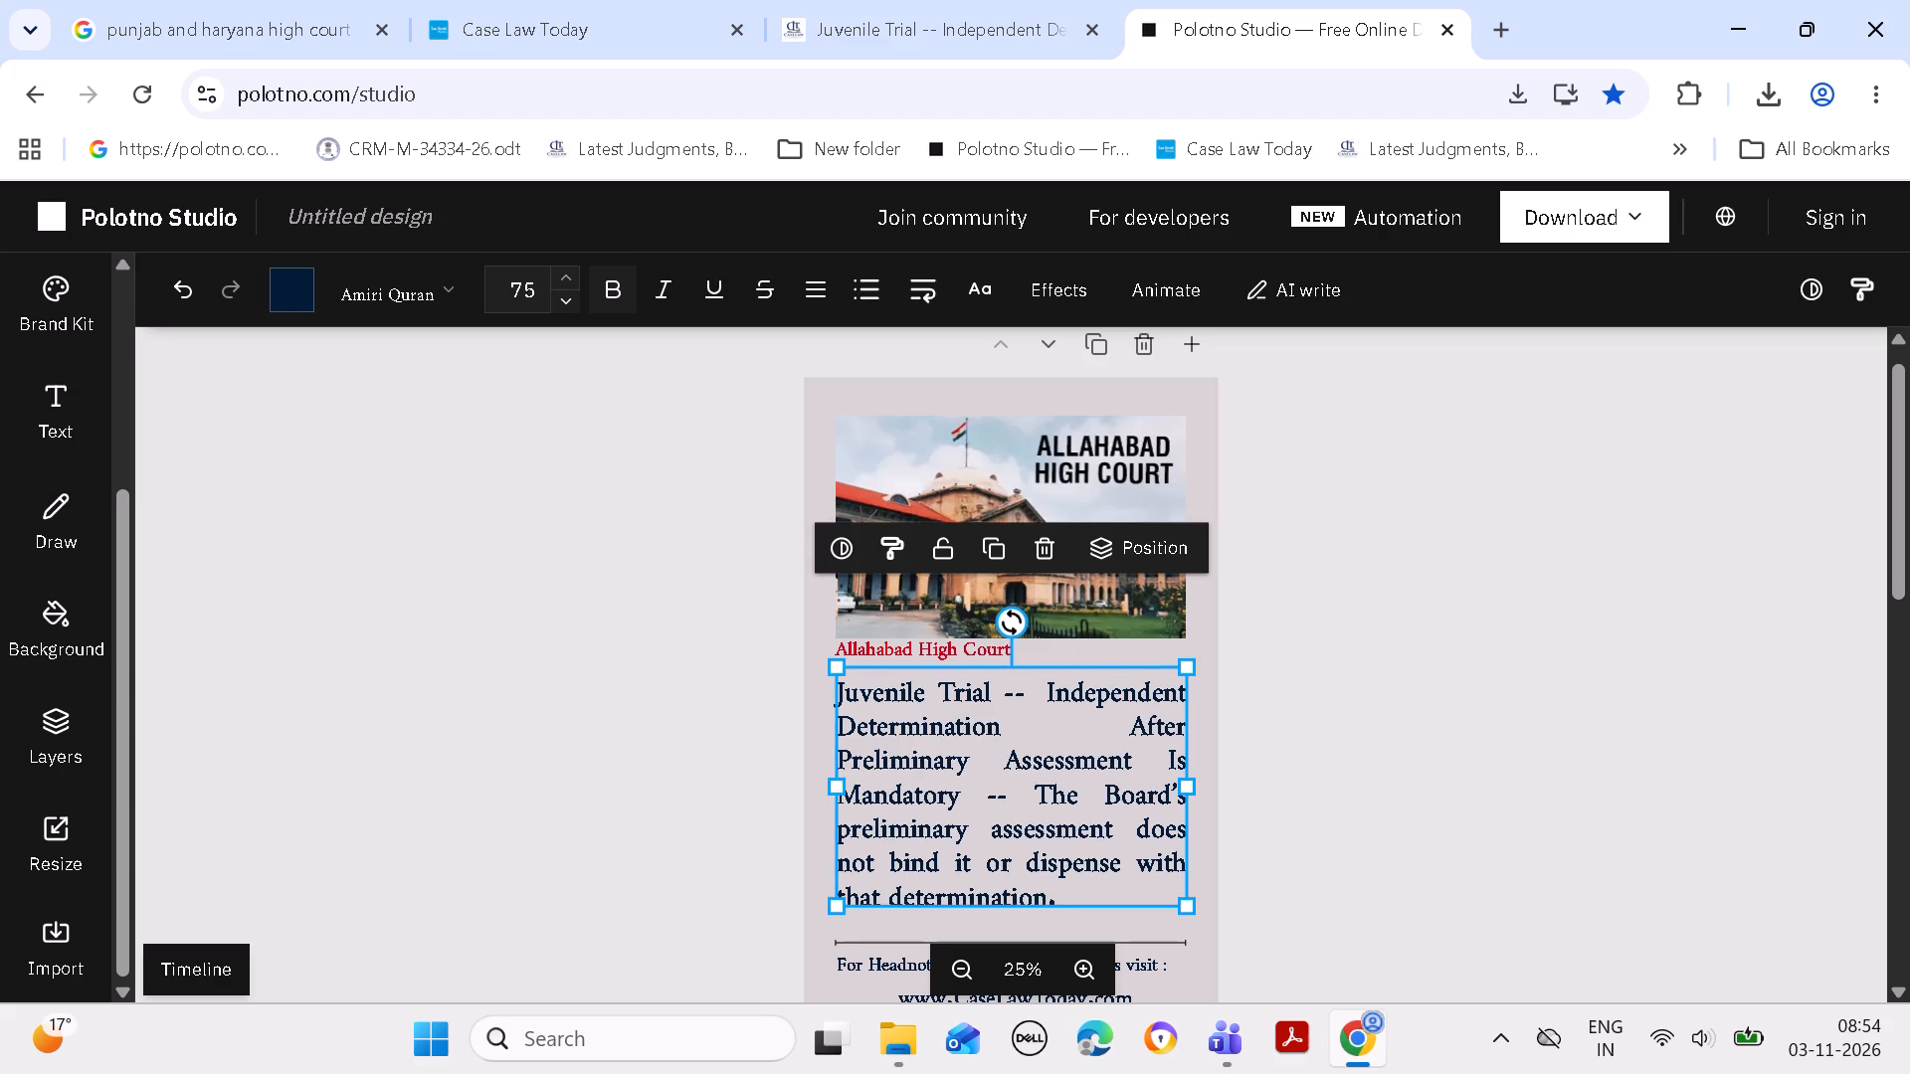
triple_click(562, 298)
double_click(559, 298)
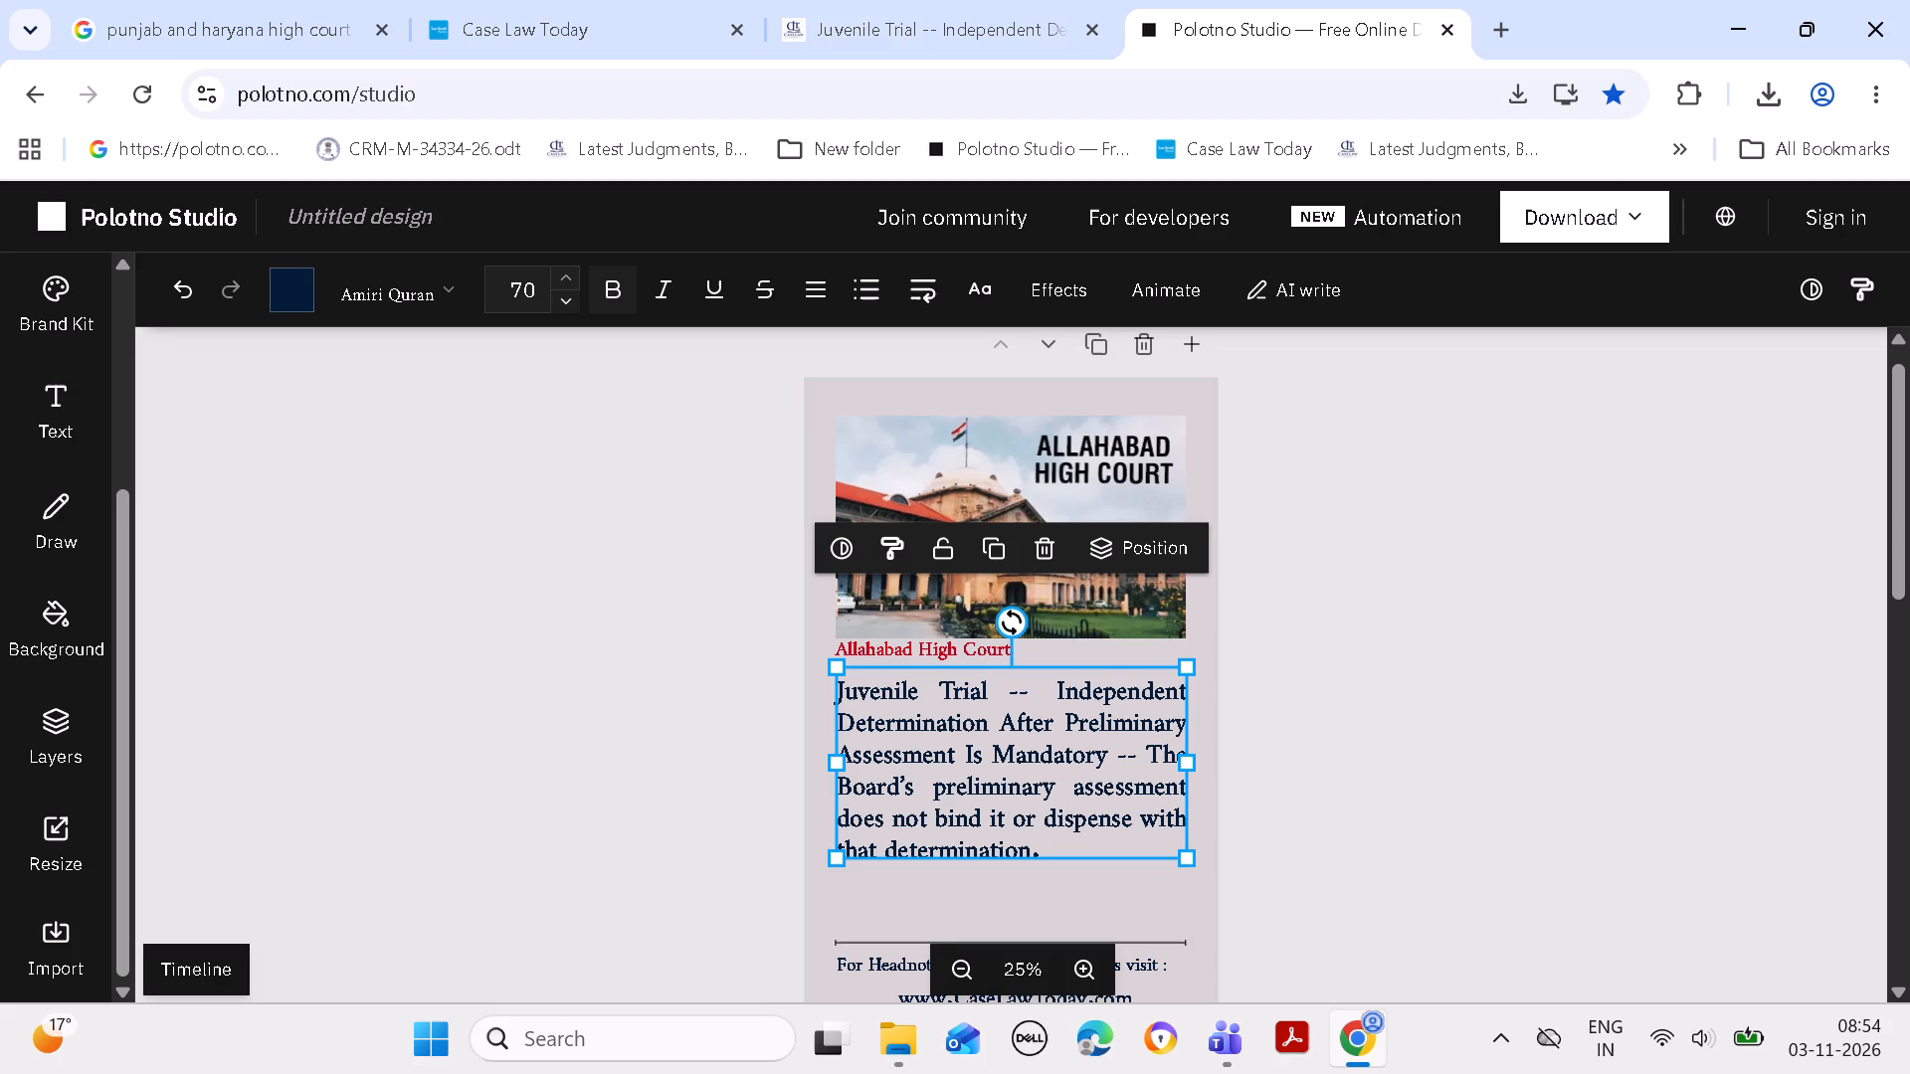
click(1365, 699)
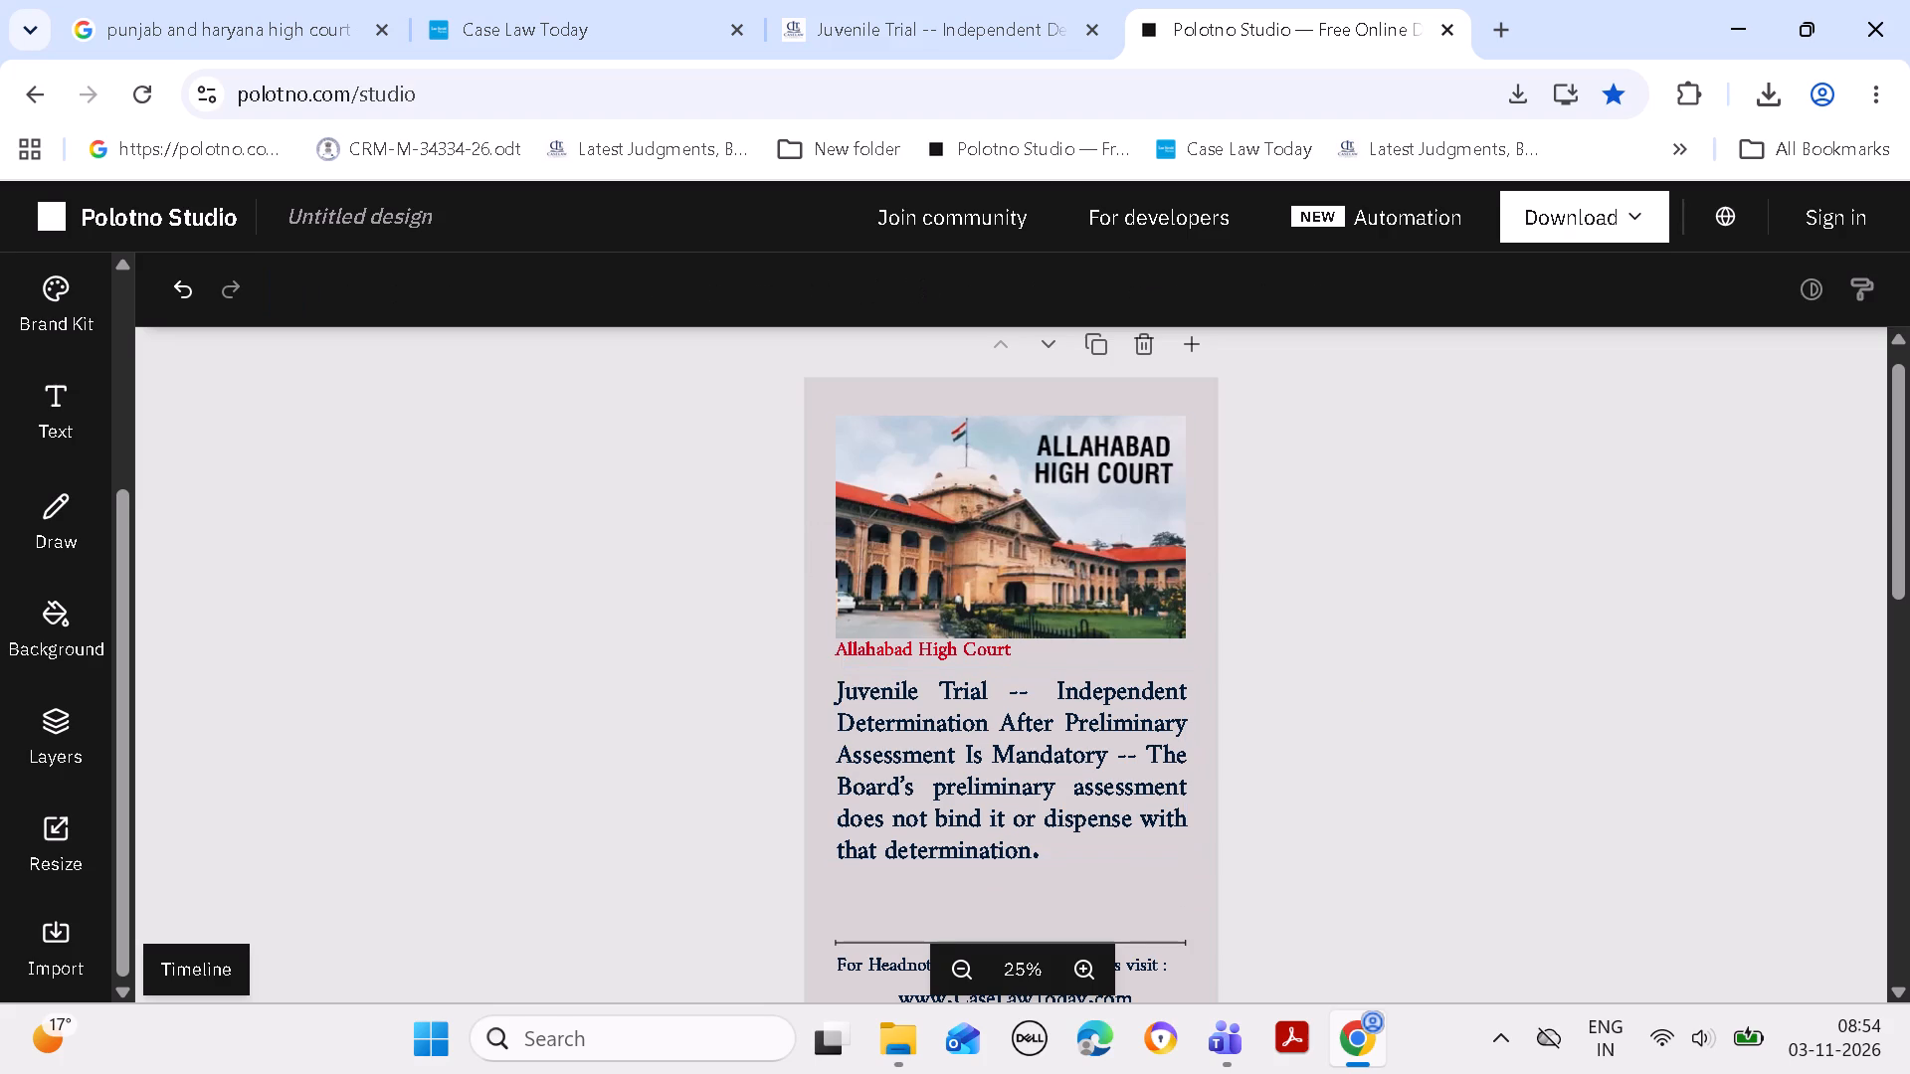
Centre the headline in the space above the divider line and move the red court label down, leaving a gap below the picture.
drag(1070, 794, 1065, 838)
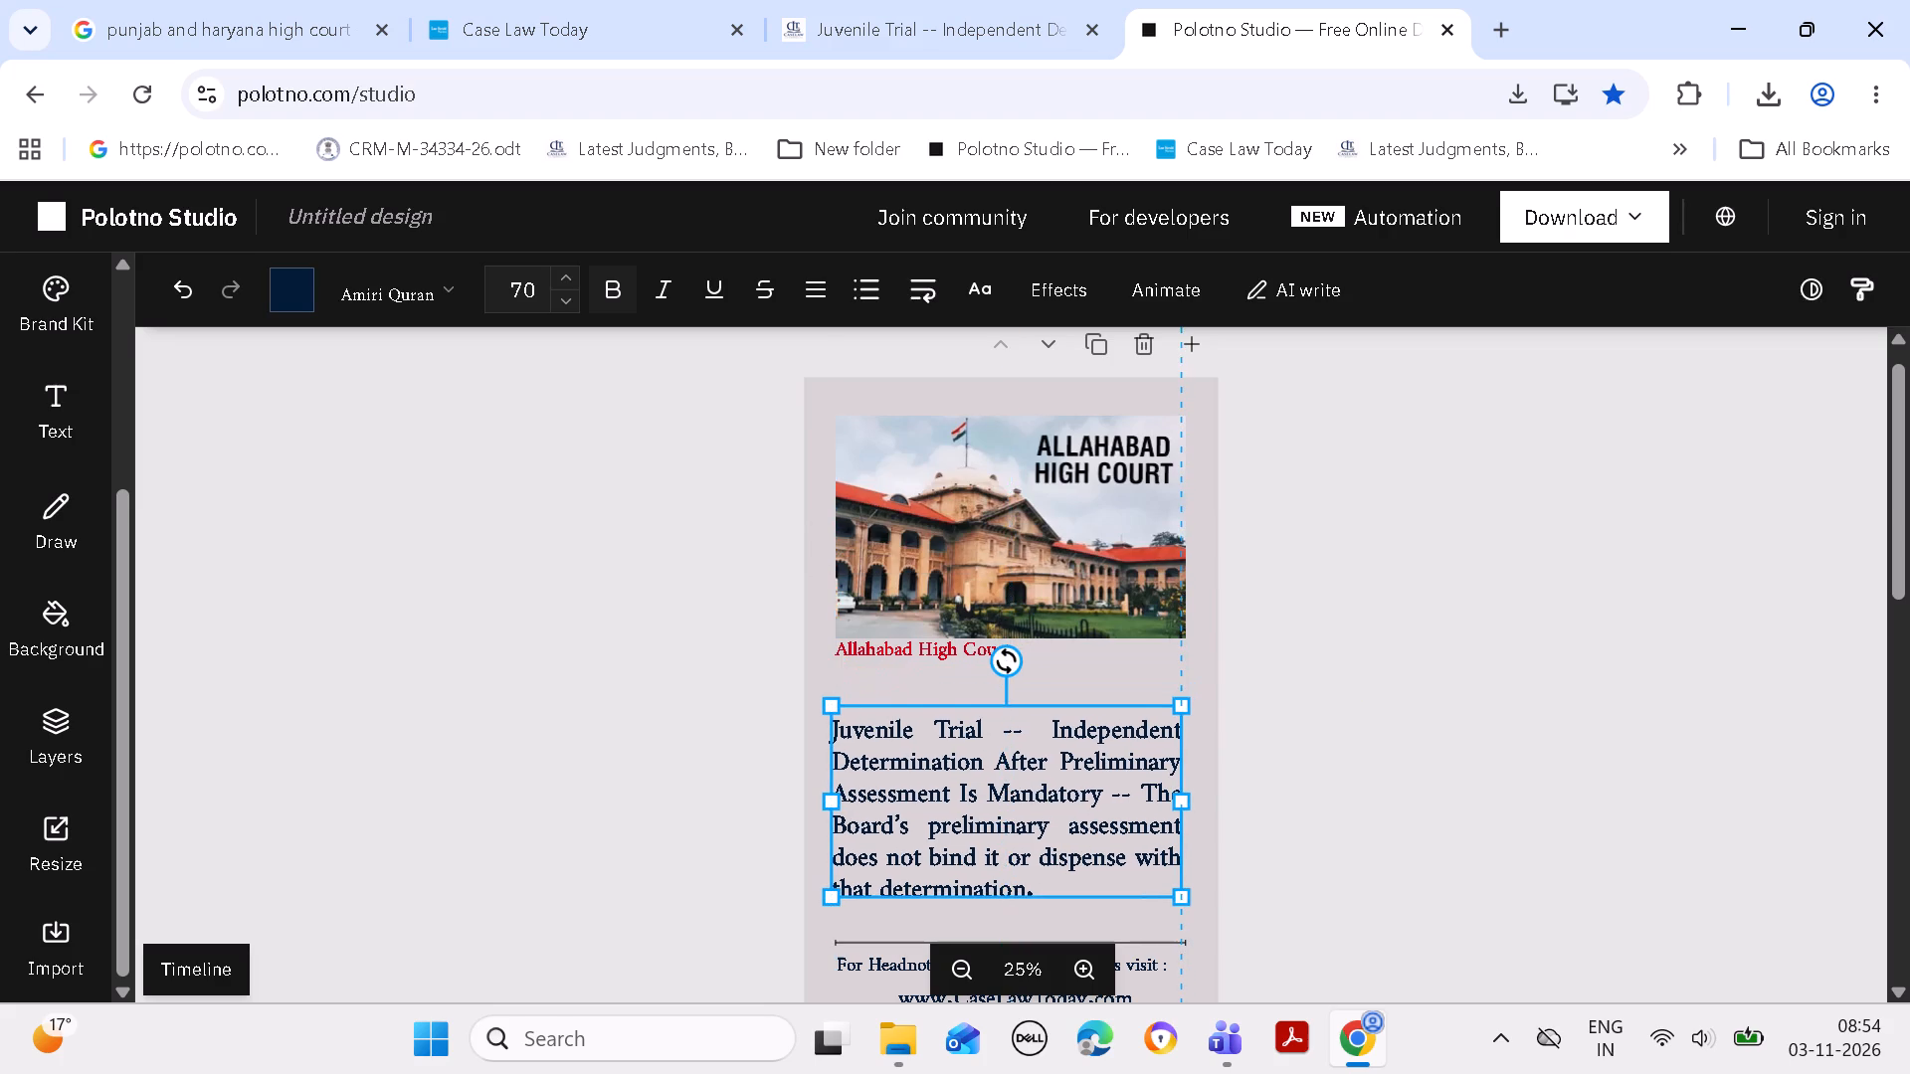
drag(1065, 838, 1069, 824)
click(1487, 726)
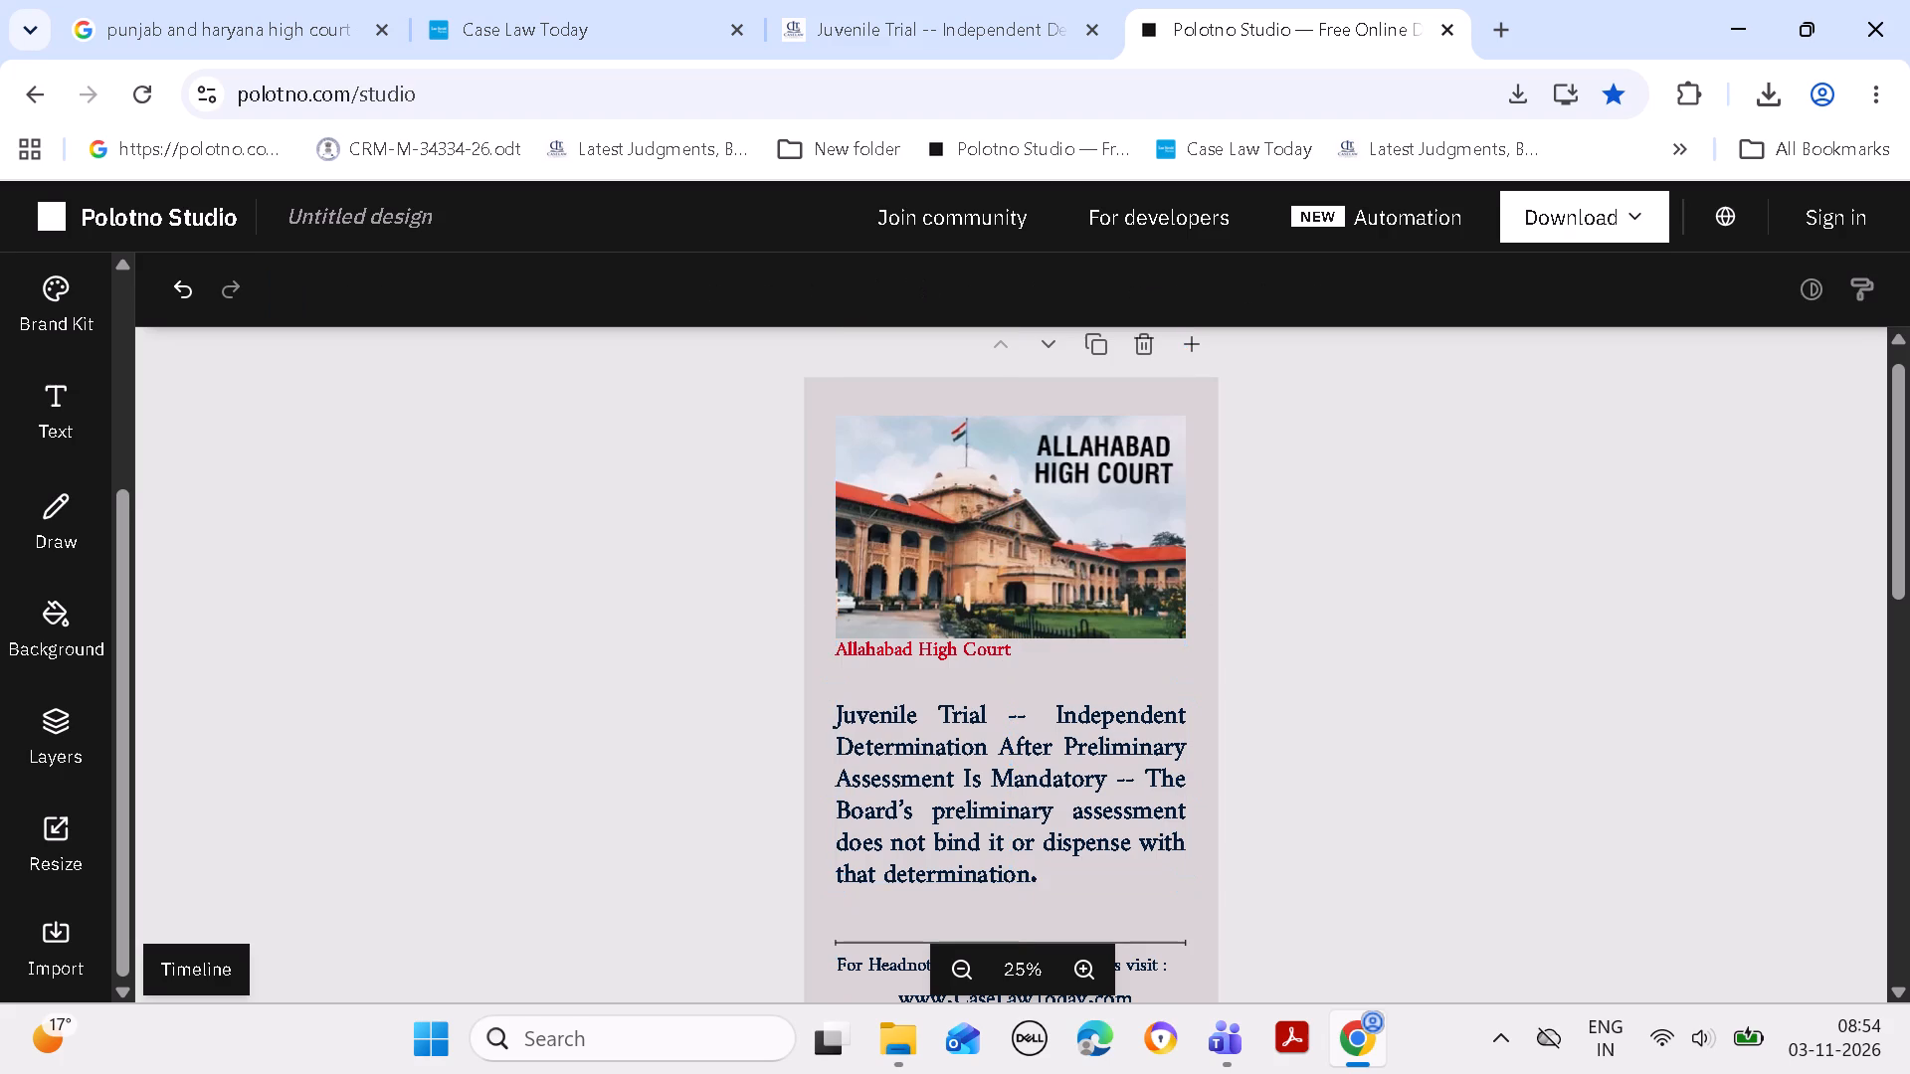
drag(925, 647, 923, 667)
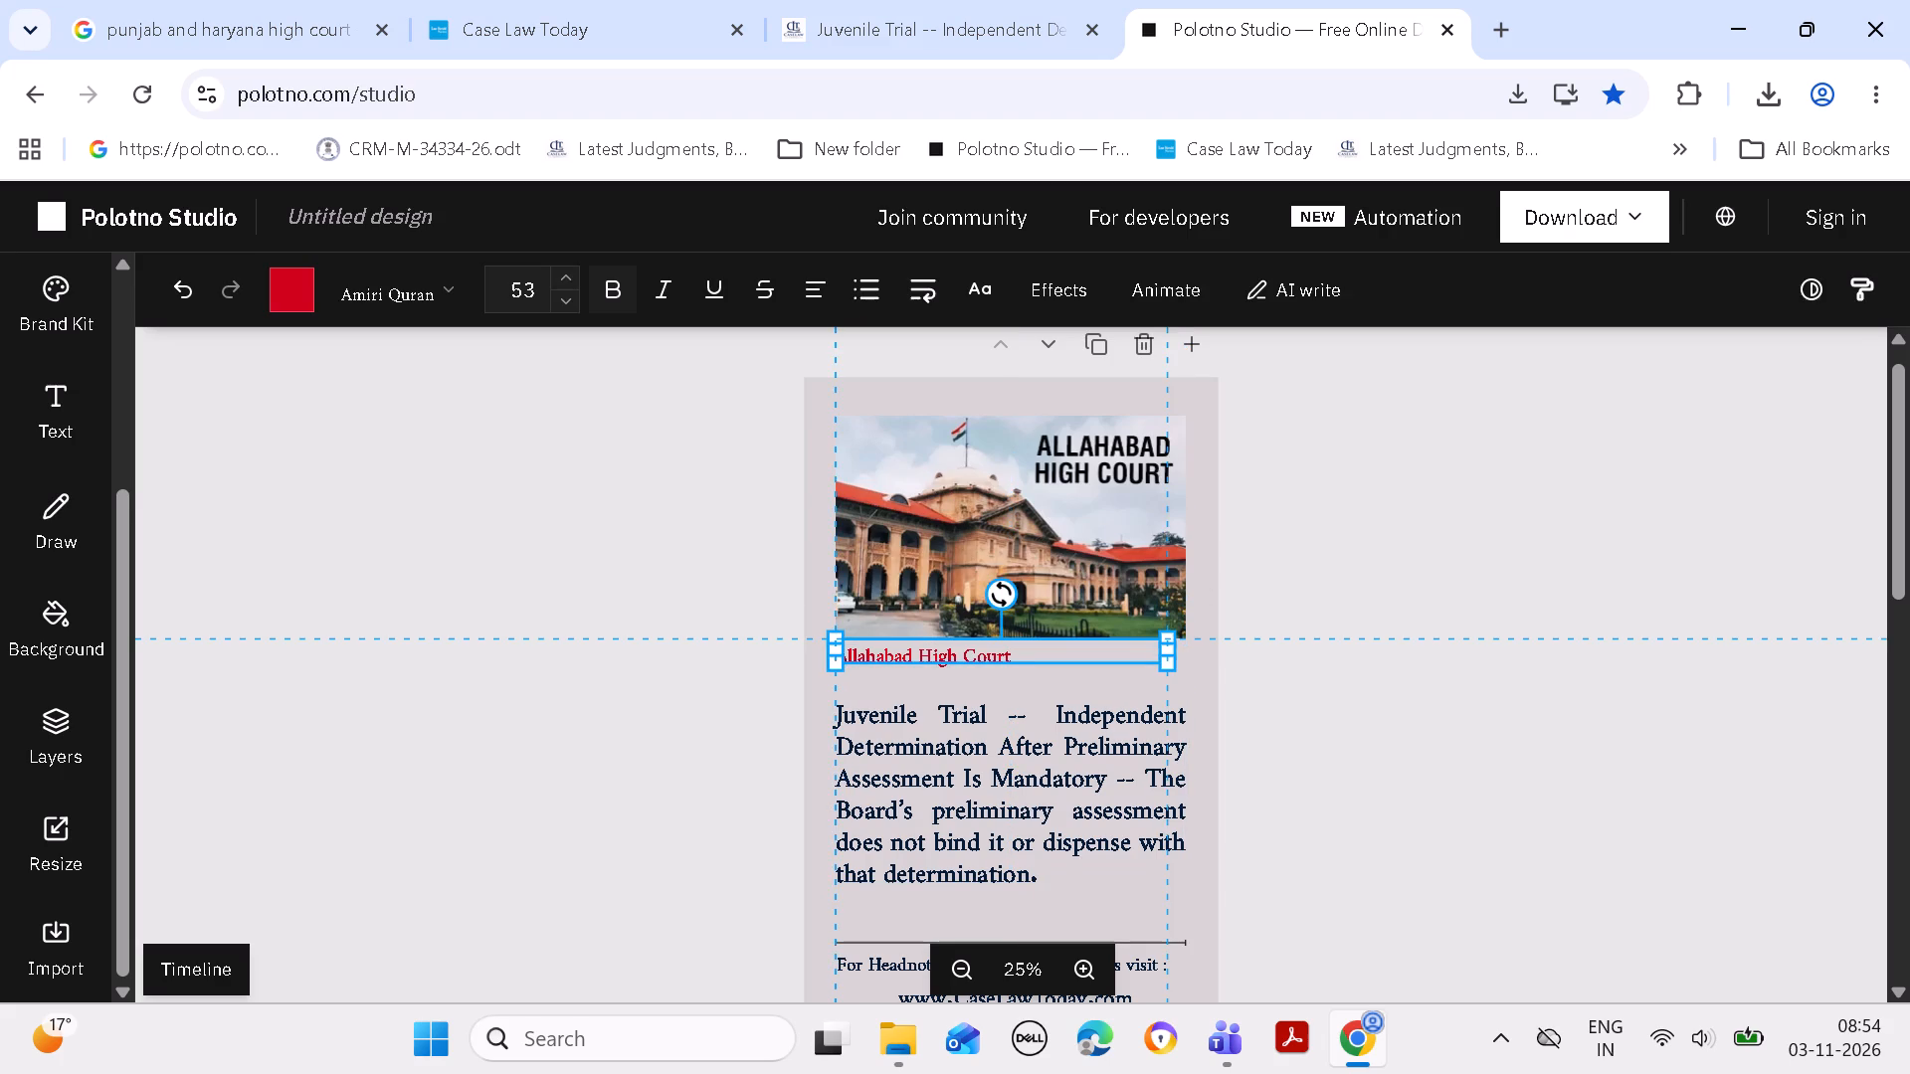
drag(923, 667, 922, 674)
drag(1450, 646, 1462, 640)
Extend the bottom of the Allahabad High Court picture's crop to the image's full lower edge.
double_click(1046, 560)
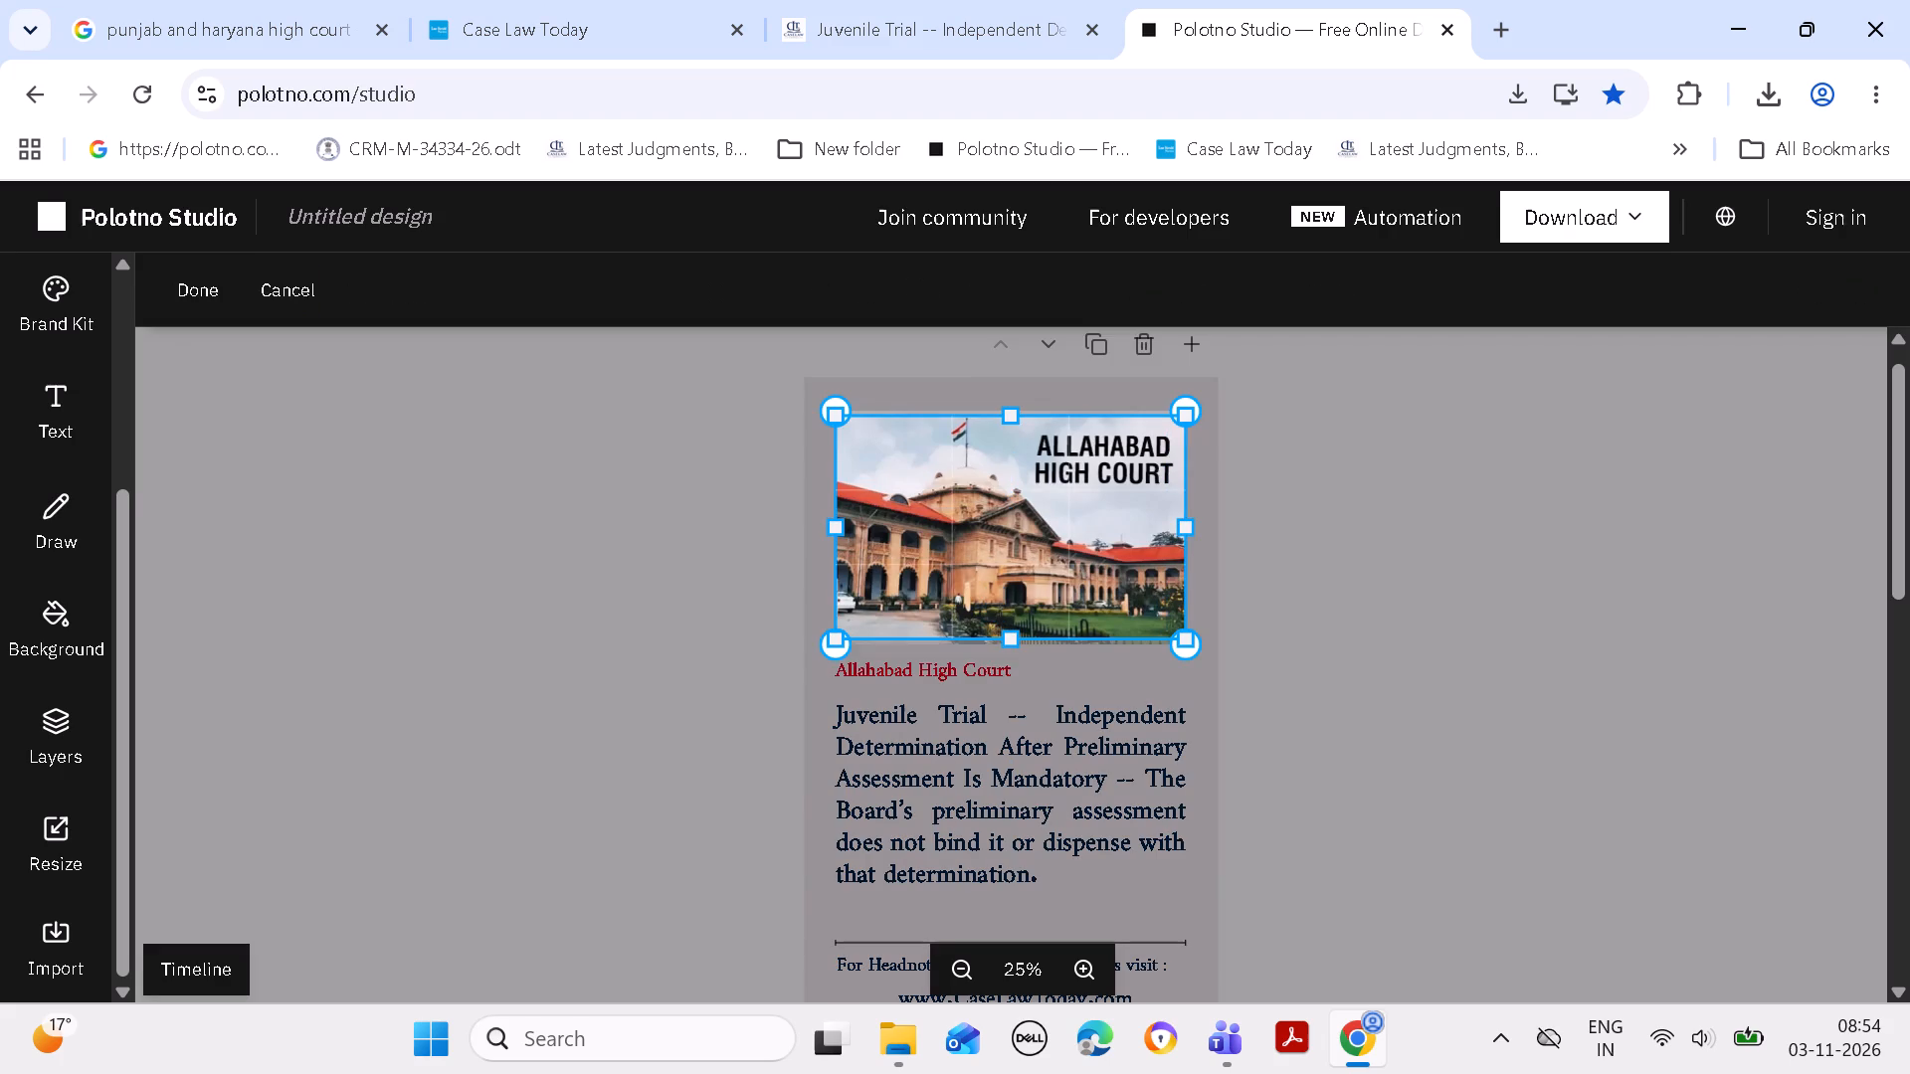
drag(1015, 636, 1019, 648)
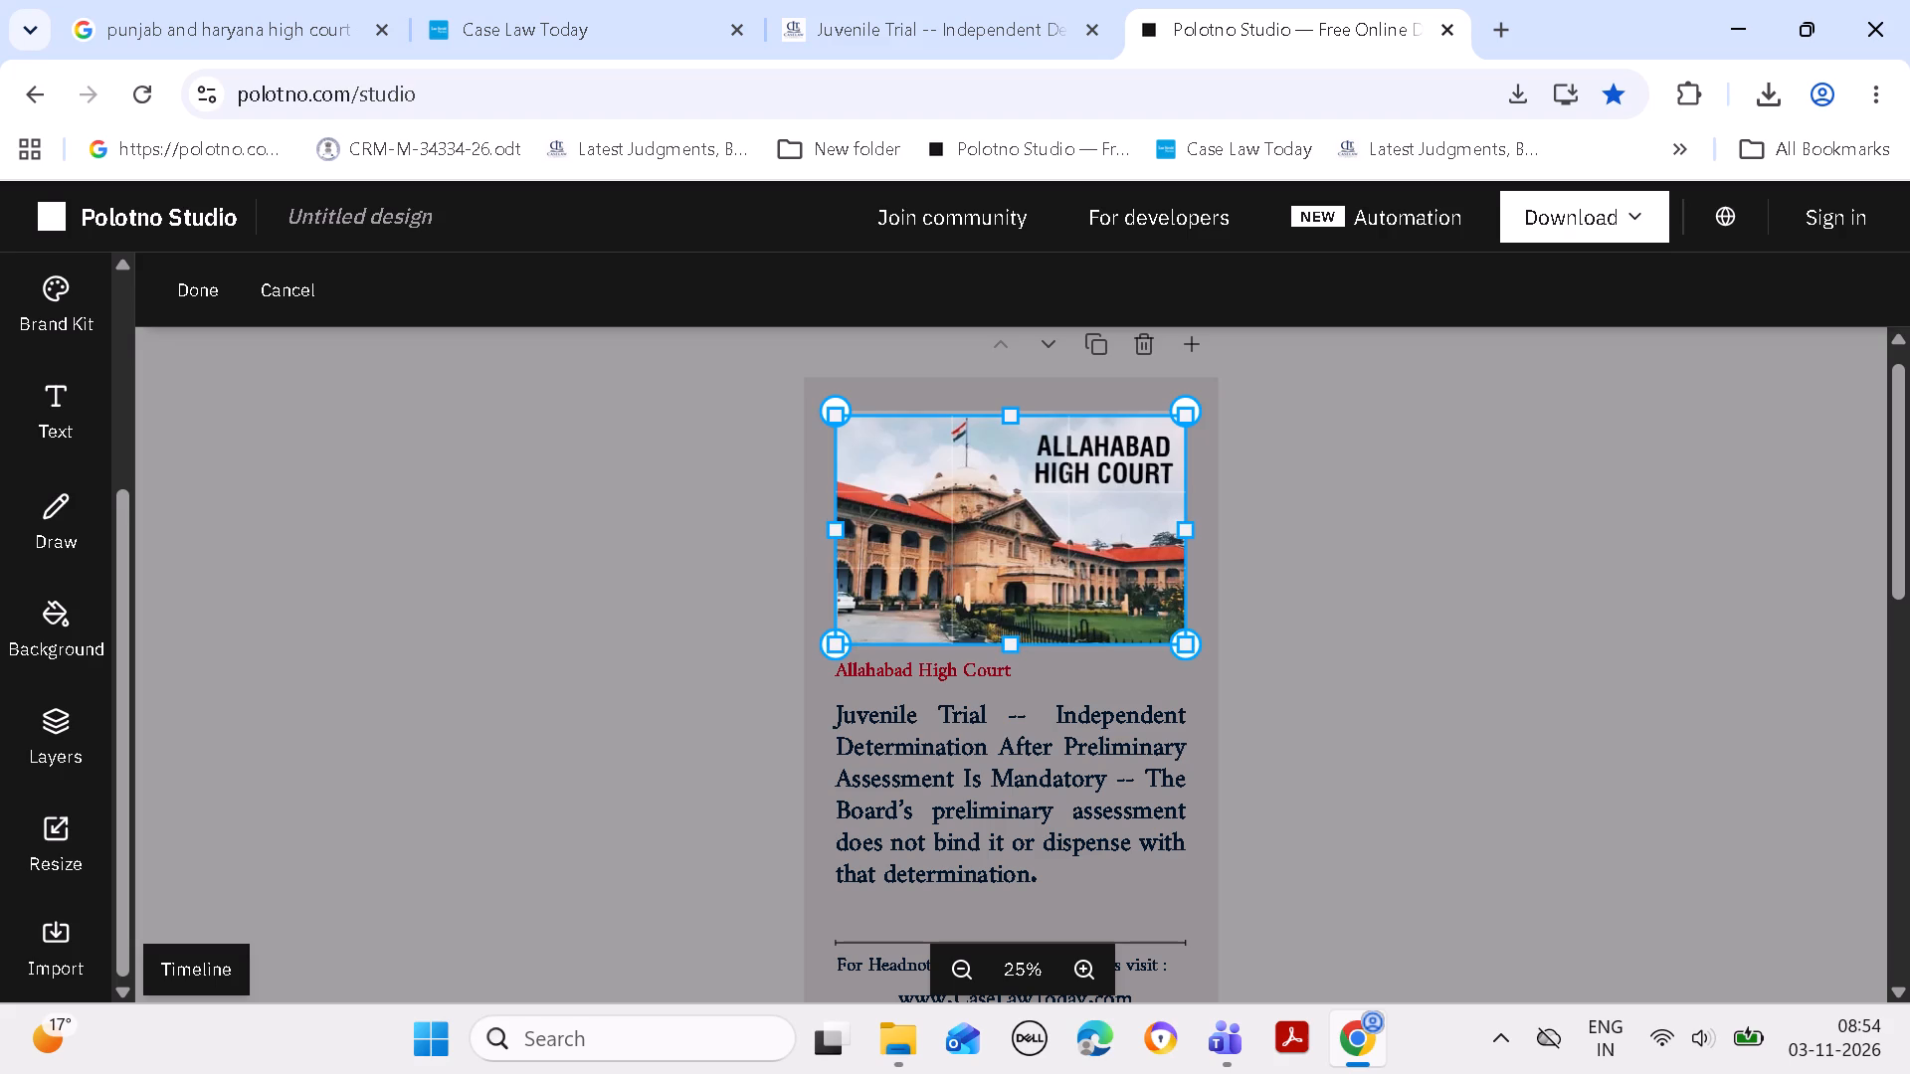
drag(1019, 648, 1019, 650)
double_click(1423, 608)
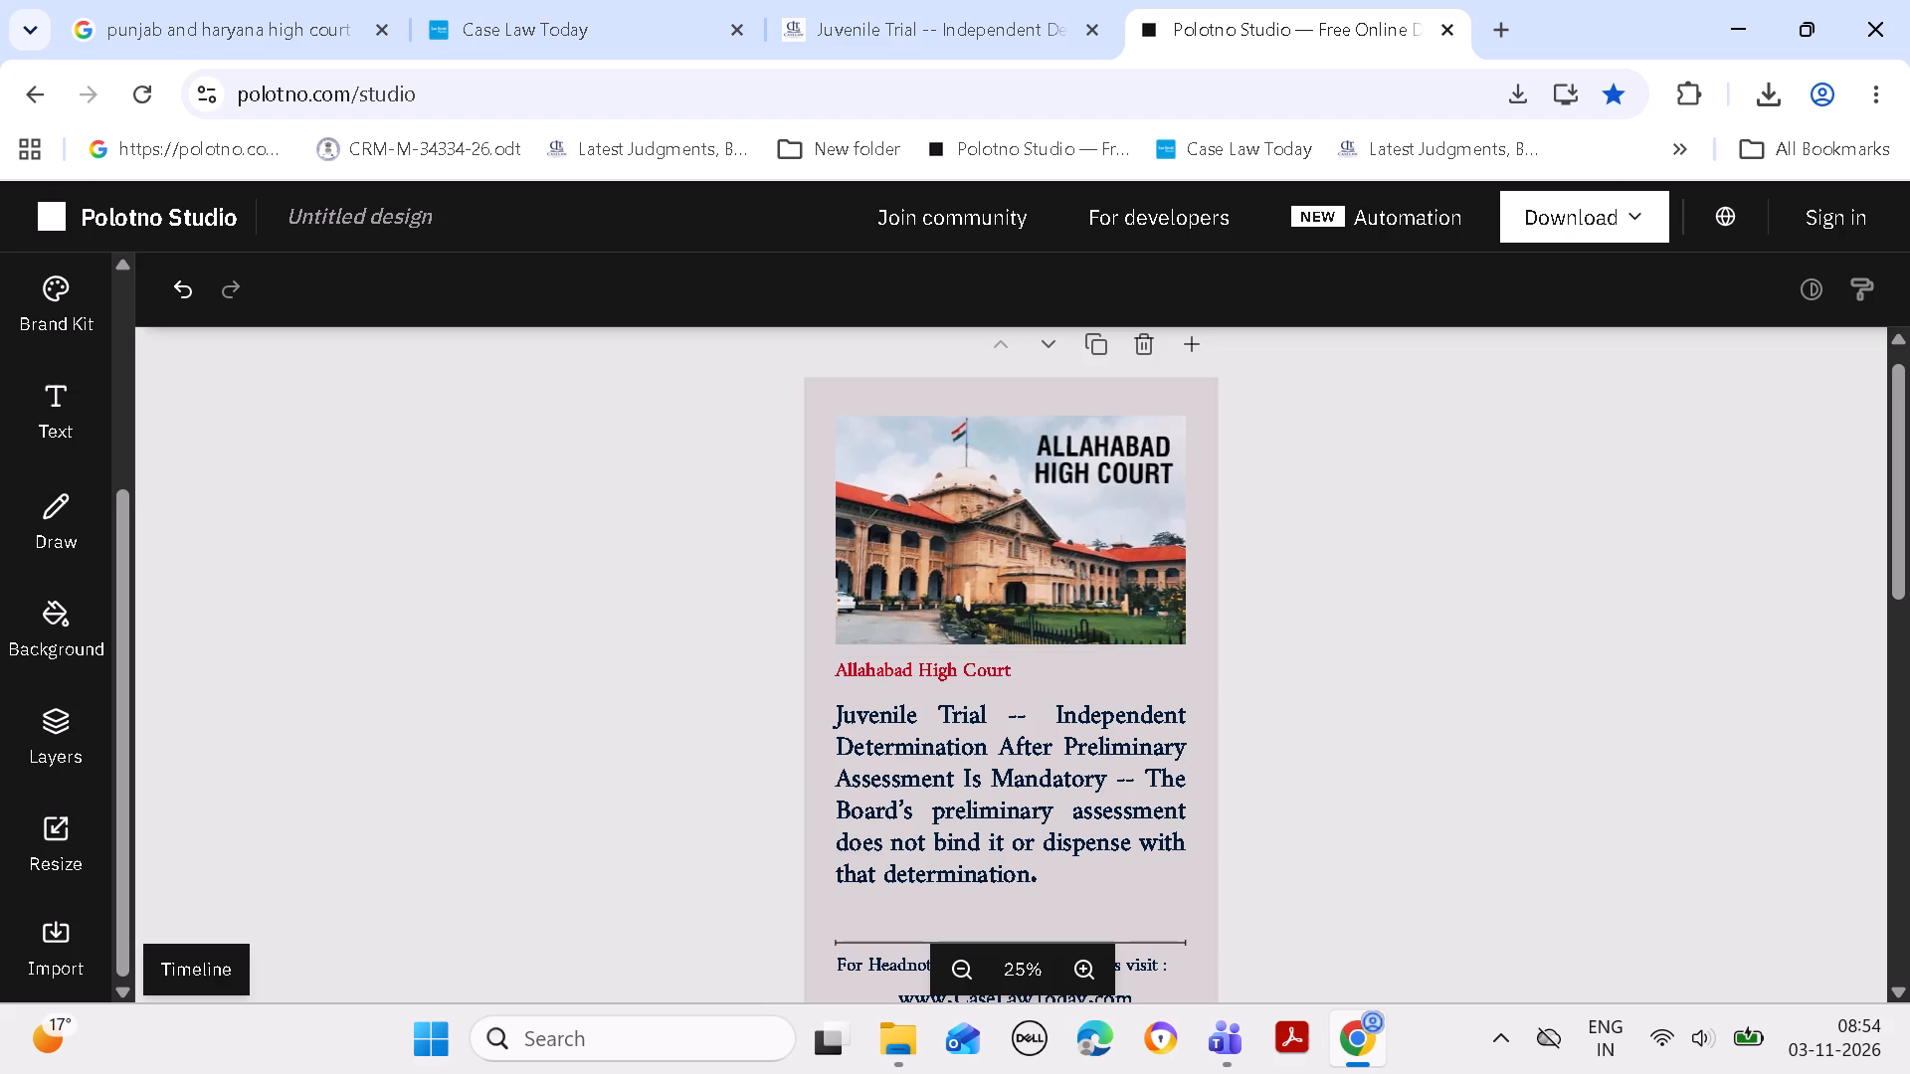
Move the red Allahabad High Court label up slightly so it sits directly beneath the picture.
drag(926, 670, 926, 660)
click(1668, 629)
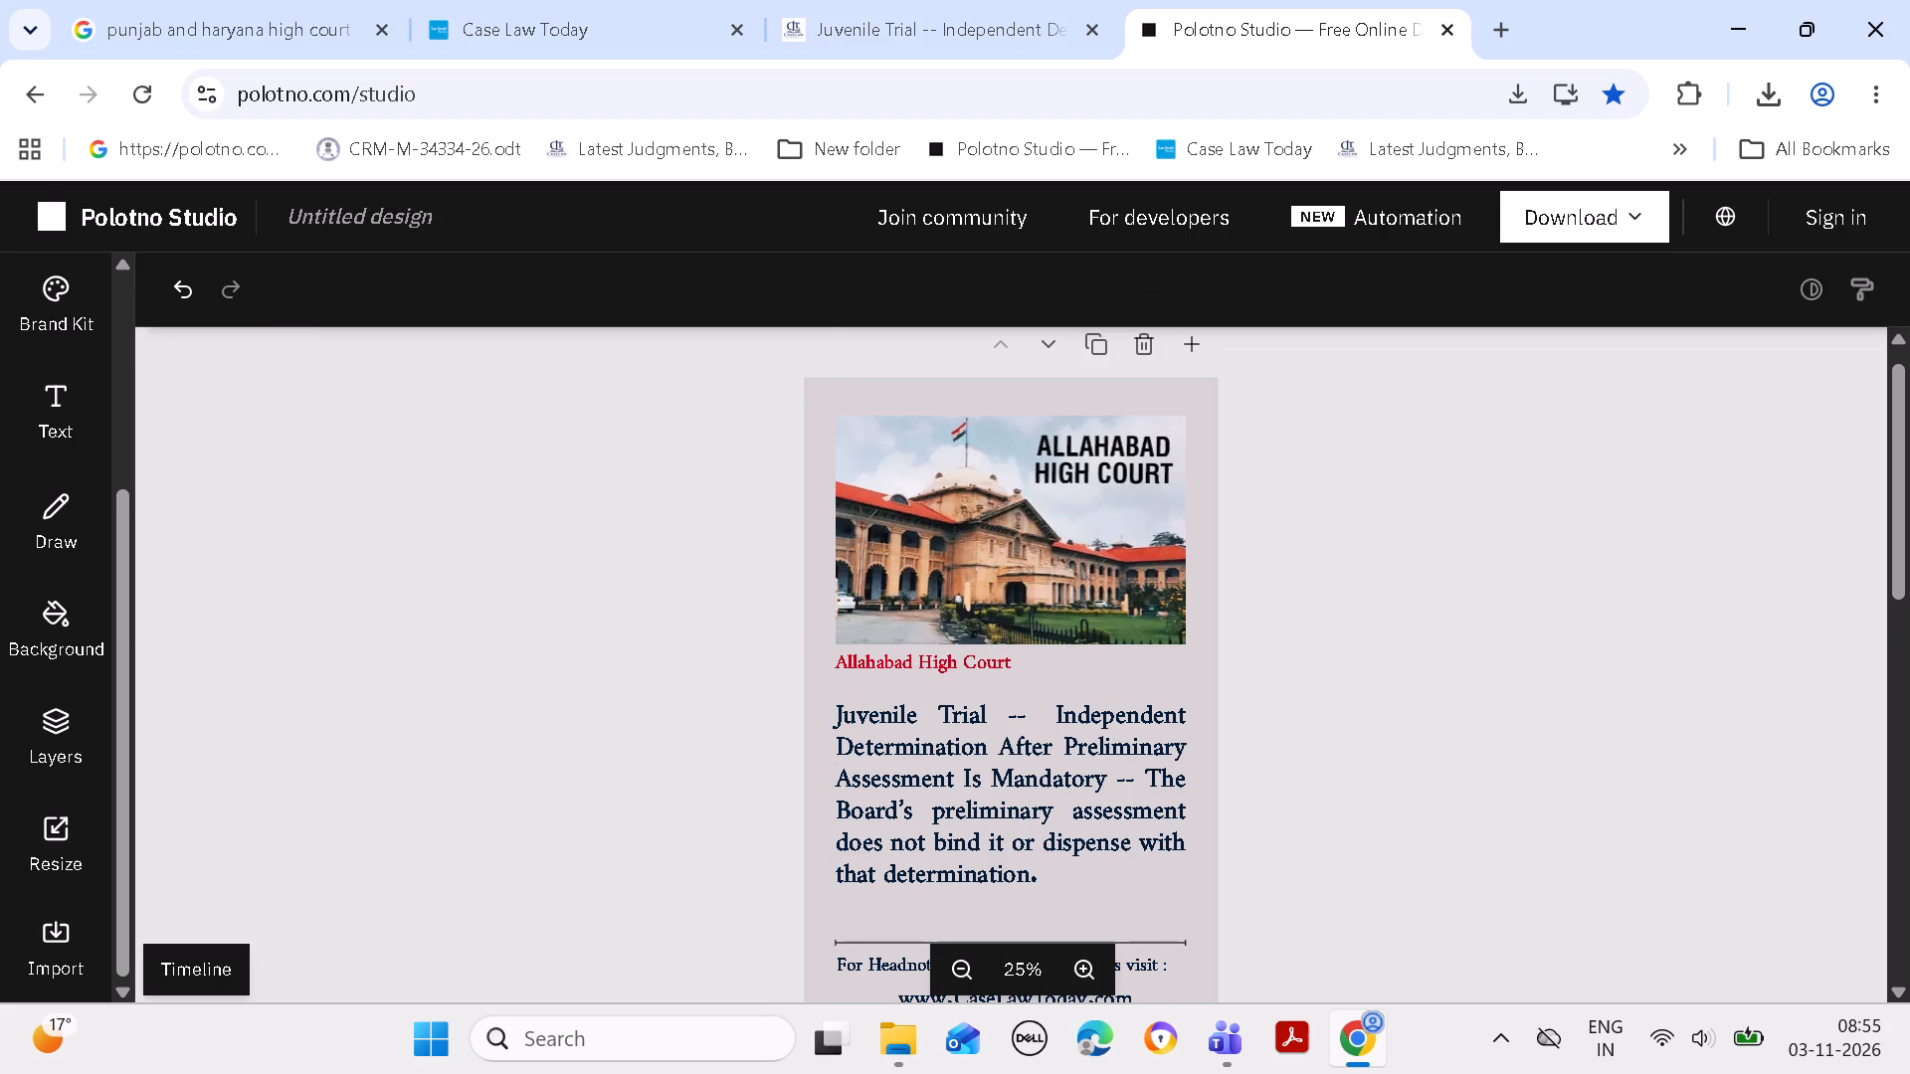
Move the Juvenile Trial headline up slightly, leaving a small gap below the court label and keeping its sides aligned with the picture.
drag(1097, 837, 1097, 830)
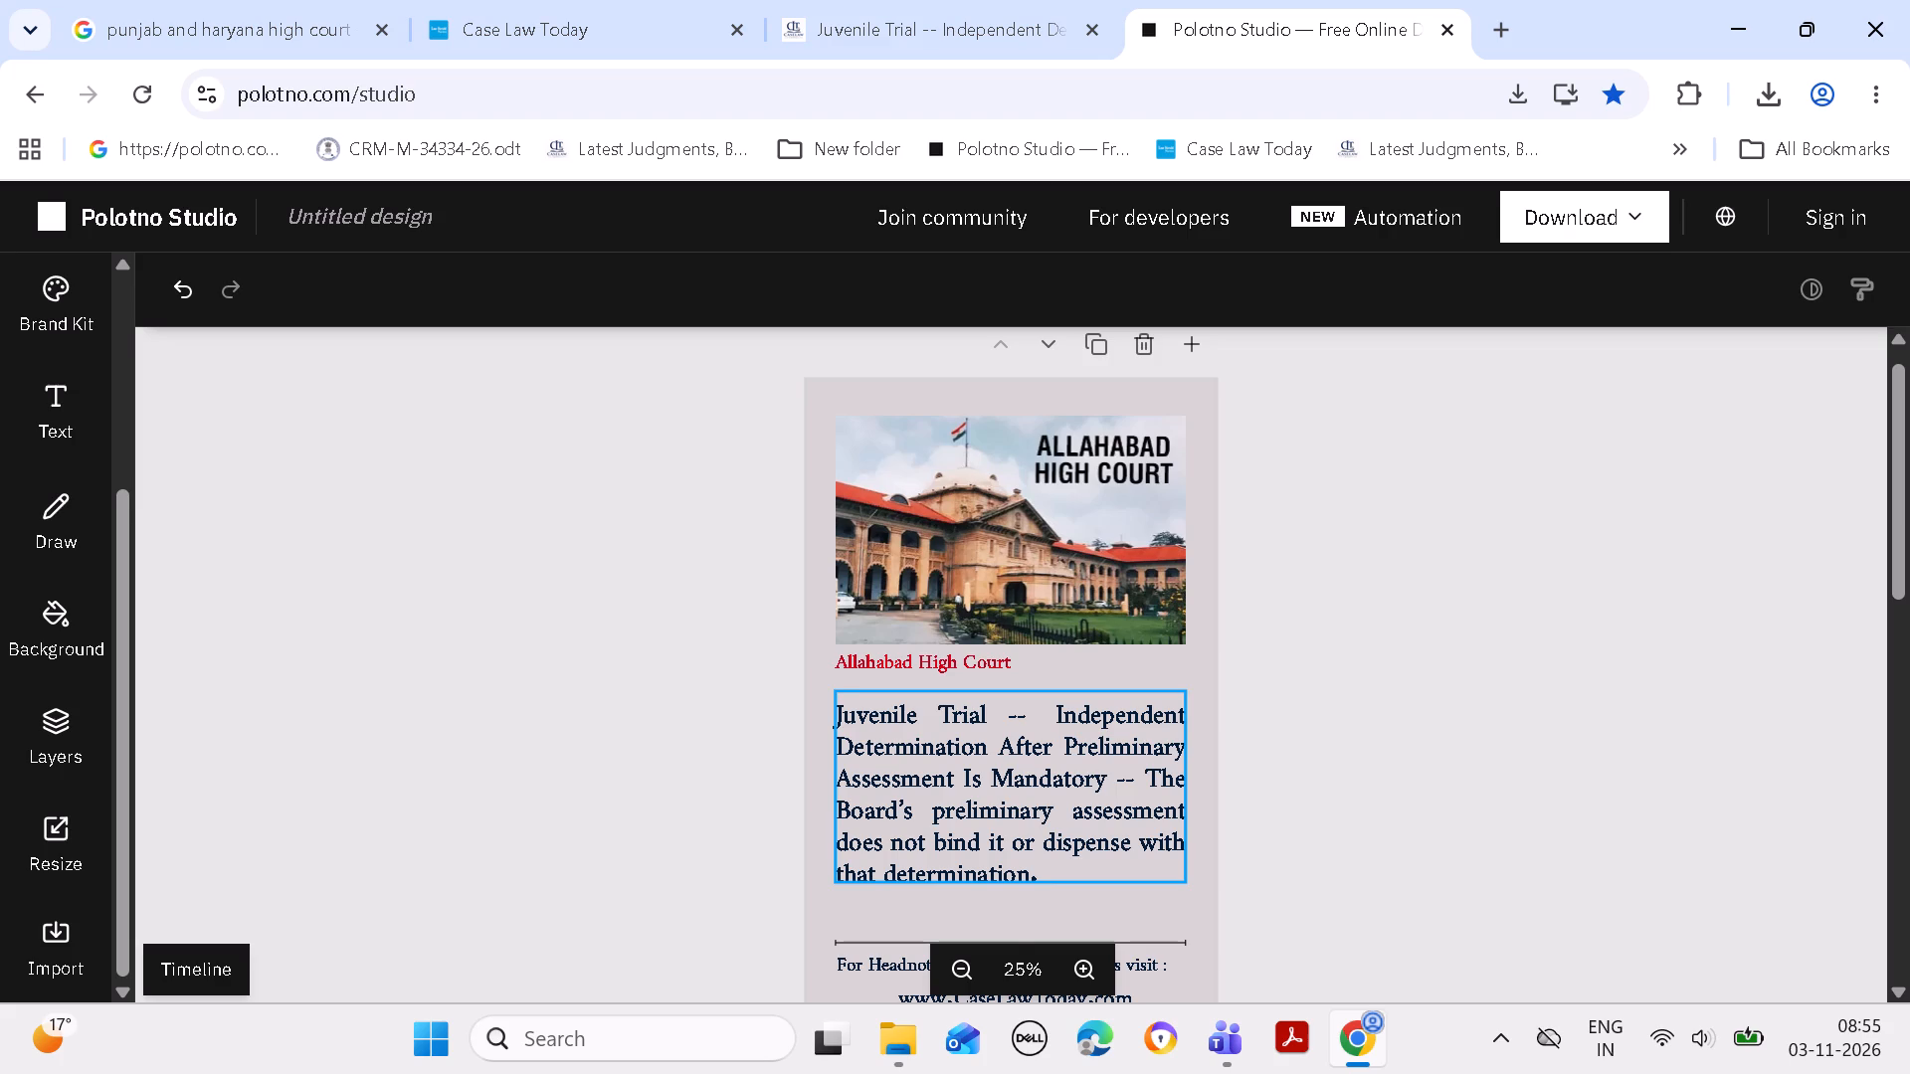
drag(1097, 830, 1098, 817)
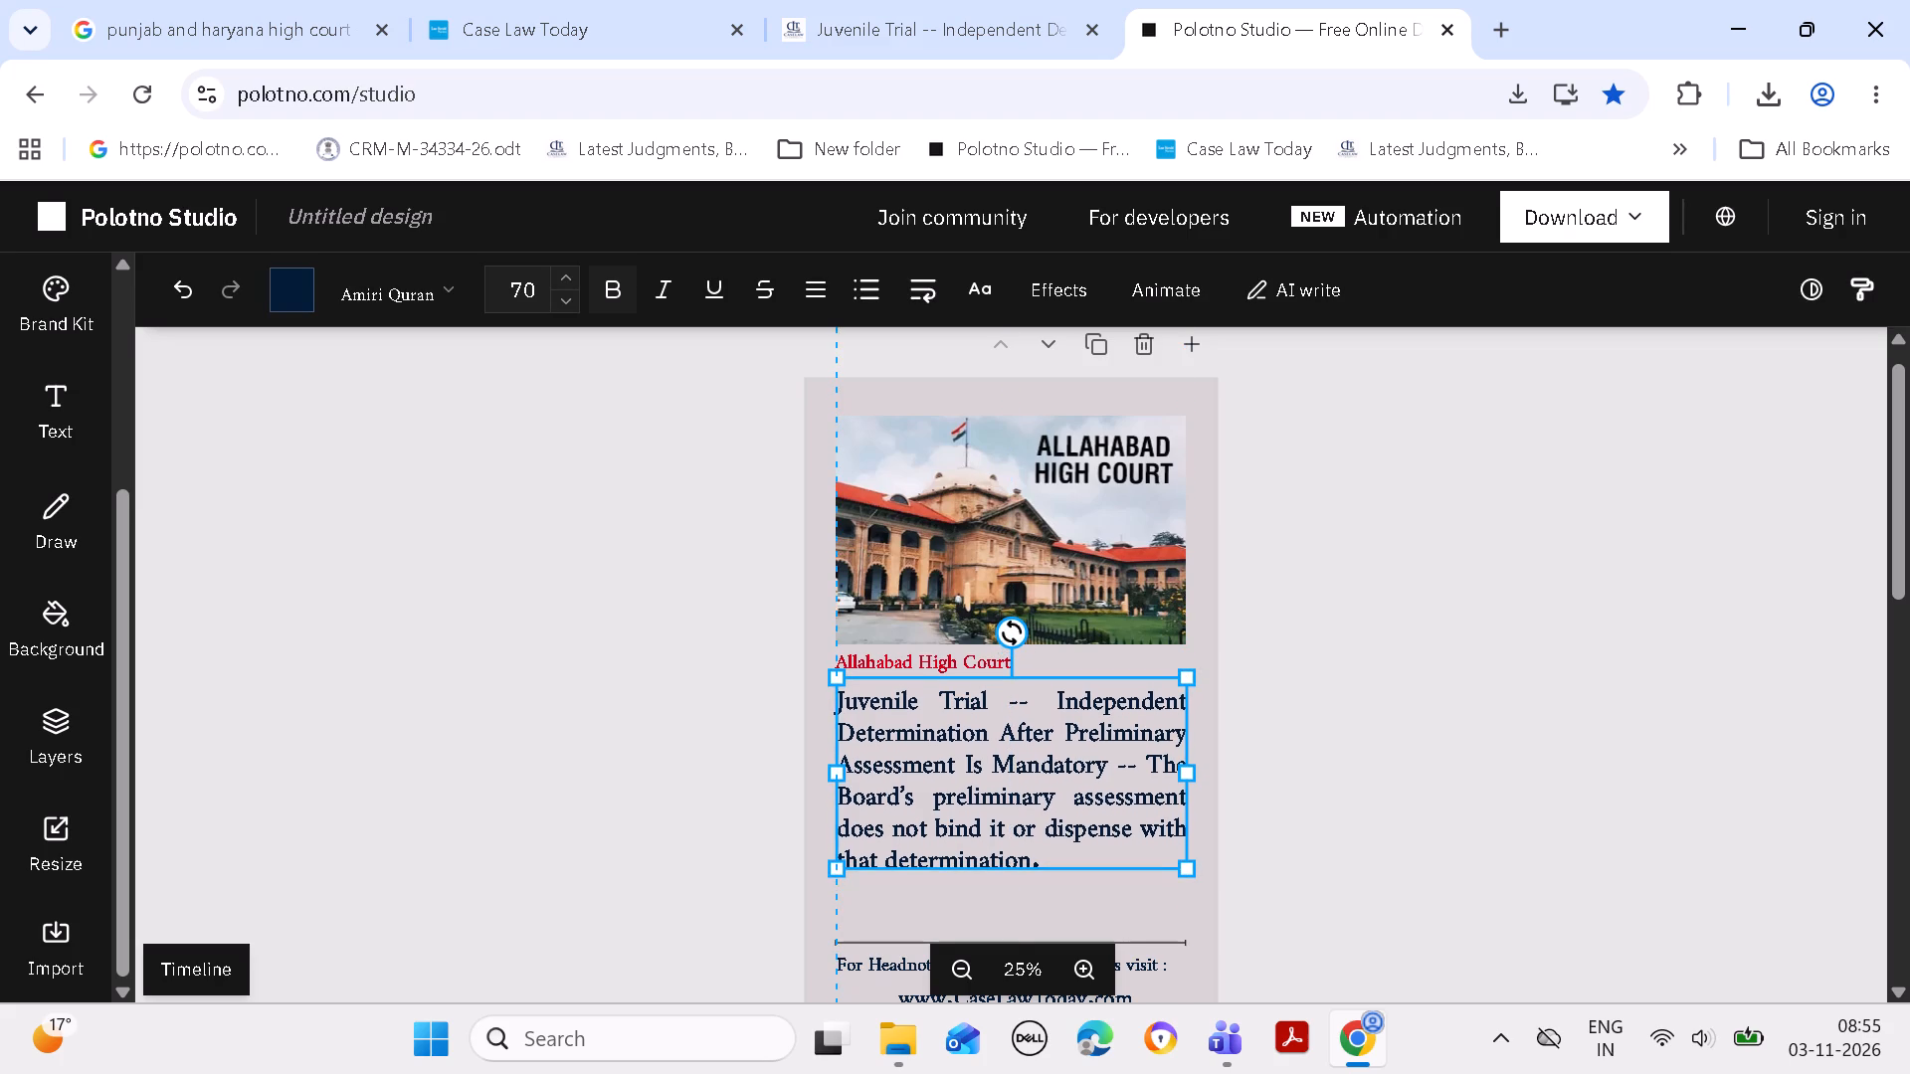
drag(1098, 817, 1099, 814)
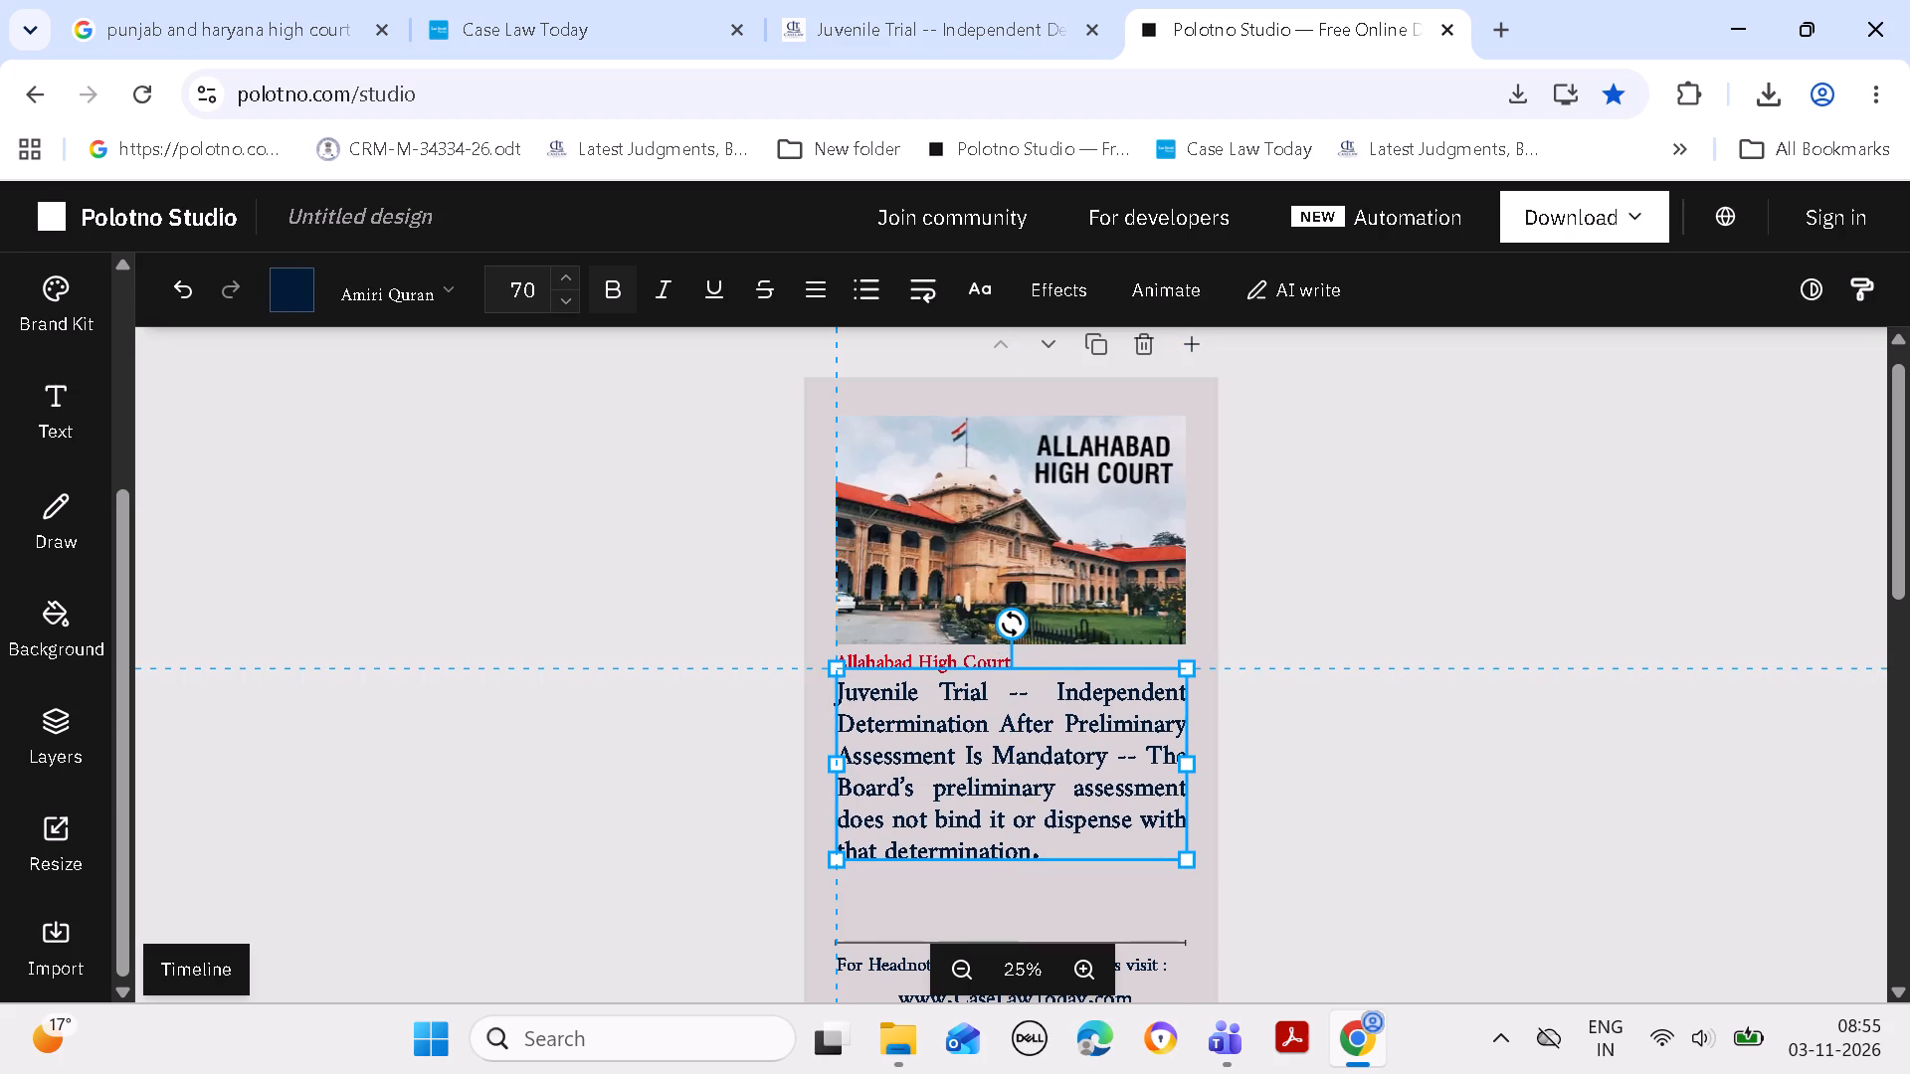
drag(1099, 814, 1102, 817)
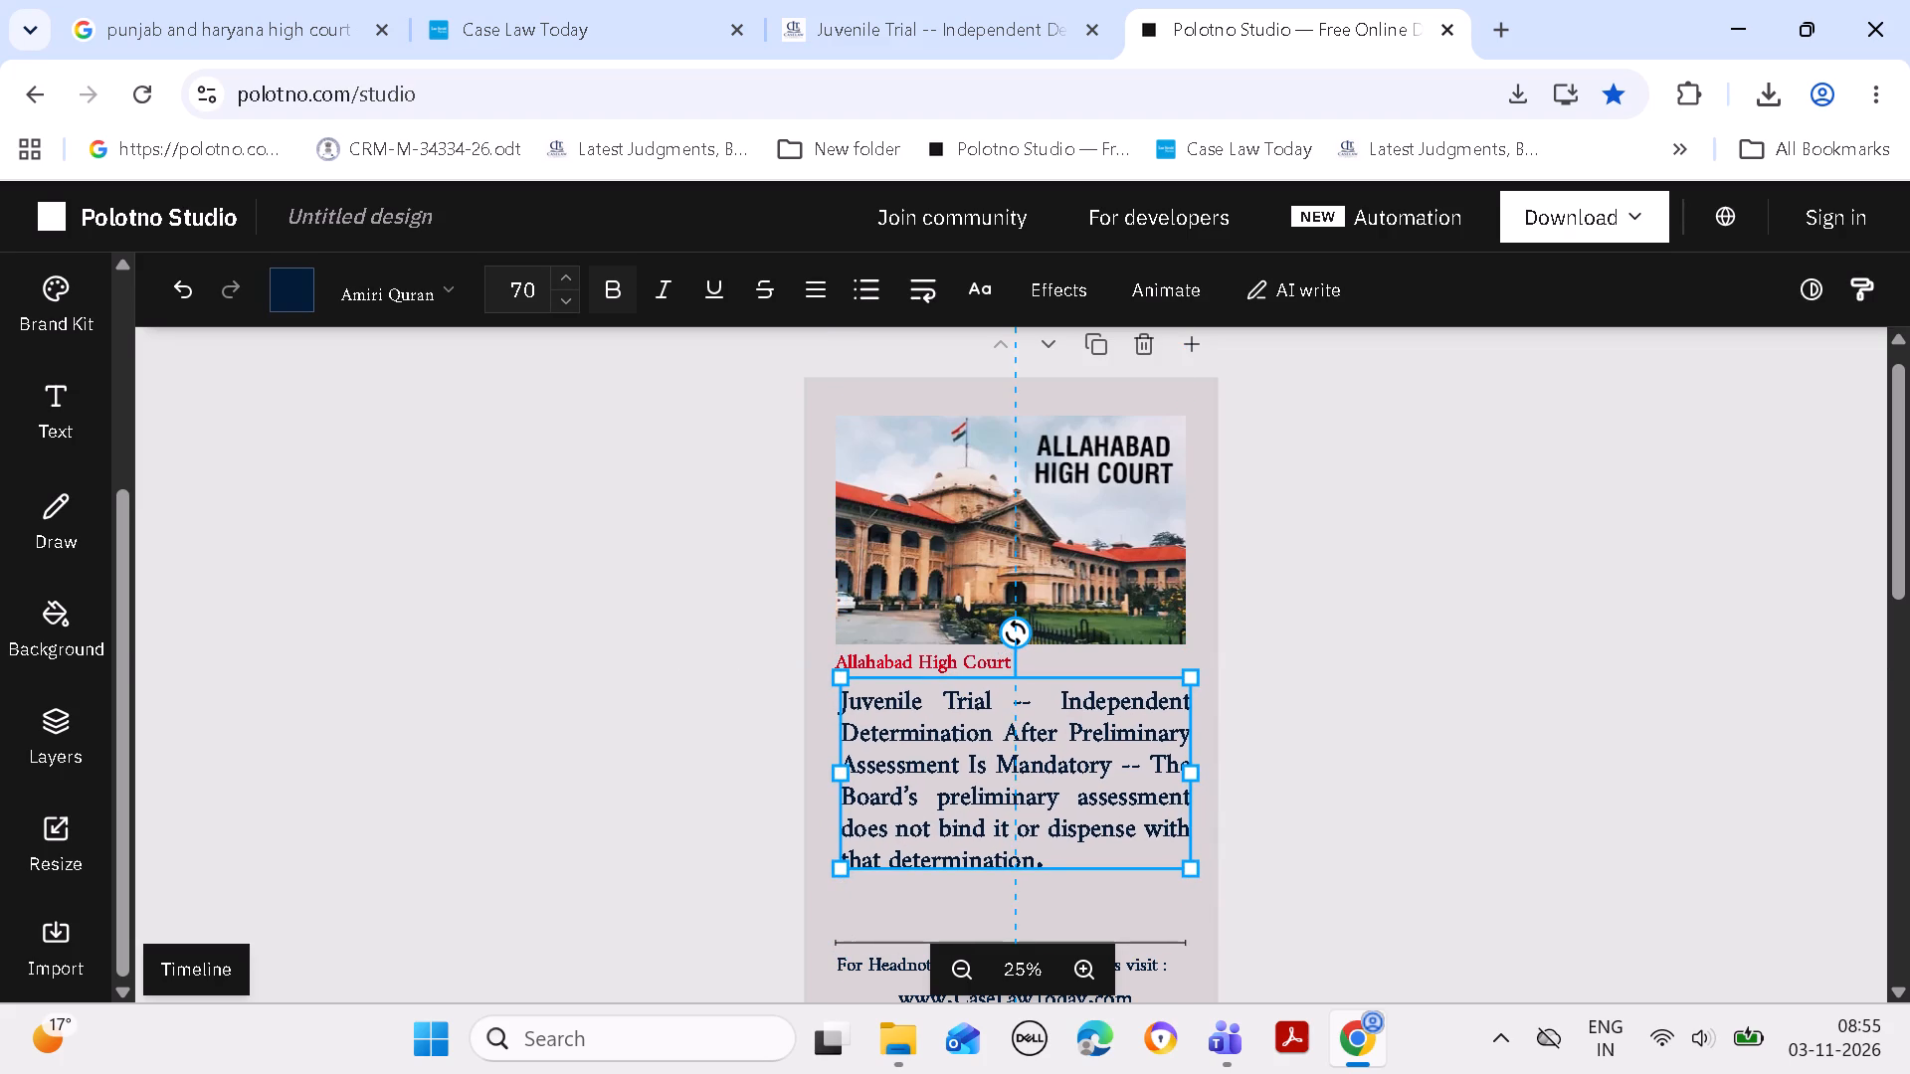
drag(1102, 817, 1103, 817)
drag(1103, 817, 1096, 814)
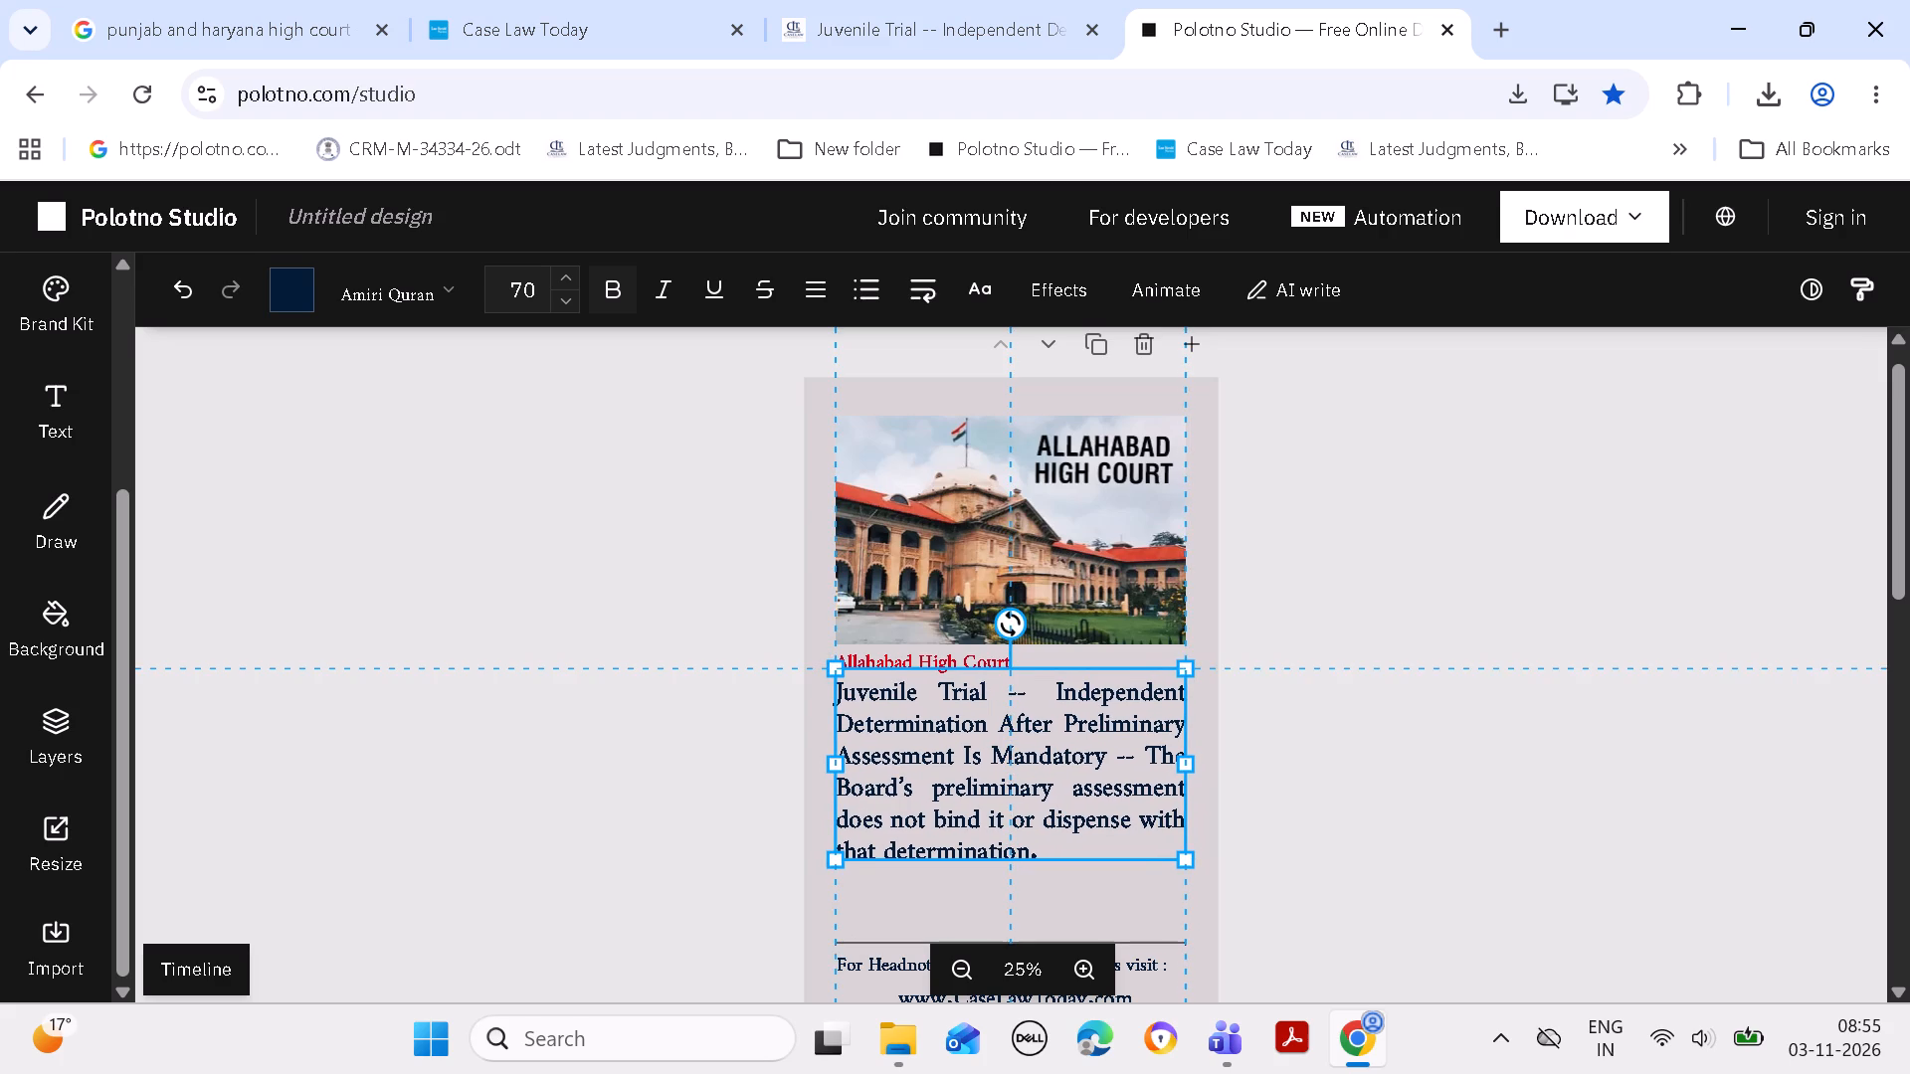
drag(1096, 814, 1098, 819)
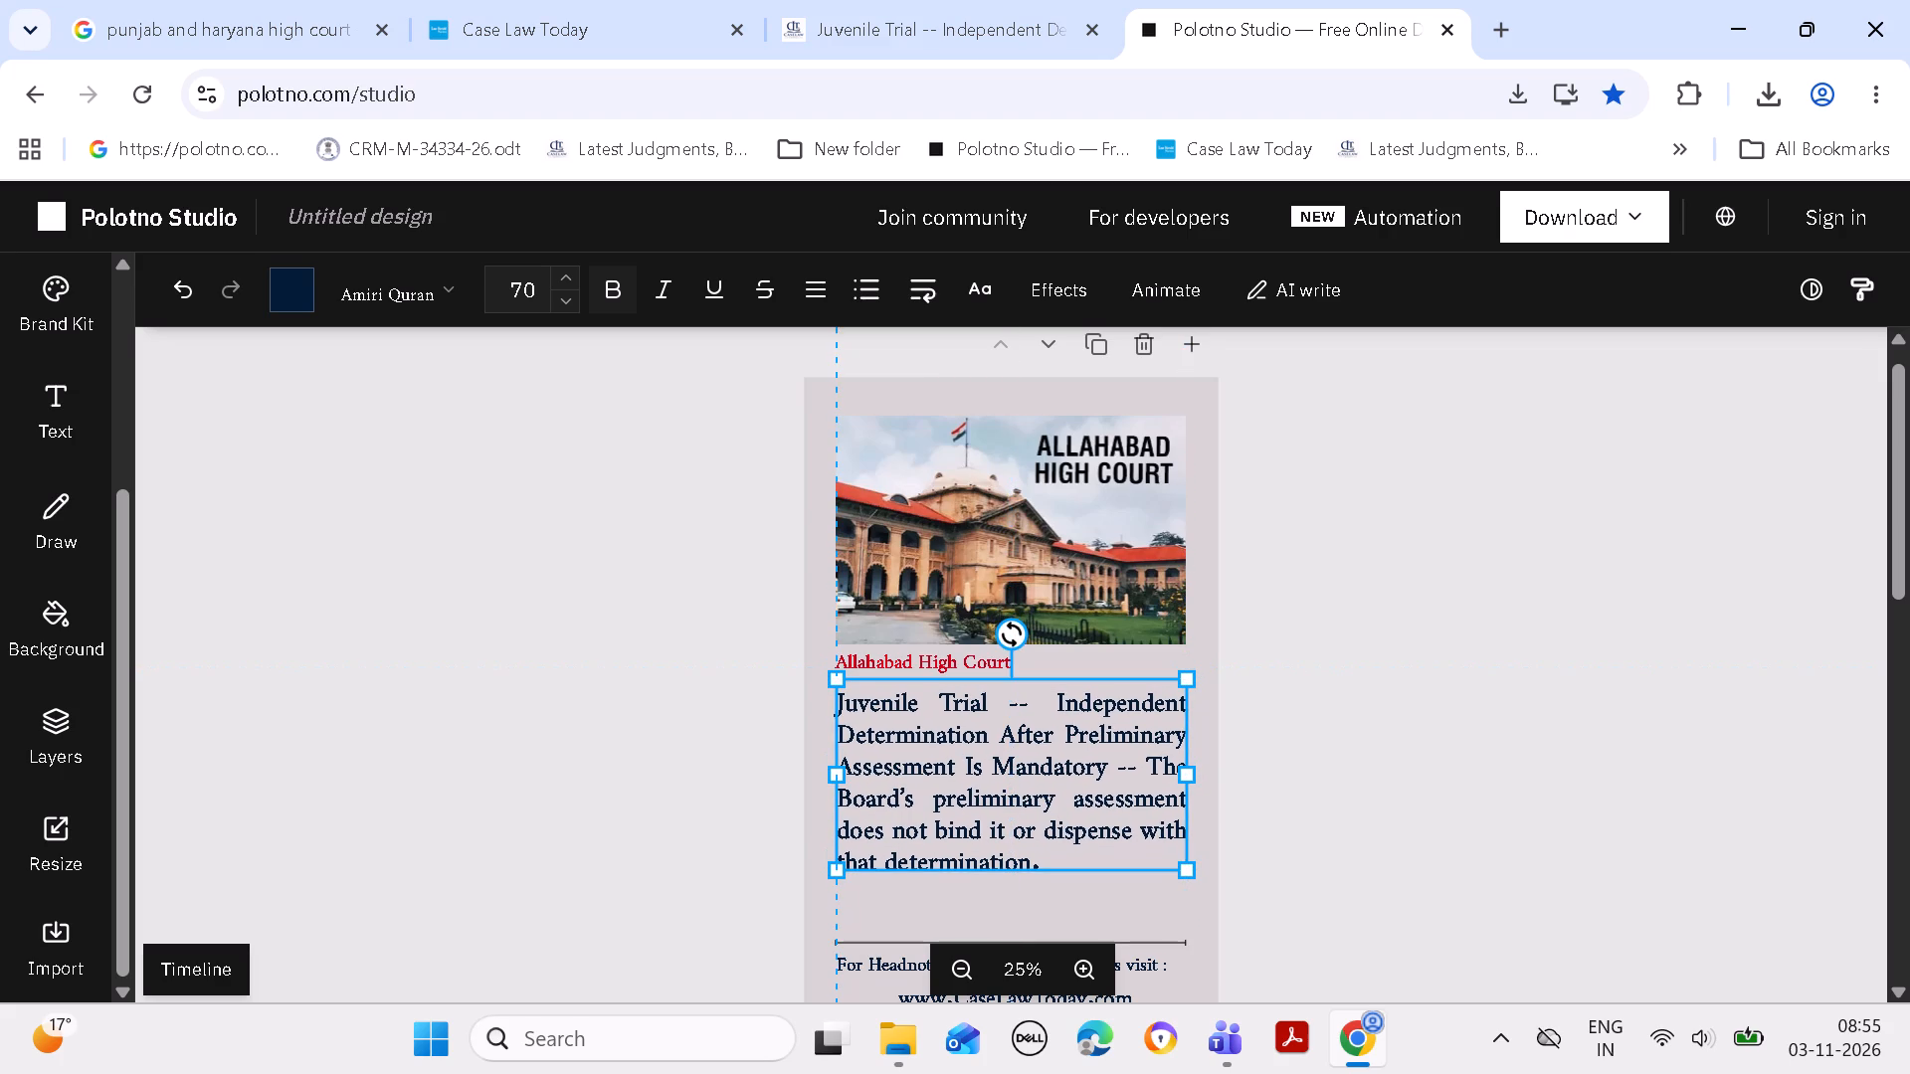
drag(1098, 819, 1097, 817)
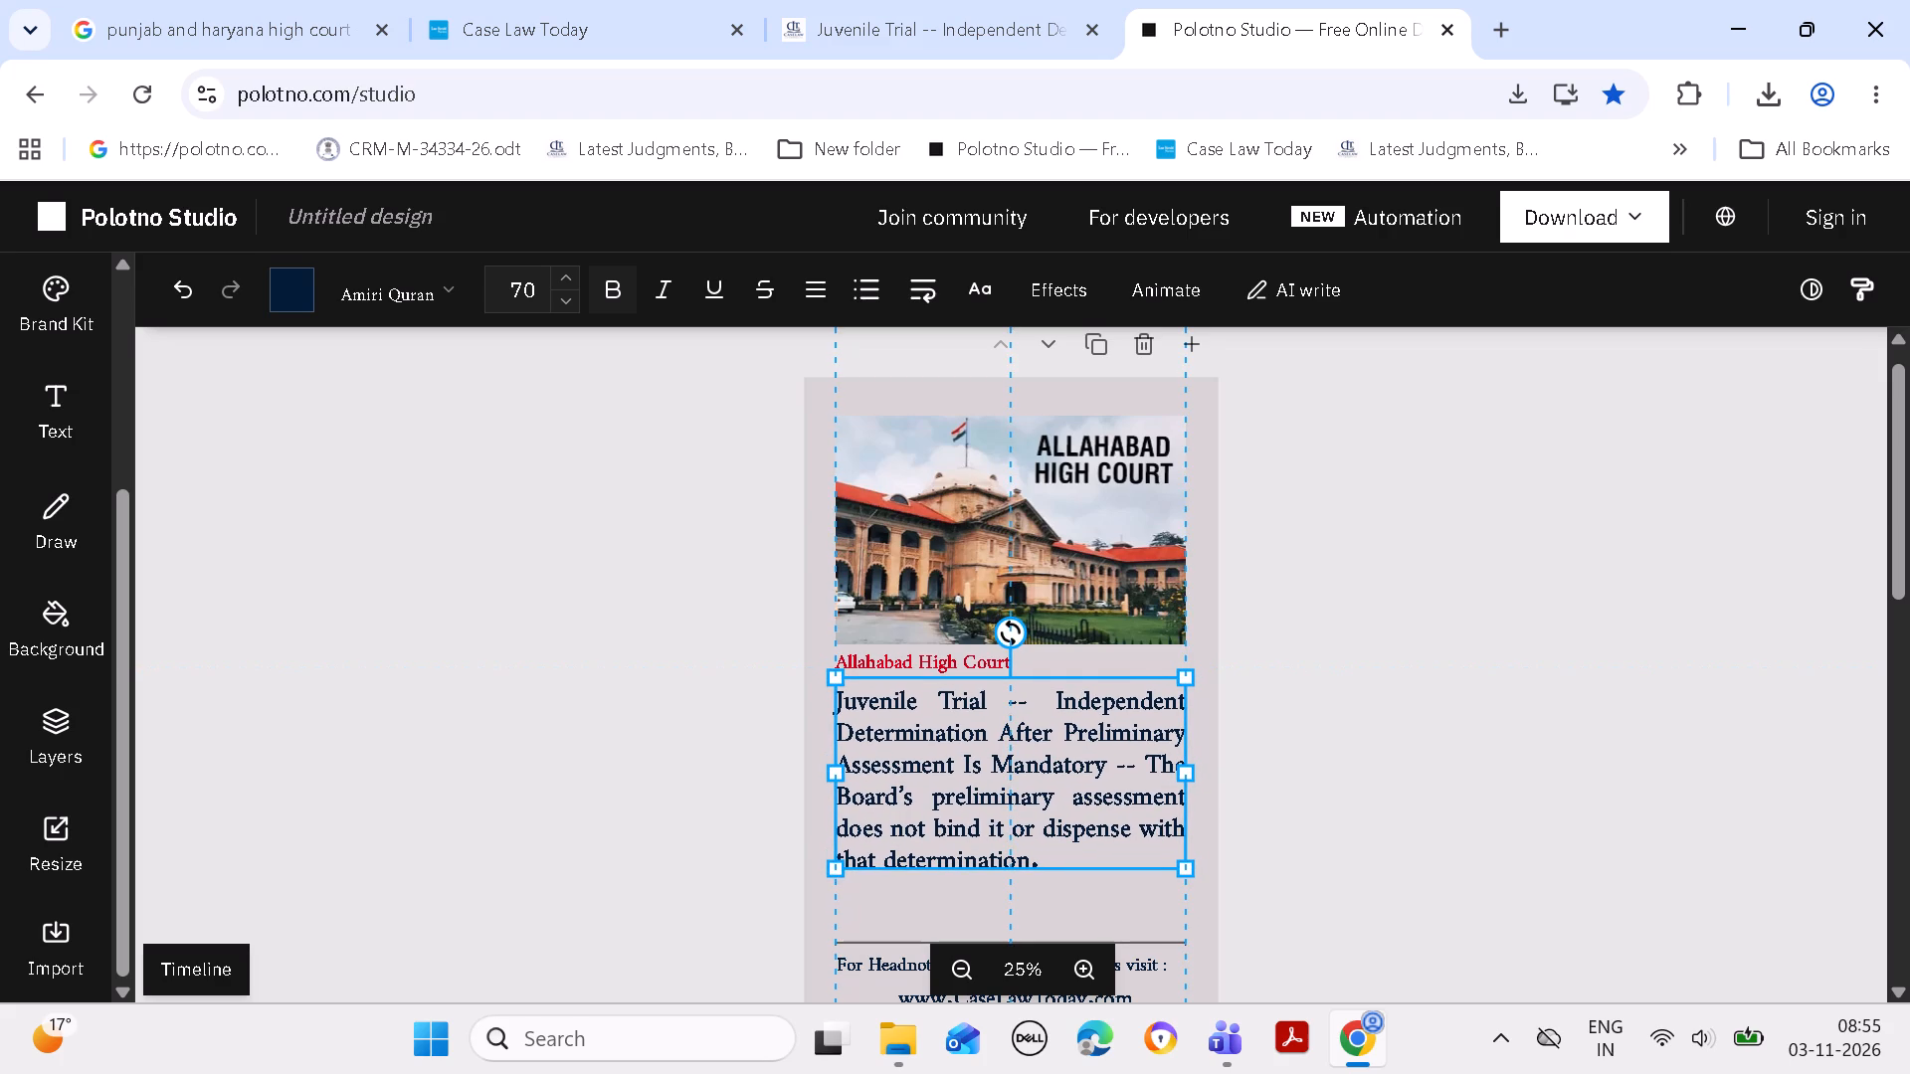
drag(1097, 817, 1097, 821)
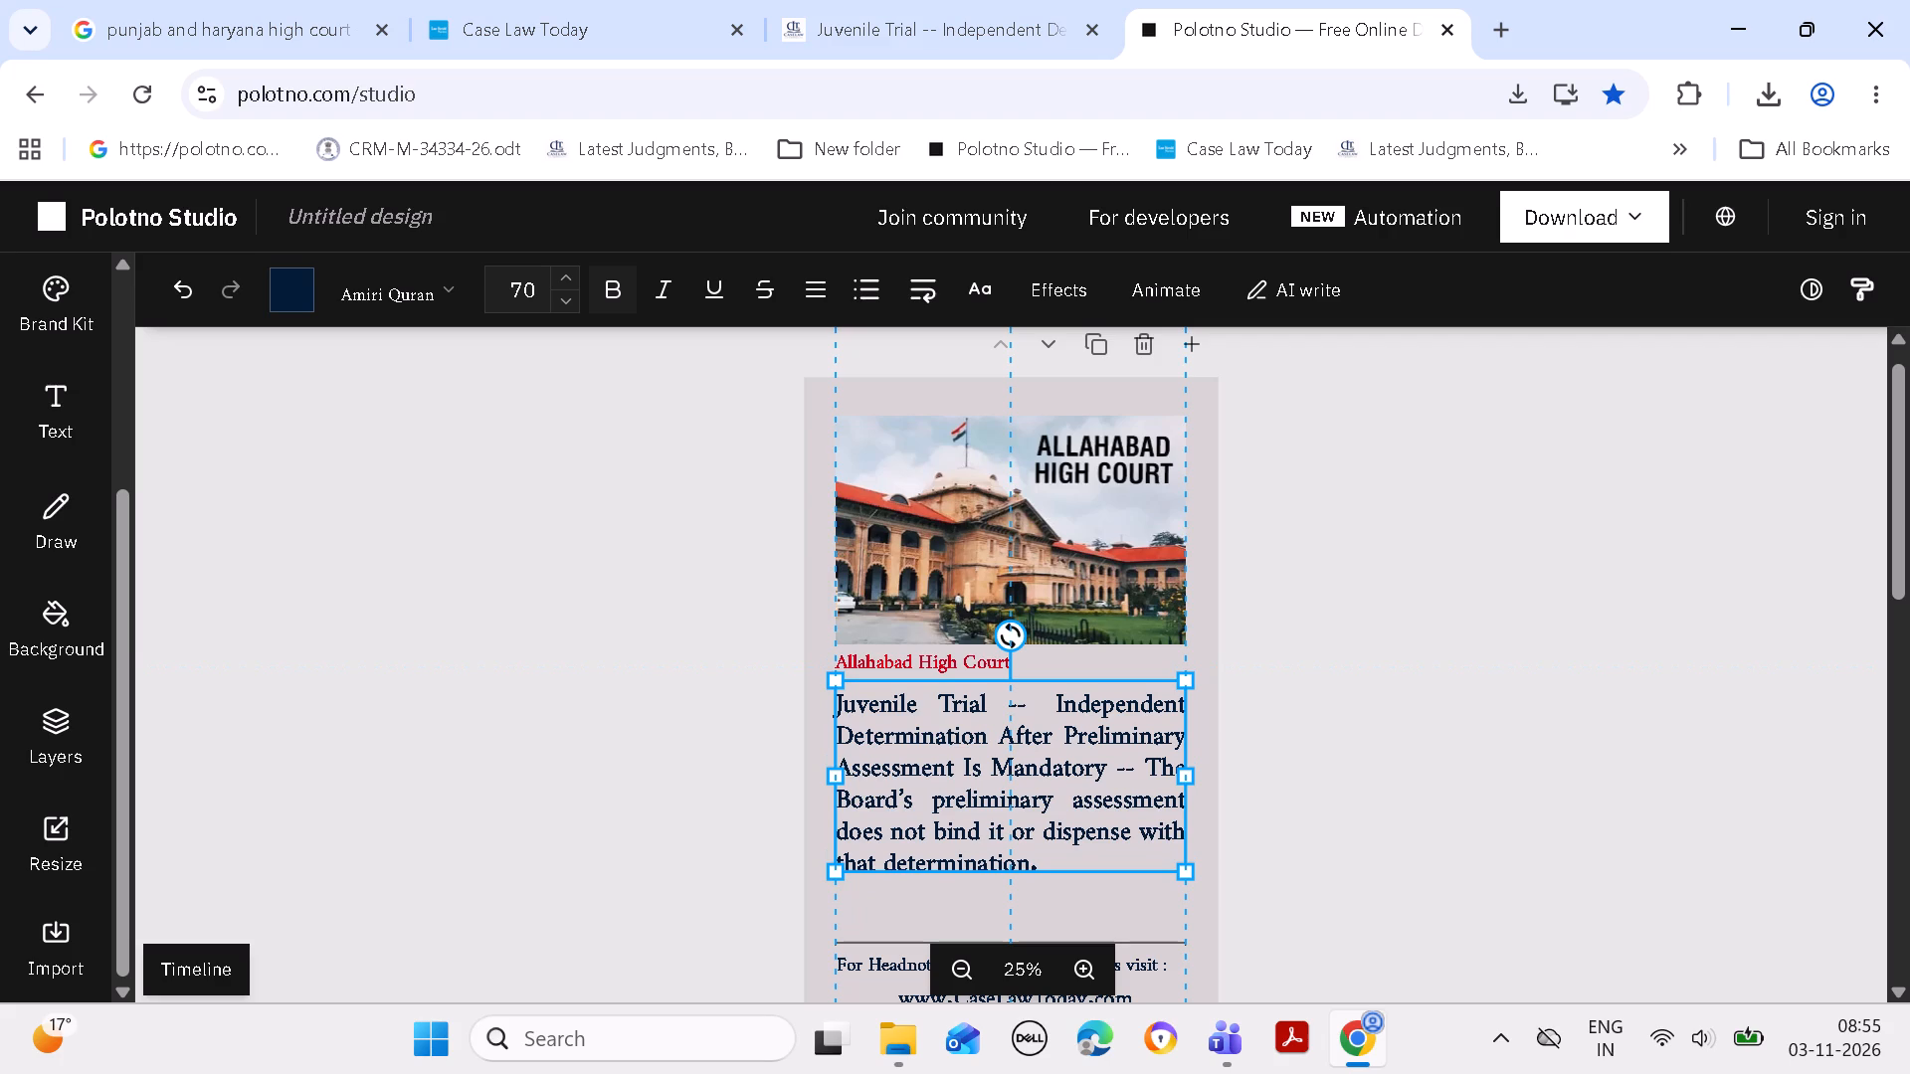
drag(1097, 821, 1097, 826)
click(1412, 789)
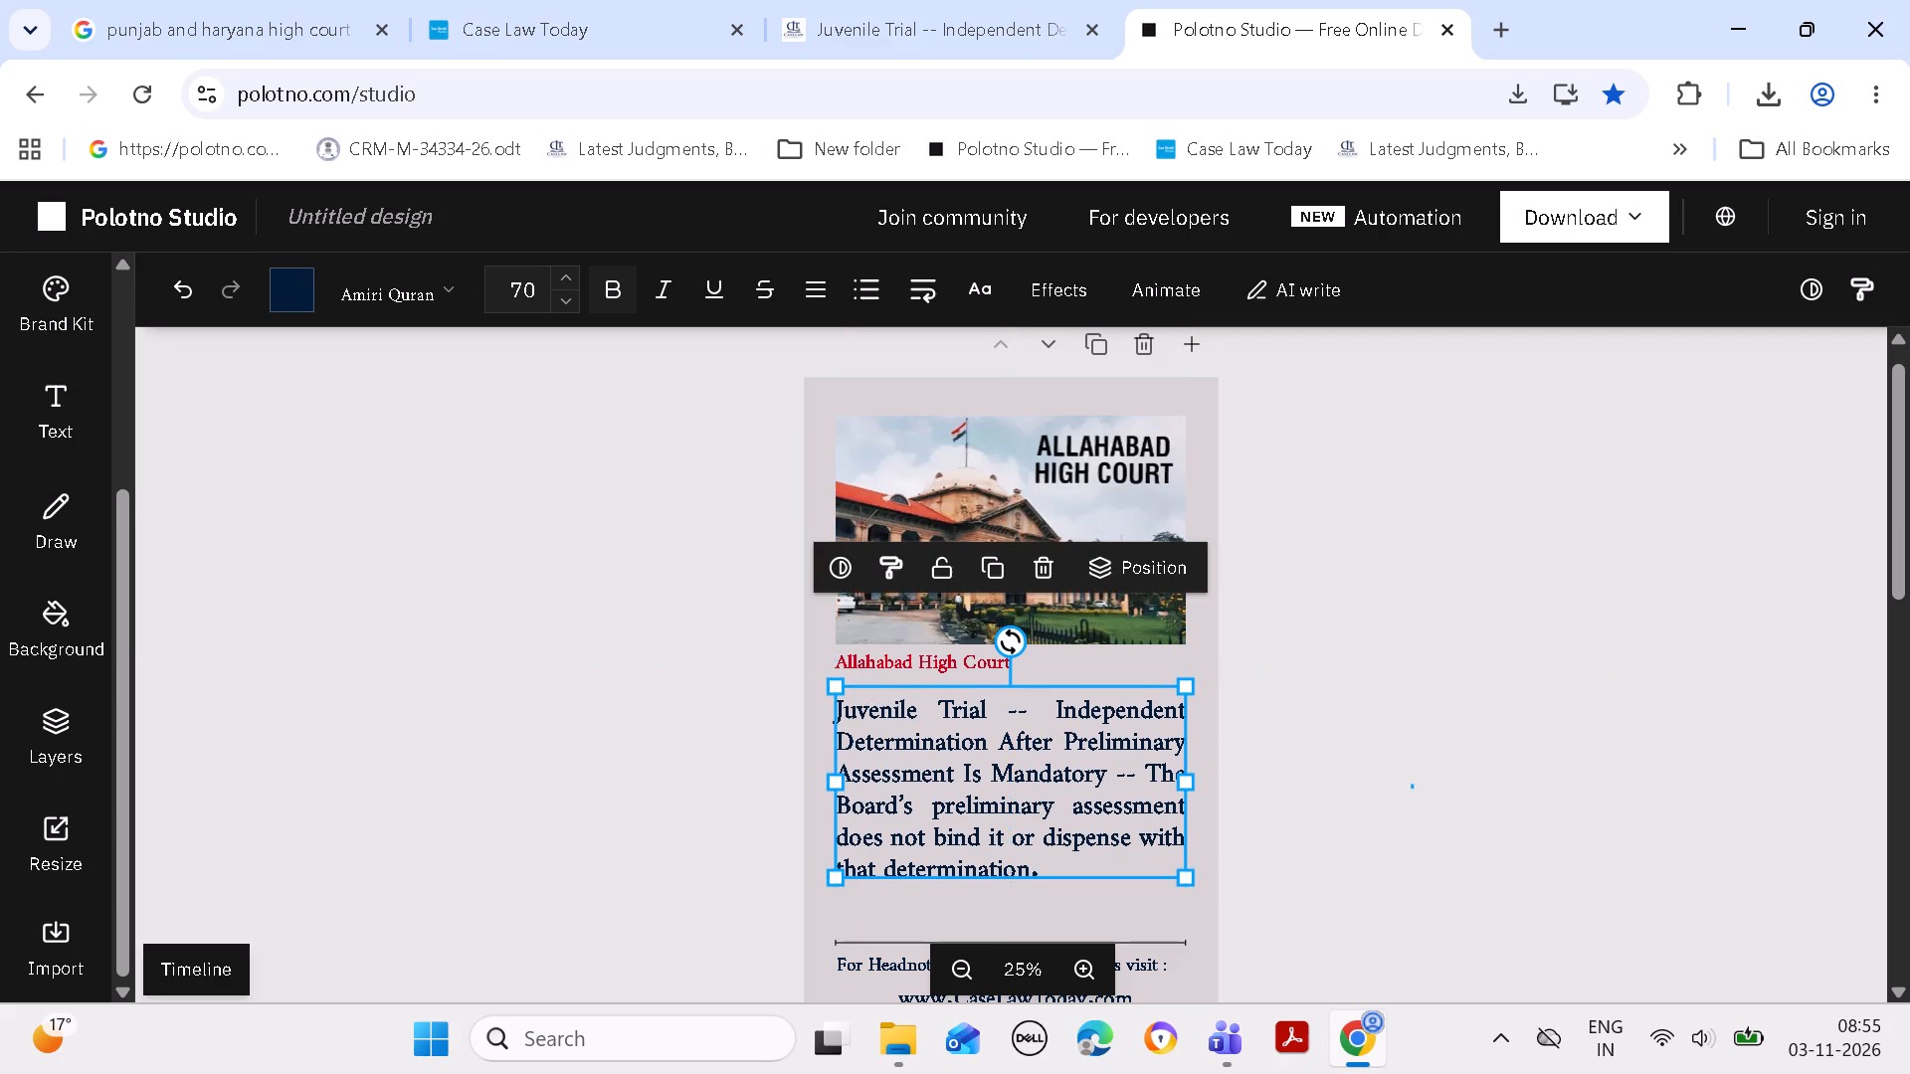
Set the Juvenile Trial headline's font size to 71.
click(1118, 822)
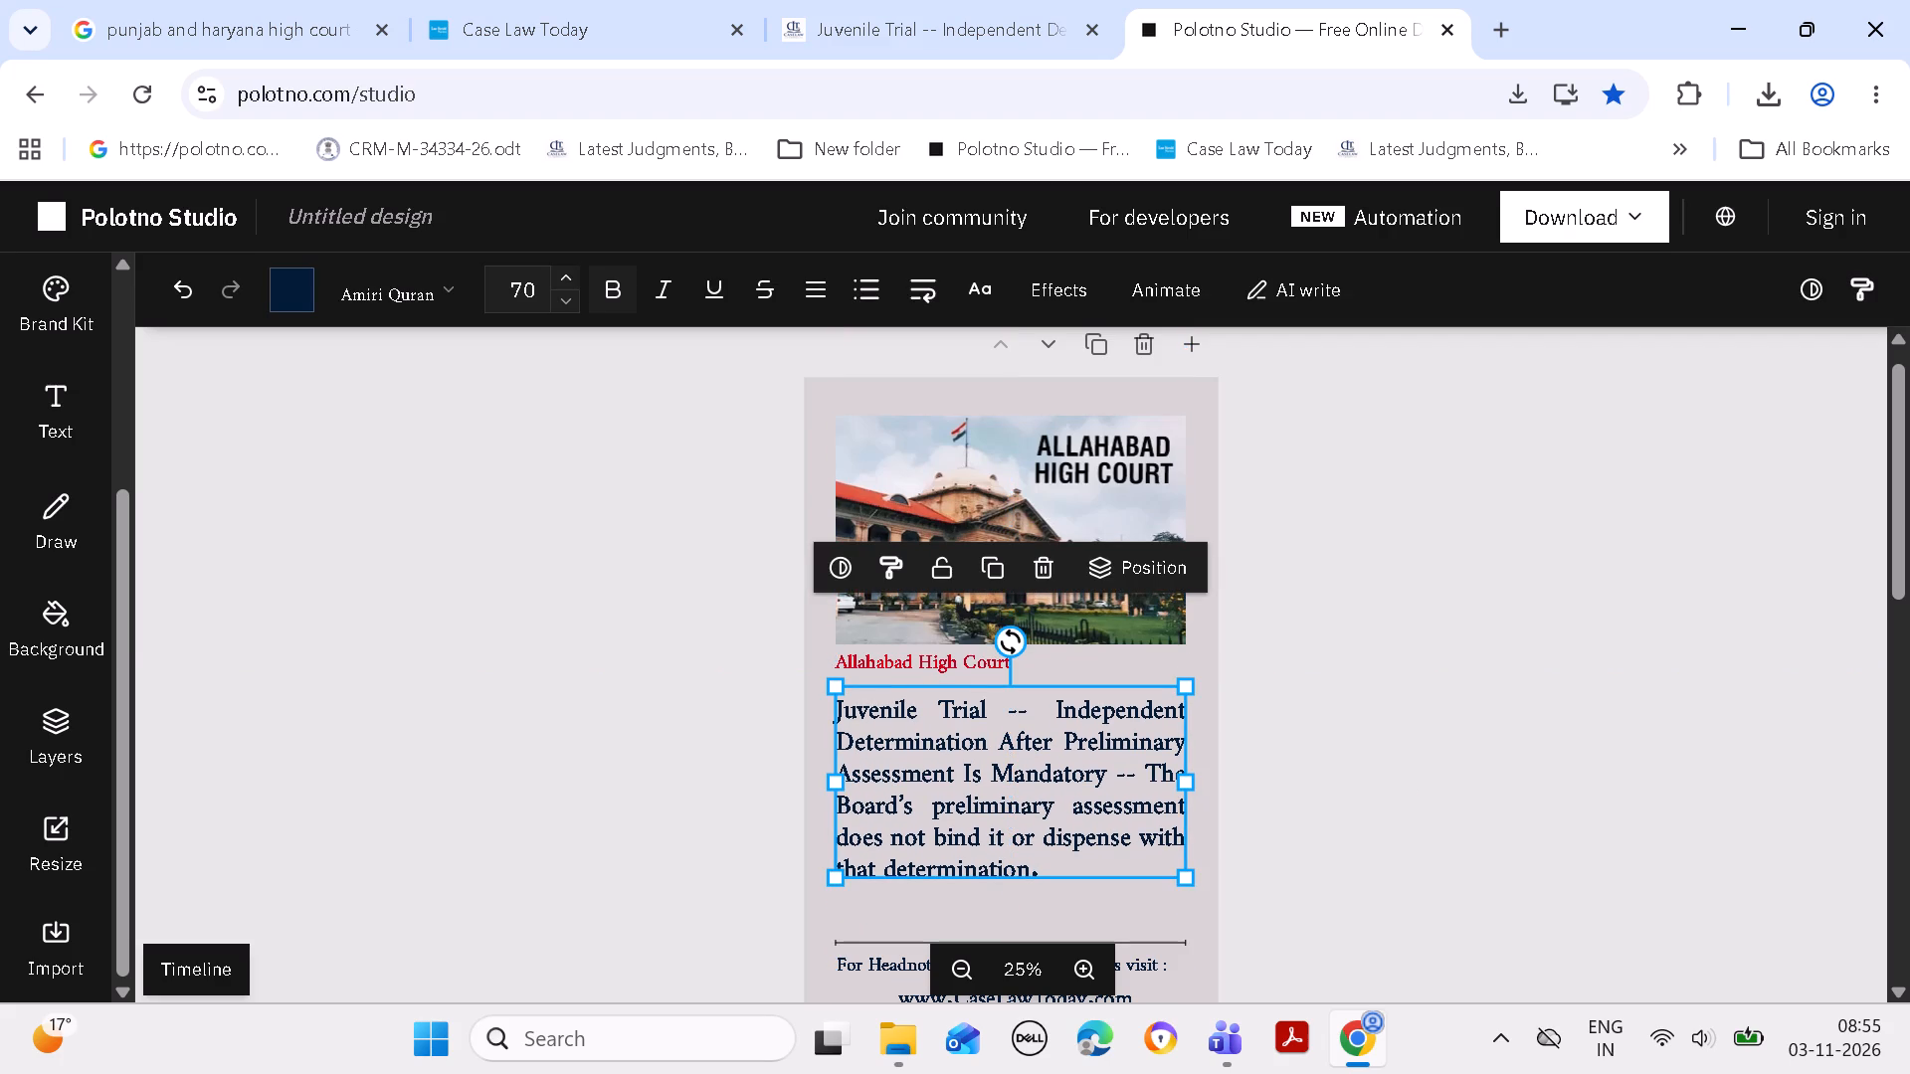
double_click(564, 274)
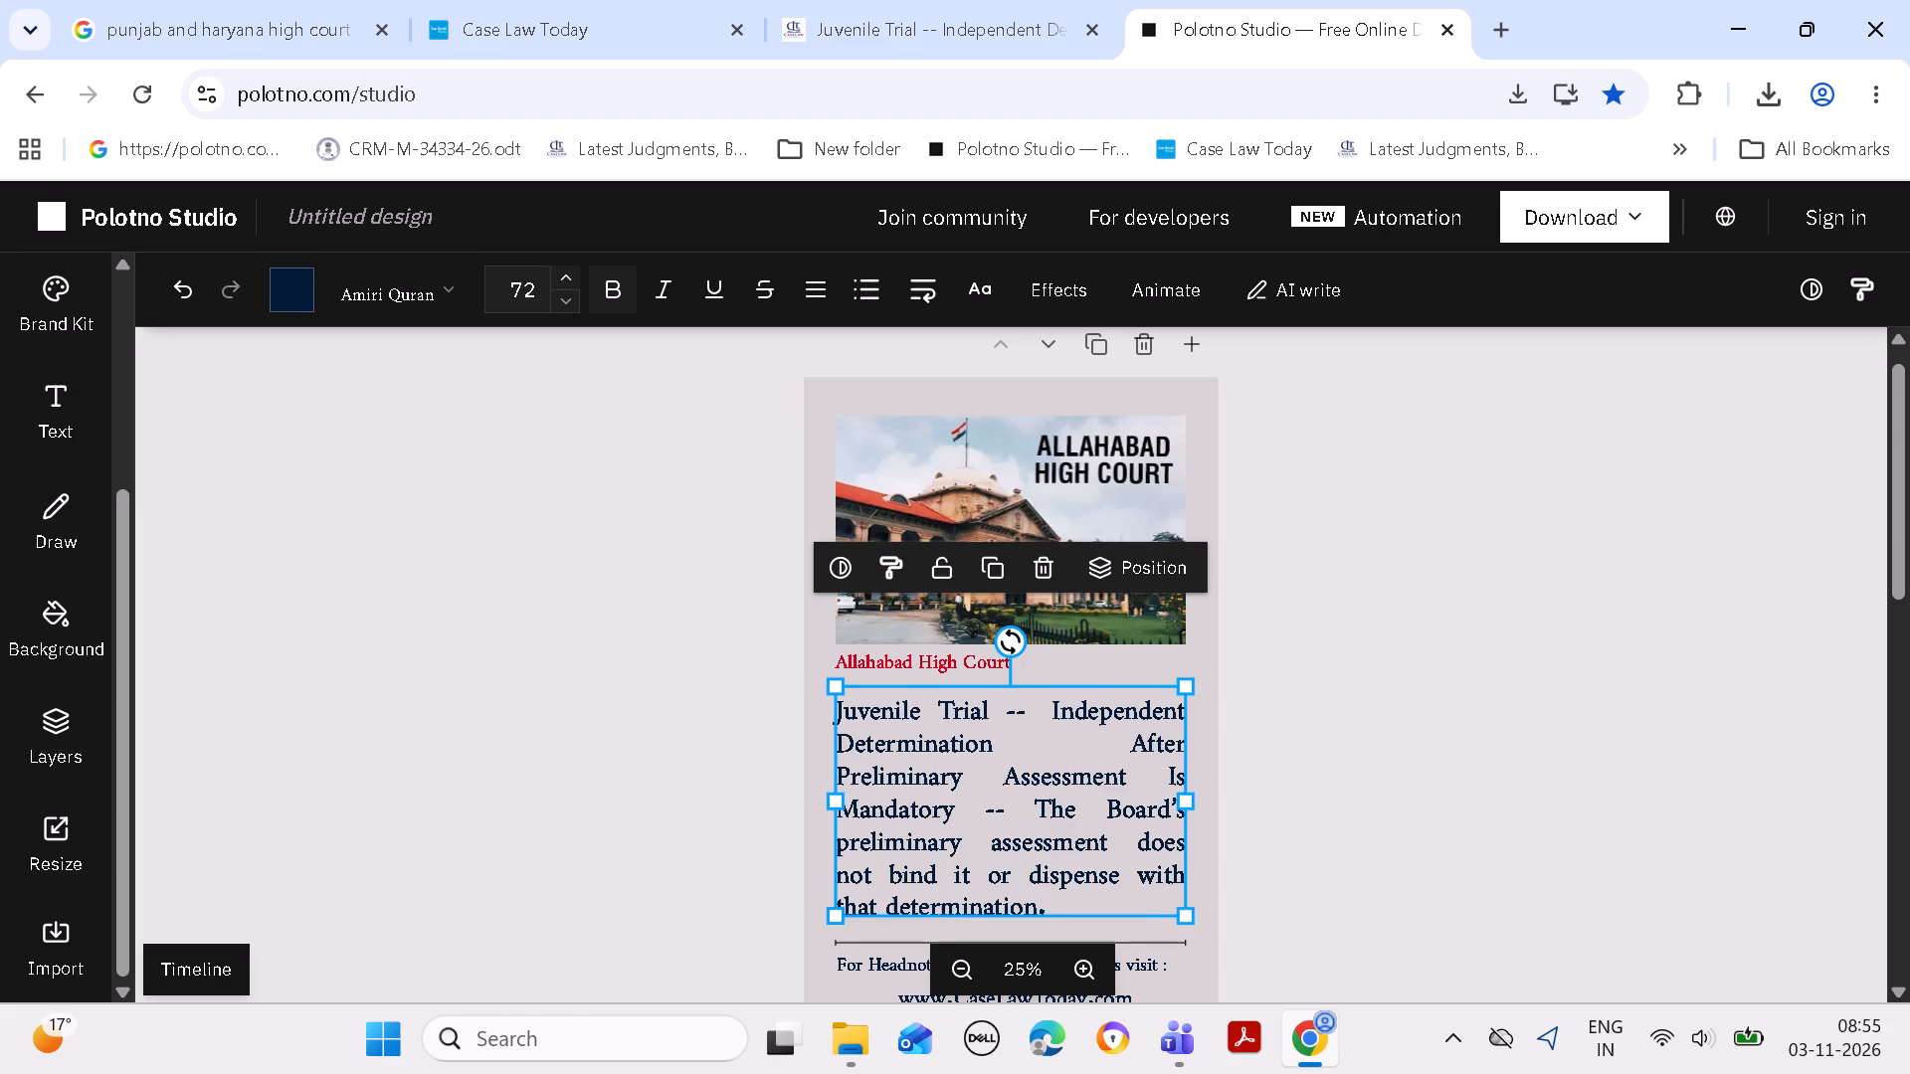
click(564, 274)
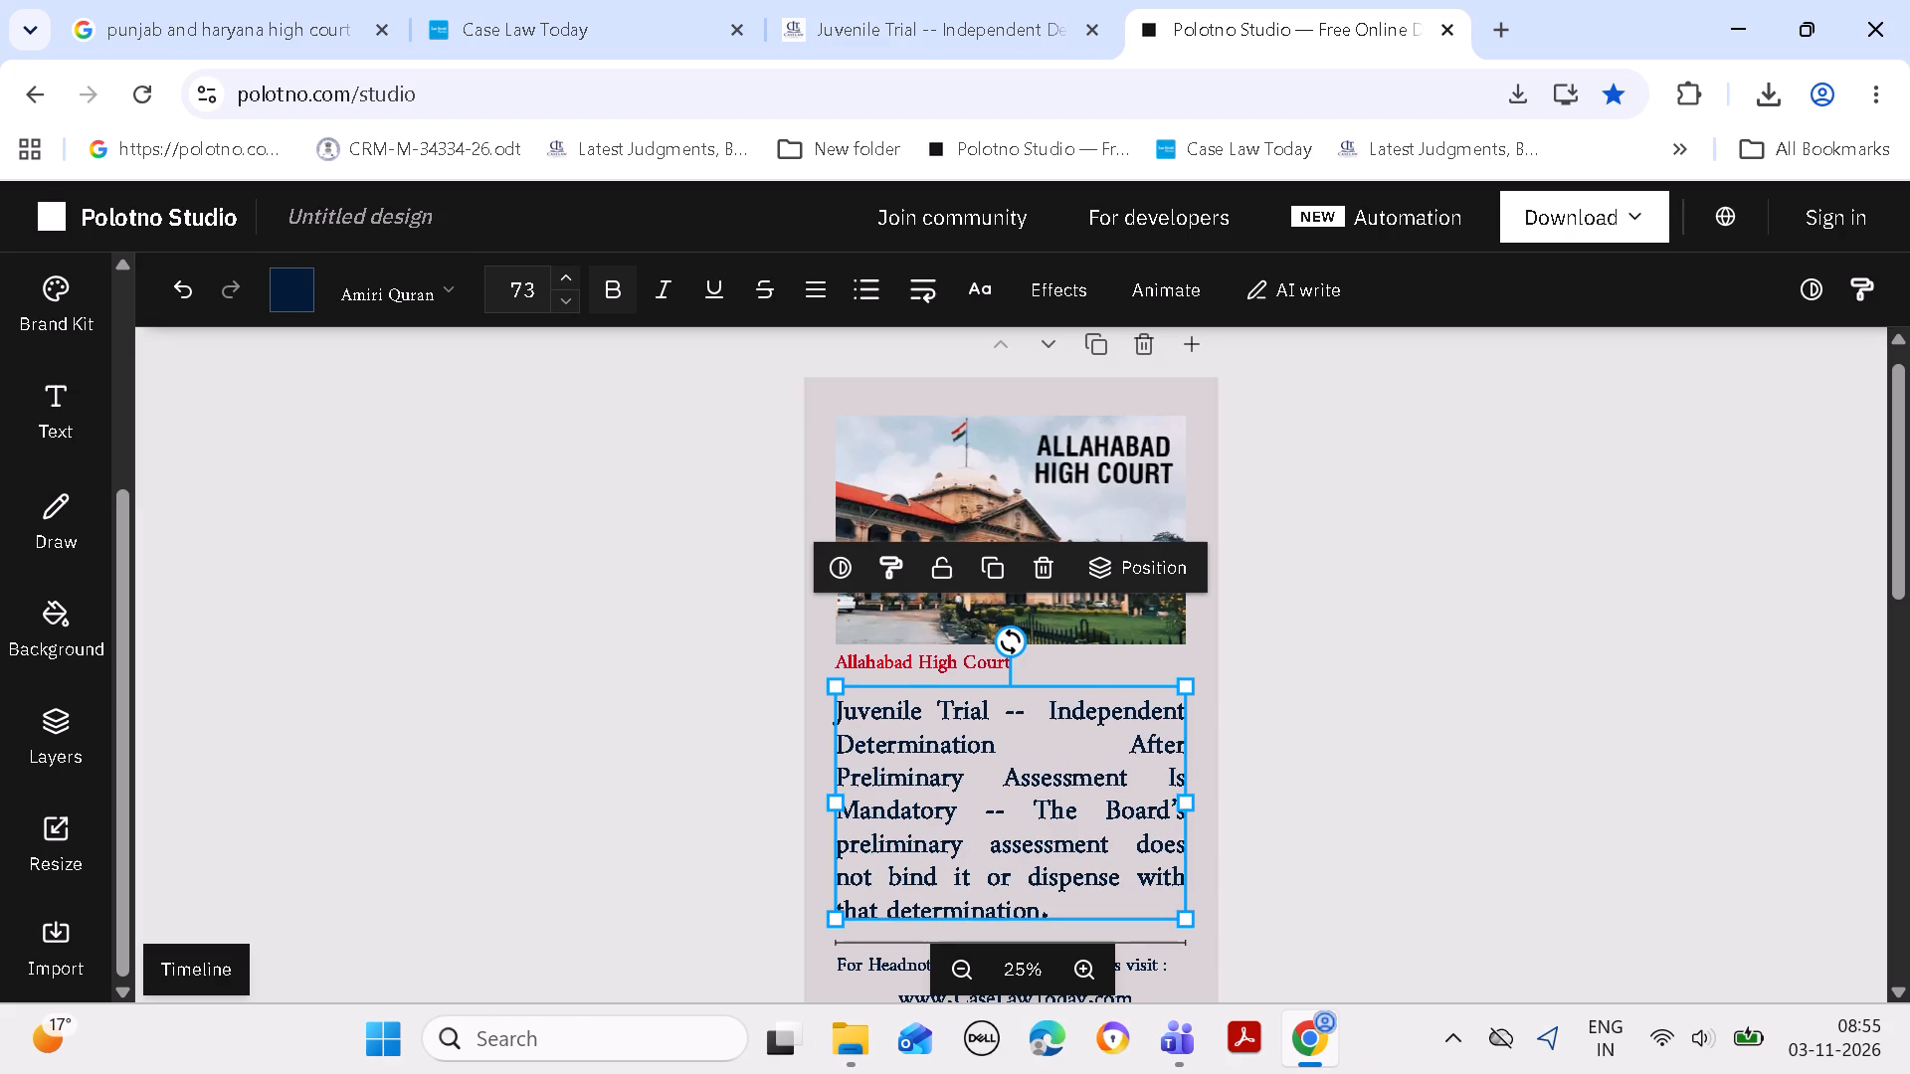
click(560, 302)
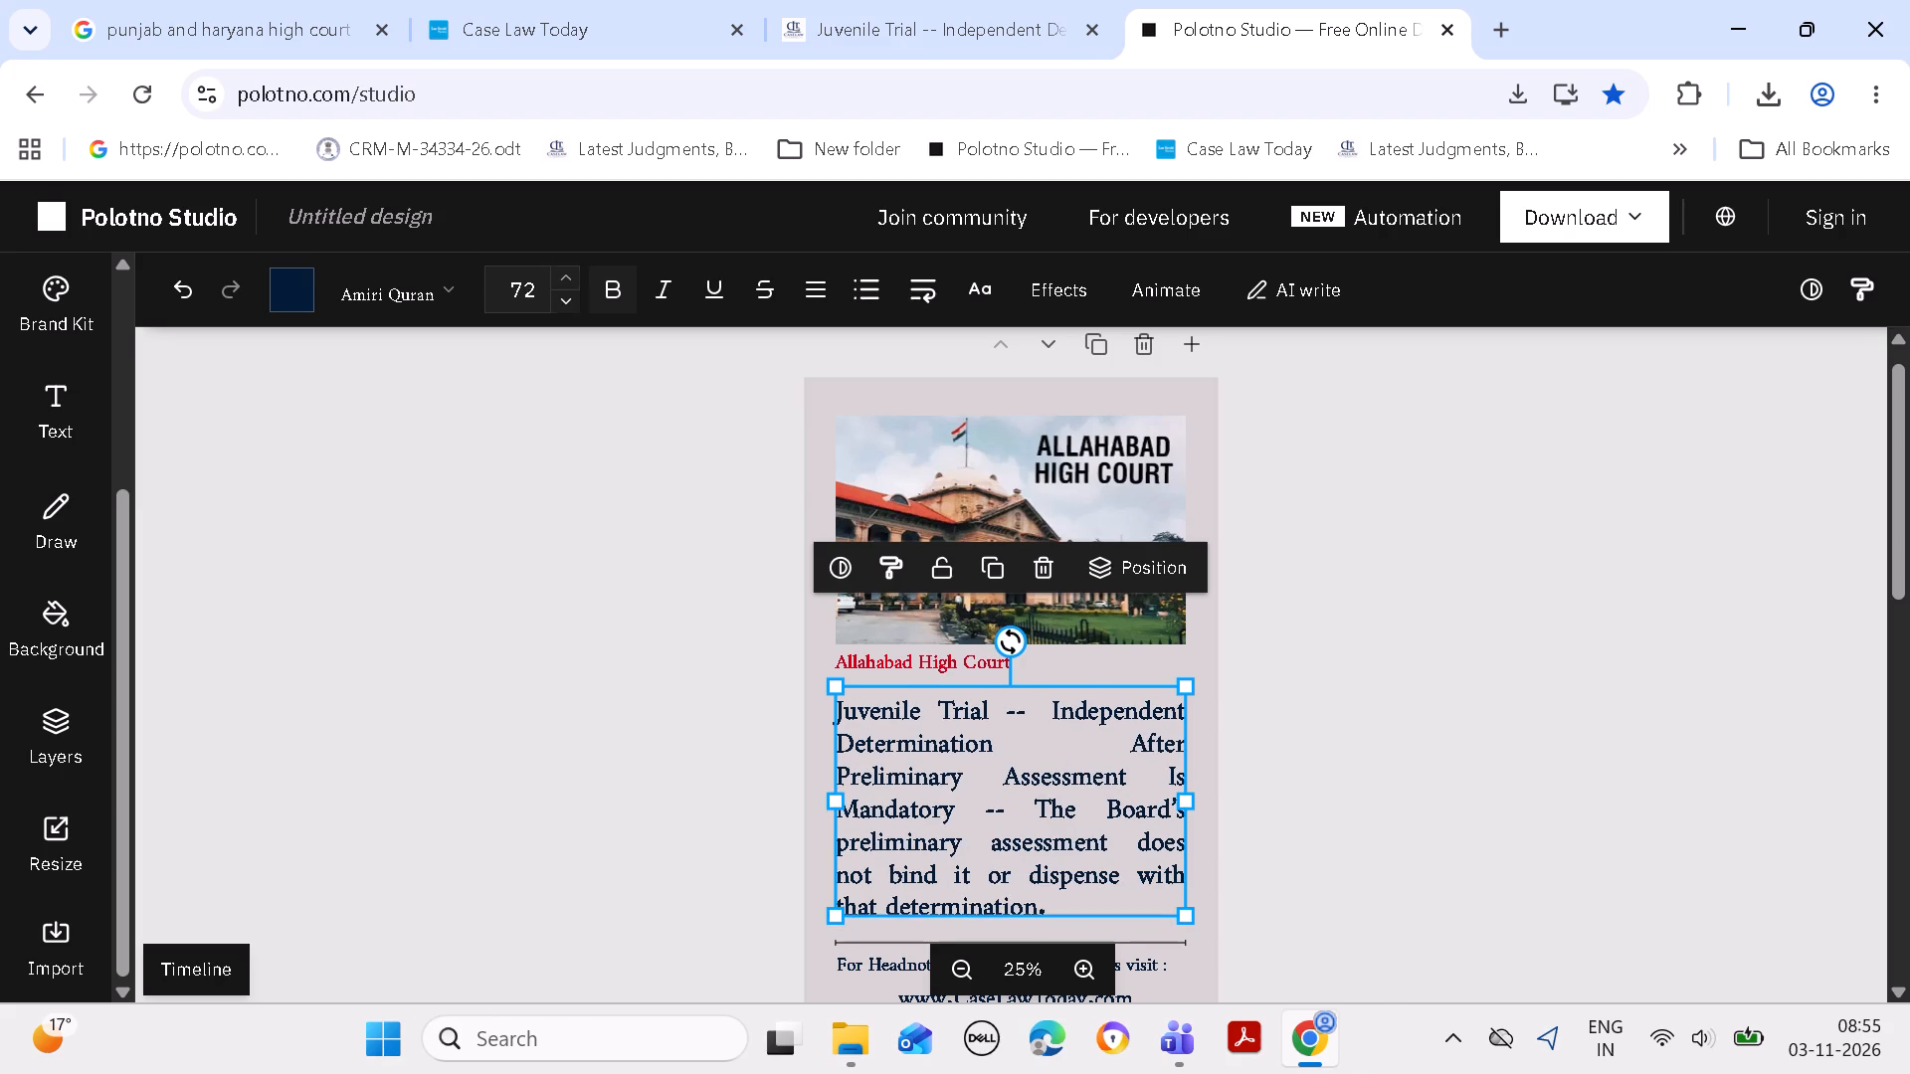
click(560, 302)
click(1436, 699)
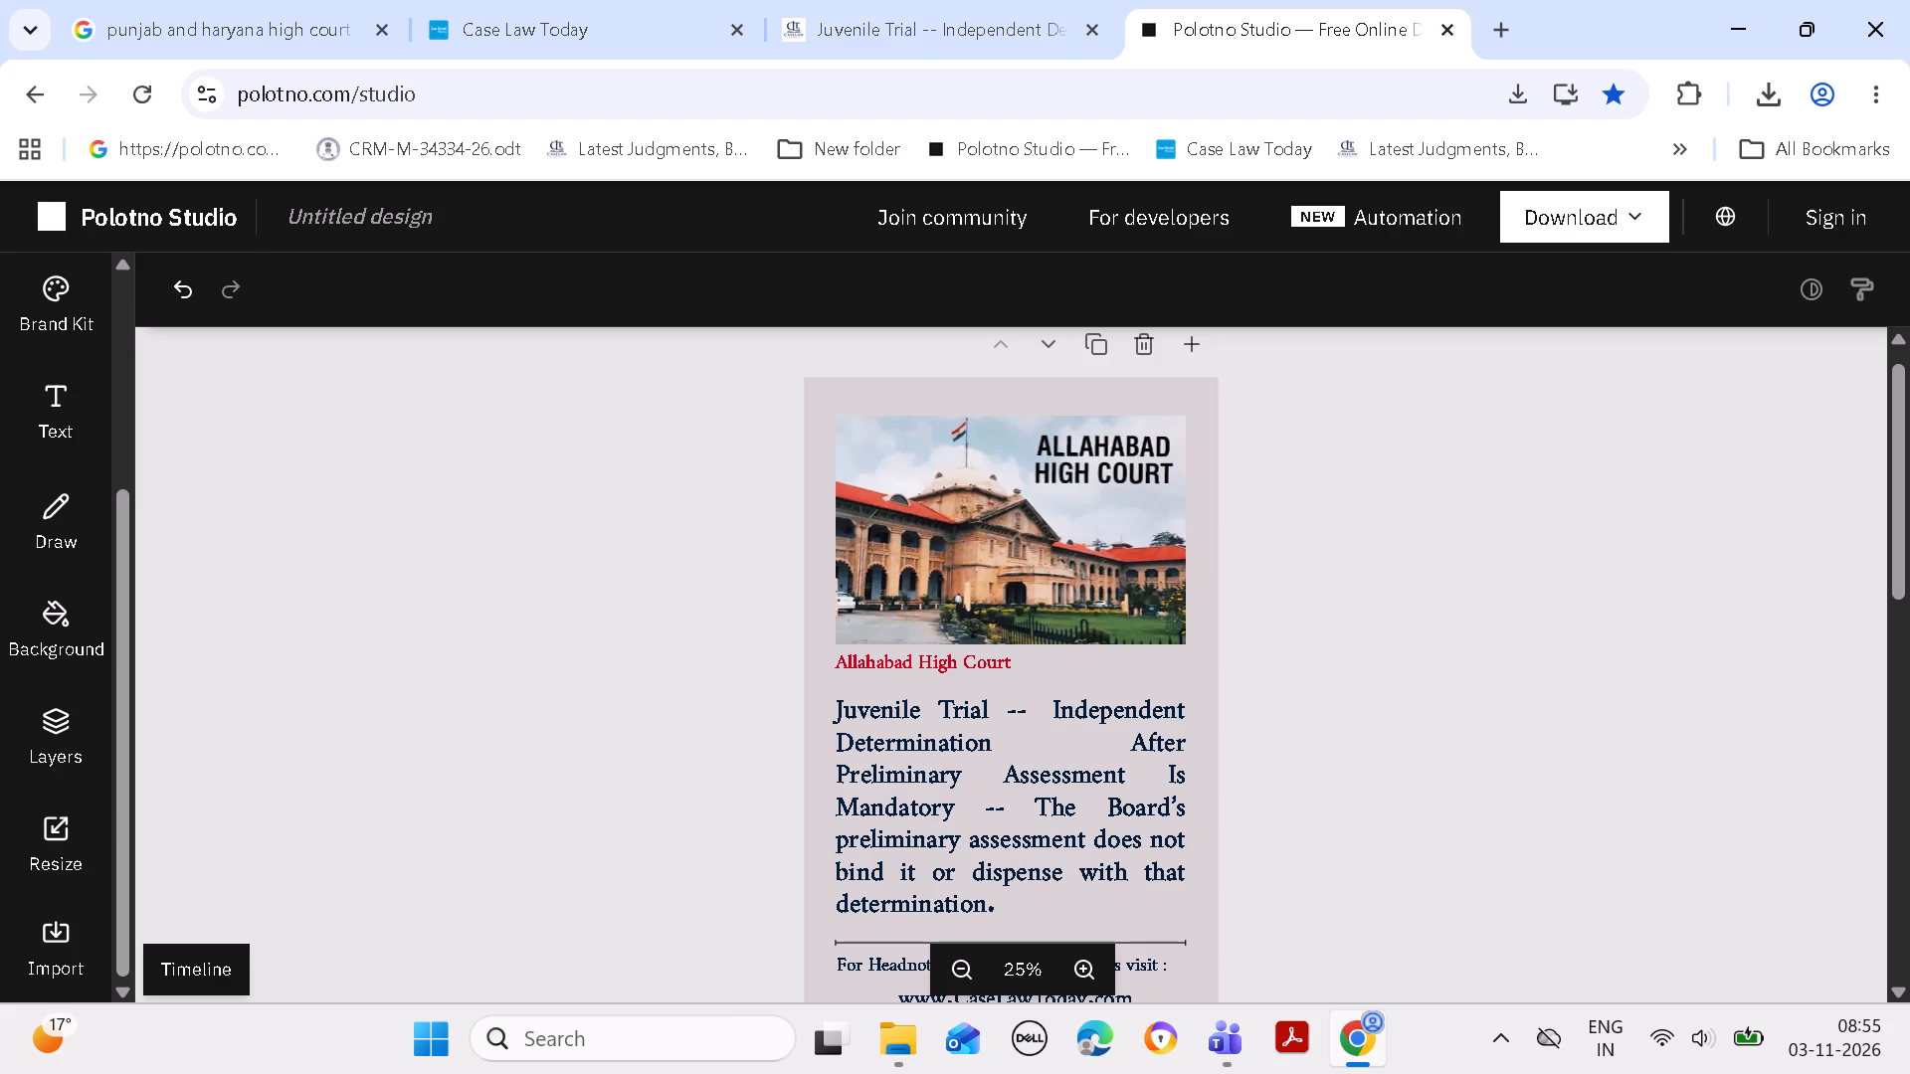
Nudge the headline up slightly to balance the space between the red court label and the divider line.
drag(995, 831, 997, 825)
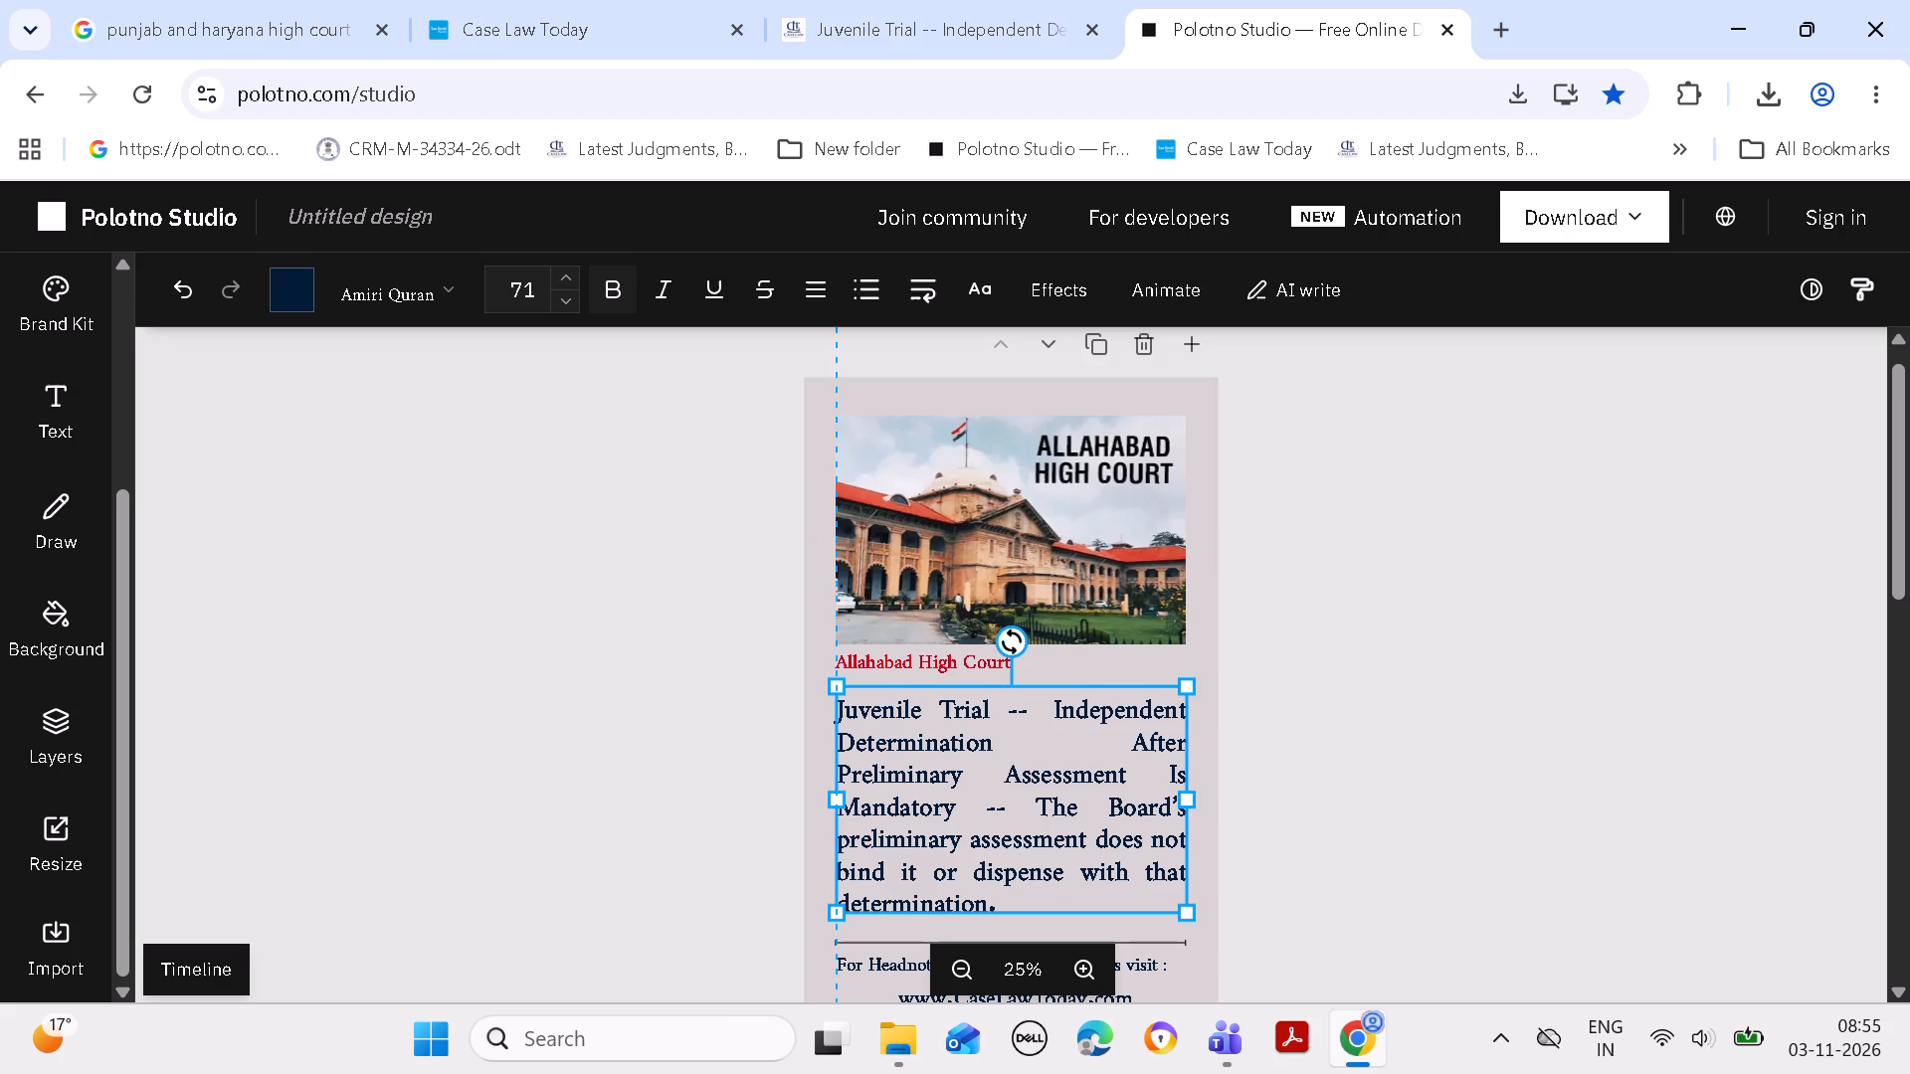
drag(997, 825, 997, 820)
click(1441, 822)
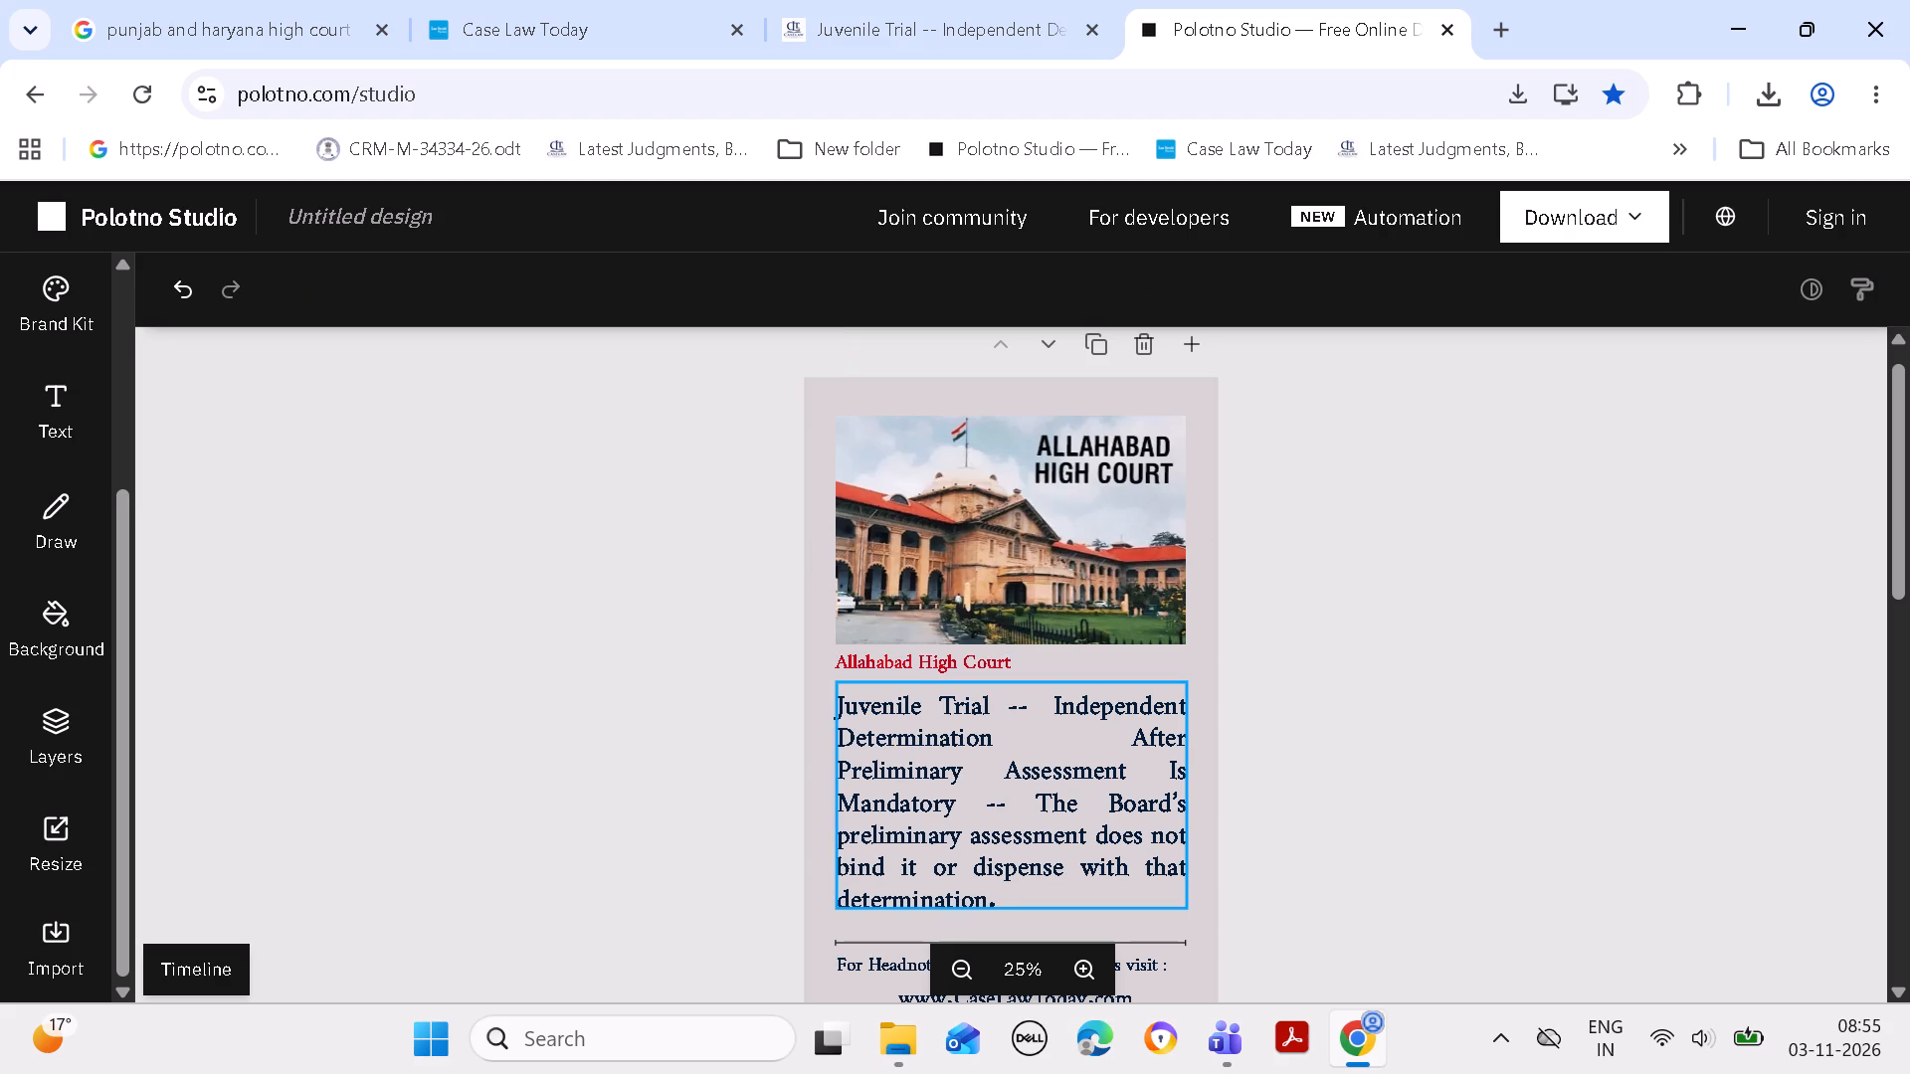
click(975, 774)
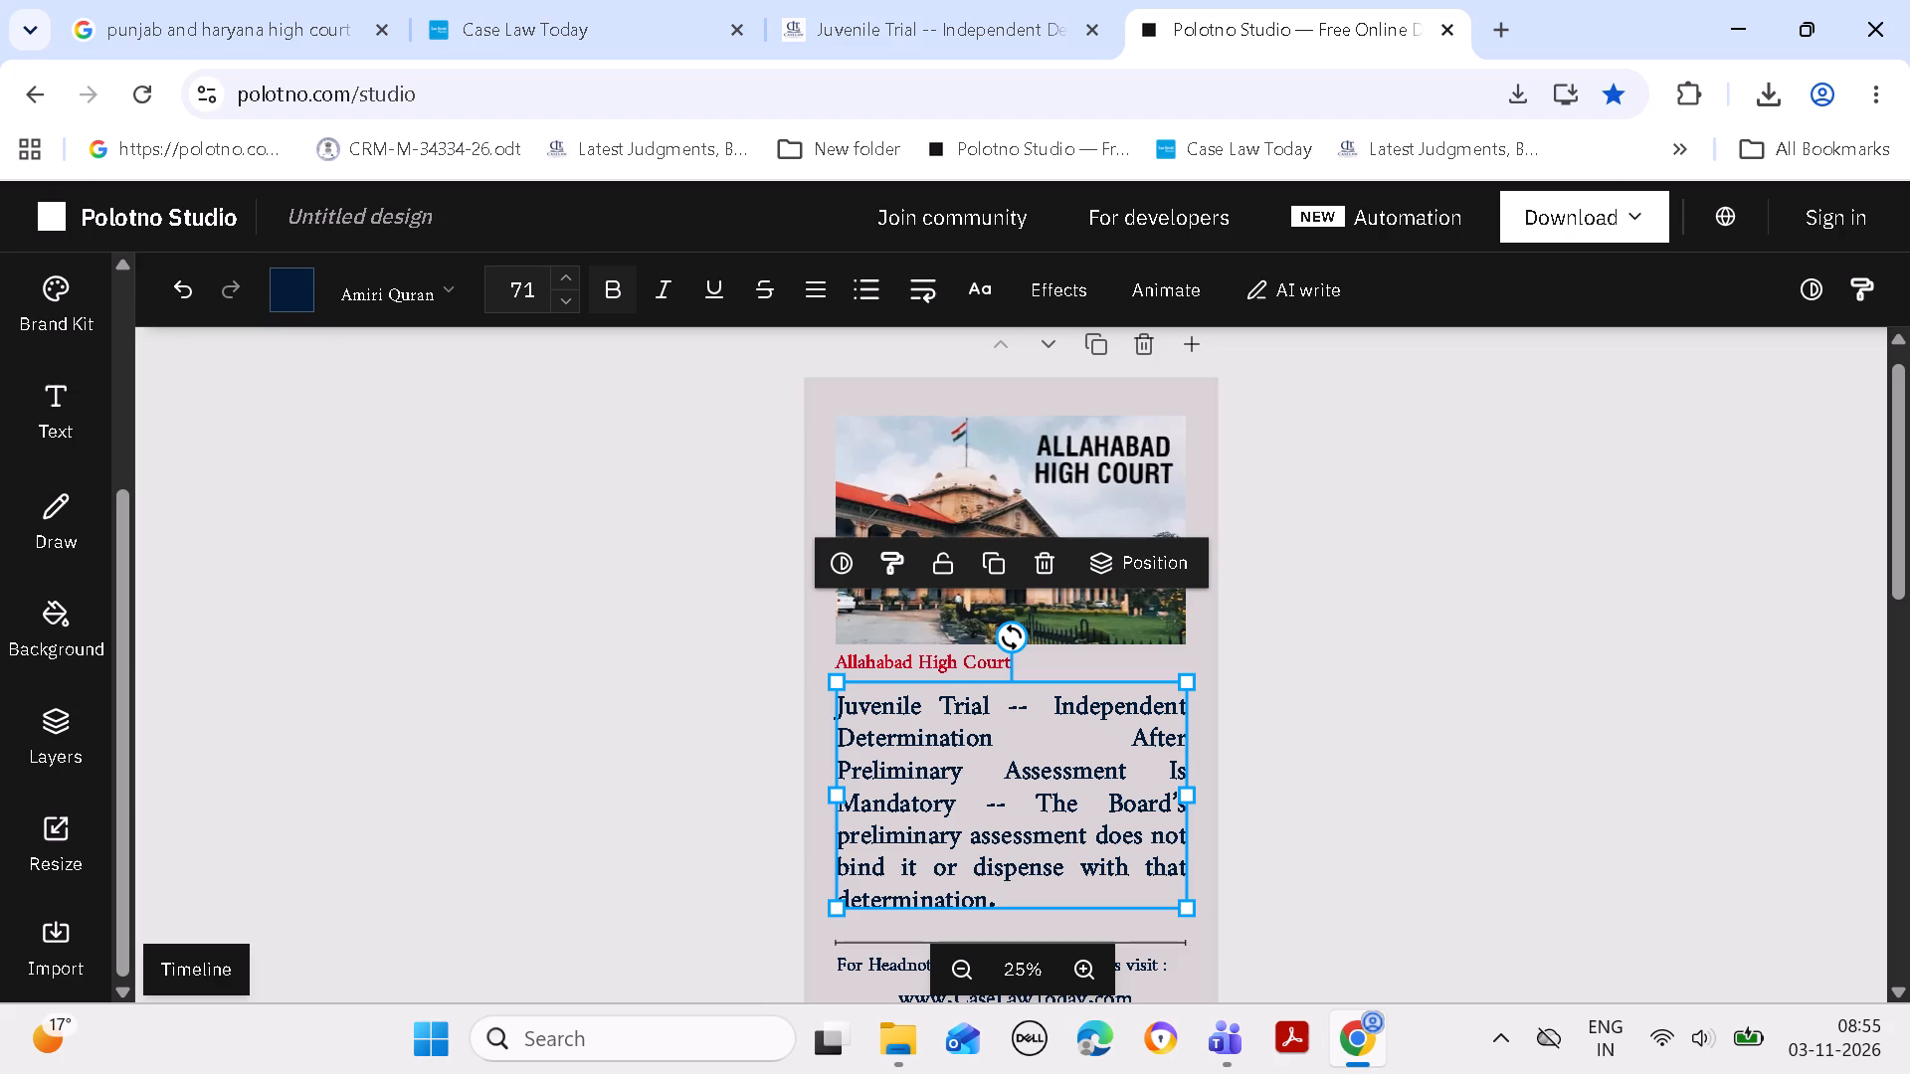
click(1028, 819)
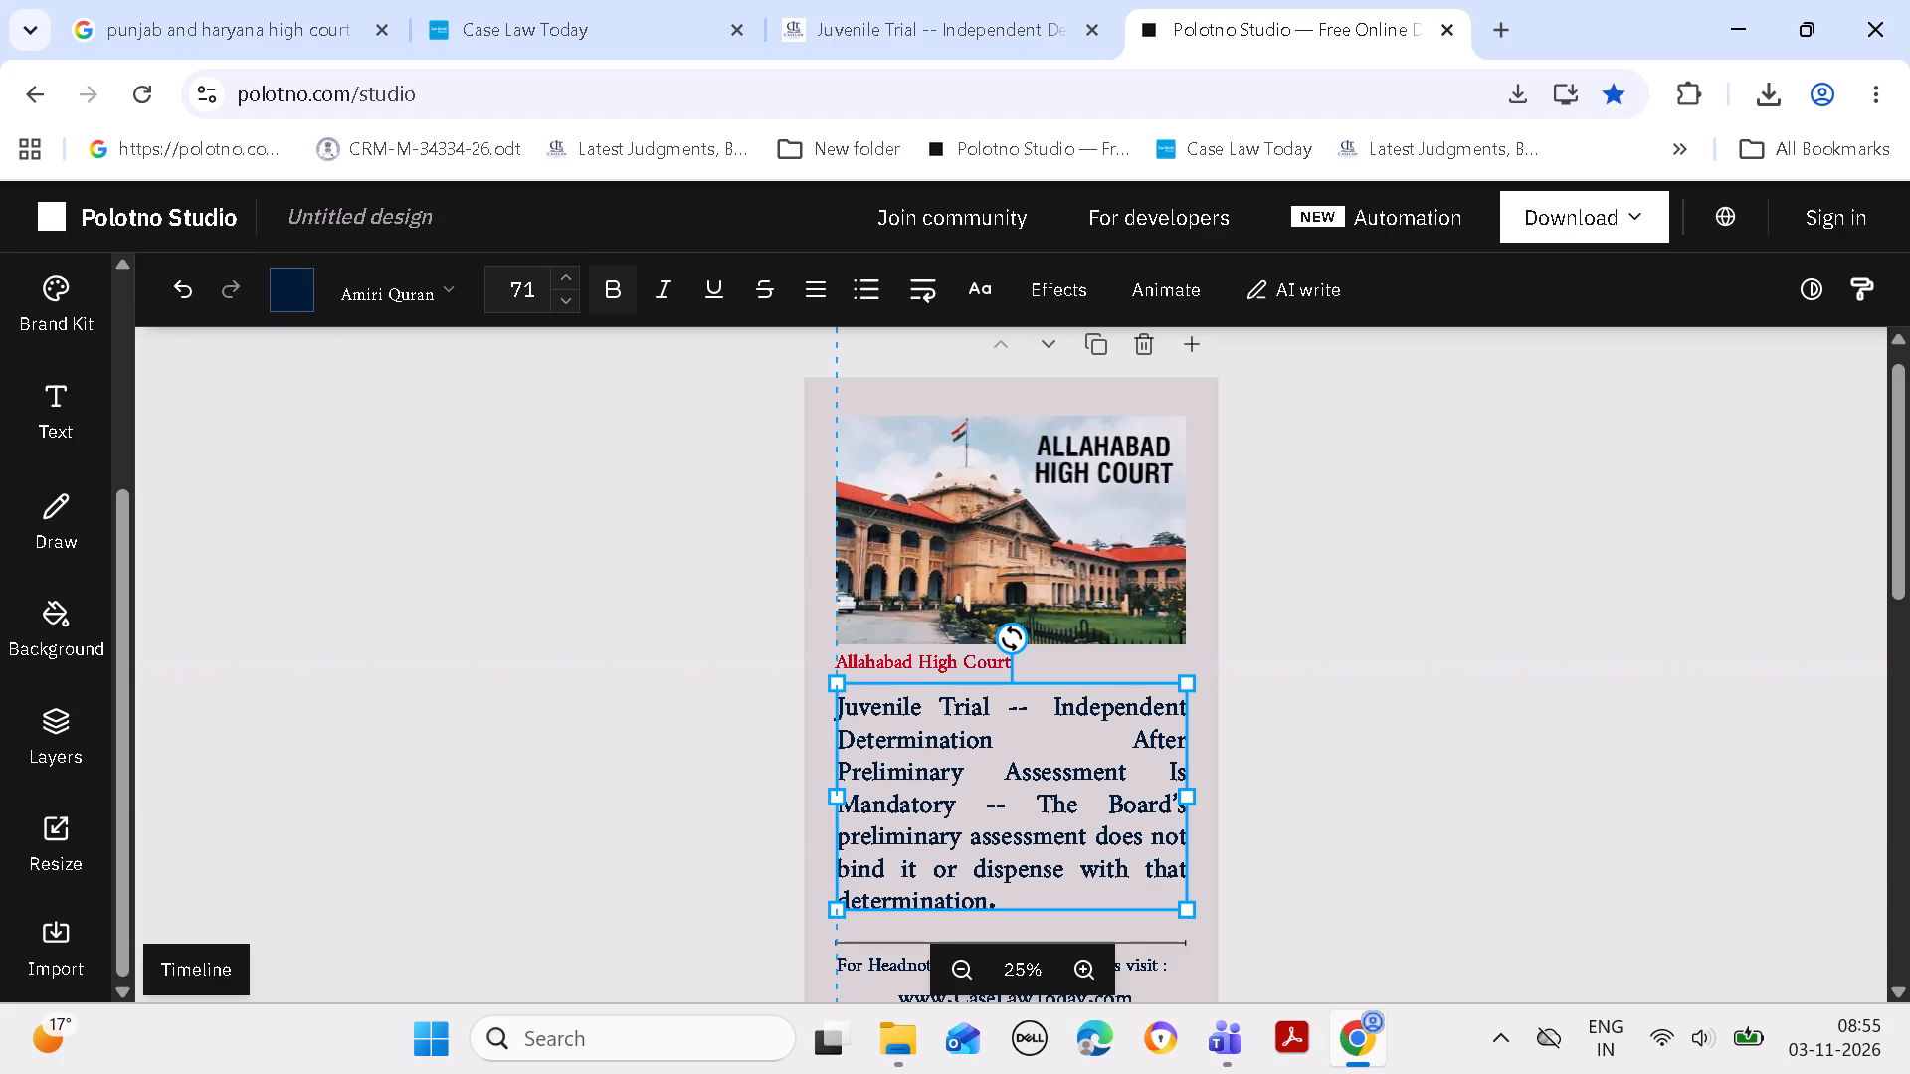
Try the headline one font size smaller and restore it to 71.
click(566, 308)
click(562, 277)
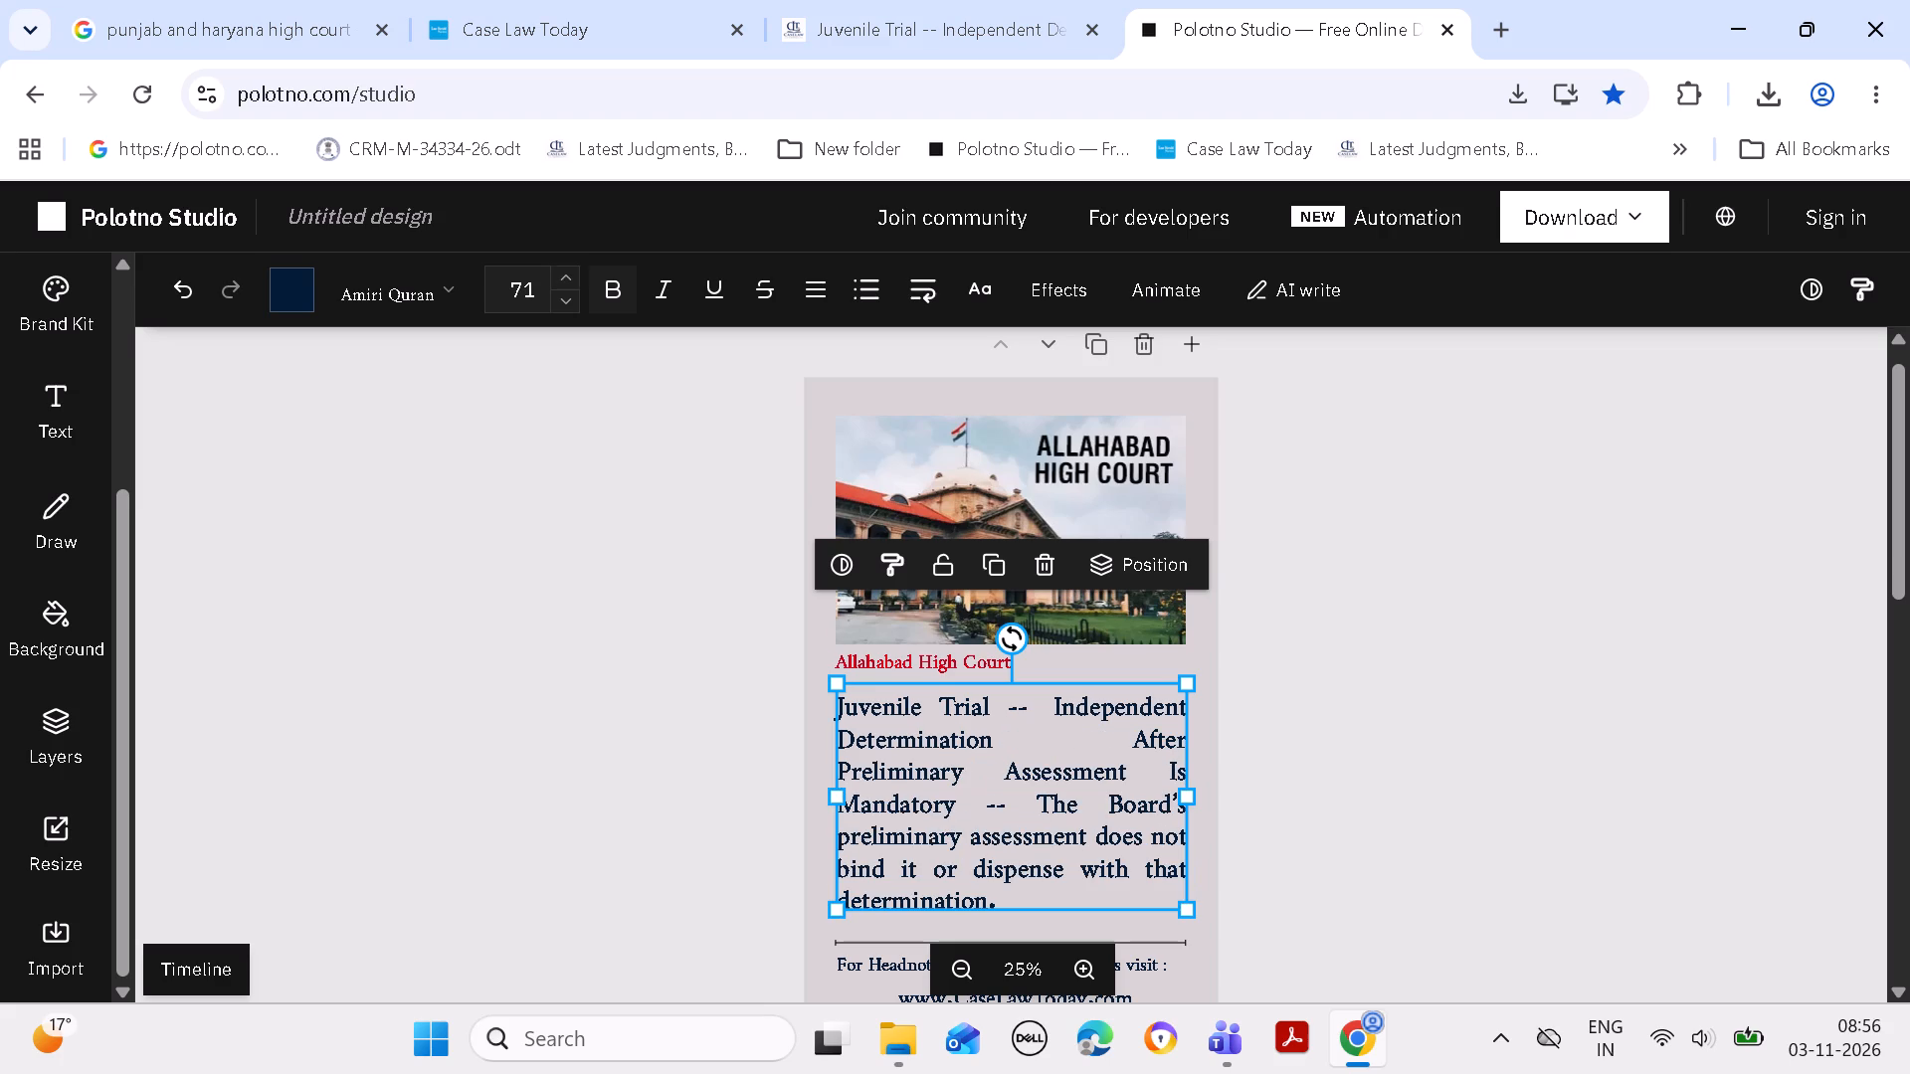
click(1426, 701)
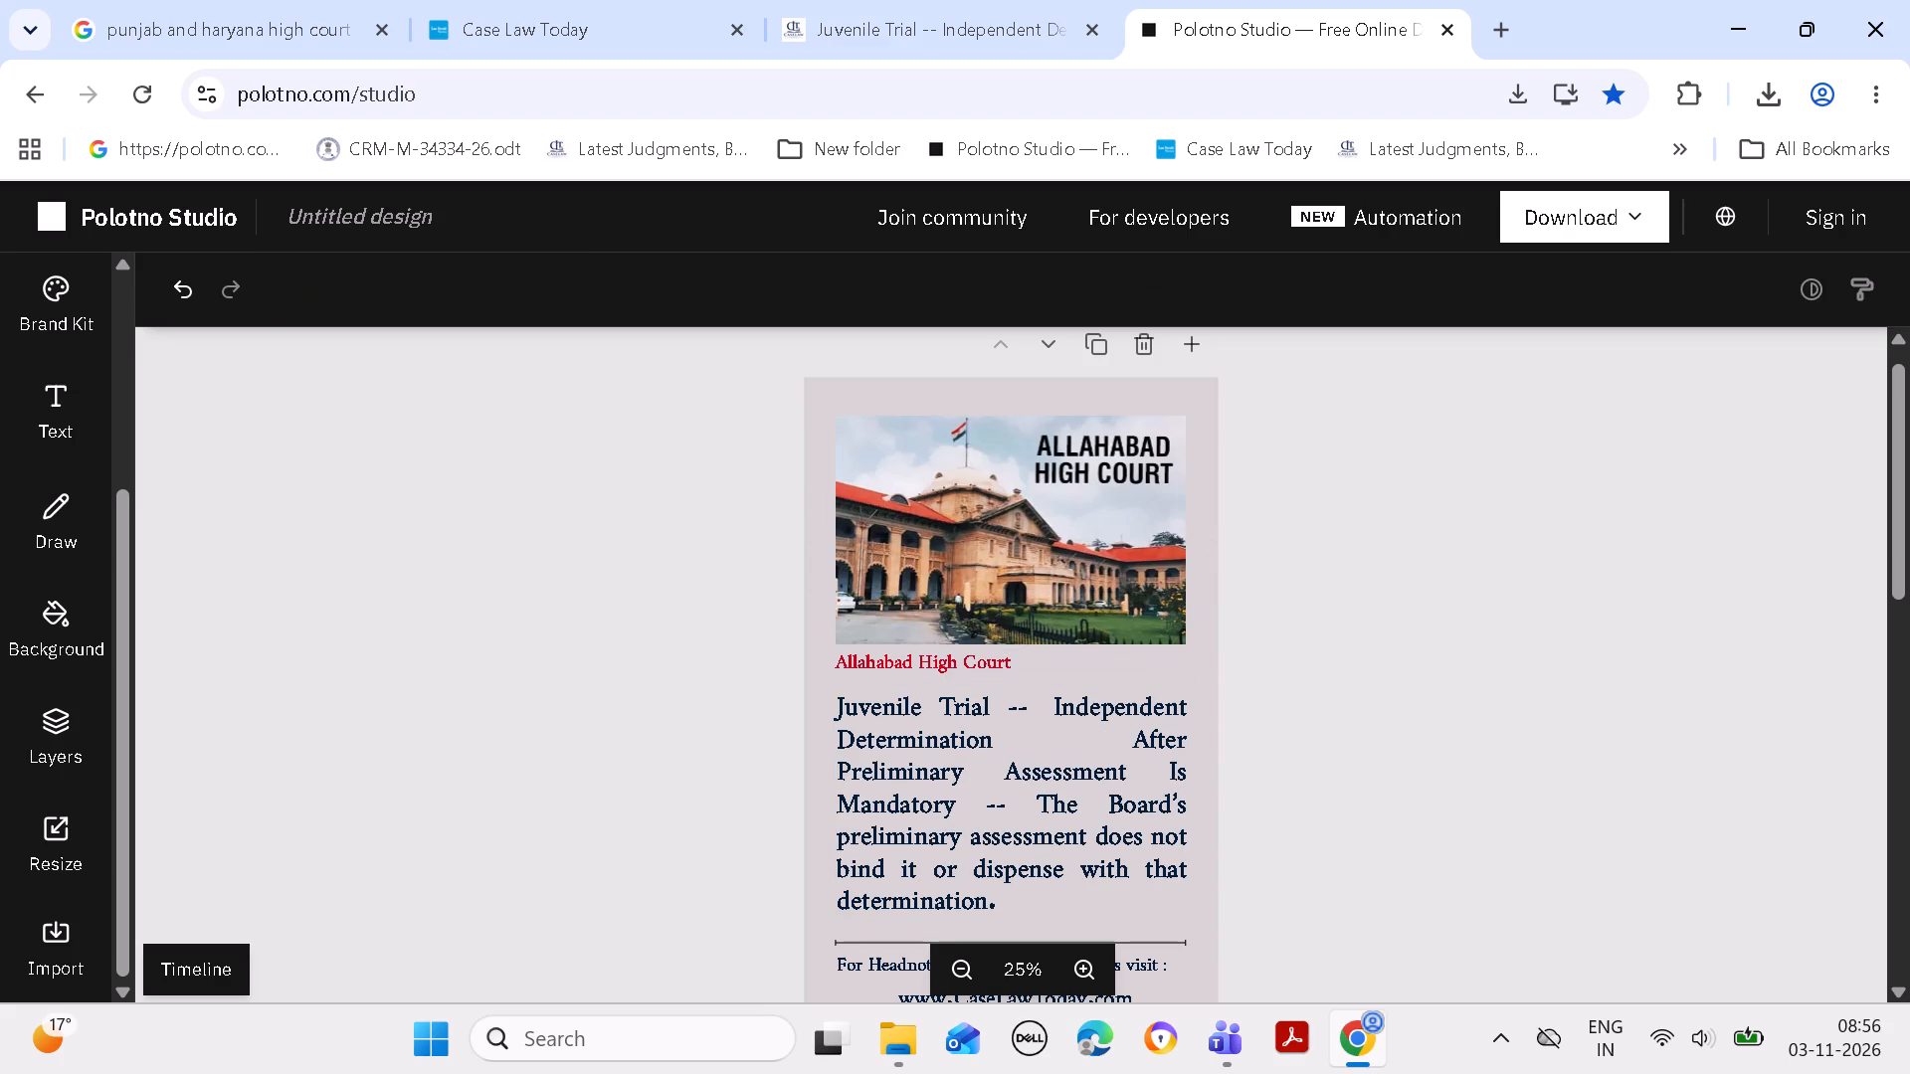
Adjust both sides of the headline text box so its width matches the picture and divider line.
drag(1896, 549, 1909, 561)
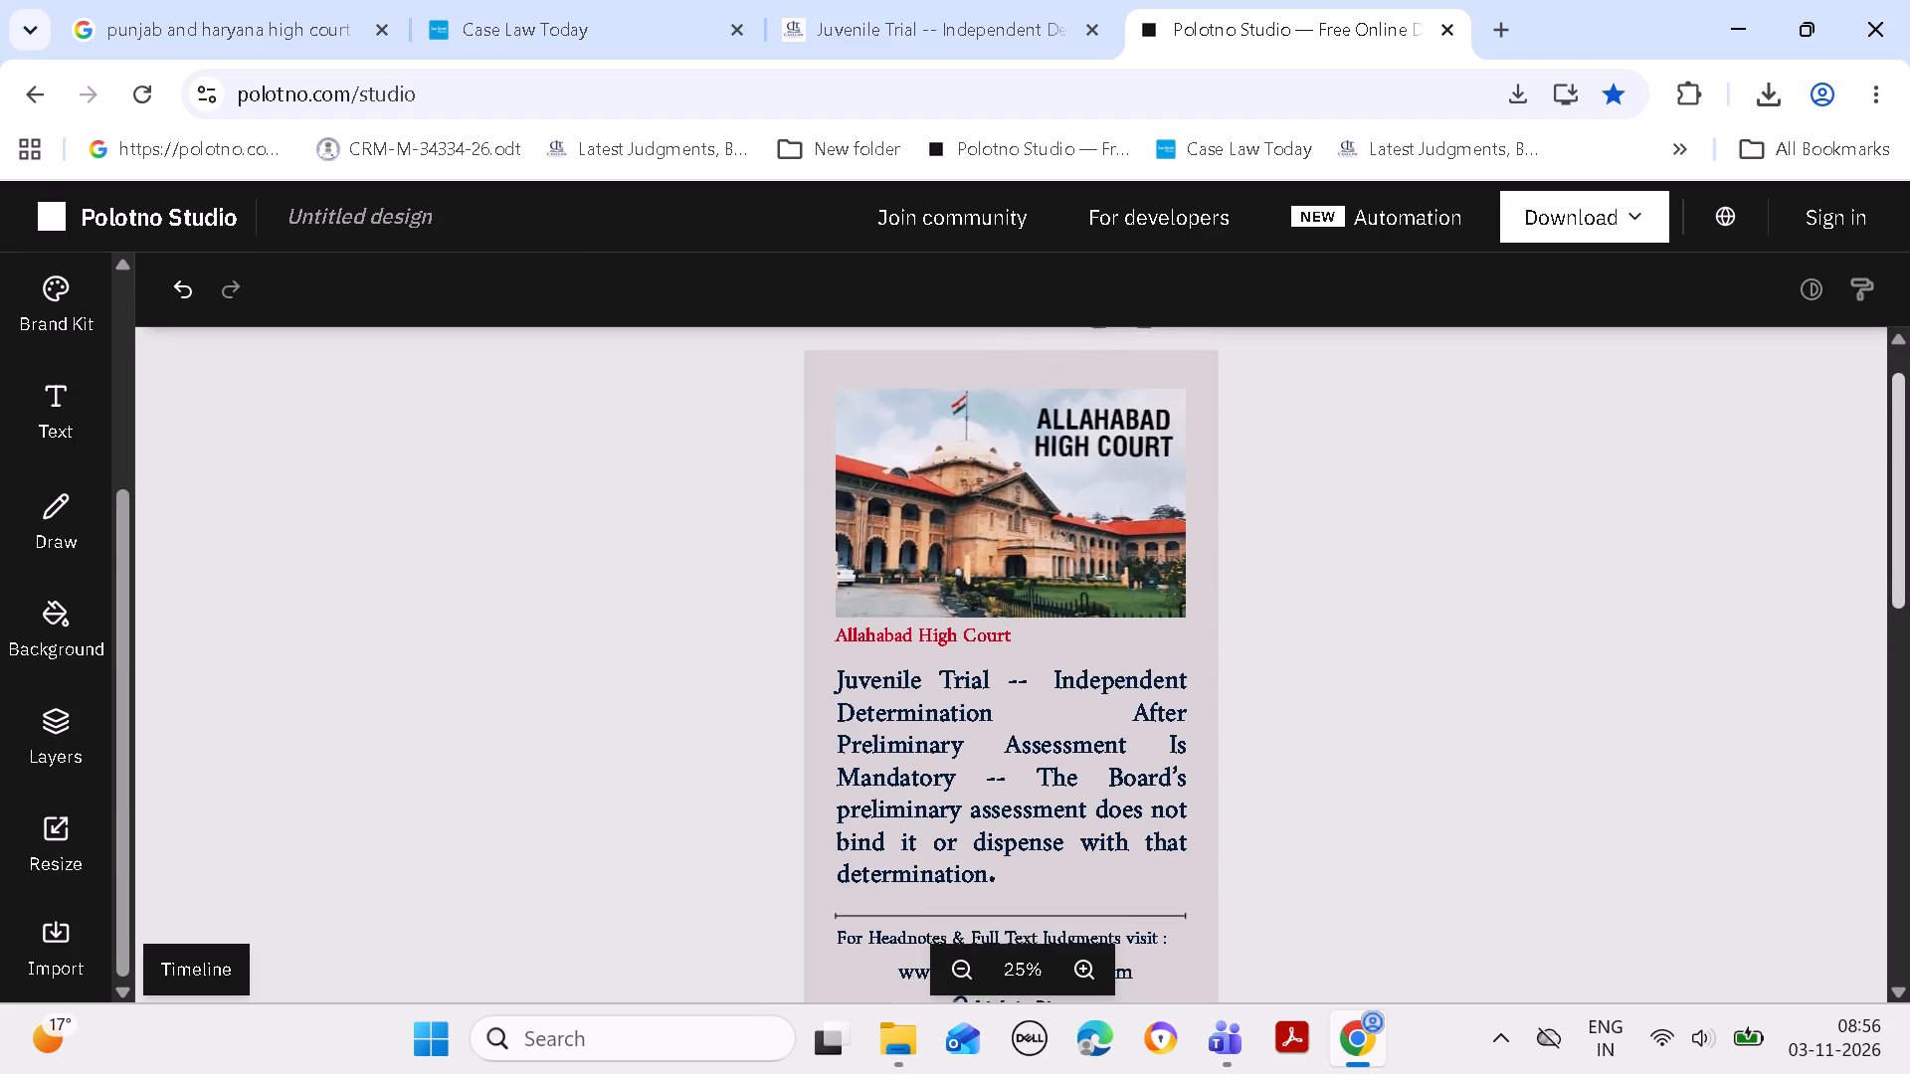
drag(1909, 561, 1909, 594)
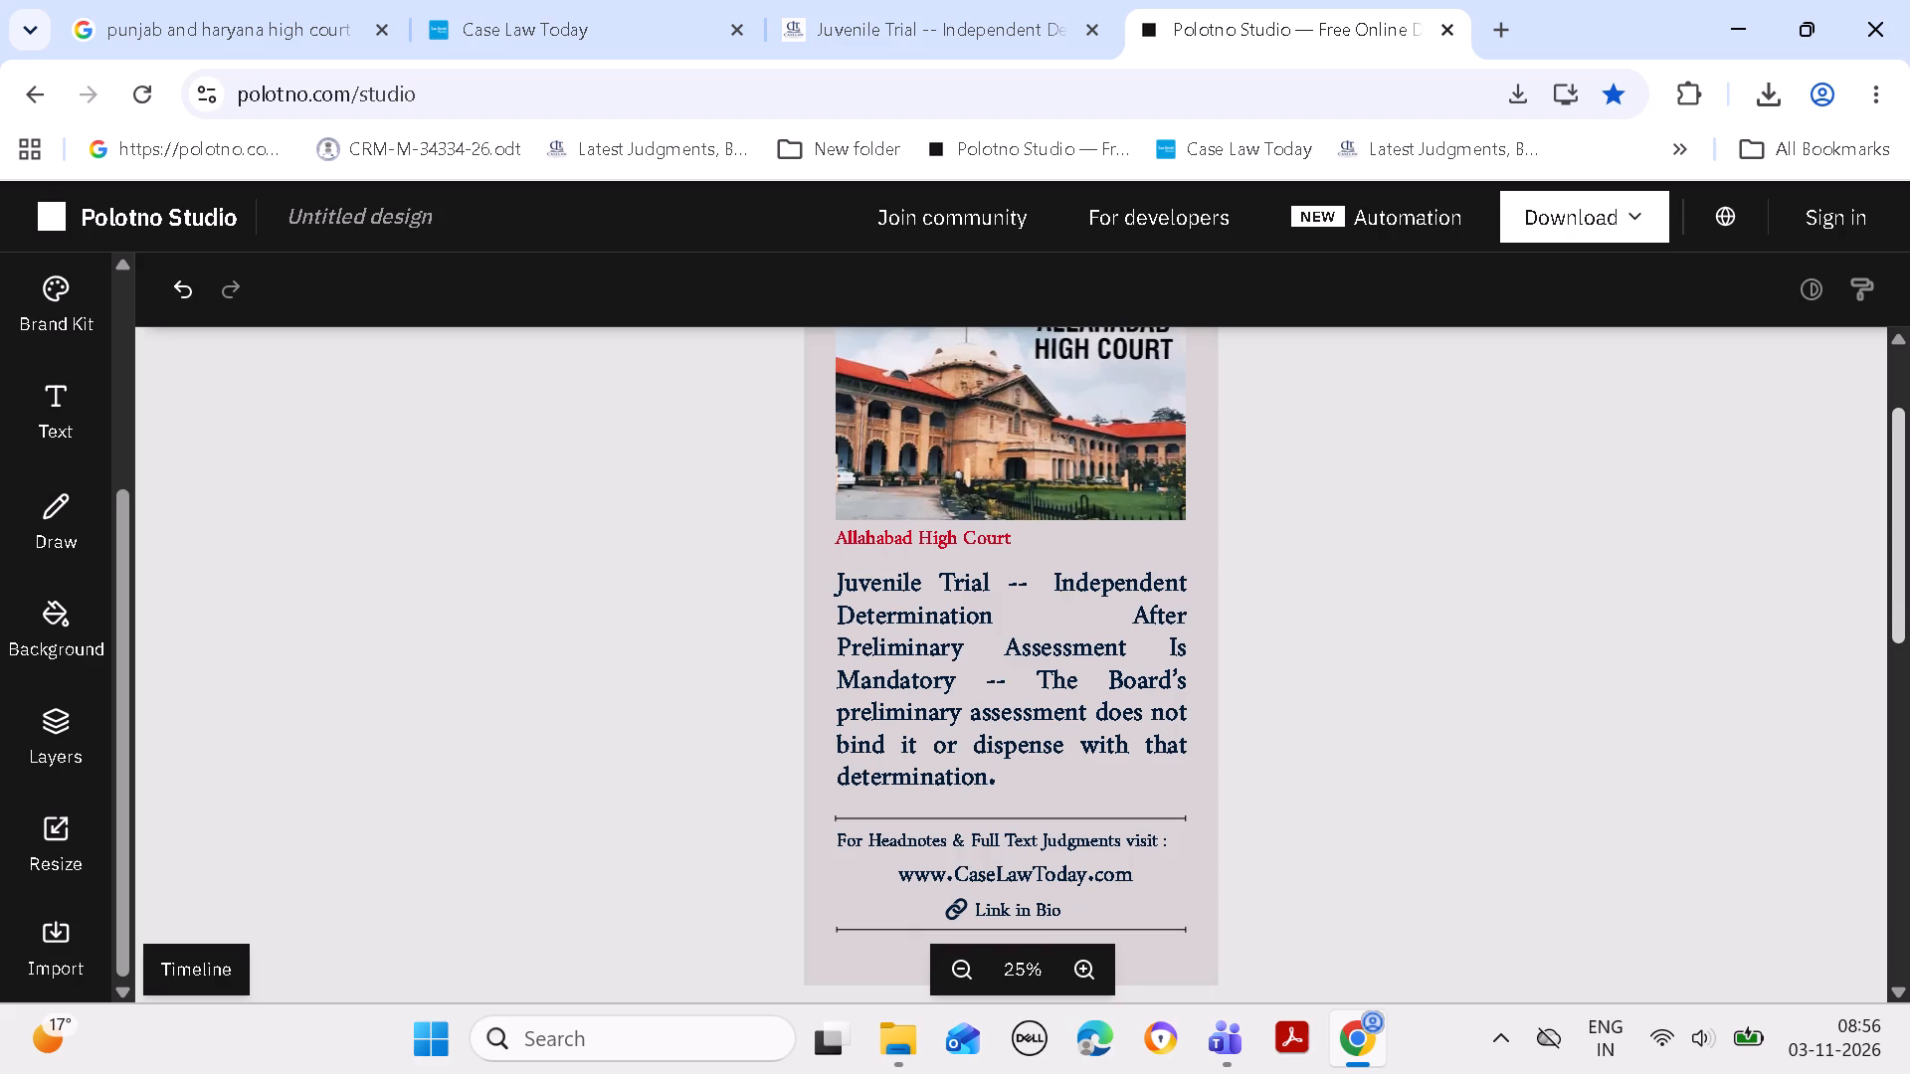
drag(1909, 594, 1909, 592)
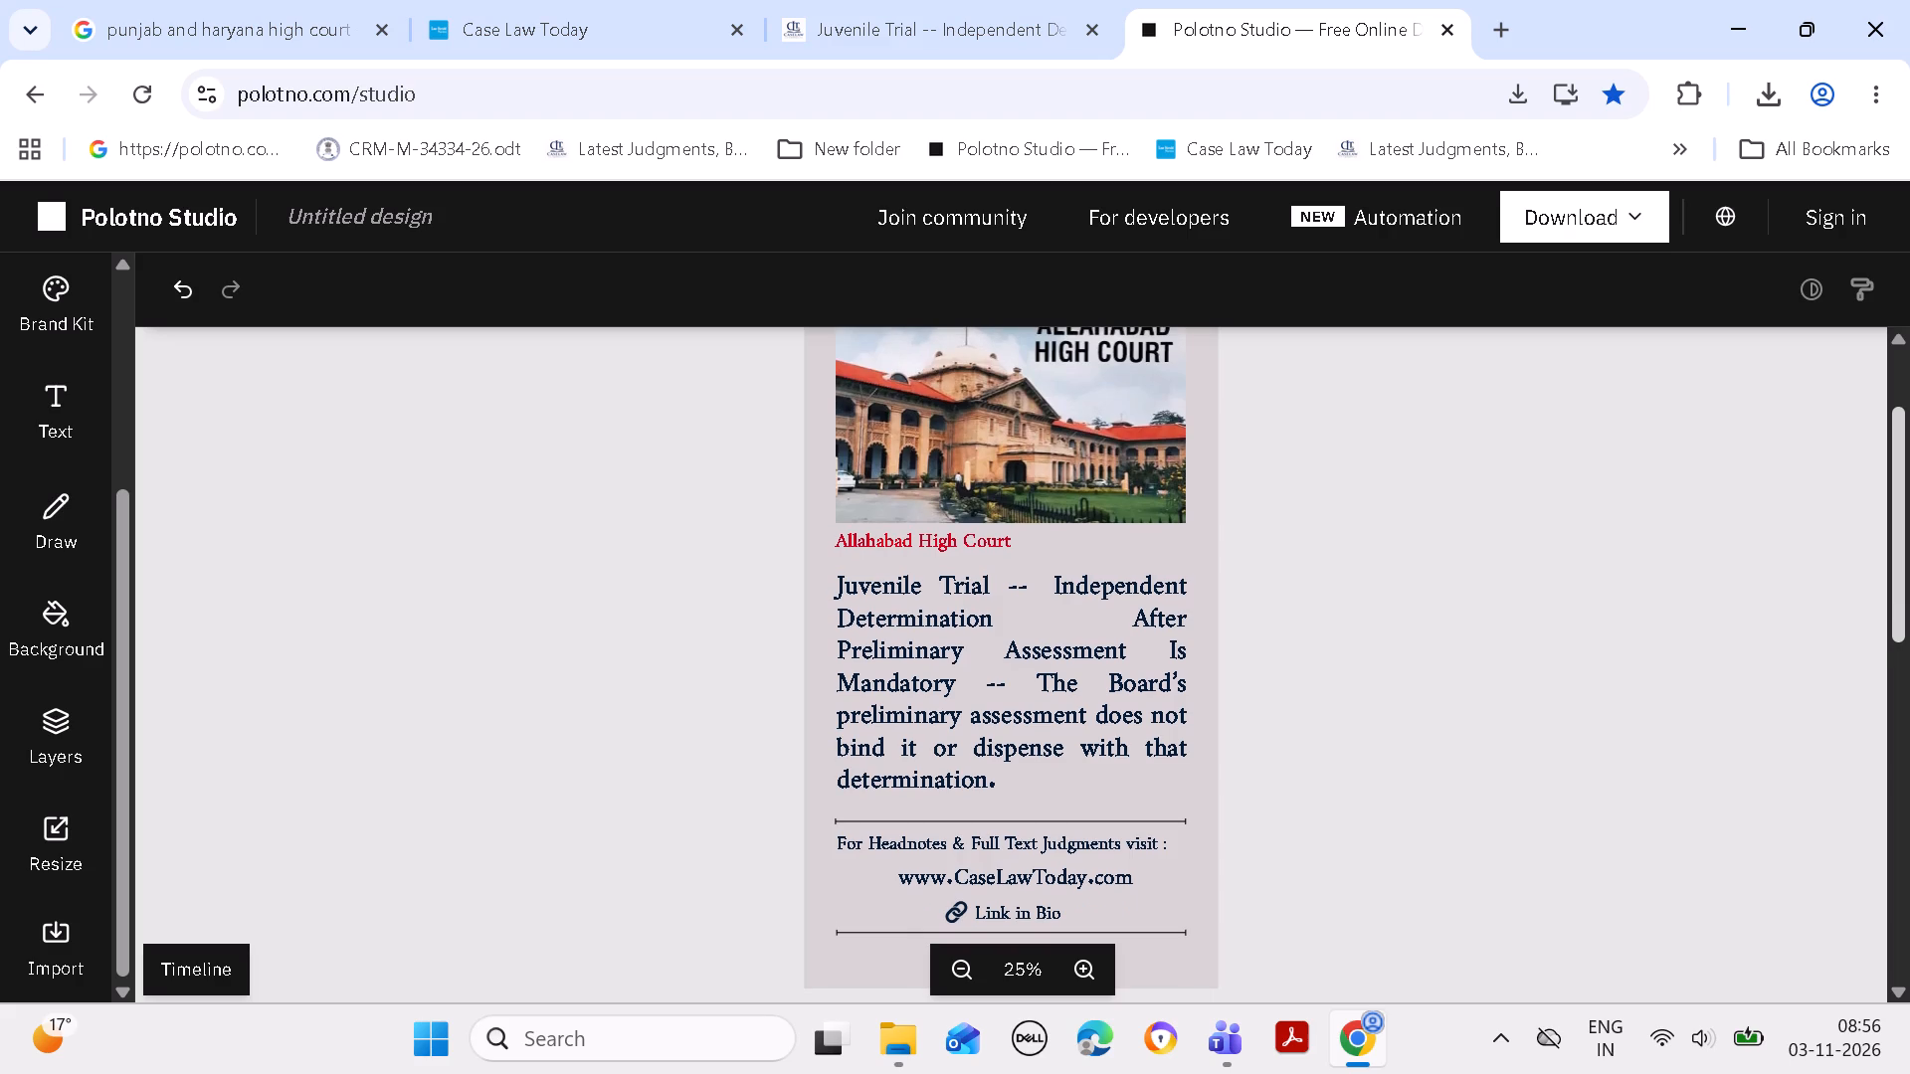
drag(1909, 592, 1909, 562)
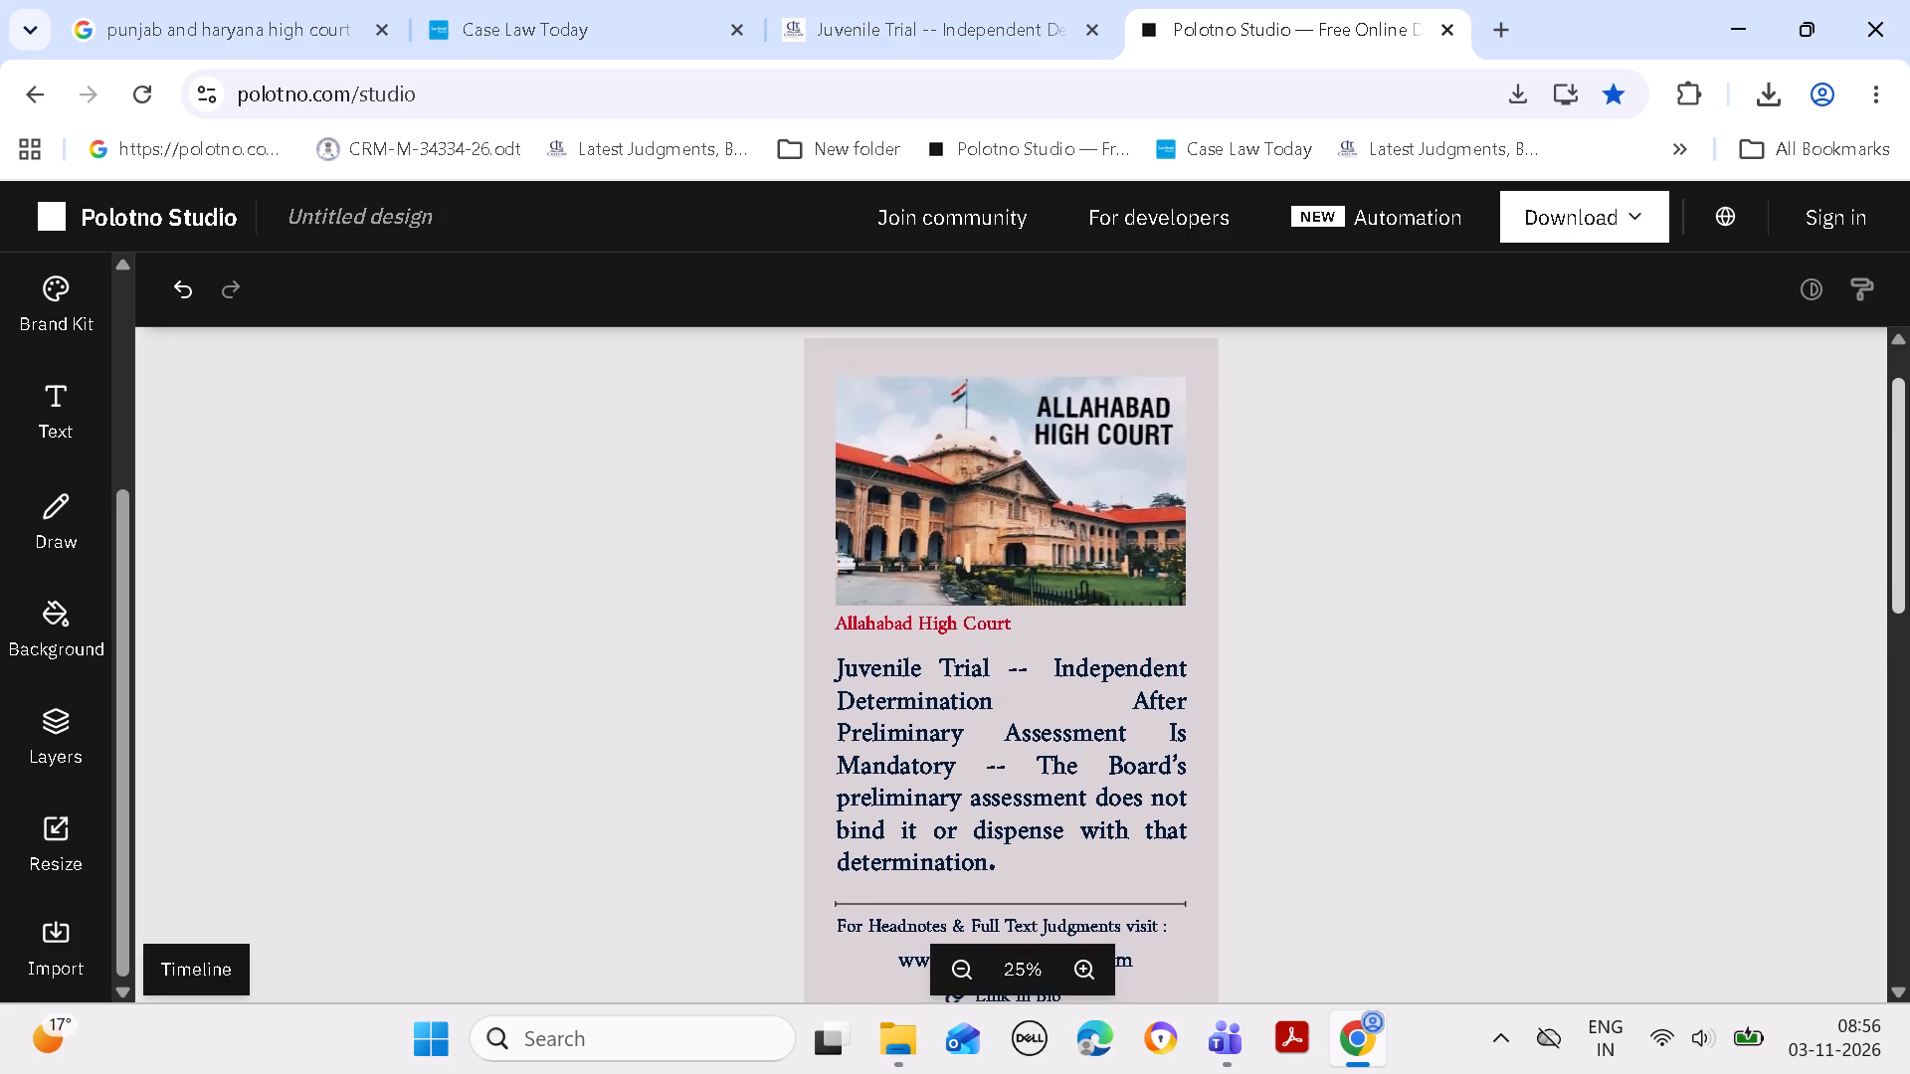
drag(1909, 562, 1909, 551)
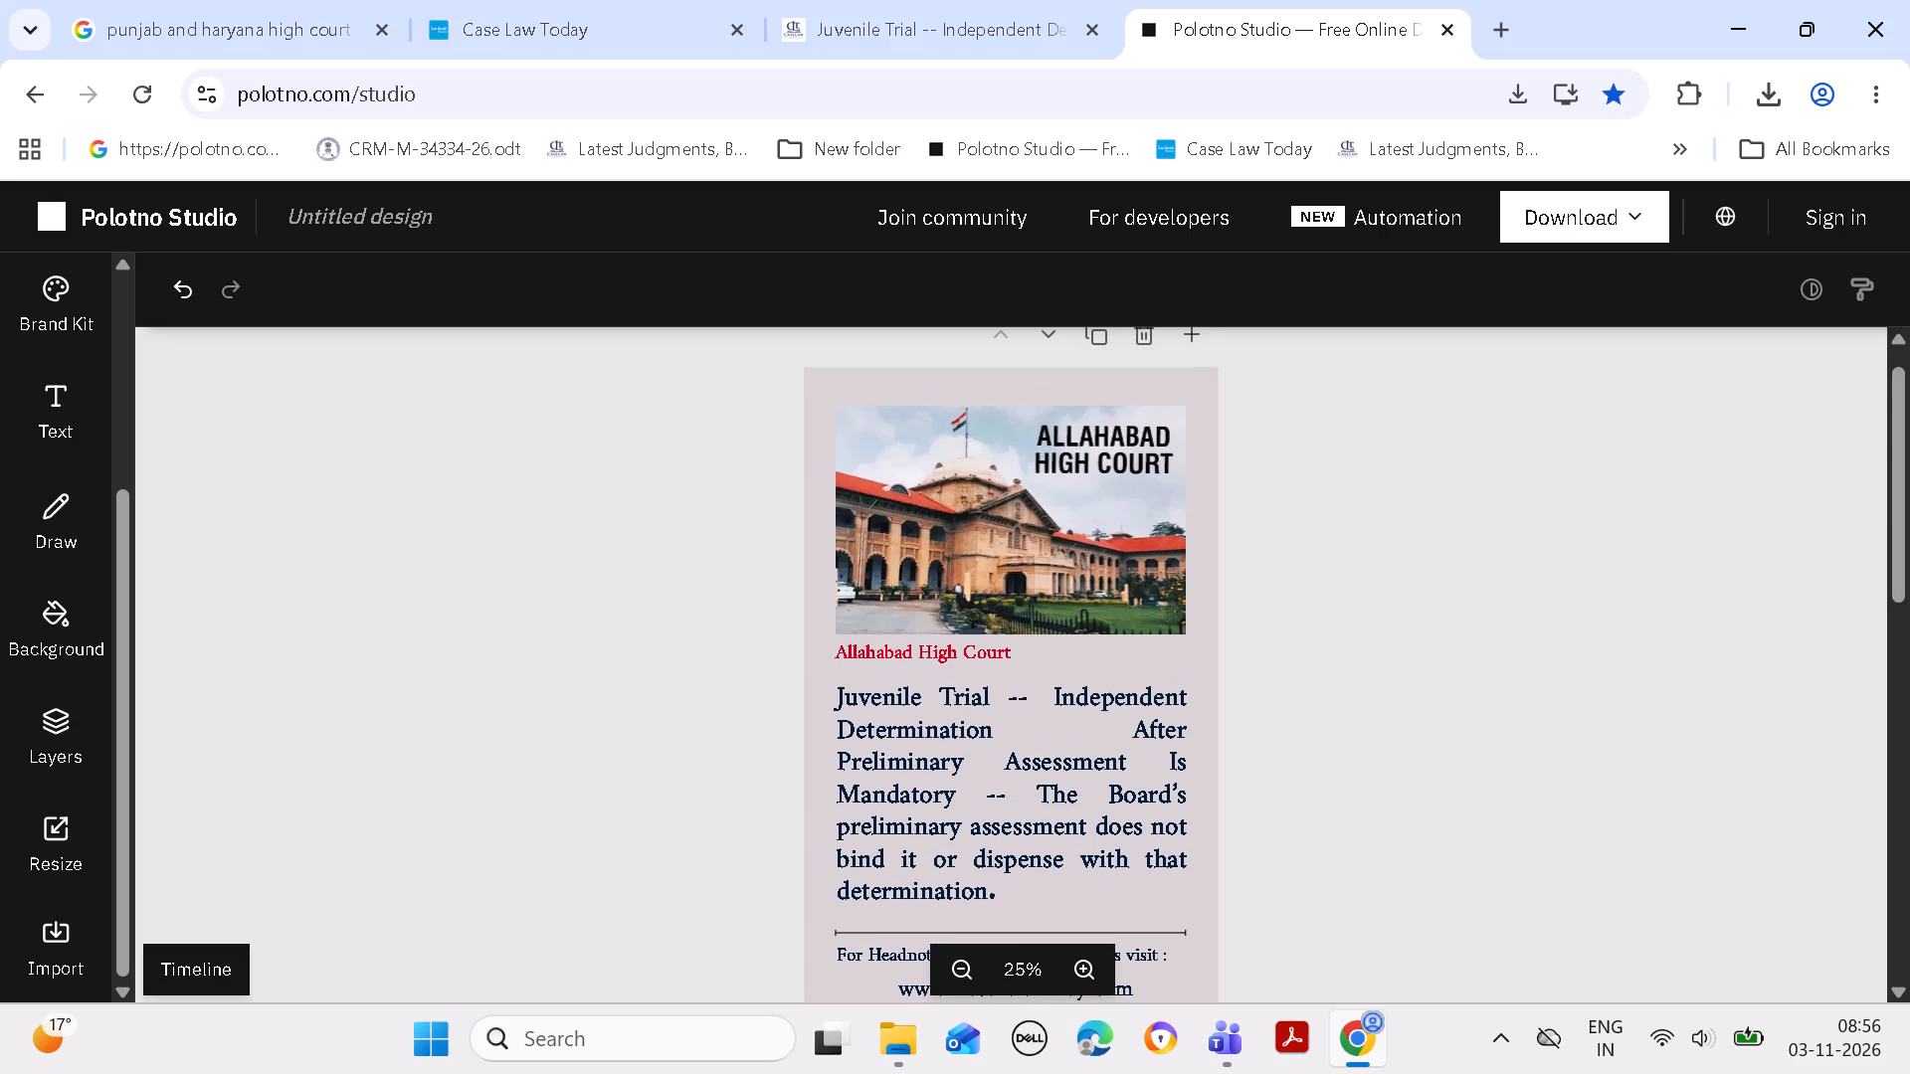
click(1153, 760)
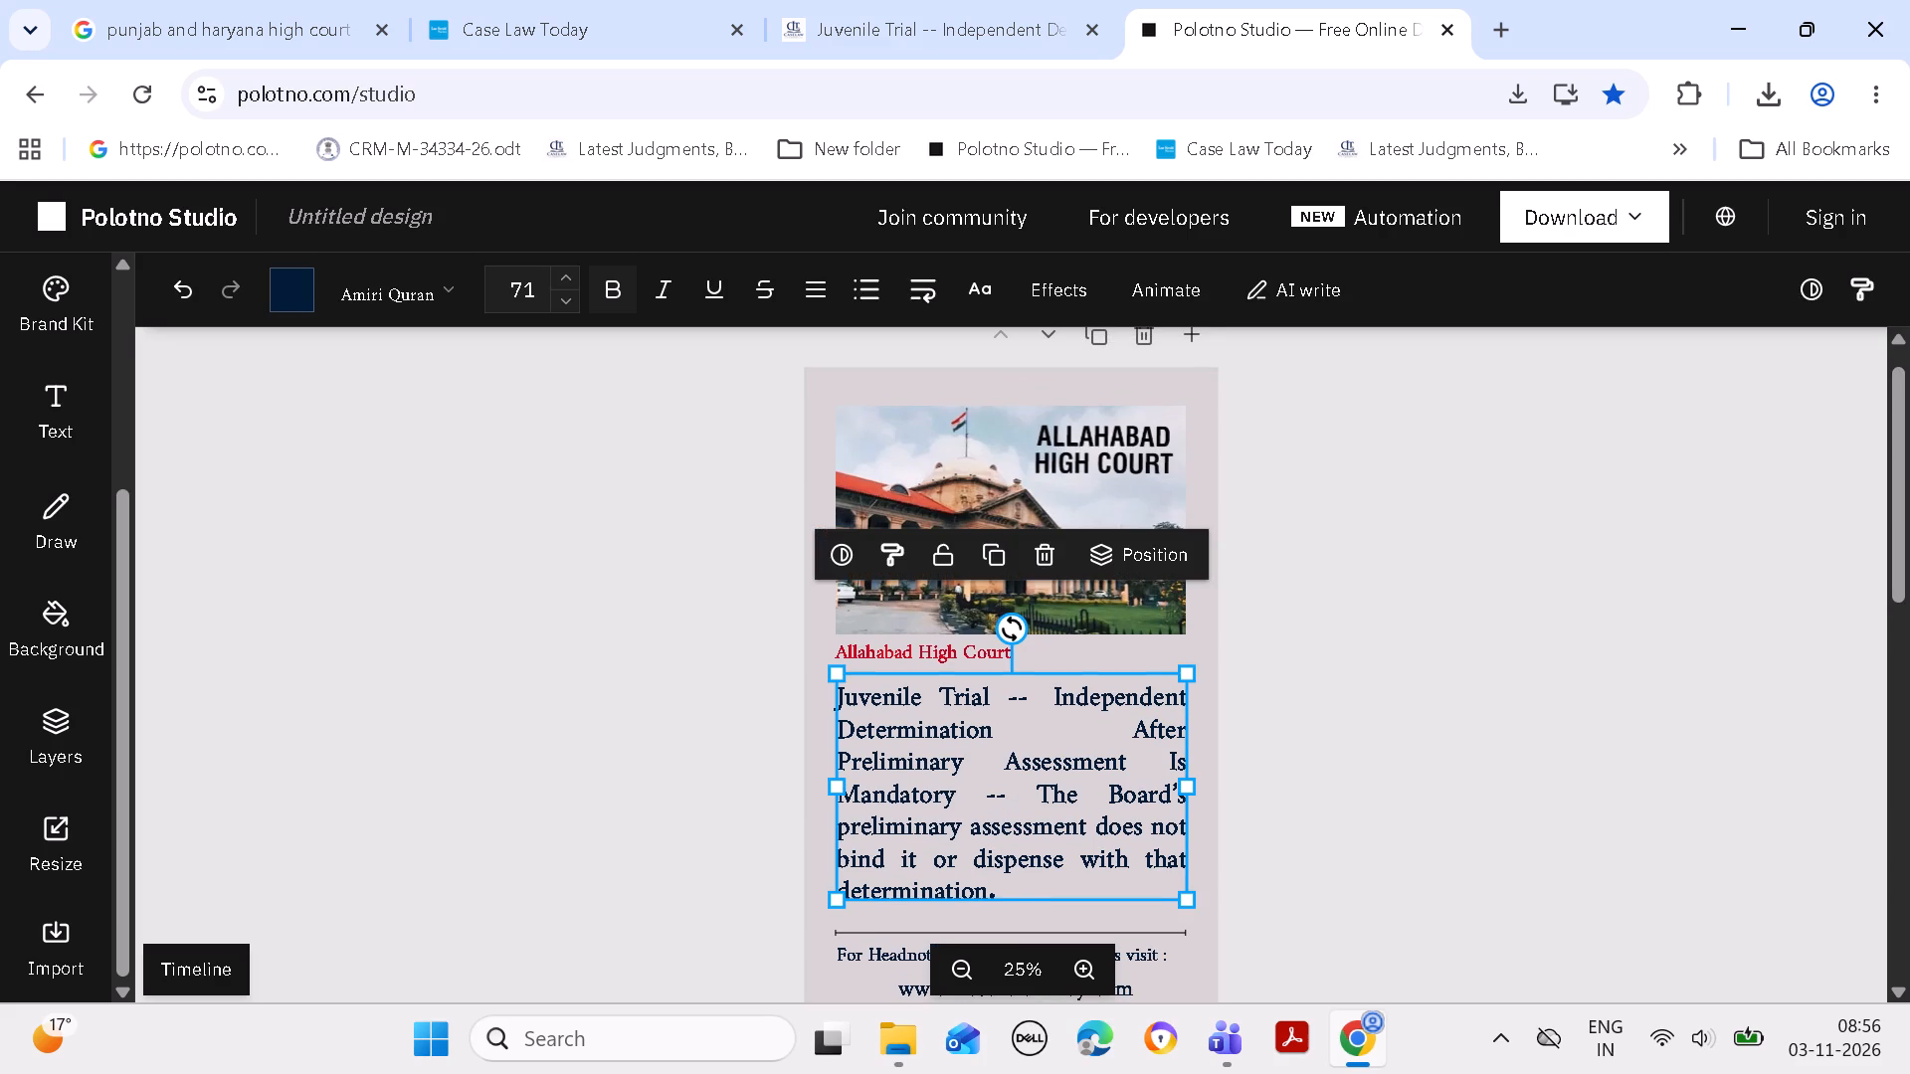
click(1185, 785)
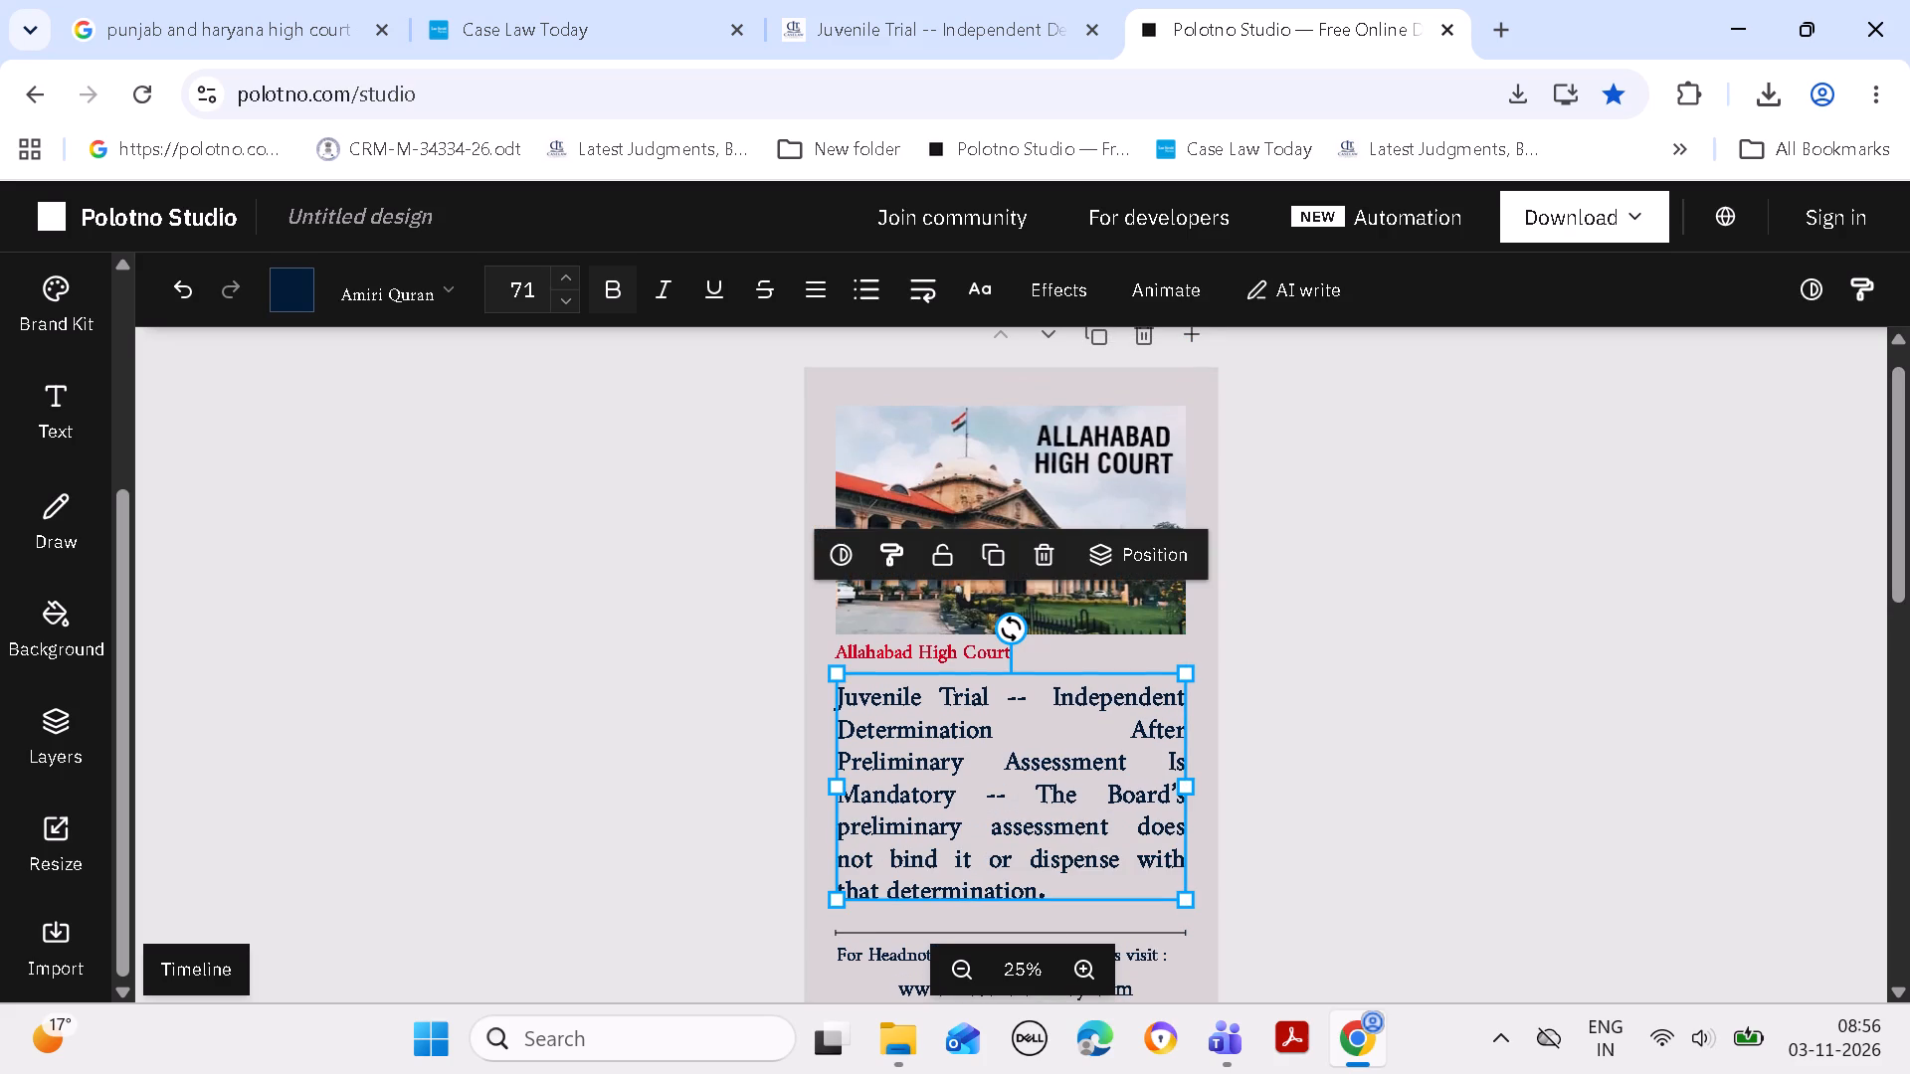
click(835, 782)
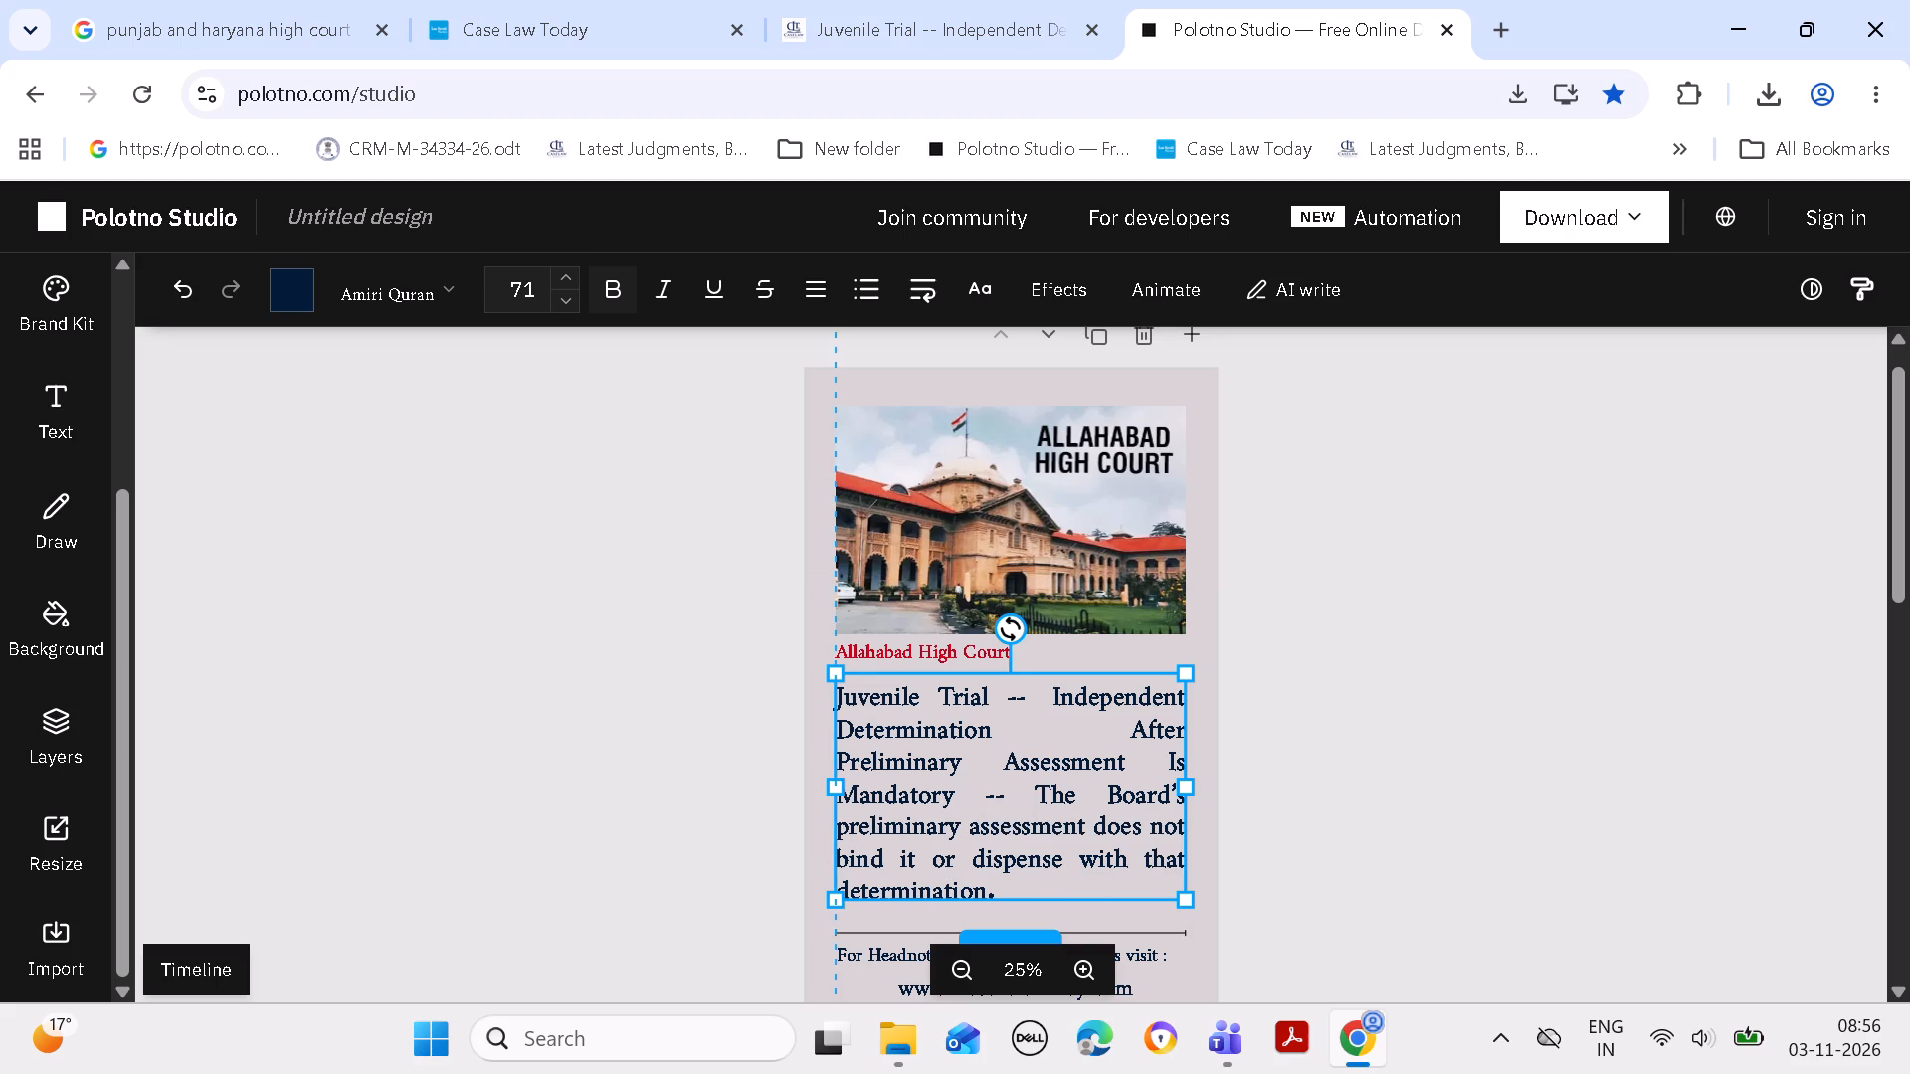
click(1479, 686)
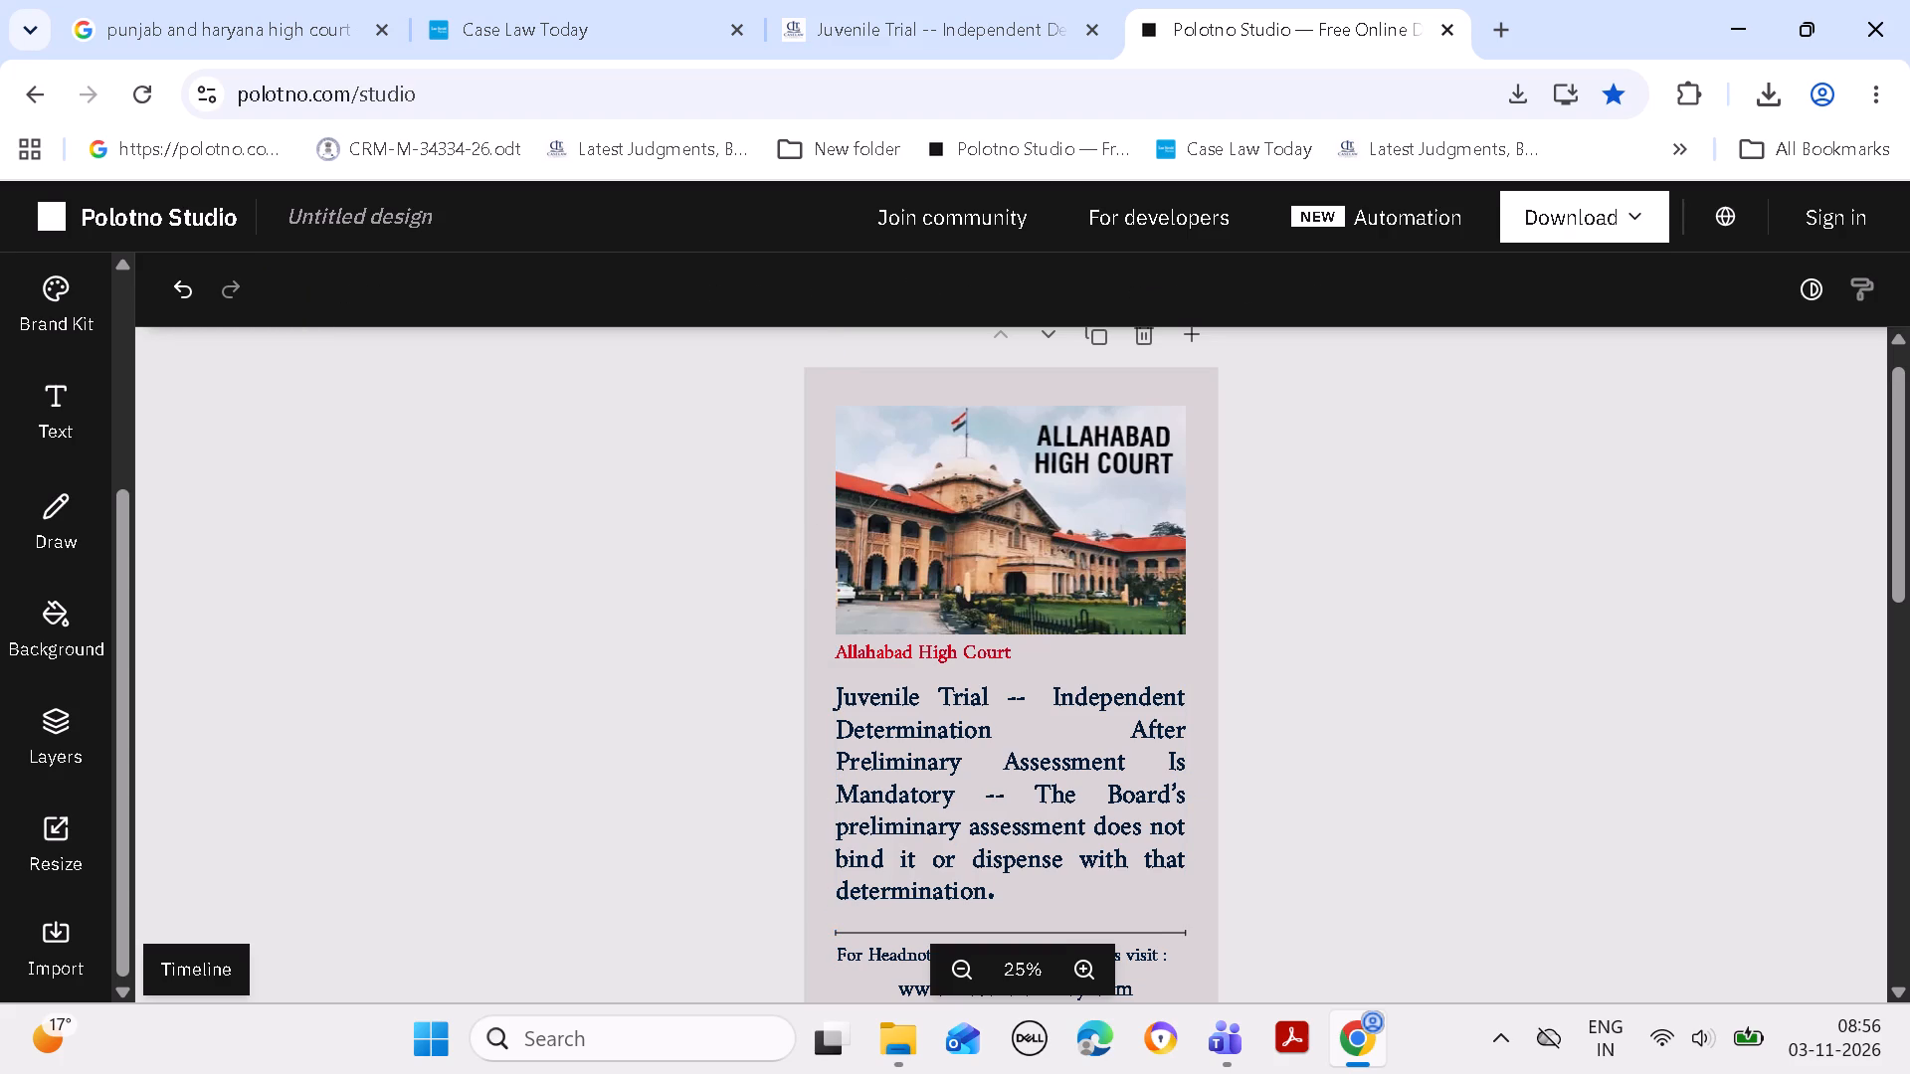
Fine-tune both side edges of the Allahabad High Court picture so they line up with the headline and divider line.
click(1141, 543)
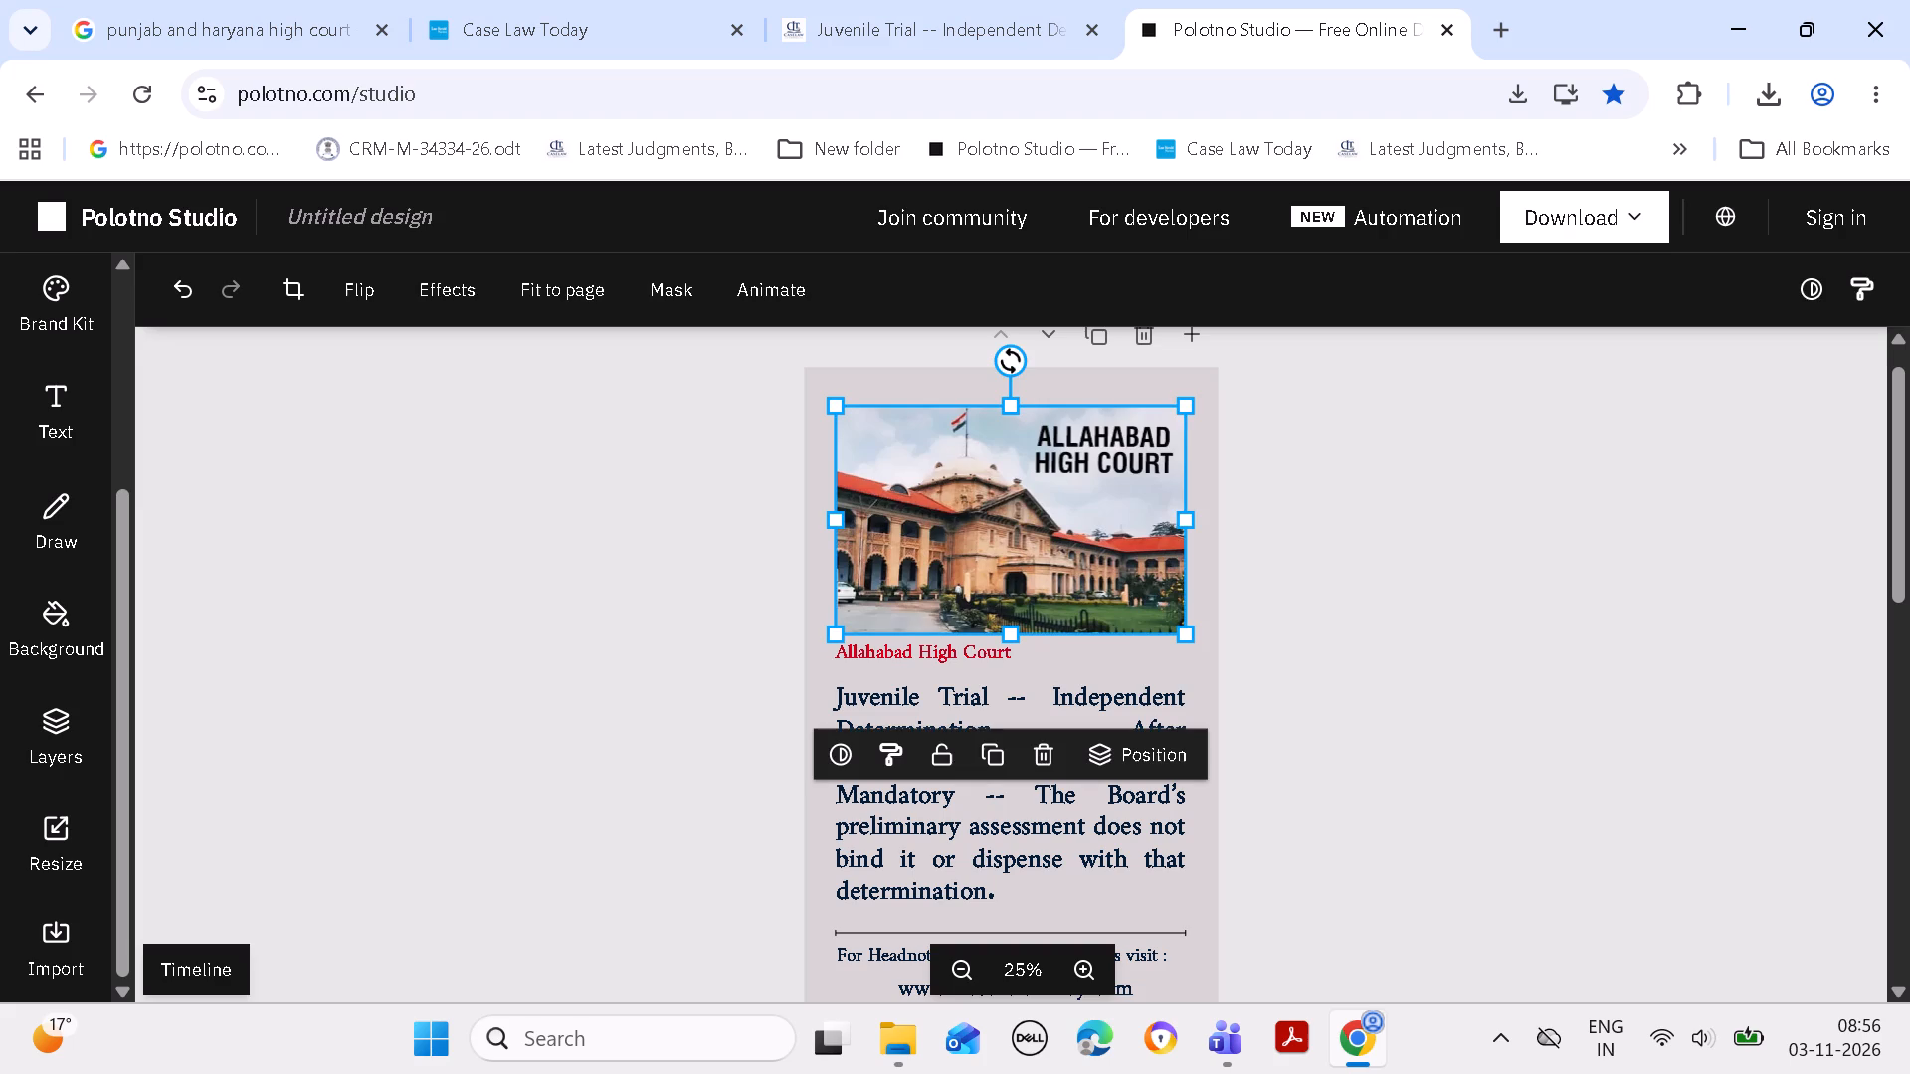
click(1187, 520)
click(829, 524)
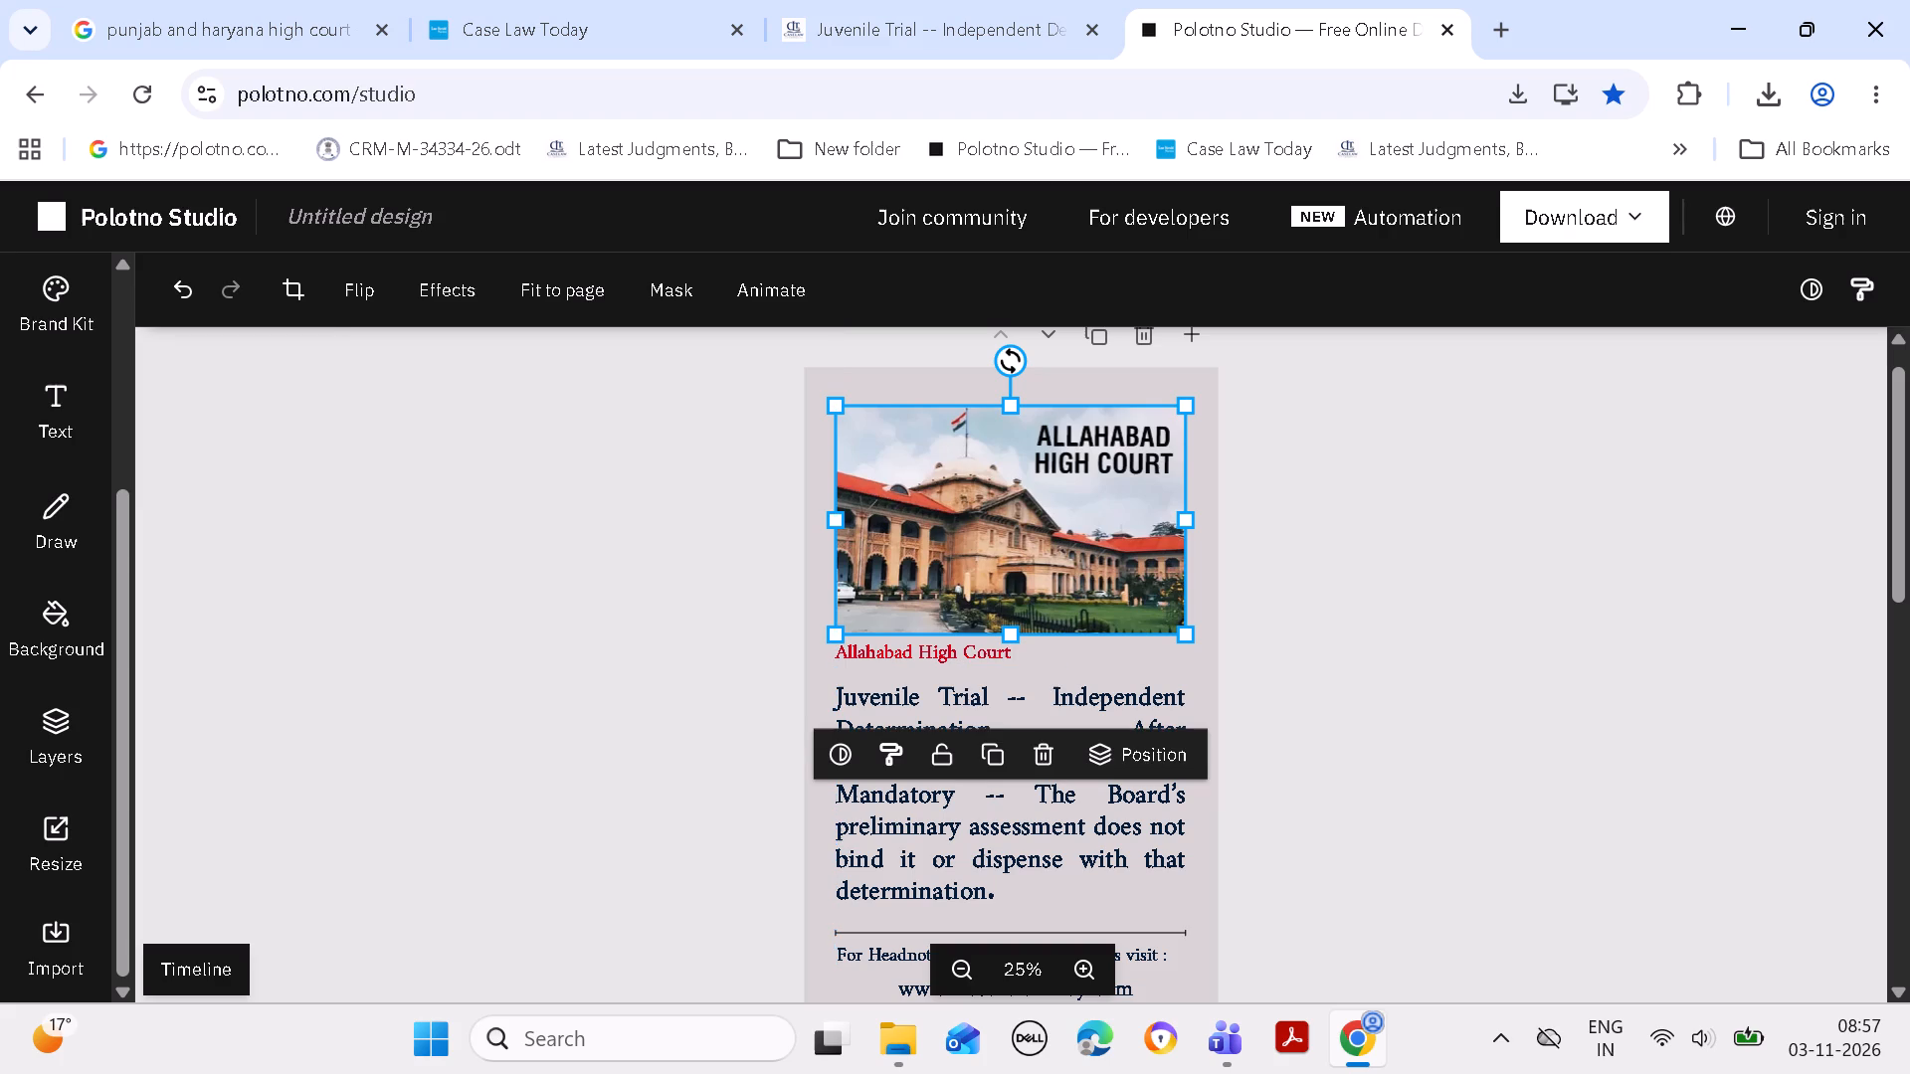
click(1191, 516)
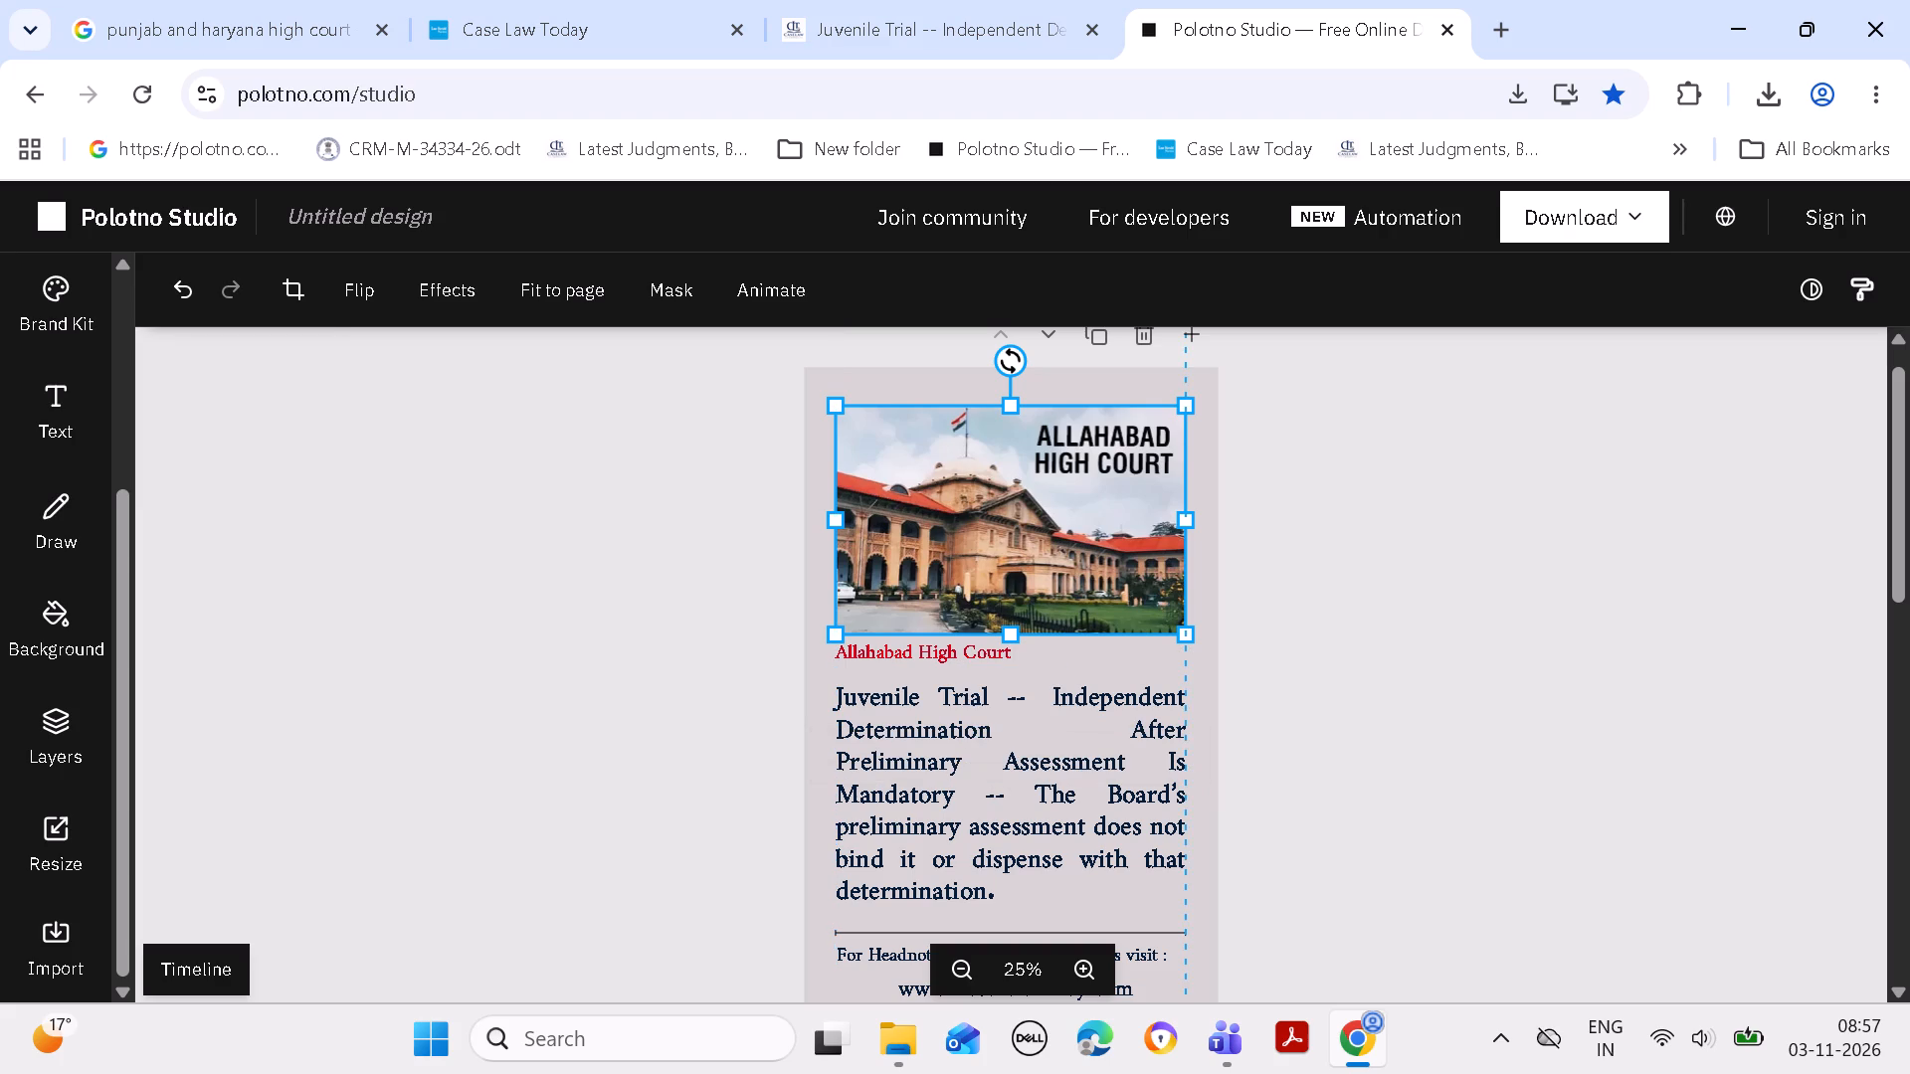
click(1453, 500)
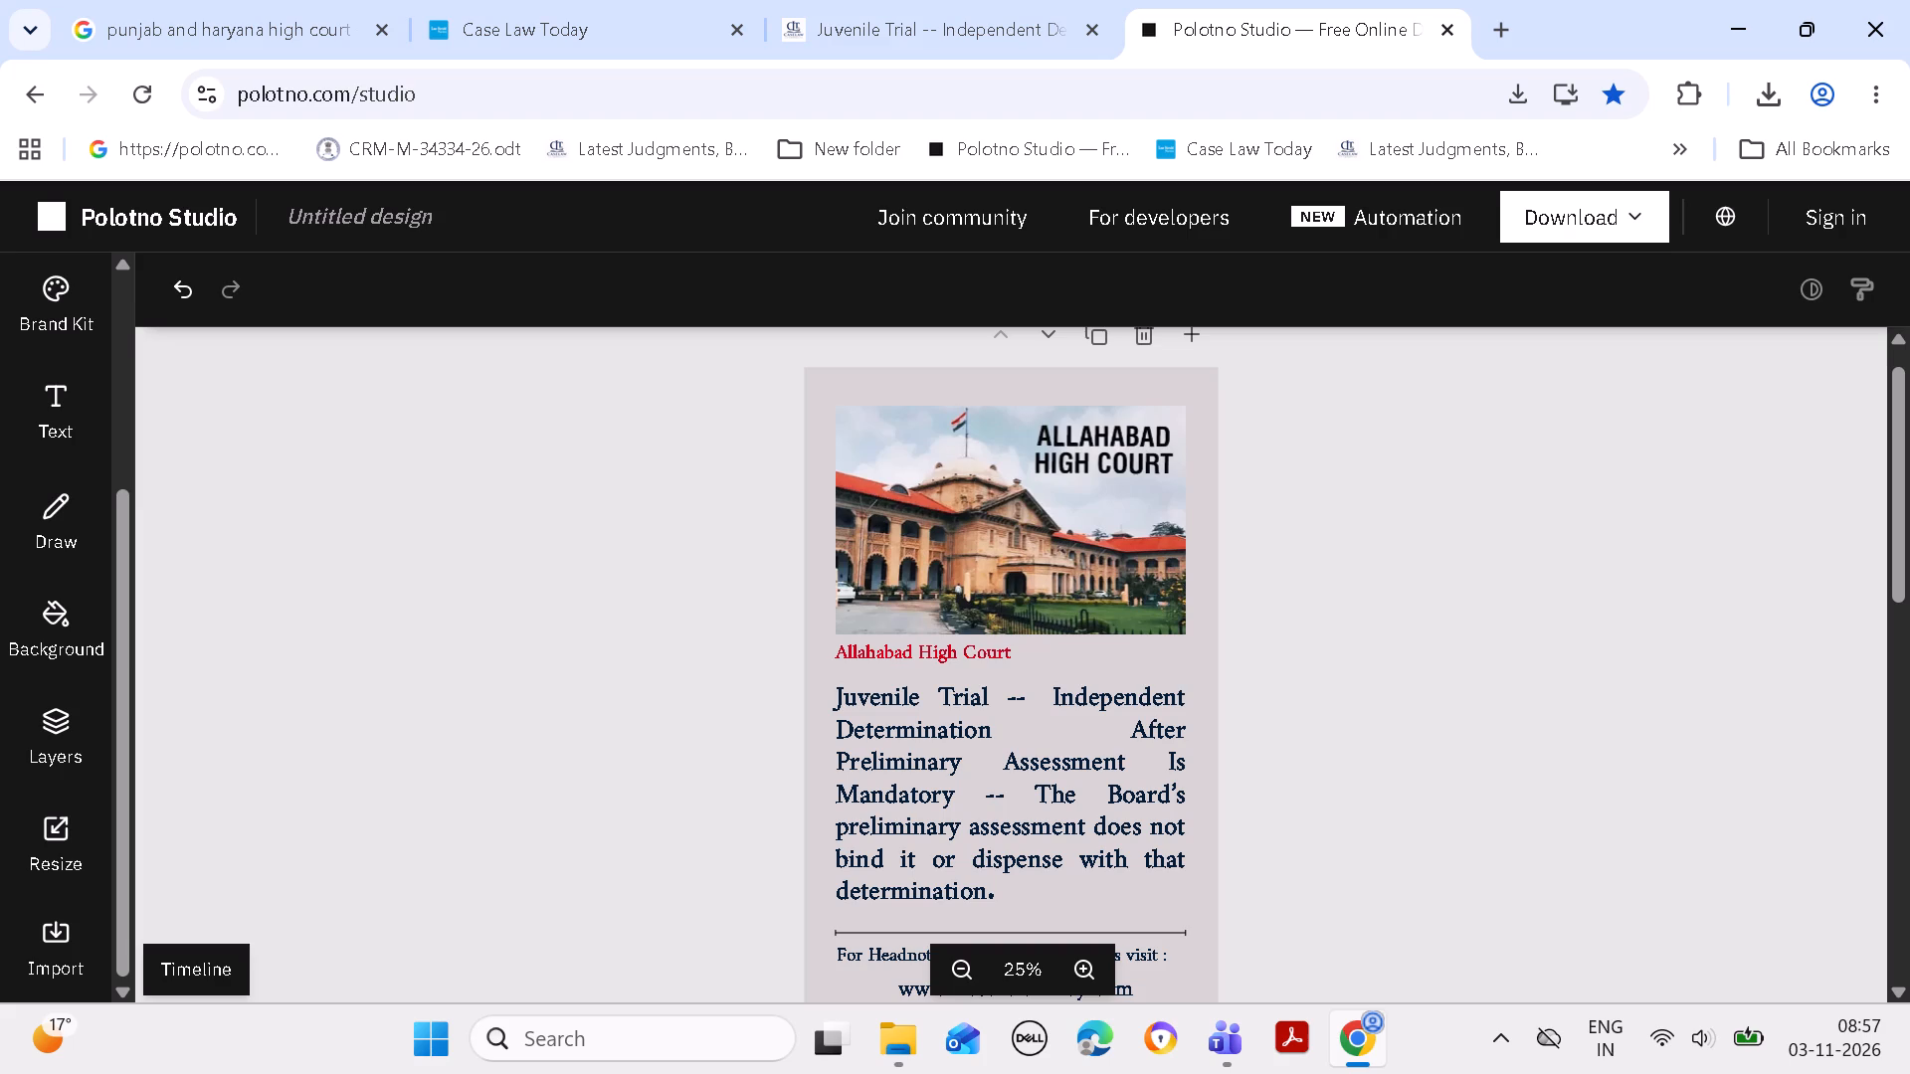
Download the Juvenile Trial post as PNG at 1080 × 1920 px.
click(1562, 221)
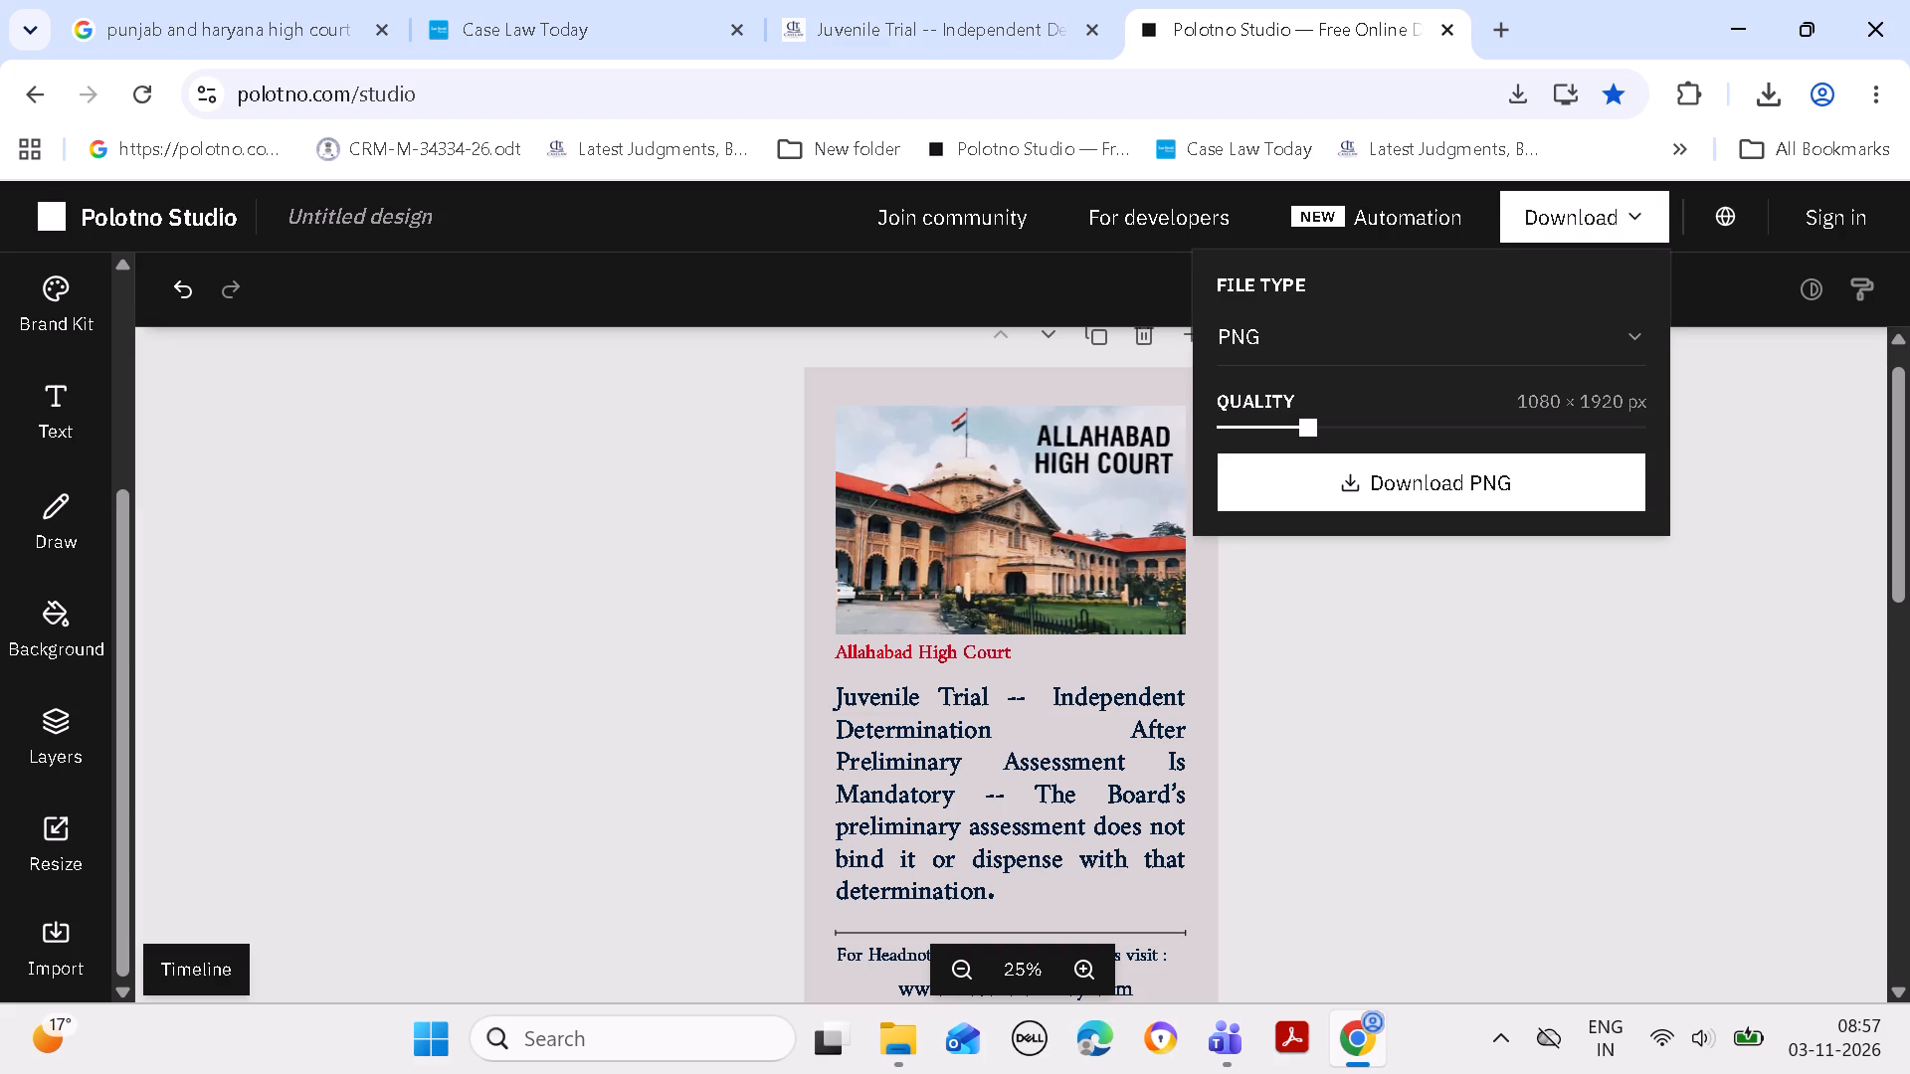
click(1460, 496)
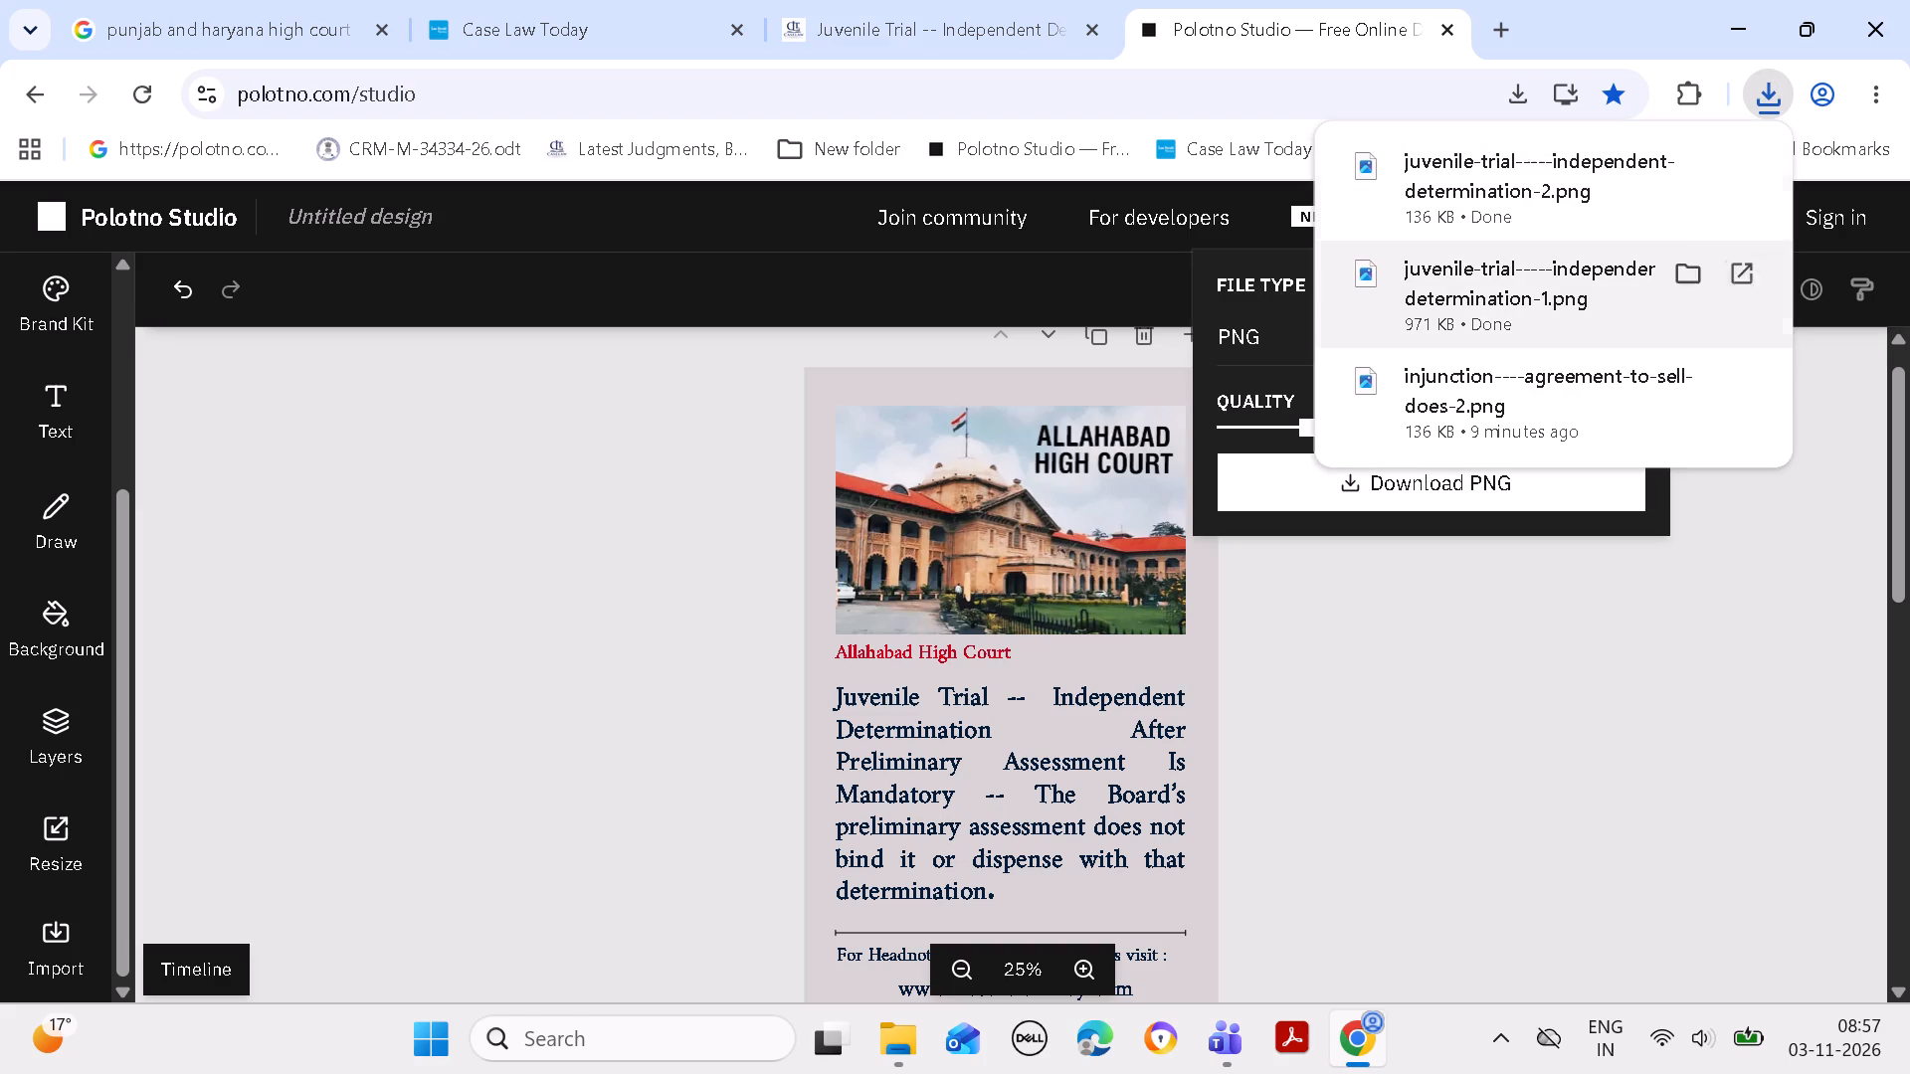
Copy the downloaded juvenile-trial-----independent-determination-1.png from Photos into the FB NEWS POST-----03 Nov folder in File Explorer.
click(1692, 277)
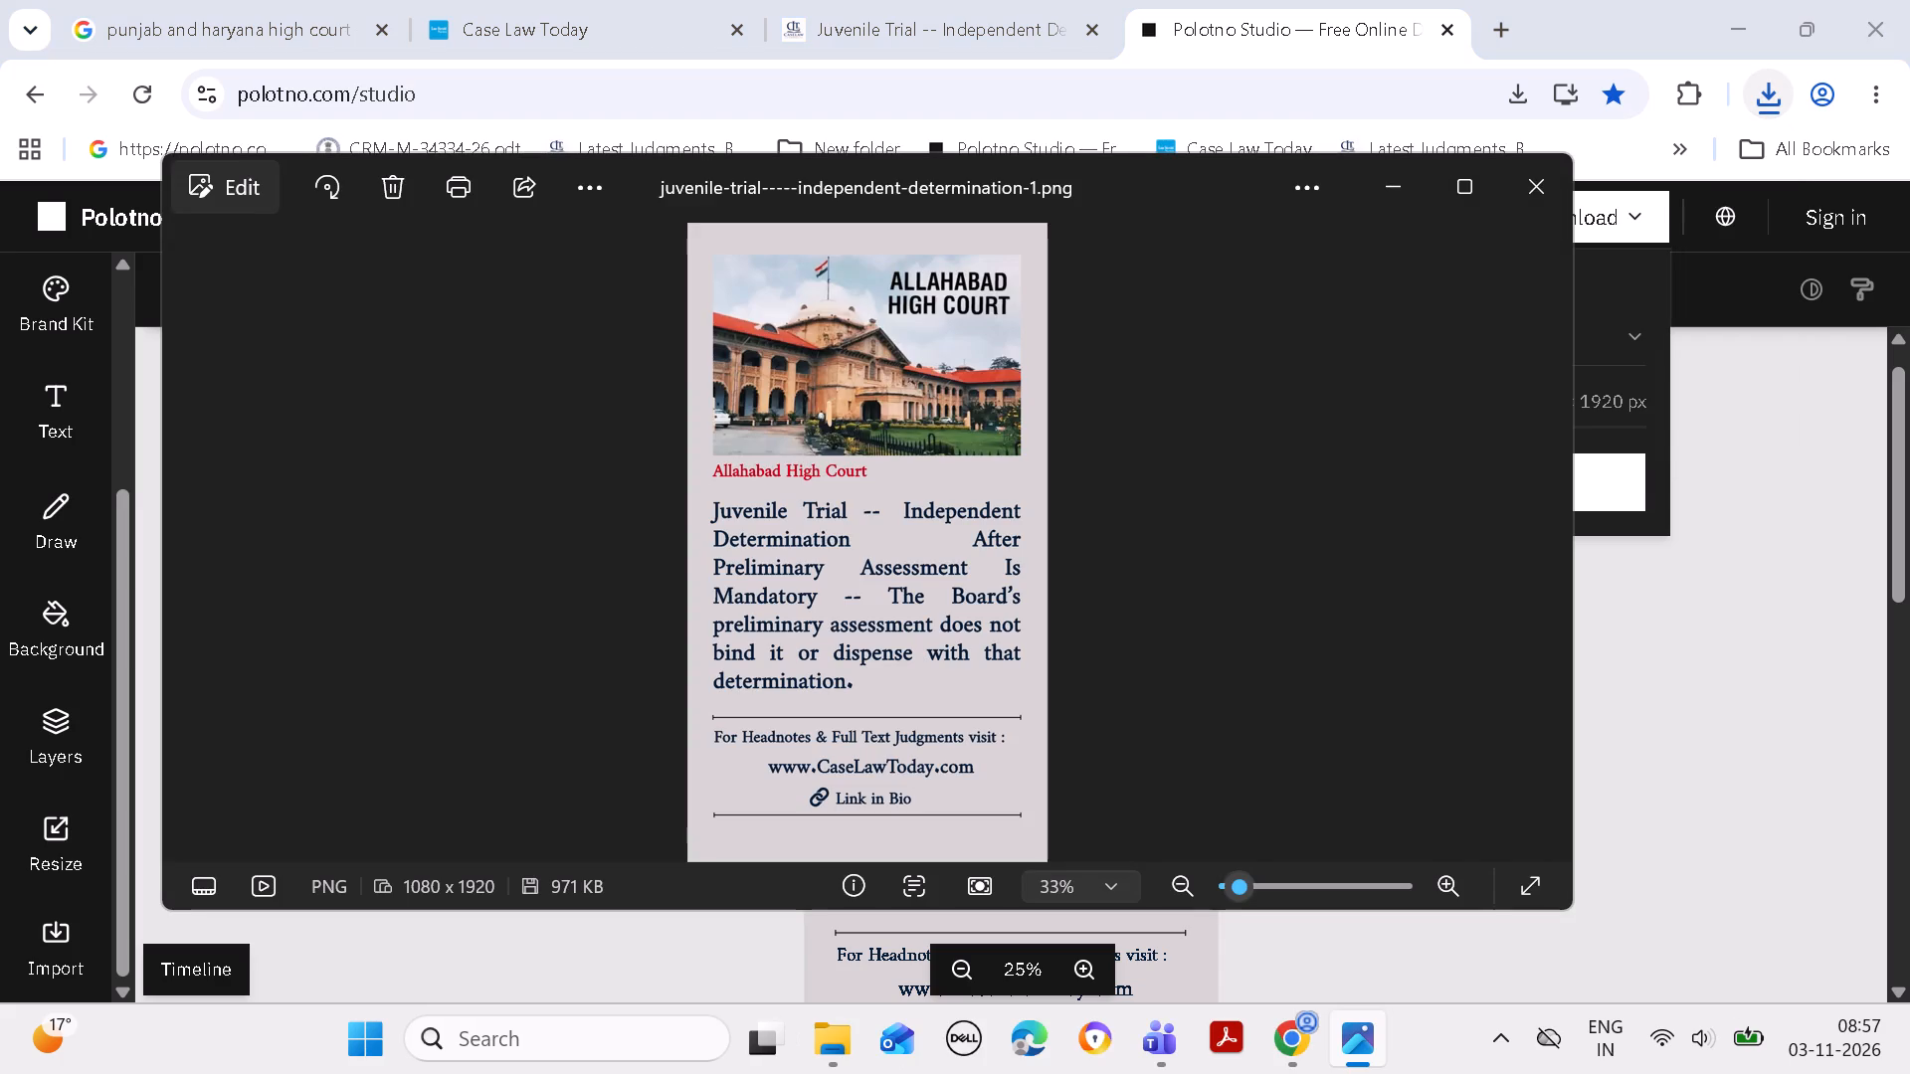
key(ctrl+c)
key(ctrl+c)
key(ctrl+c)
key(ctrl+c)
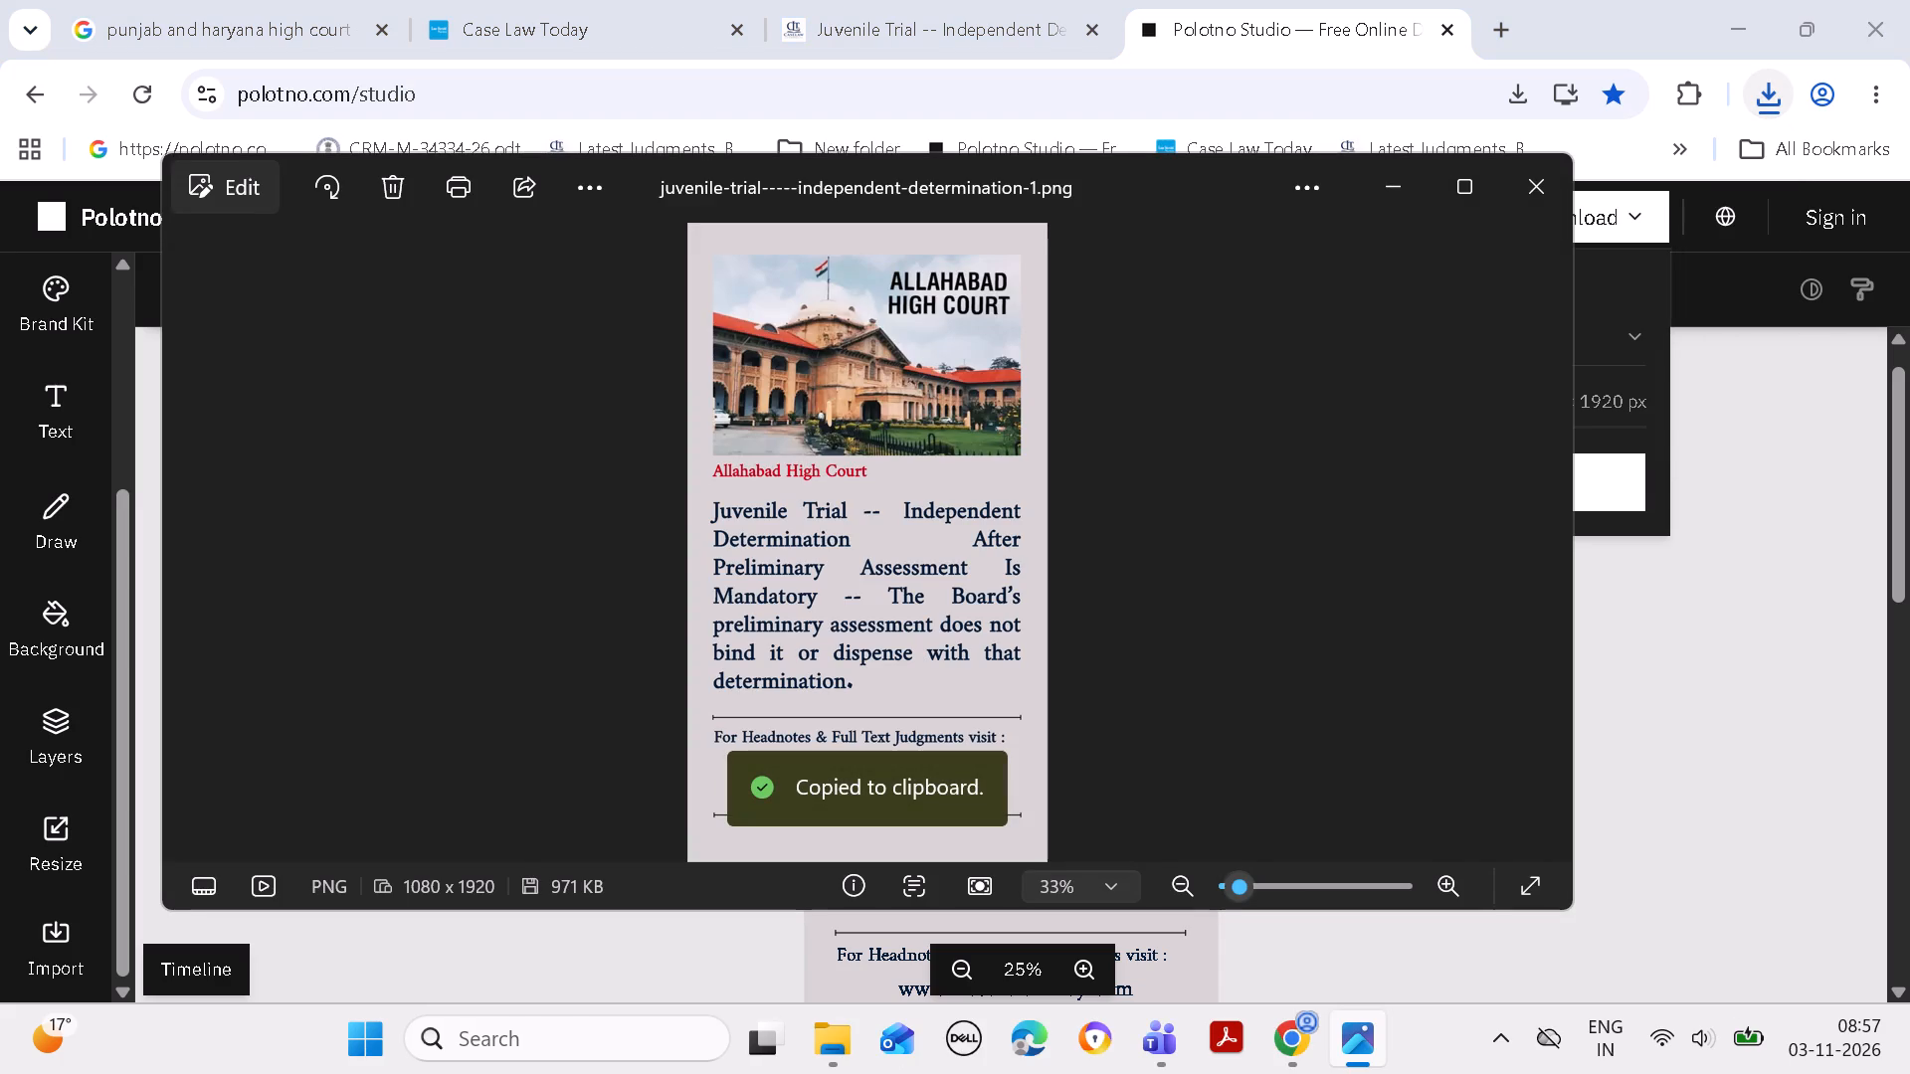
click(1388, 188)
click(1743, 24)
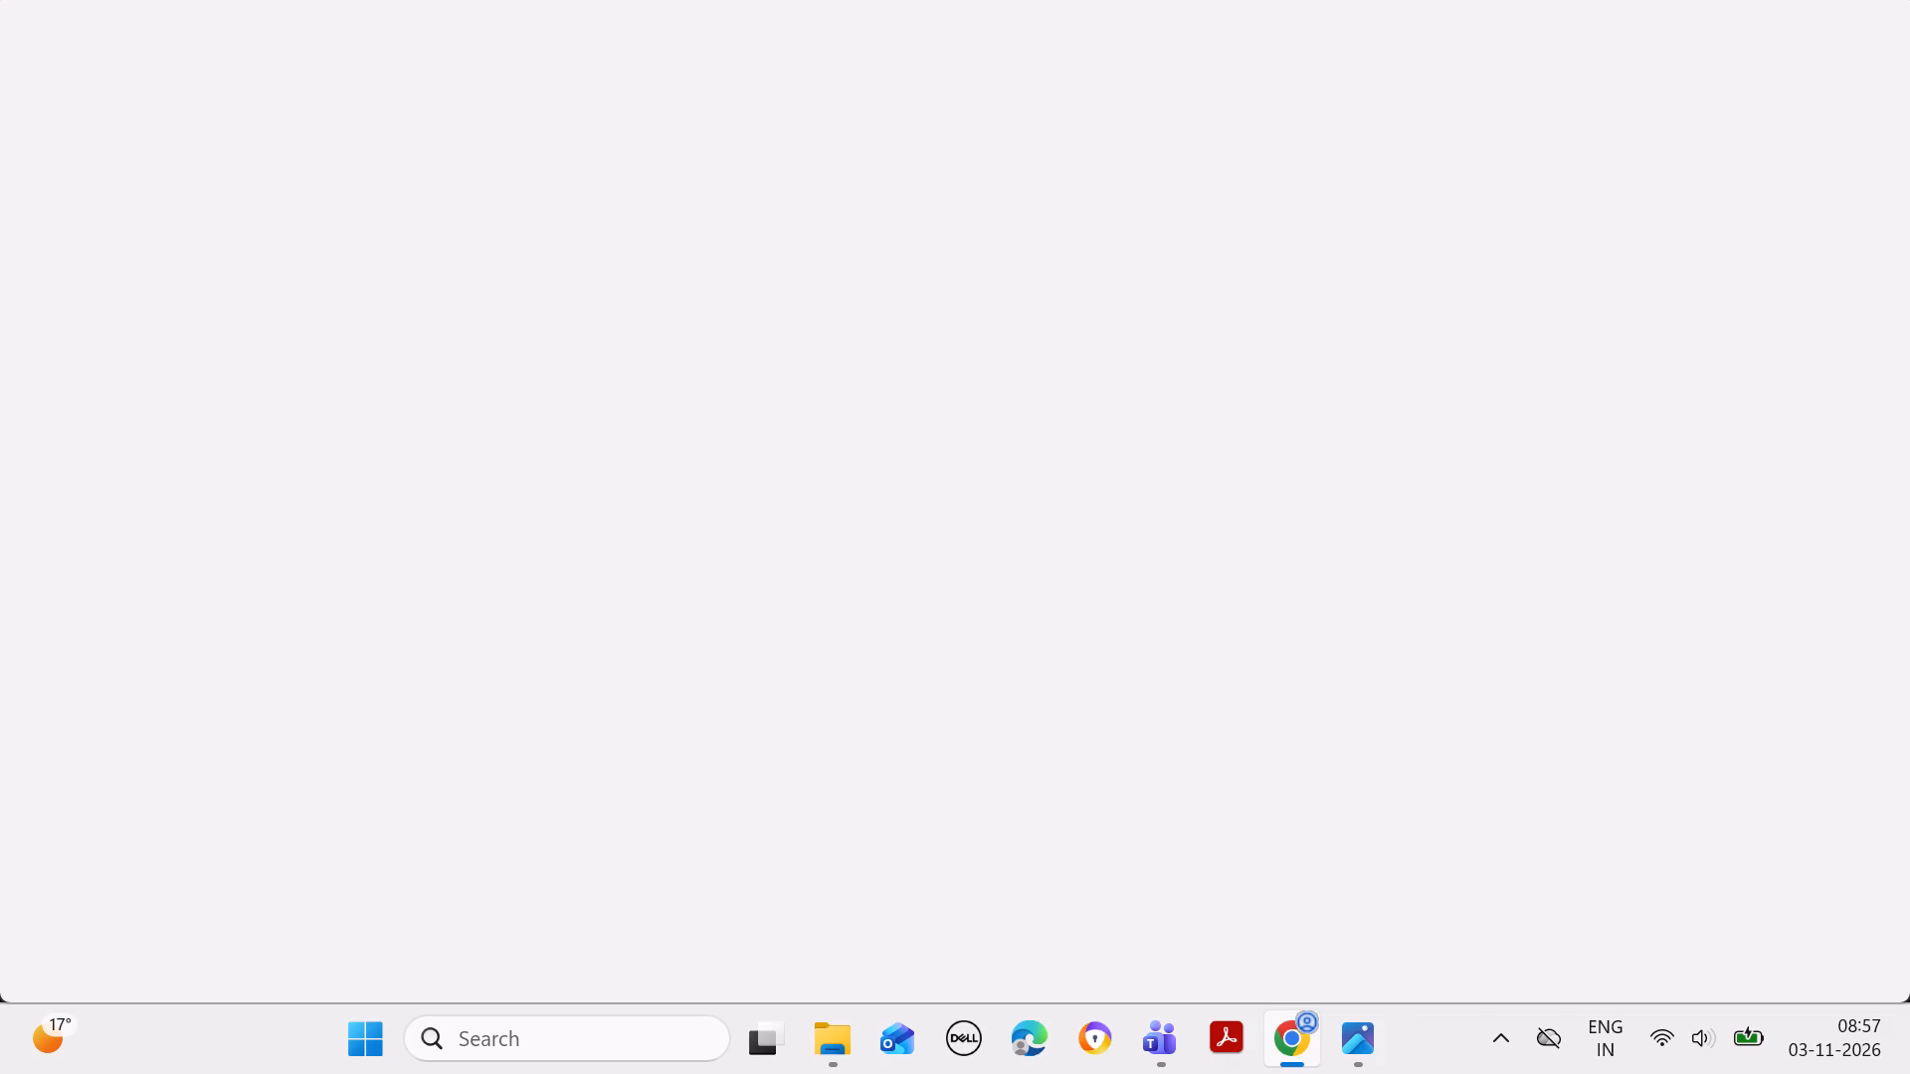
click(728, 547)
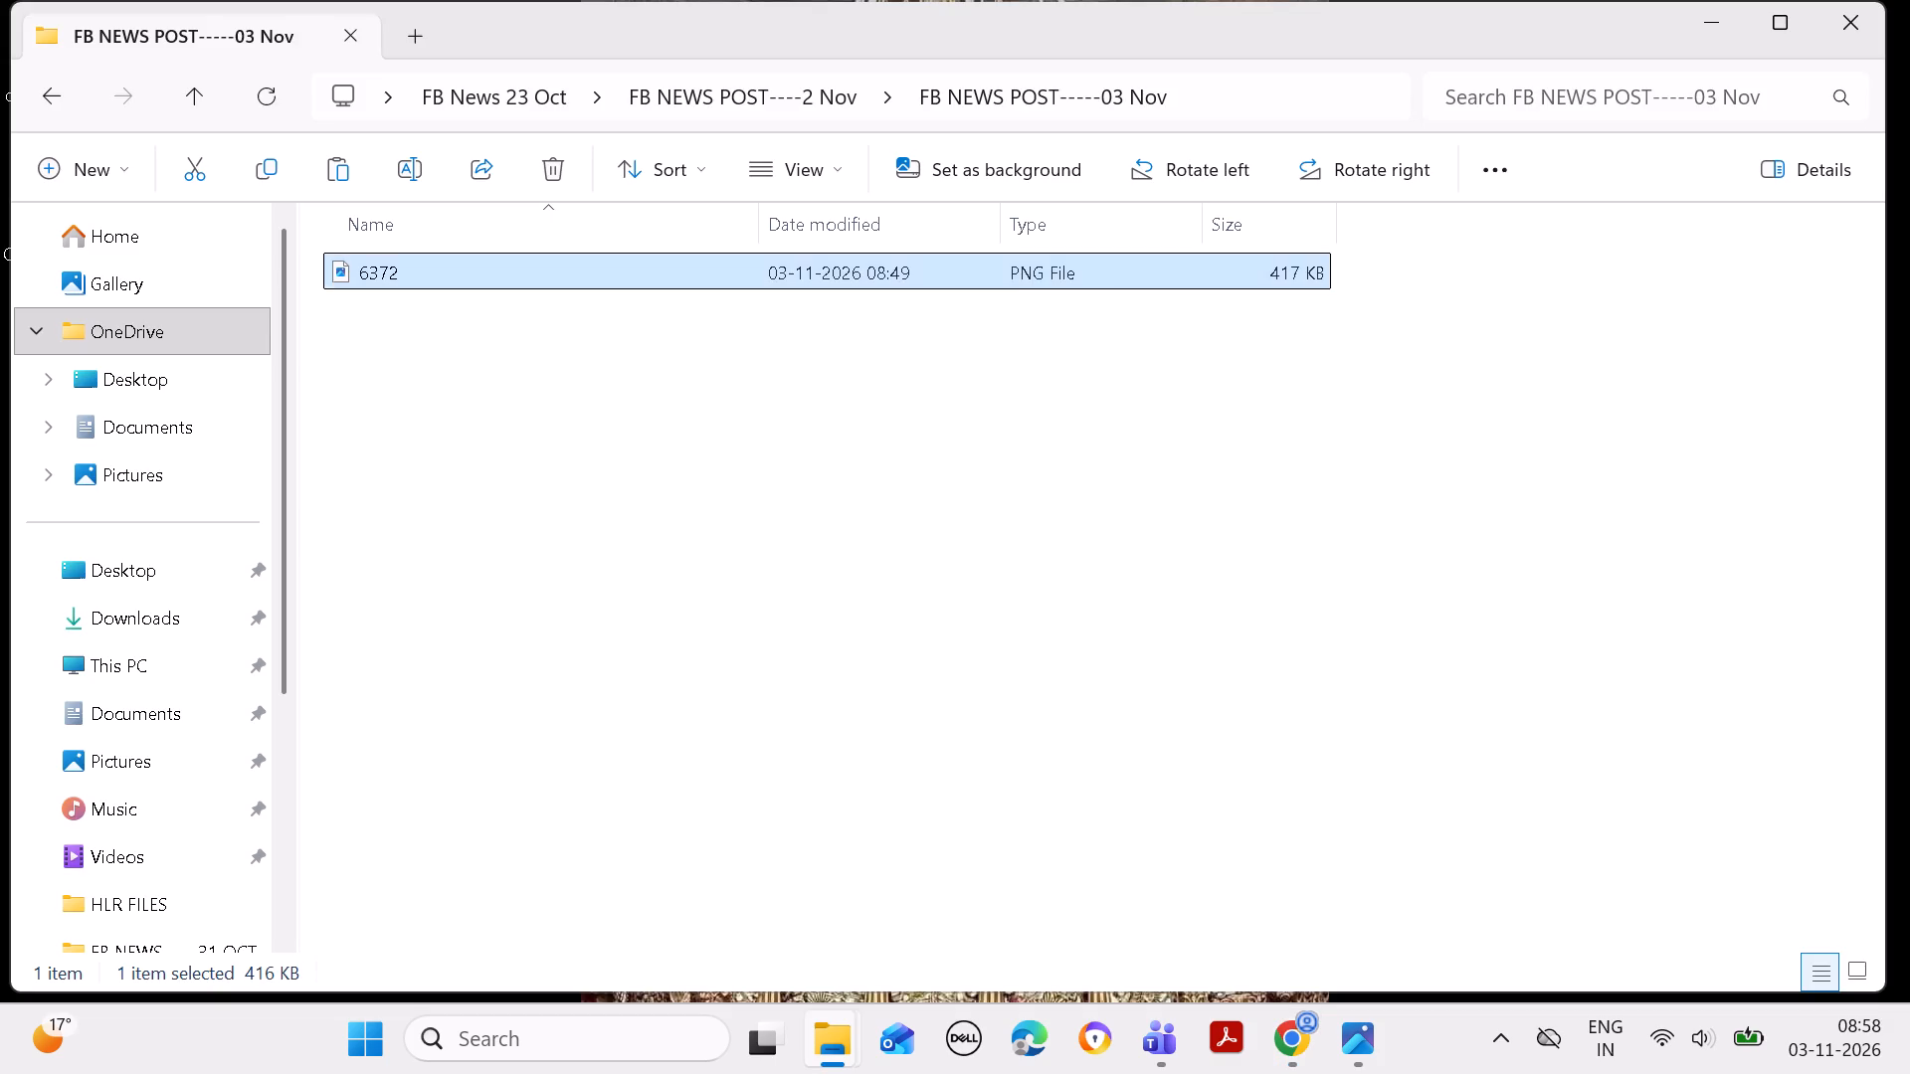
key(ctrl+v)
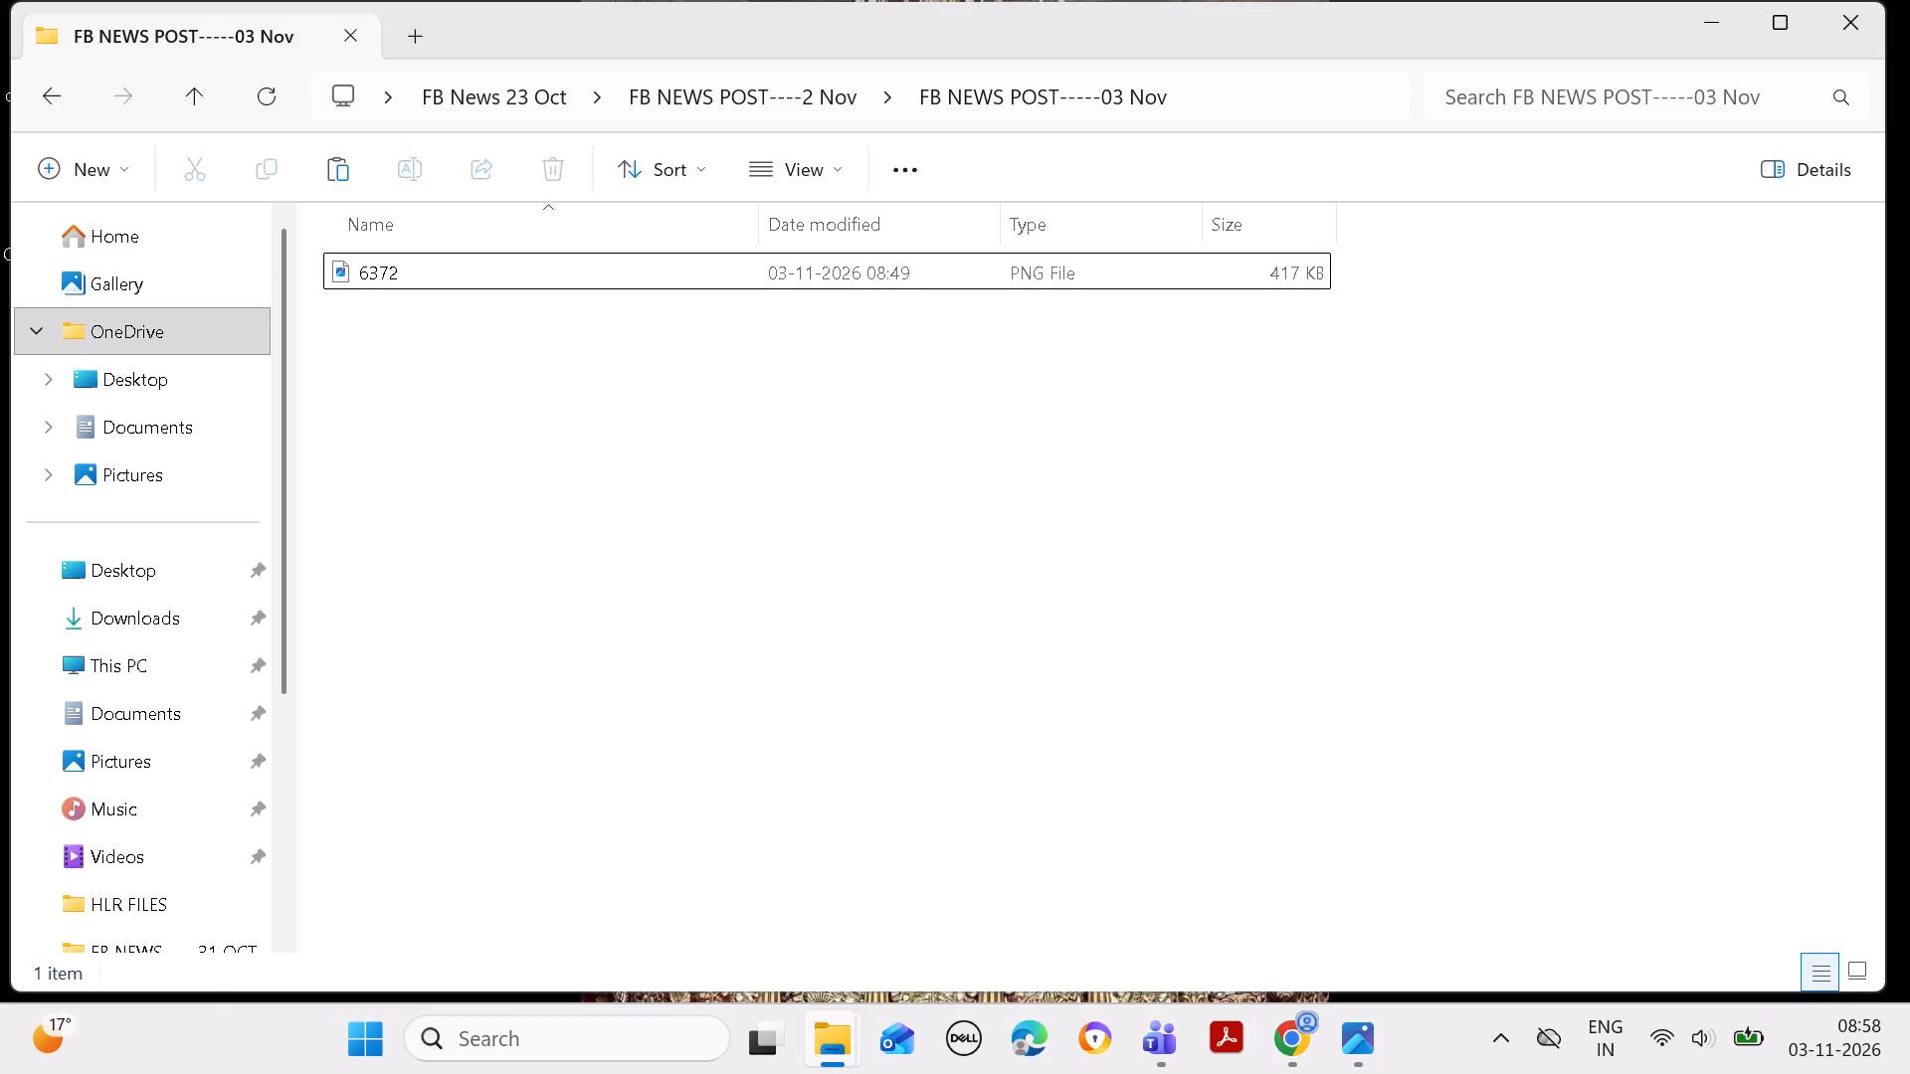
Rename the pasted juvenile-trial image file as 6373.
right_click(664, 321)
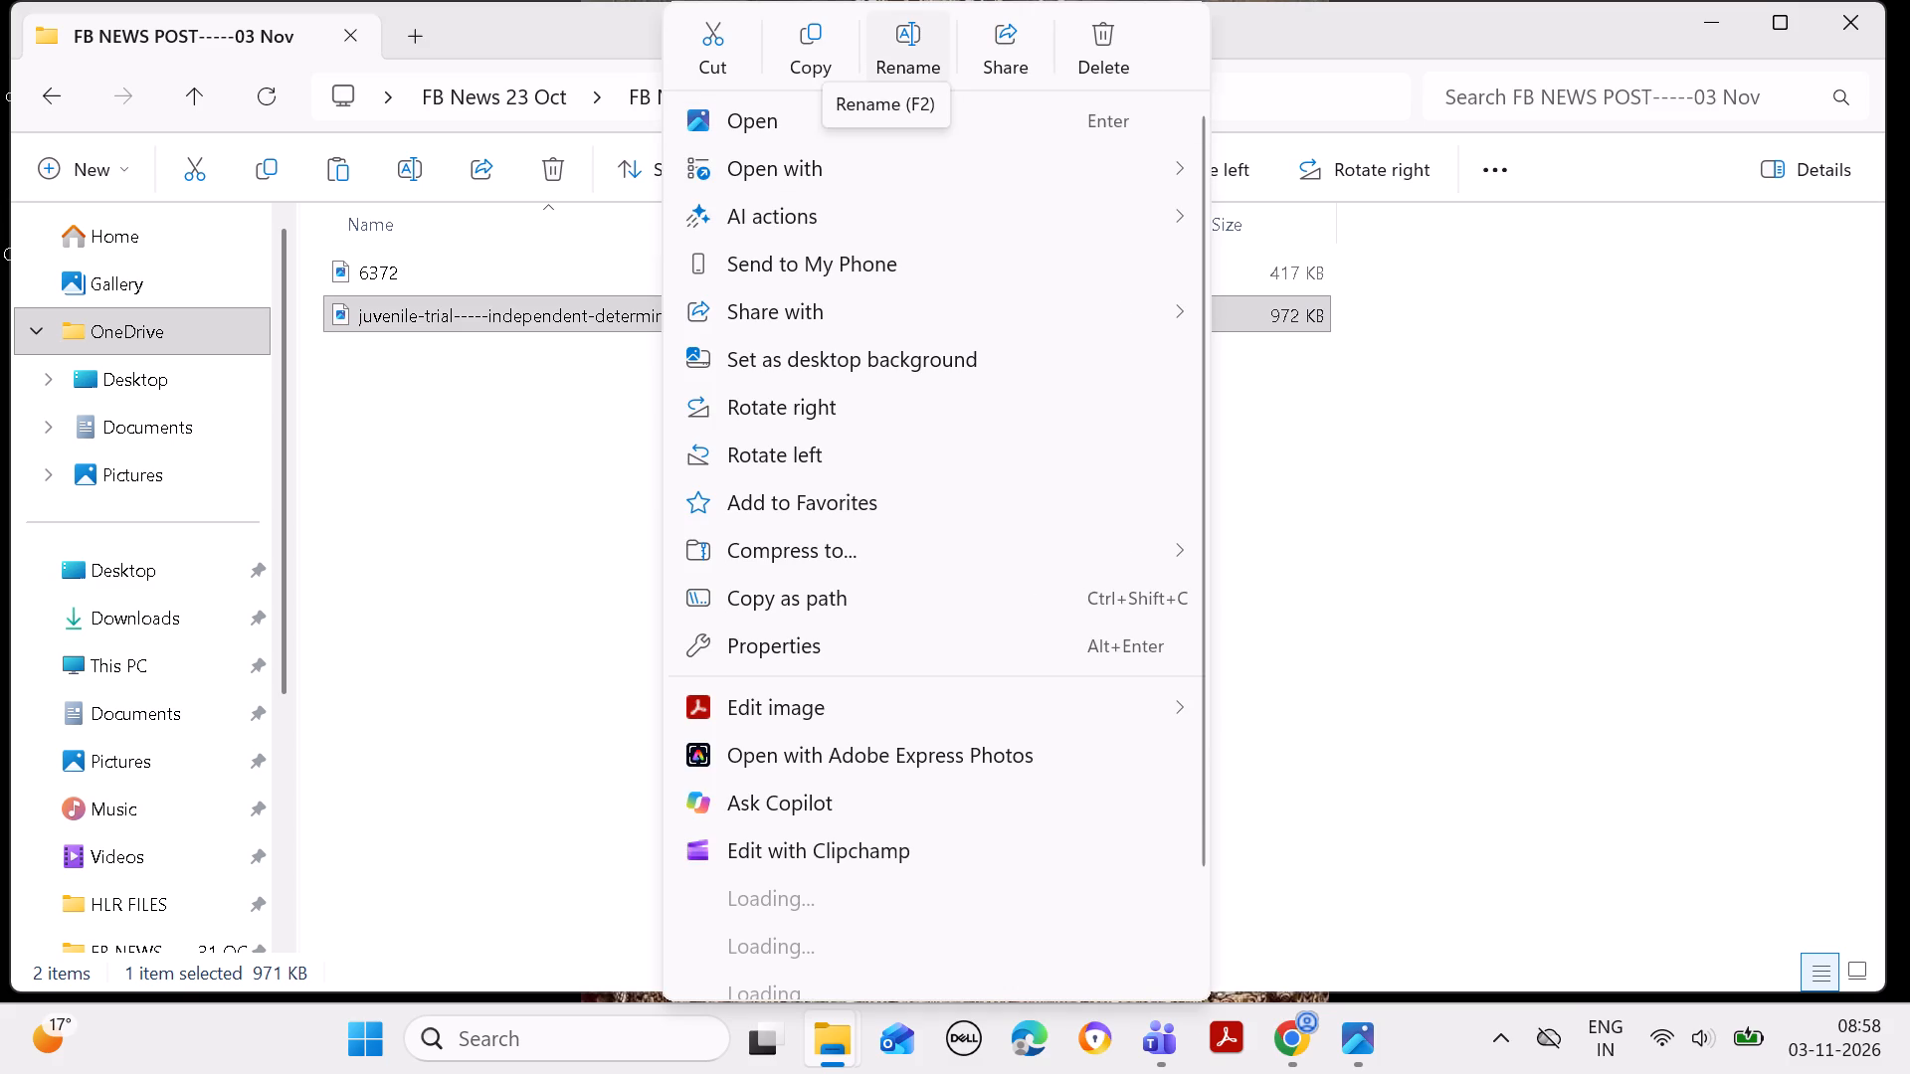
click(887, 49)
key(BackSpace)
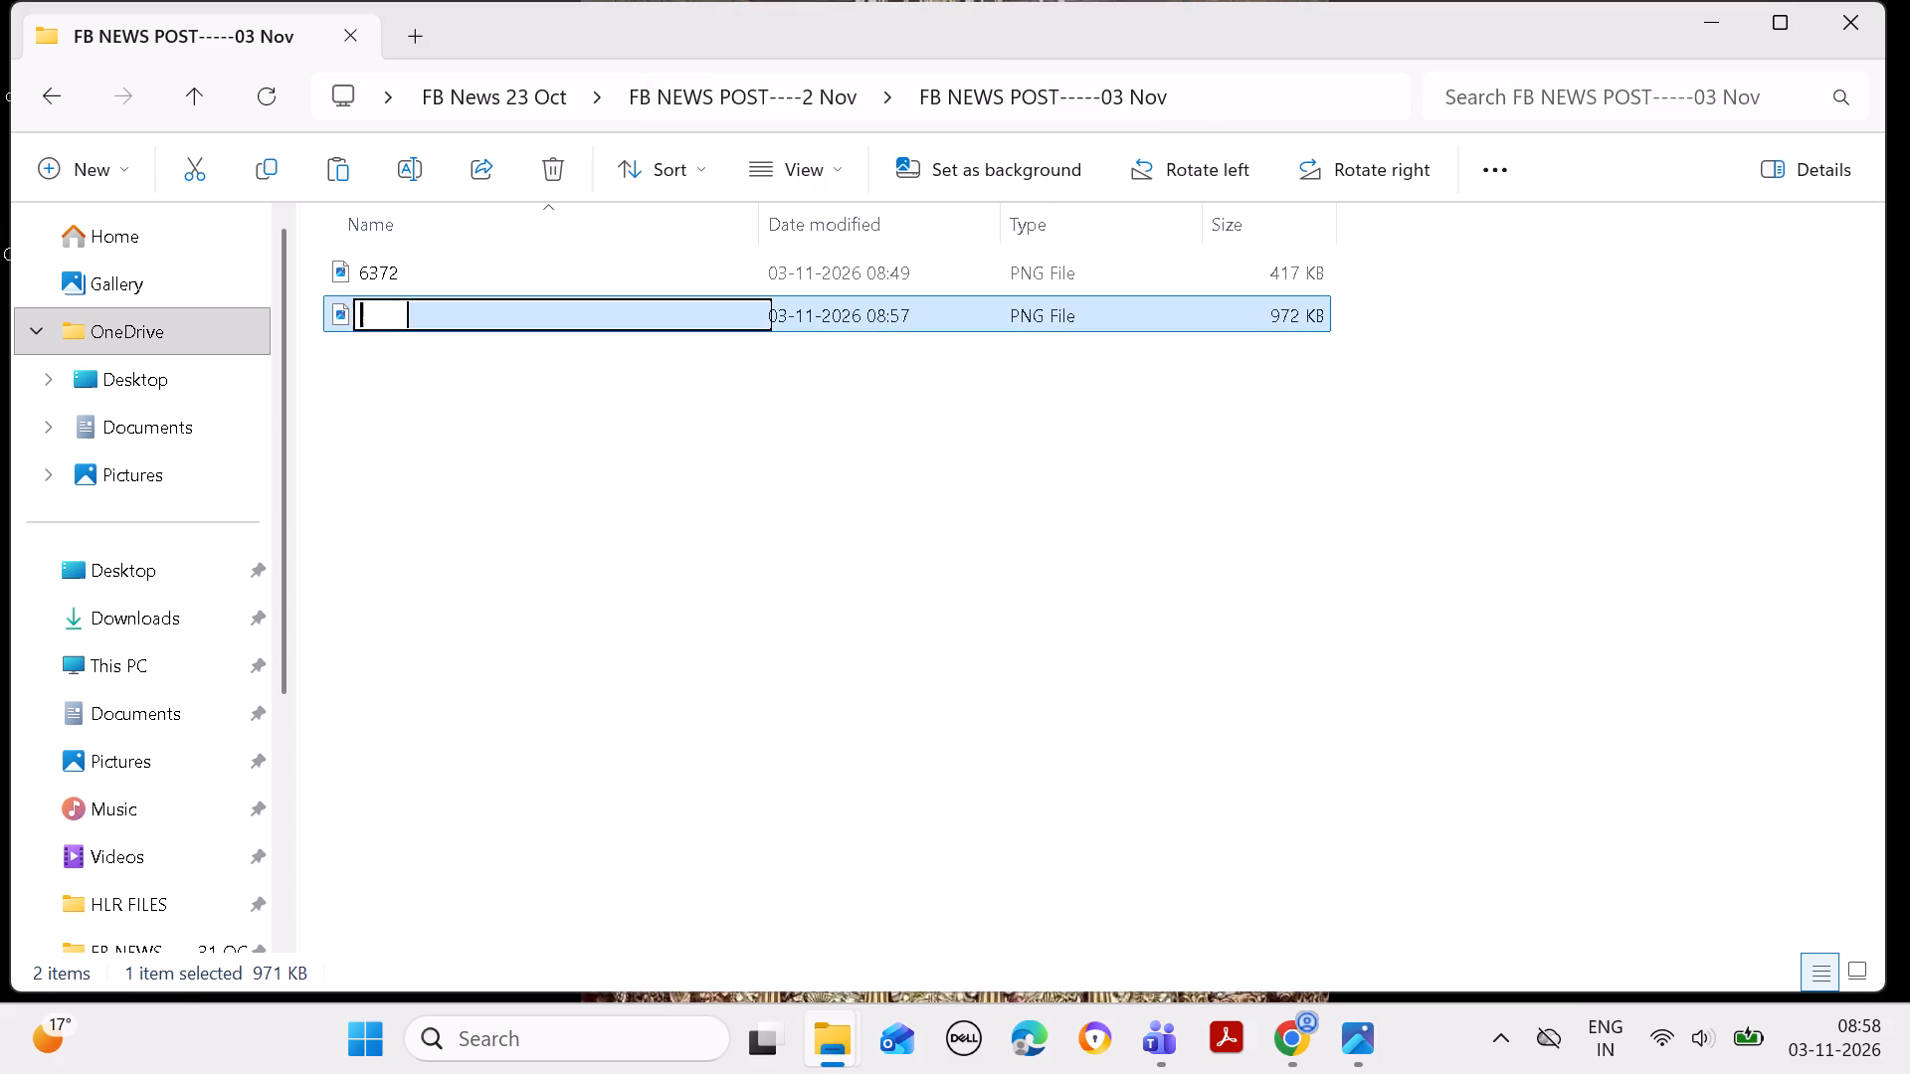
key(6)
text(373)
key(Return)
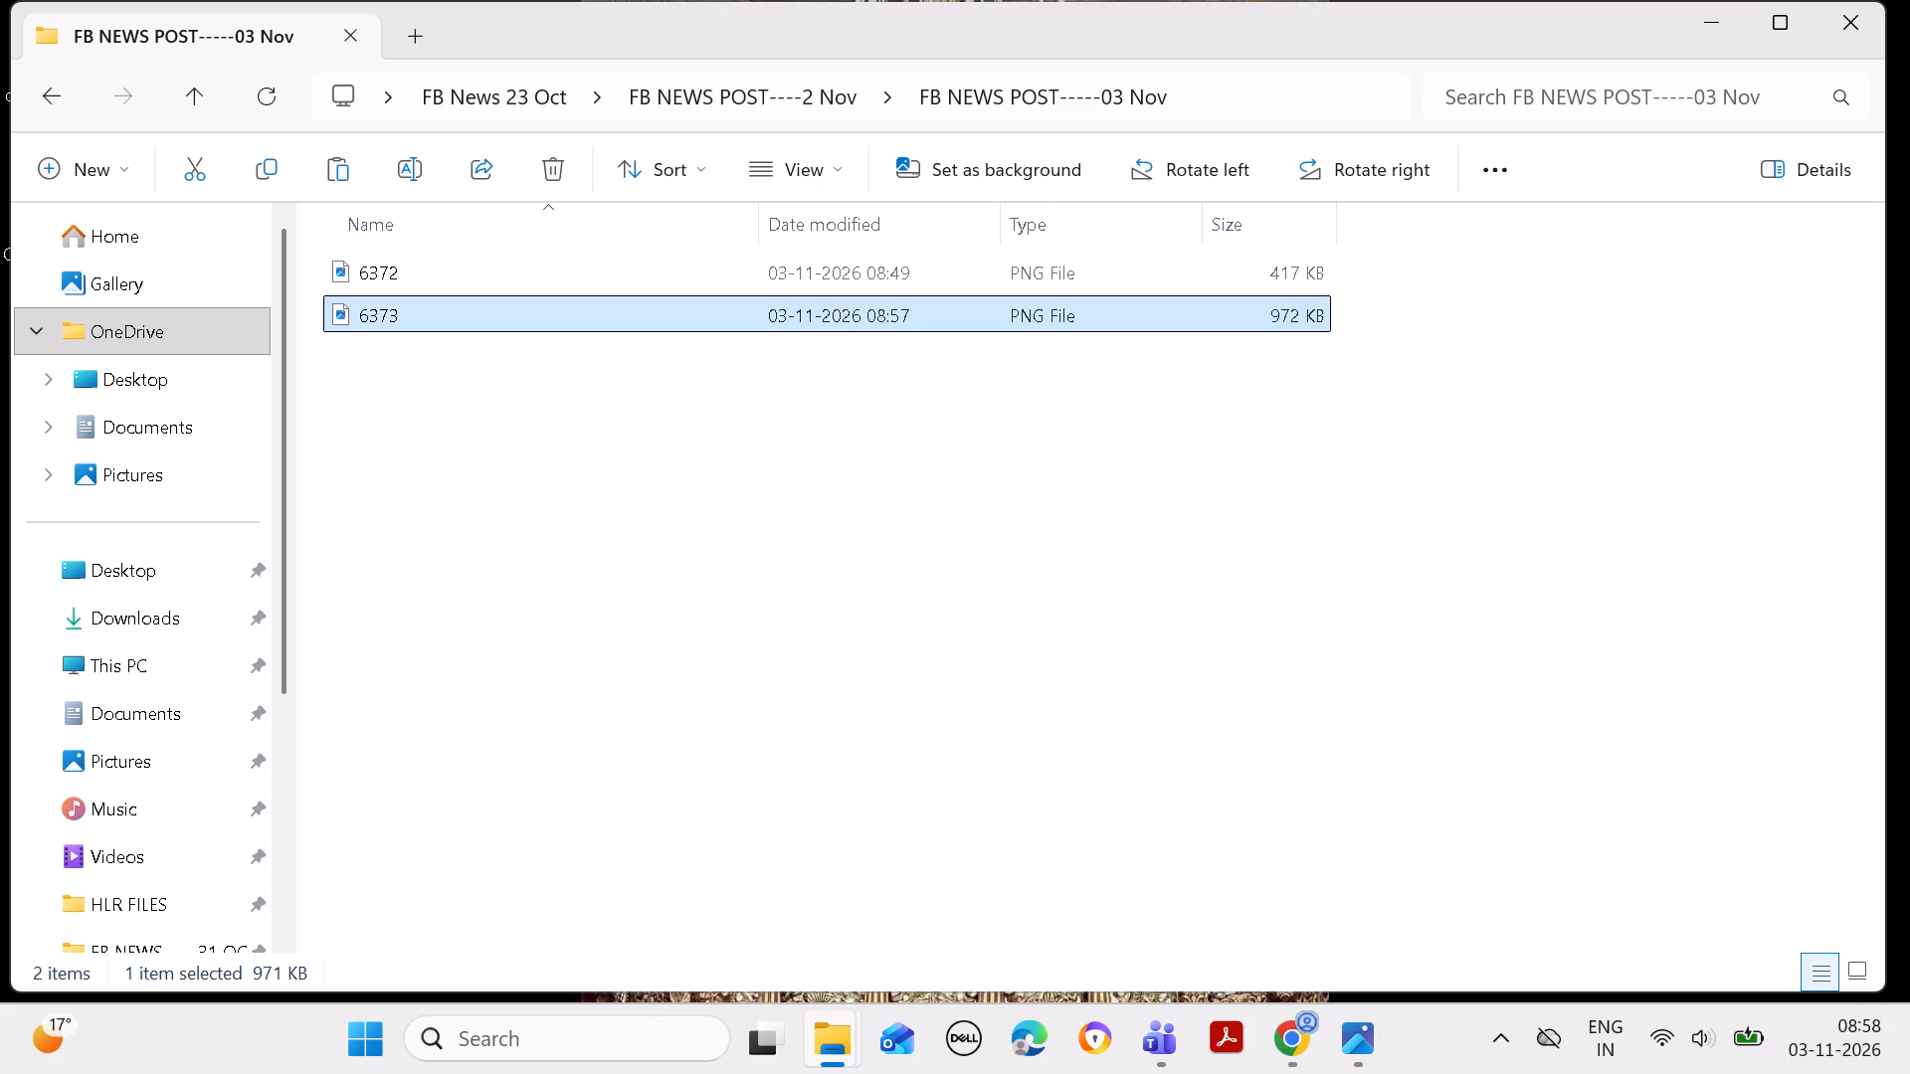
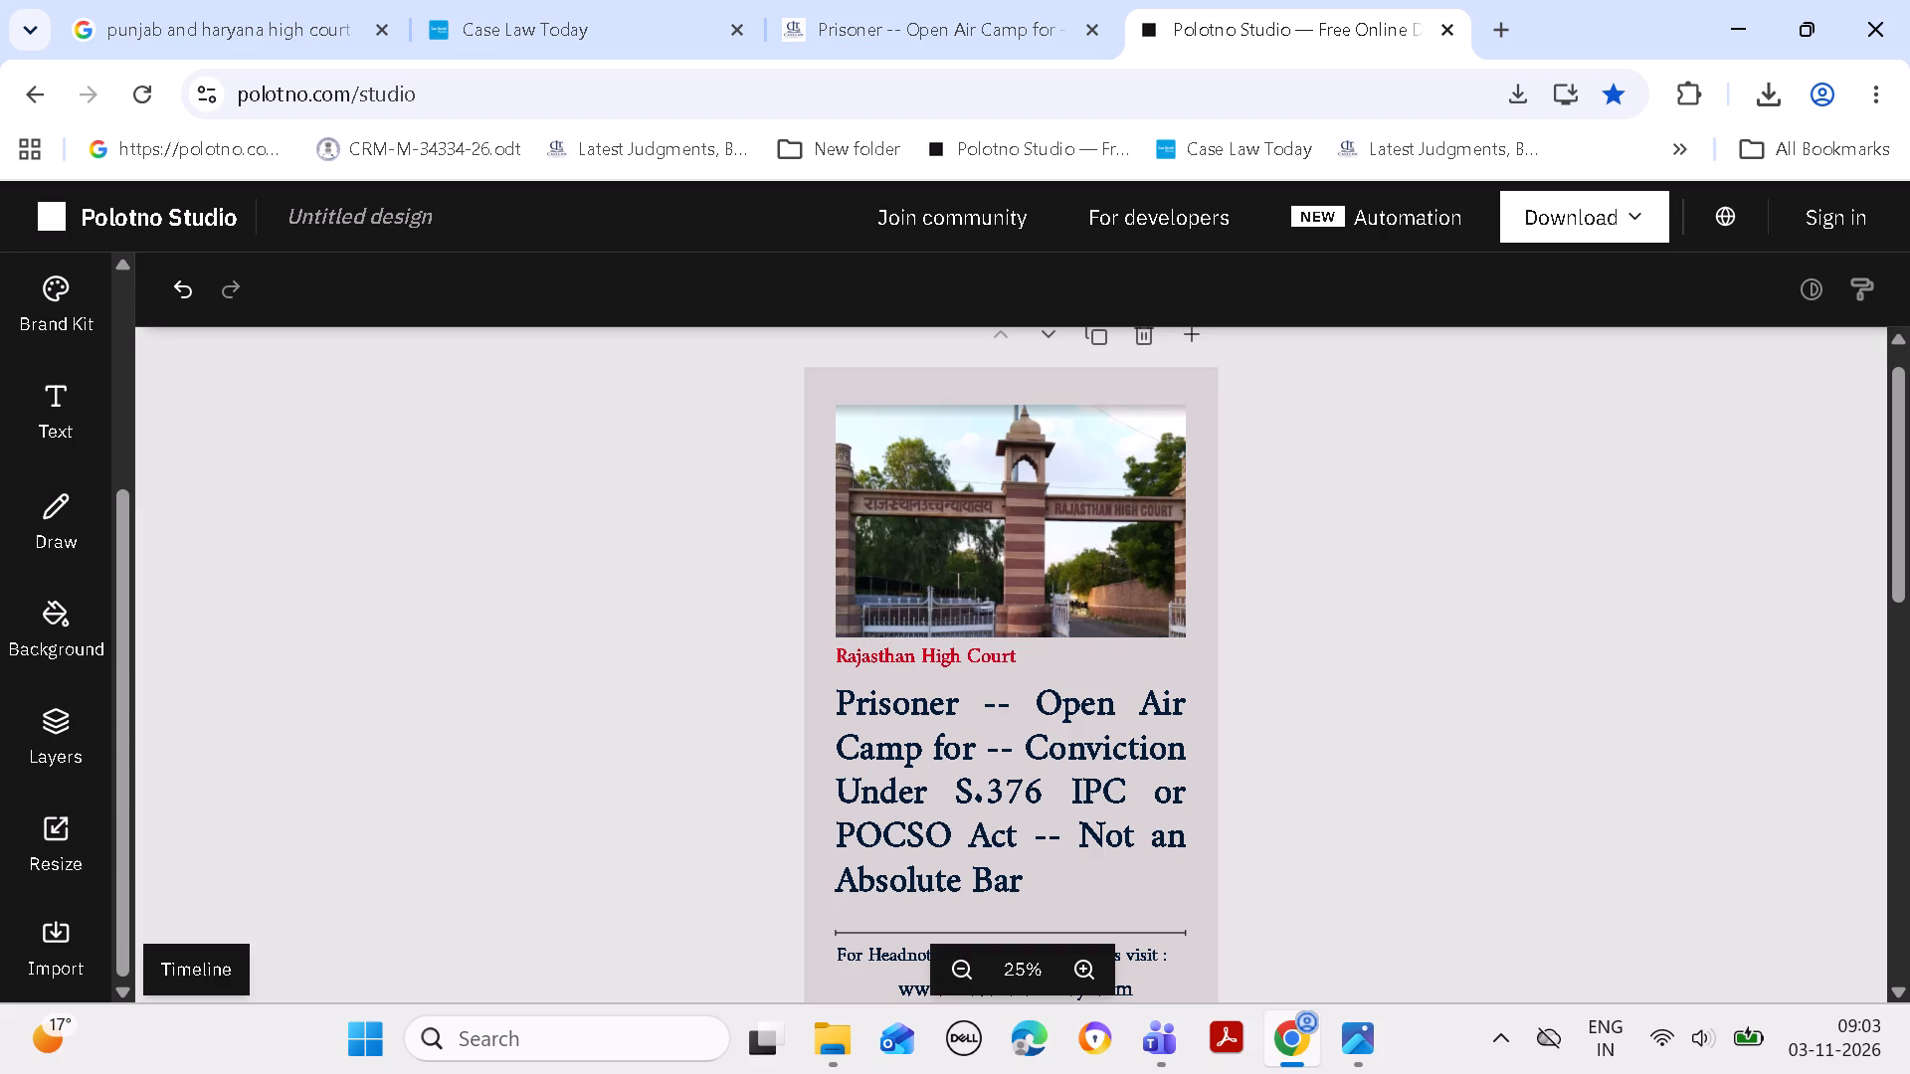
Download the Prisoner -- Open Air Camp post as PNG at 1080 × 1920 px.
click(1583, 203)
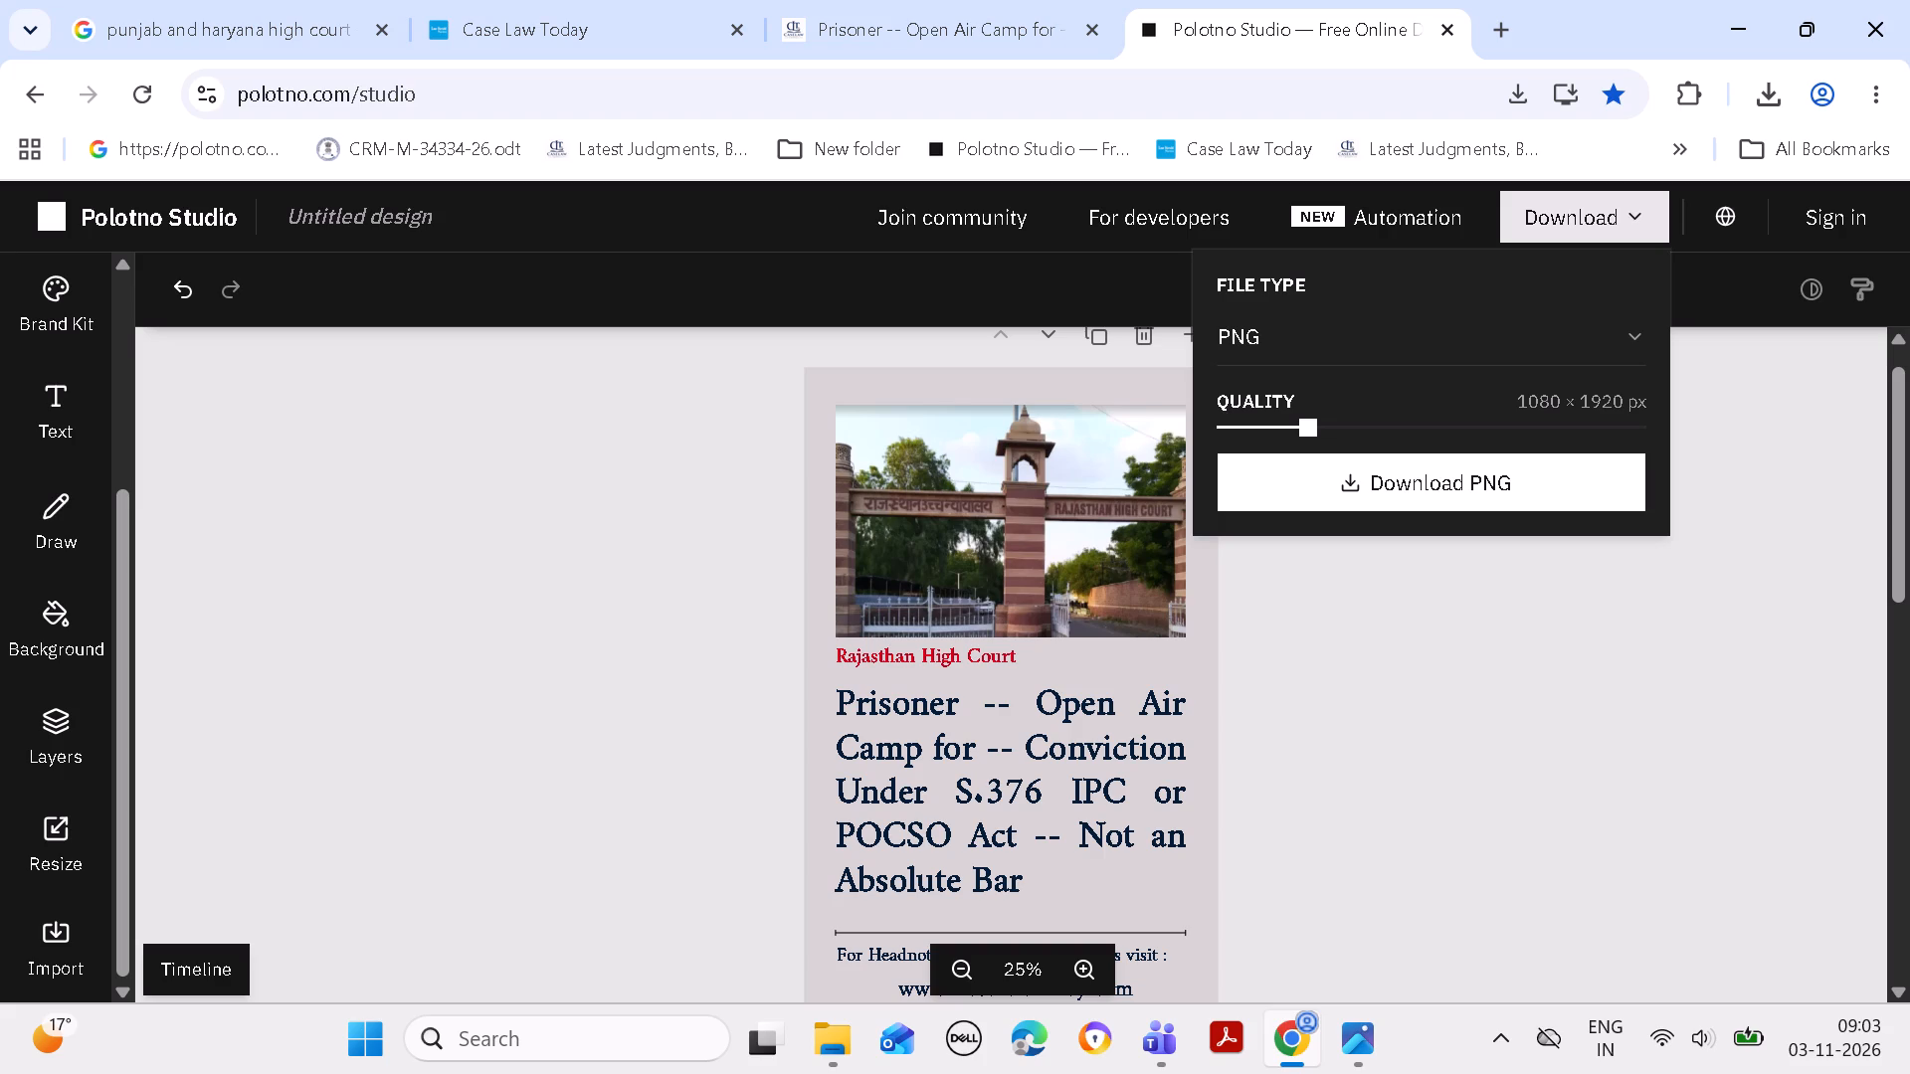
click(1509, 493)
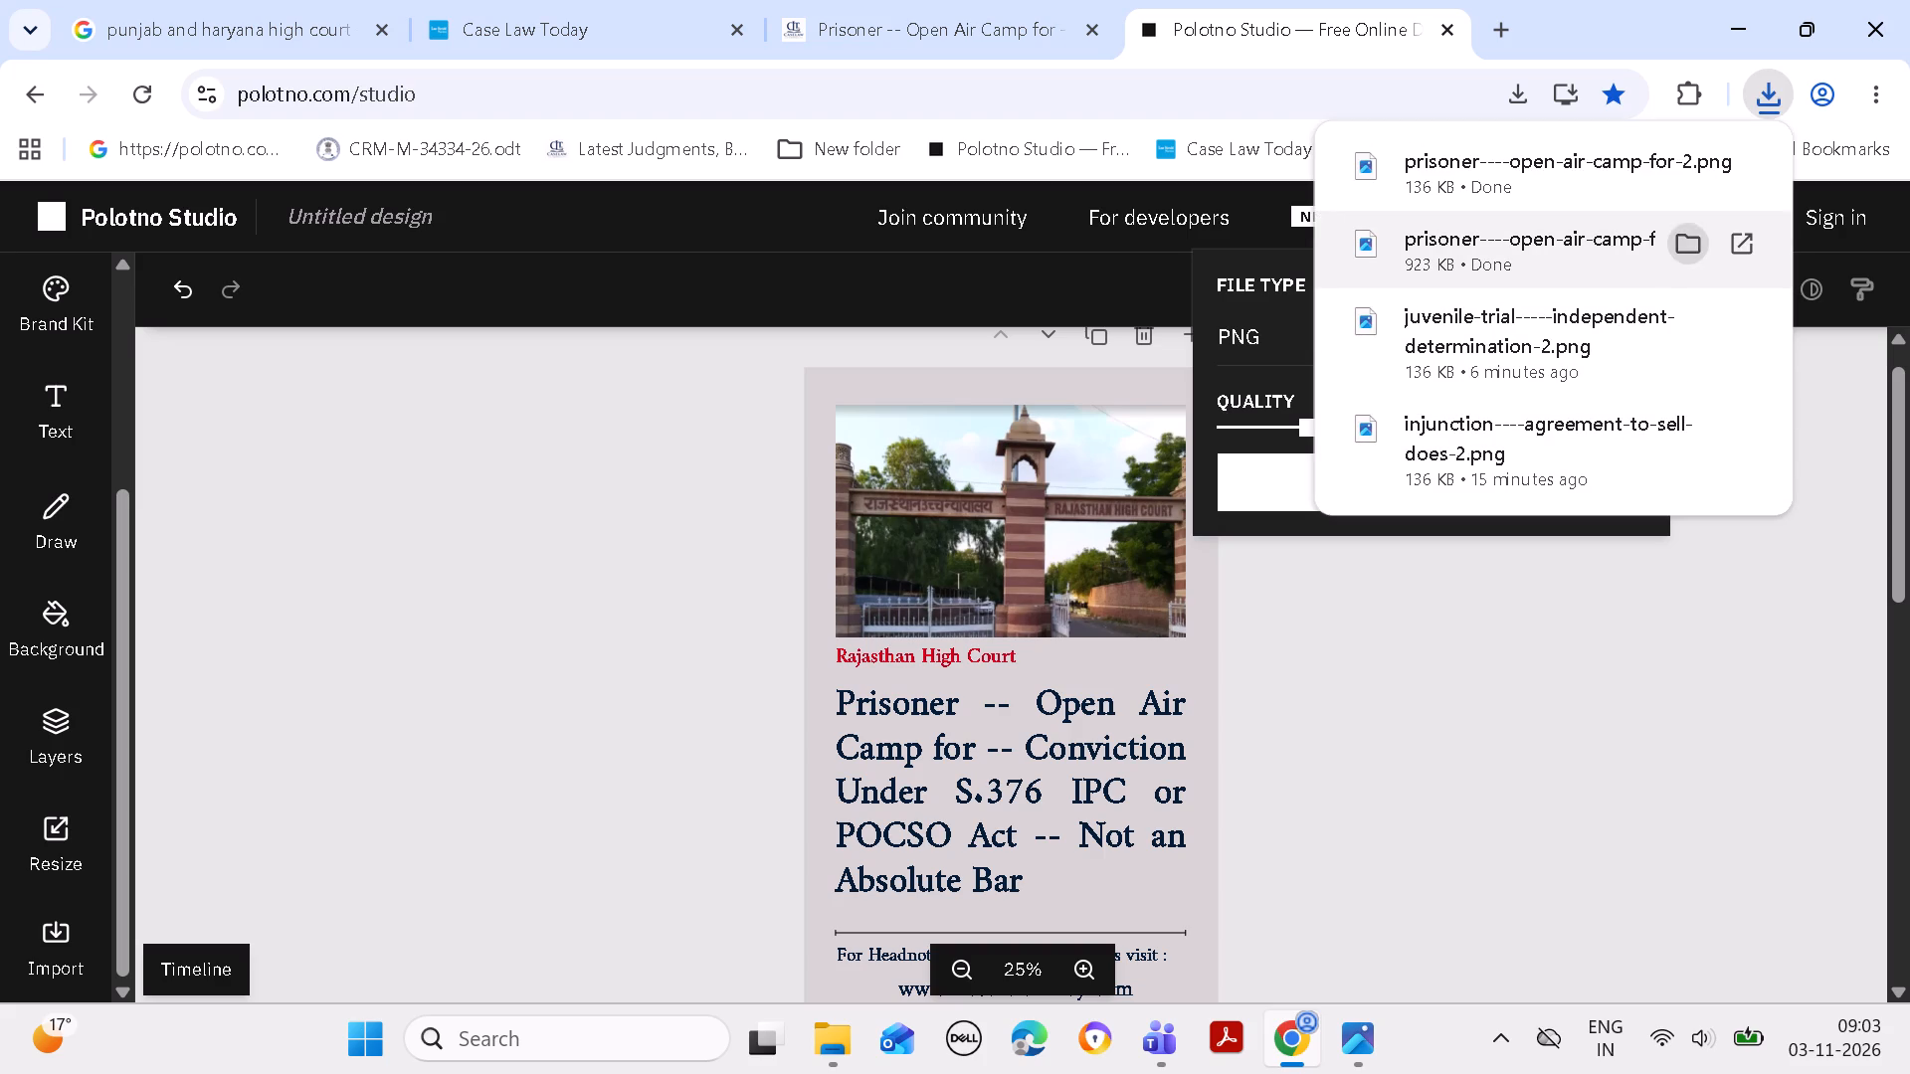
Copy the downloaded prisoner----open-air-camp-for-1.png from Photos into the FB NEWS POST-----03 Nov folder in File Explorer.
click(1682, 239)
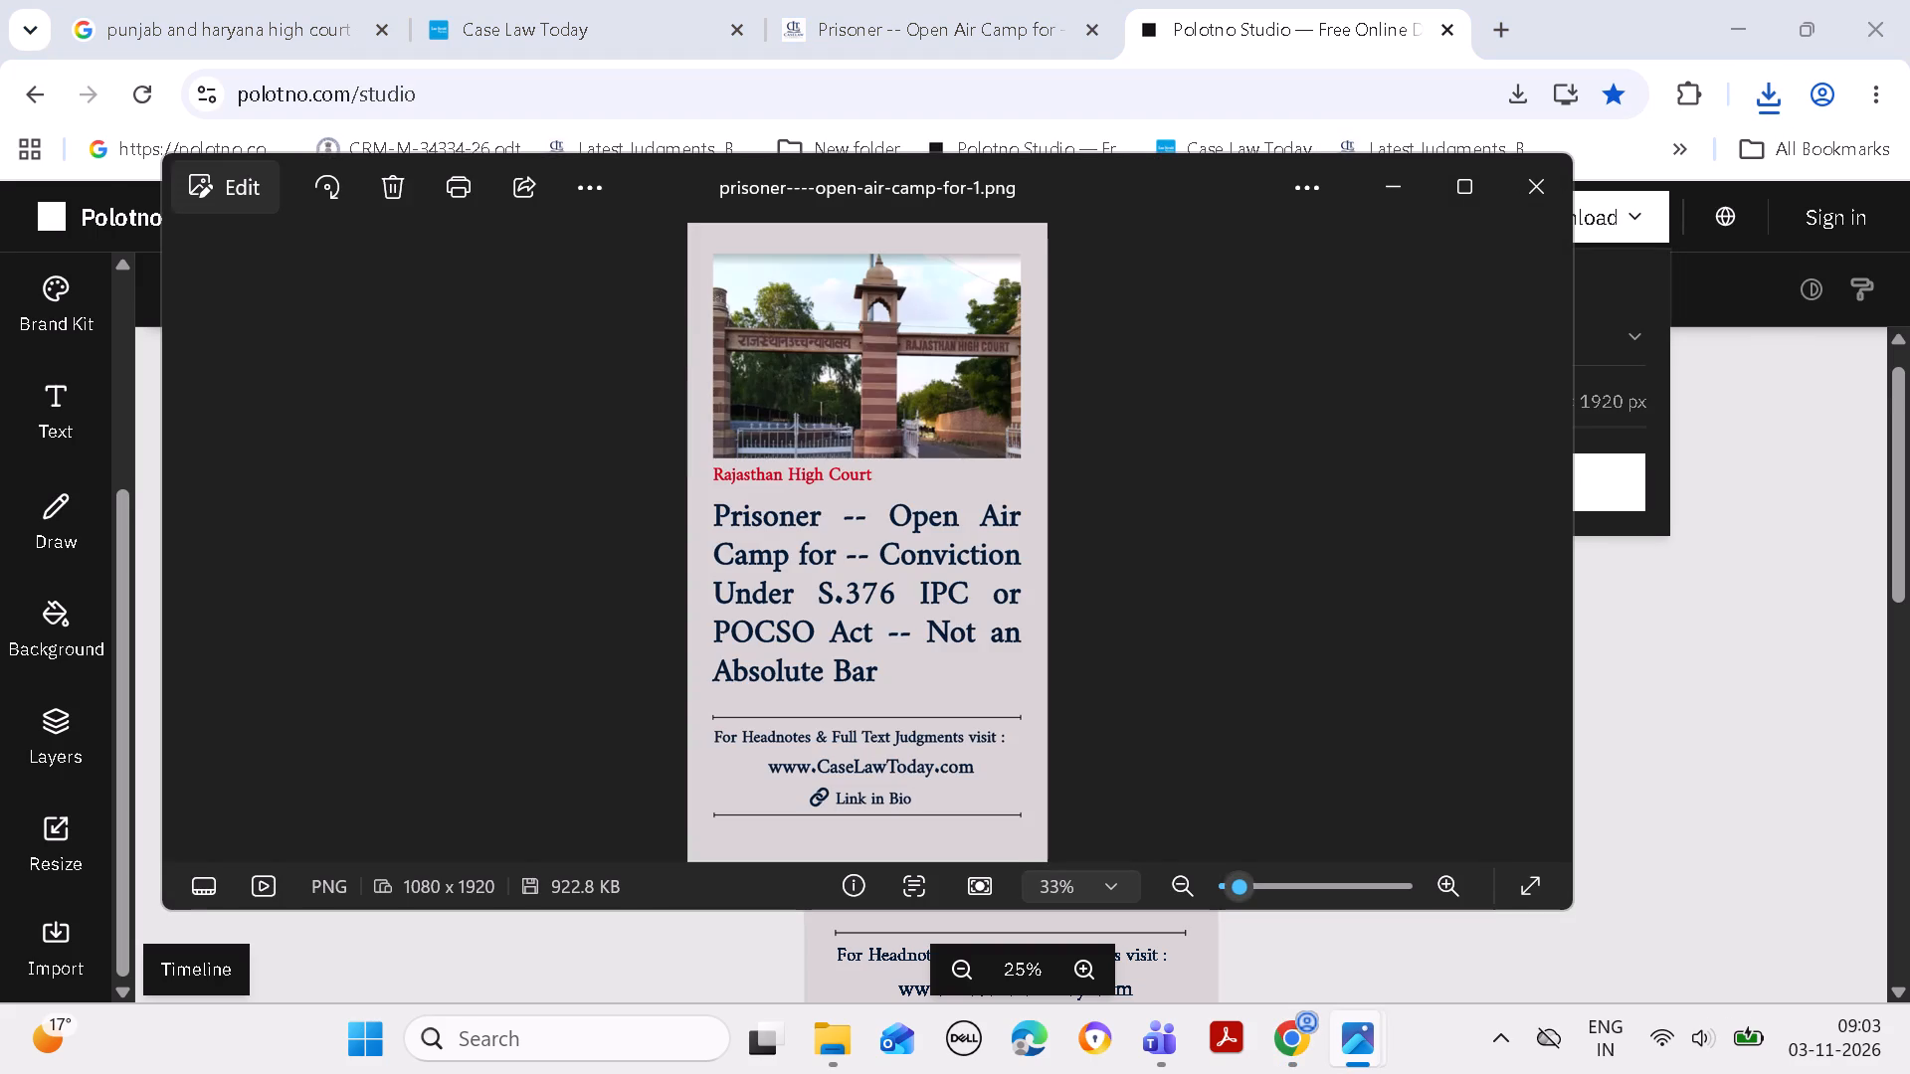
key(ctrl+c)
click(1397, 183)
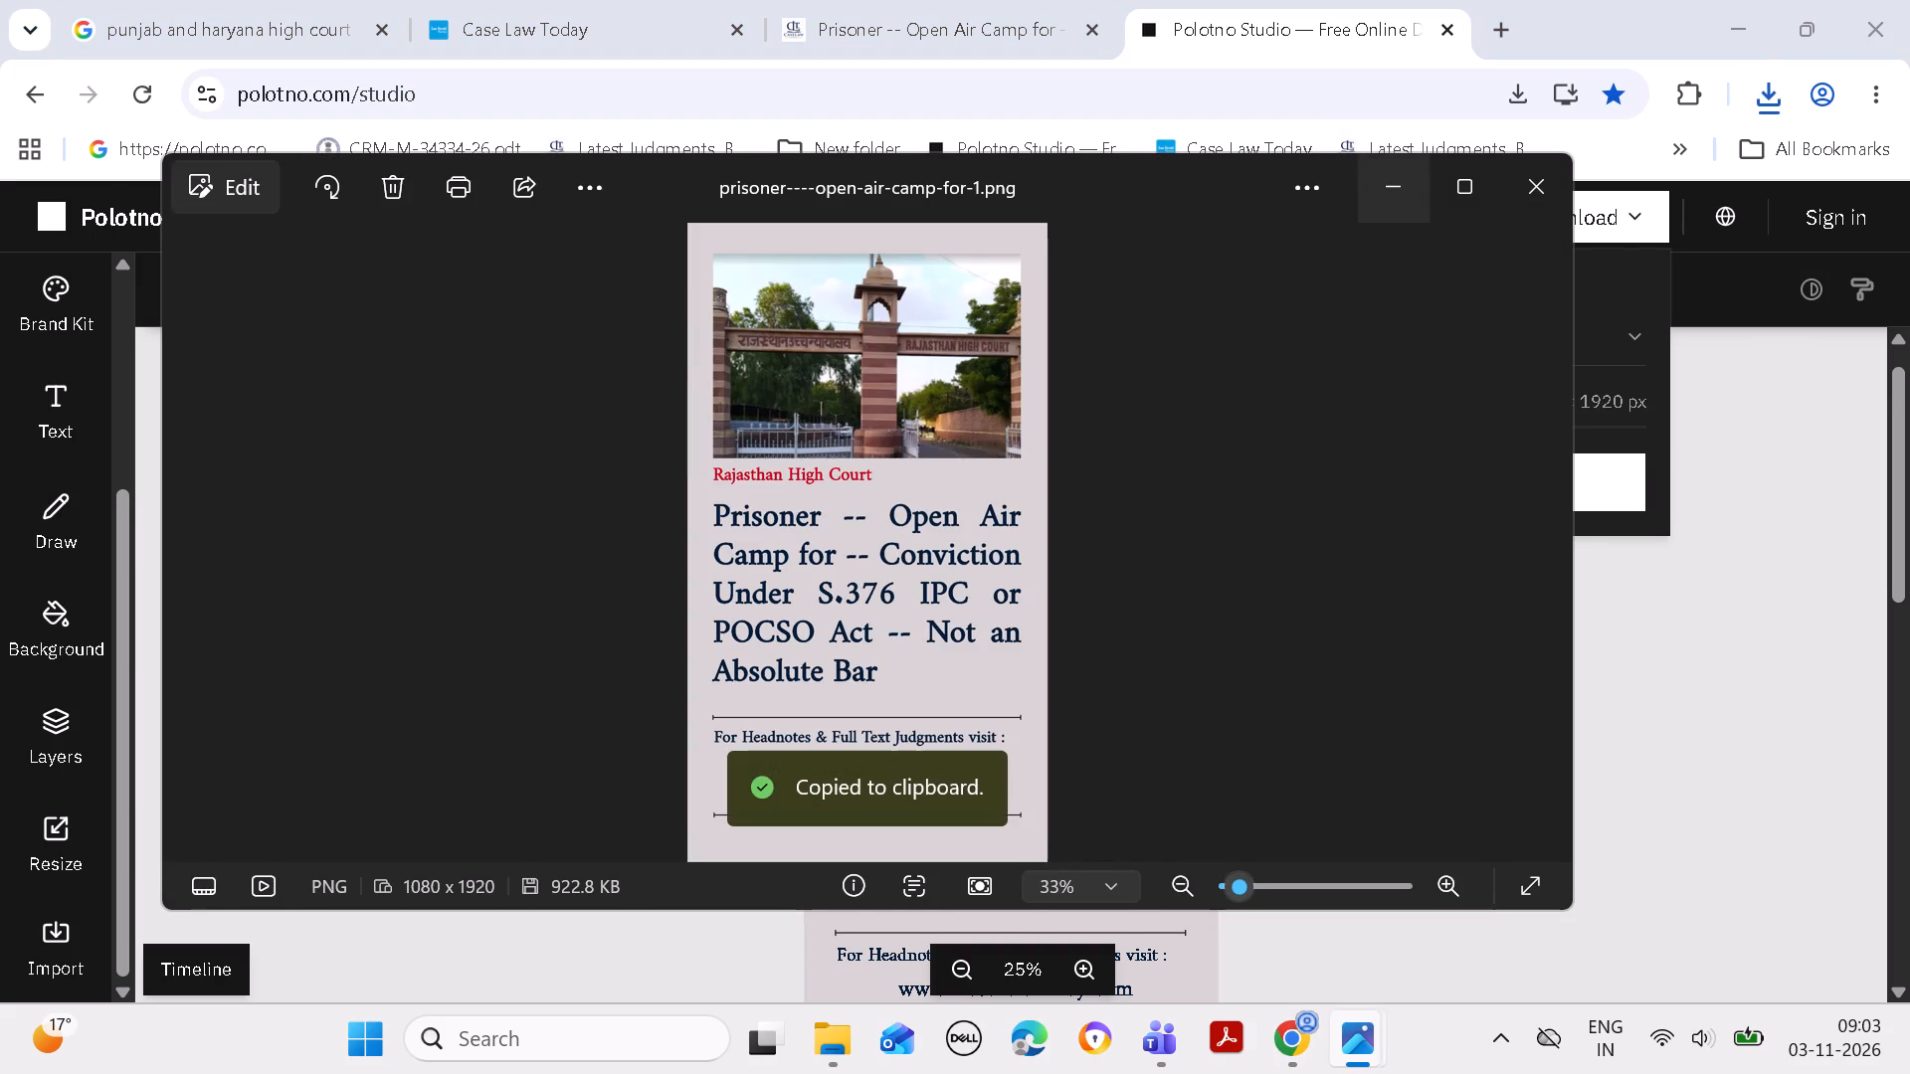
click(1748, 26)
click(1394, 520)
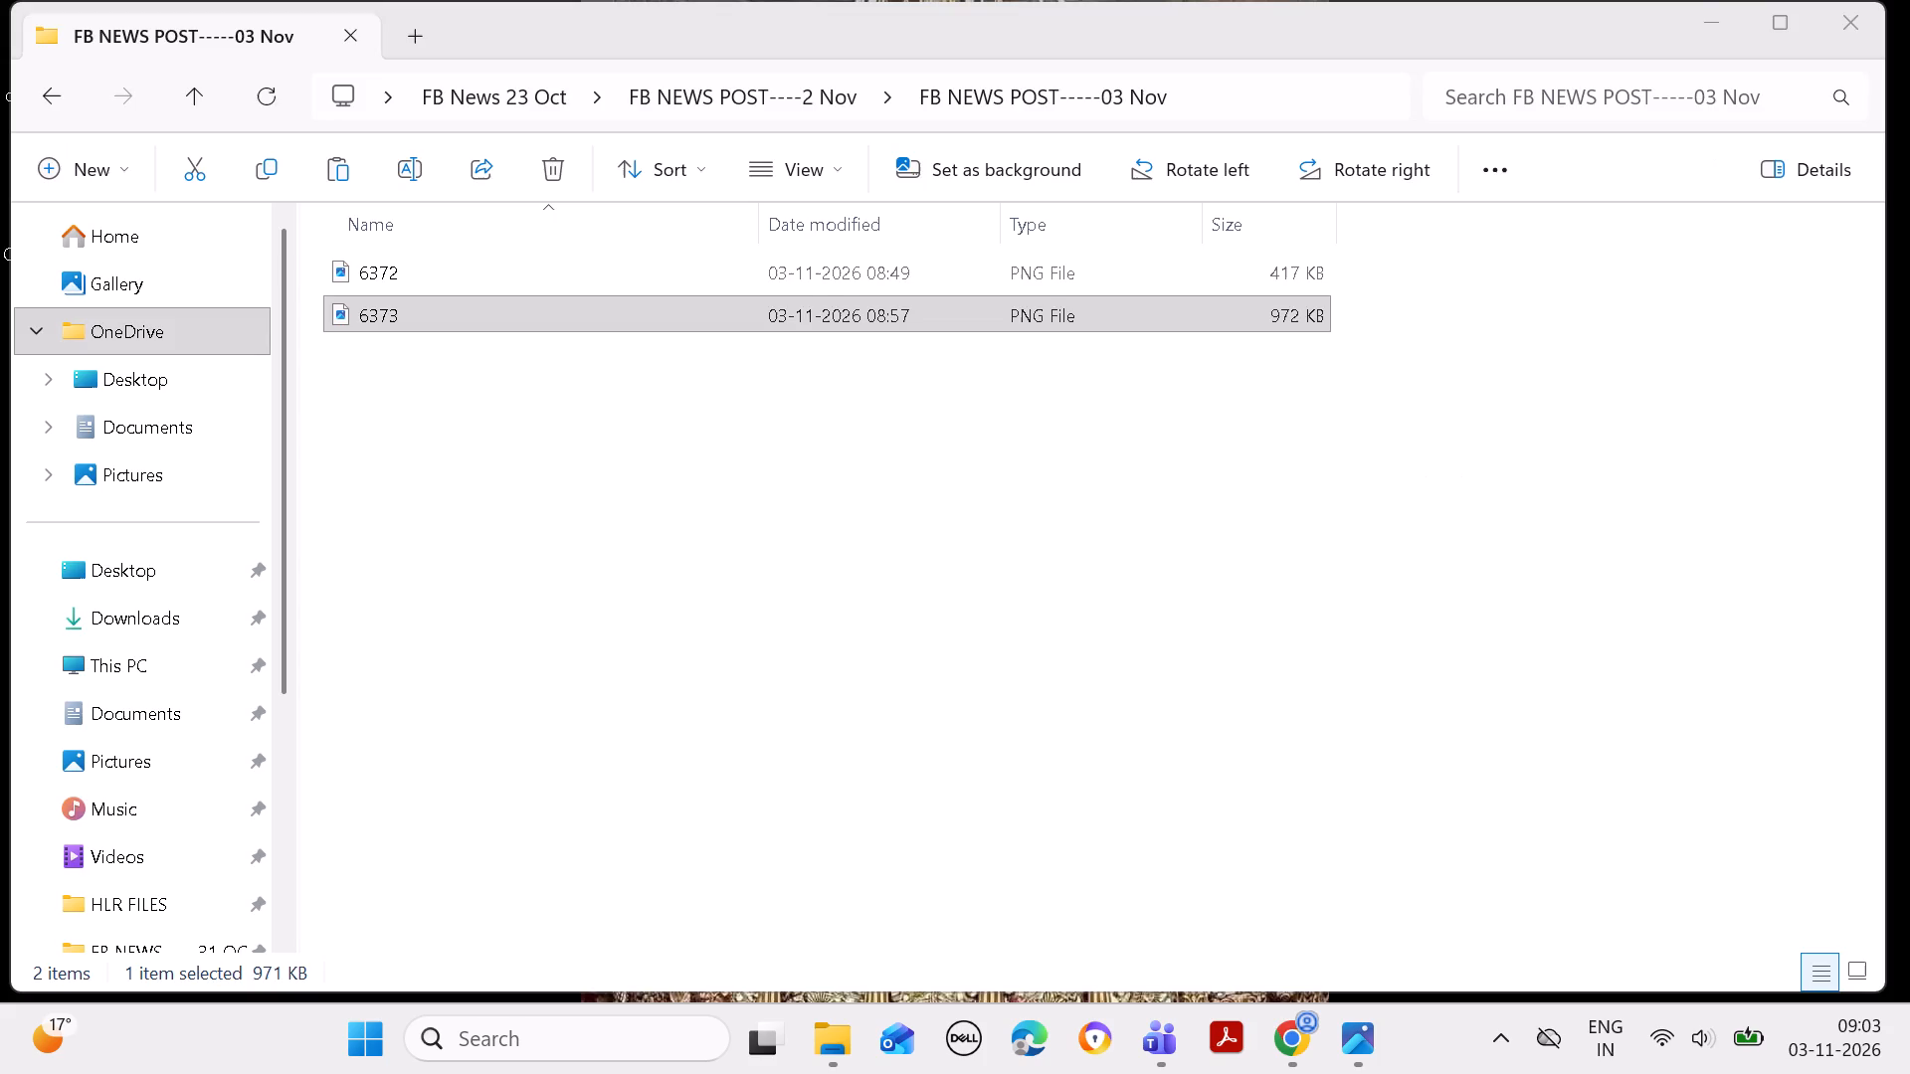
key(ctrl+v)
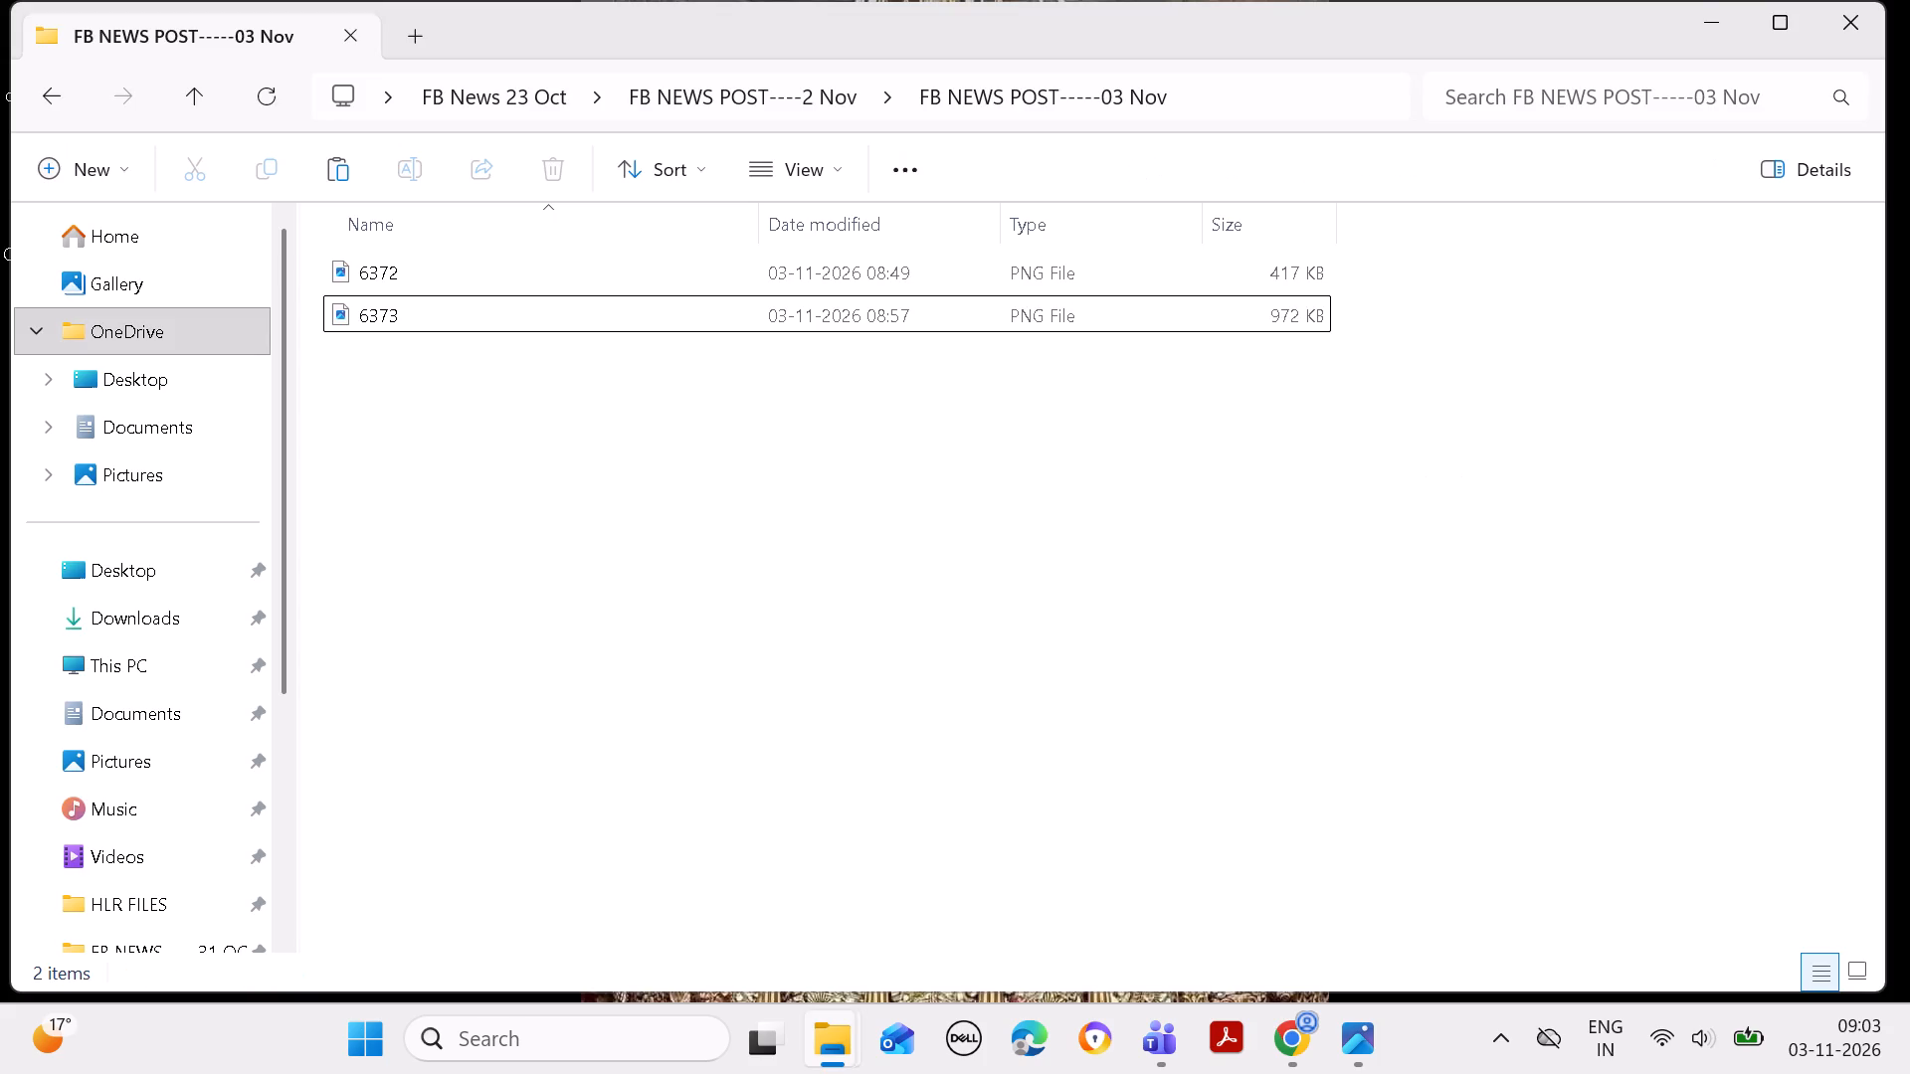
Rename the pasted prisoner----open-air-camp image file as 6374.
right_click(730, 345)
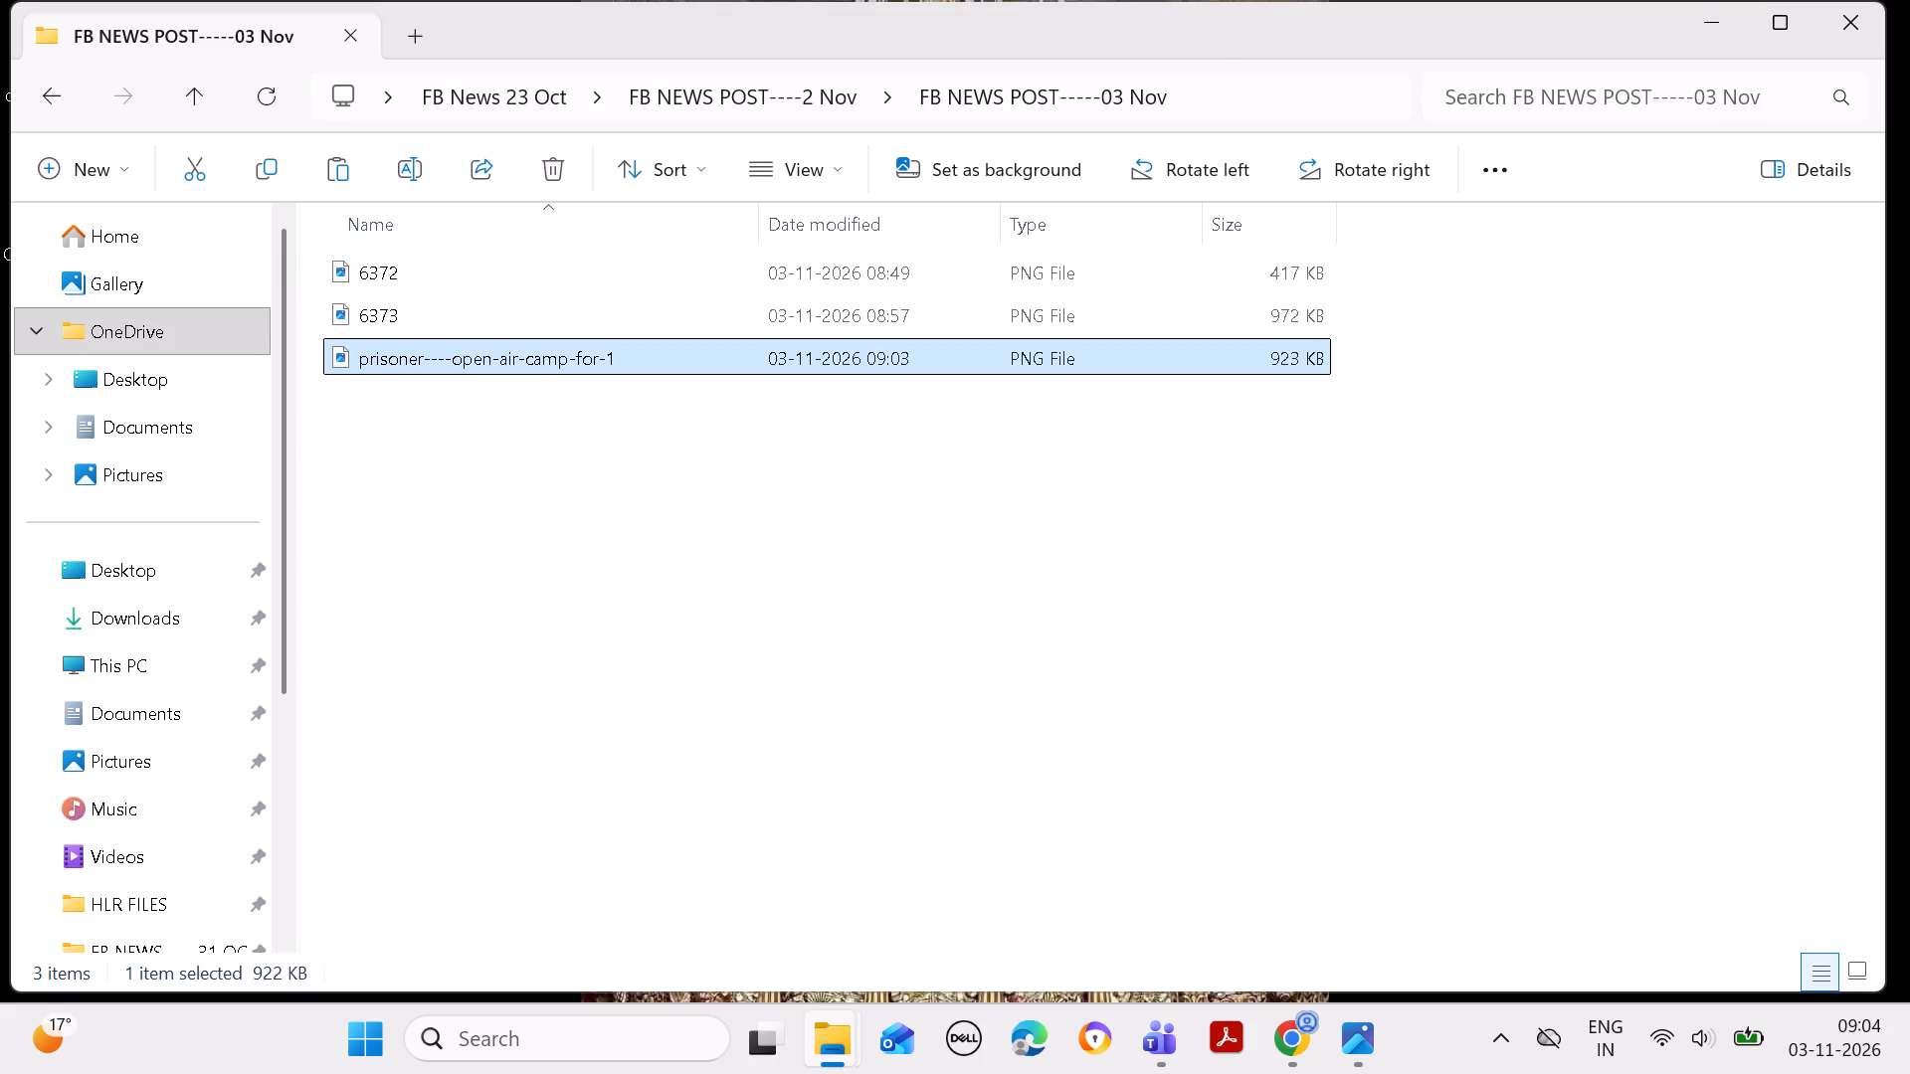
click(981, 40)
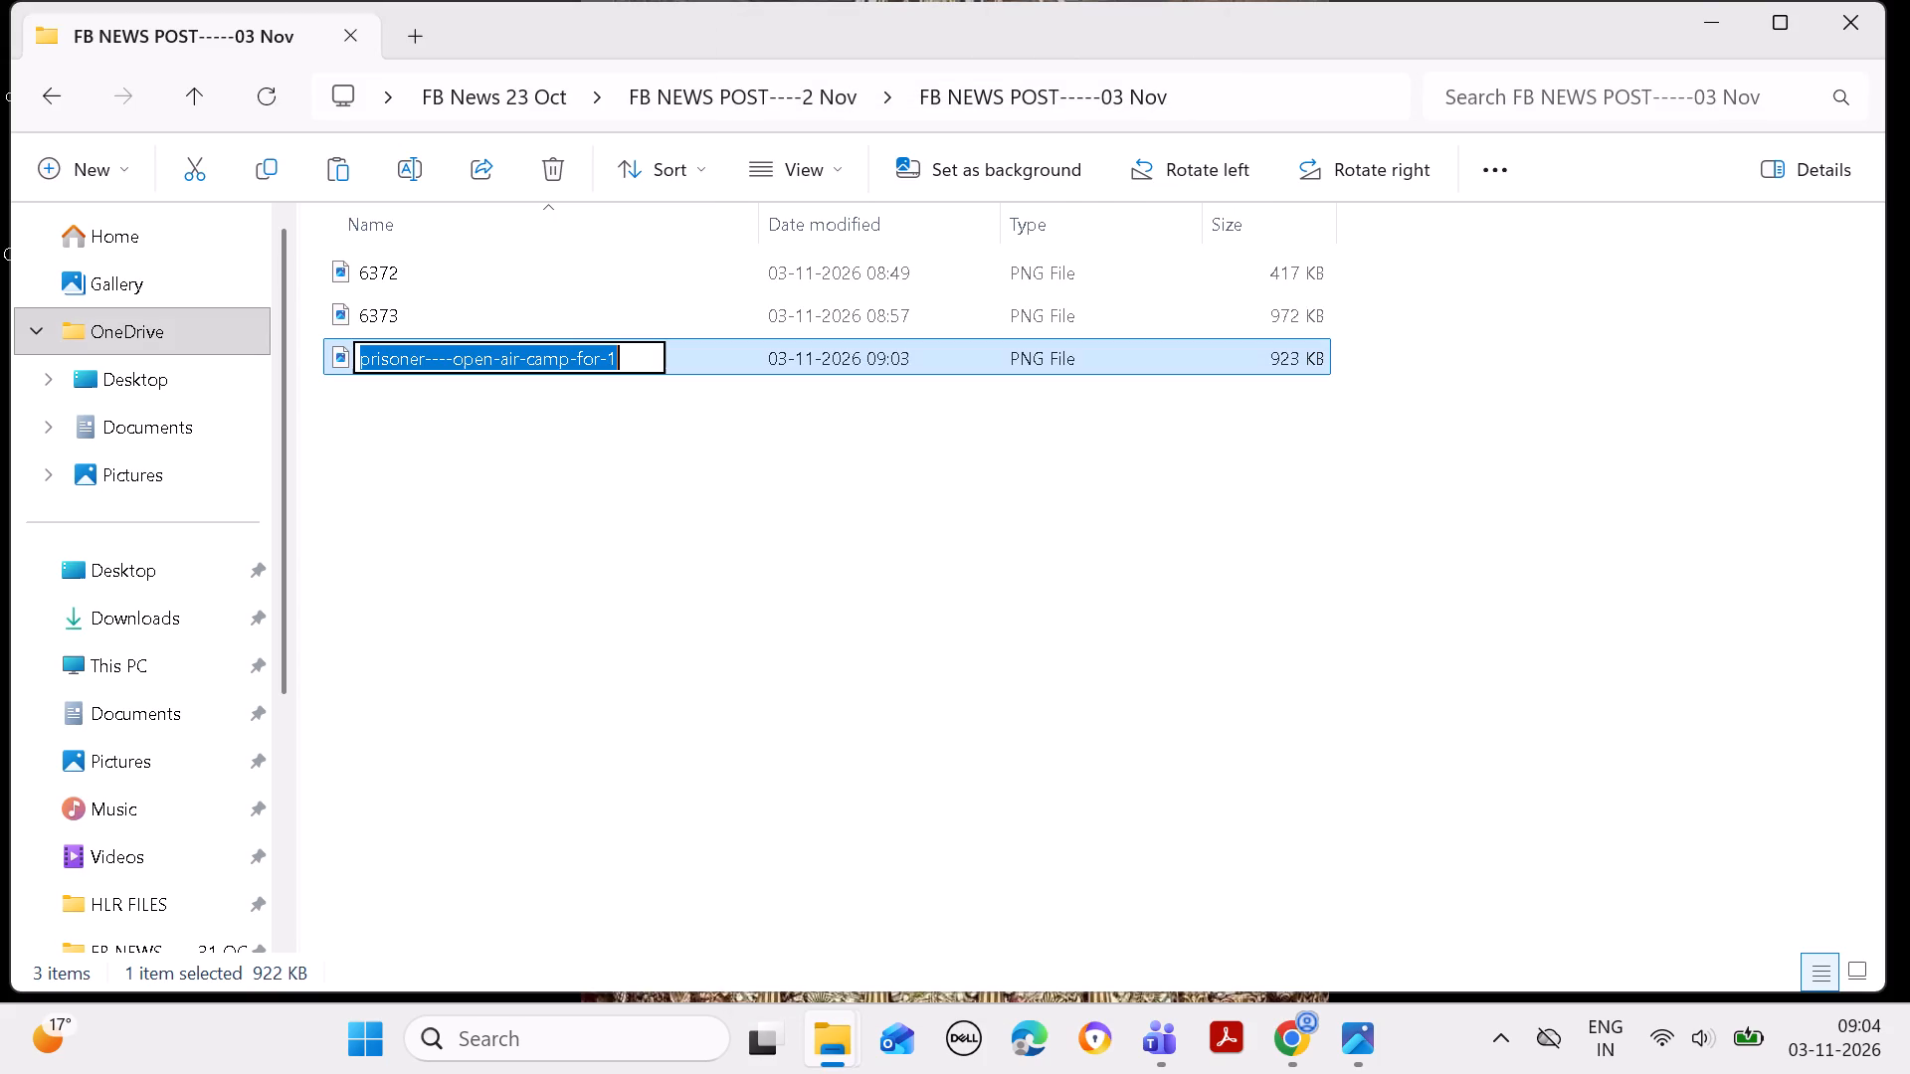
key(BackSpace)
text(6374)
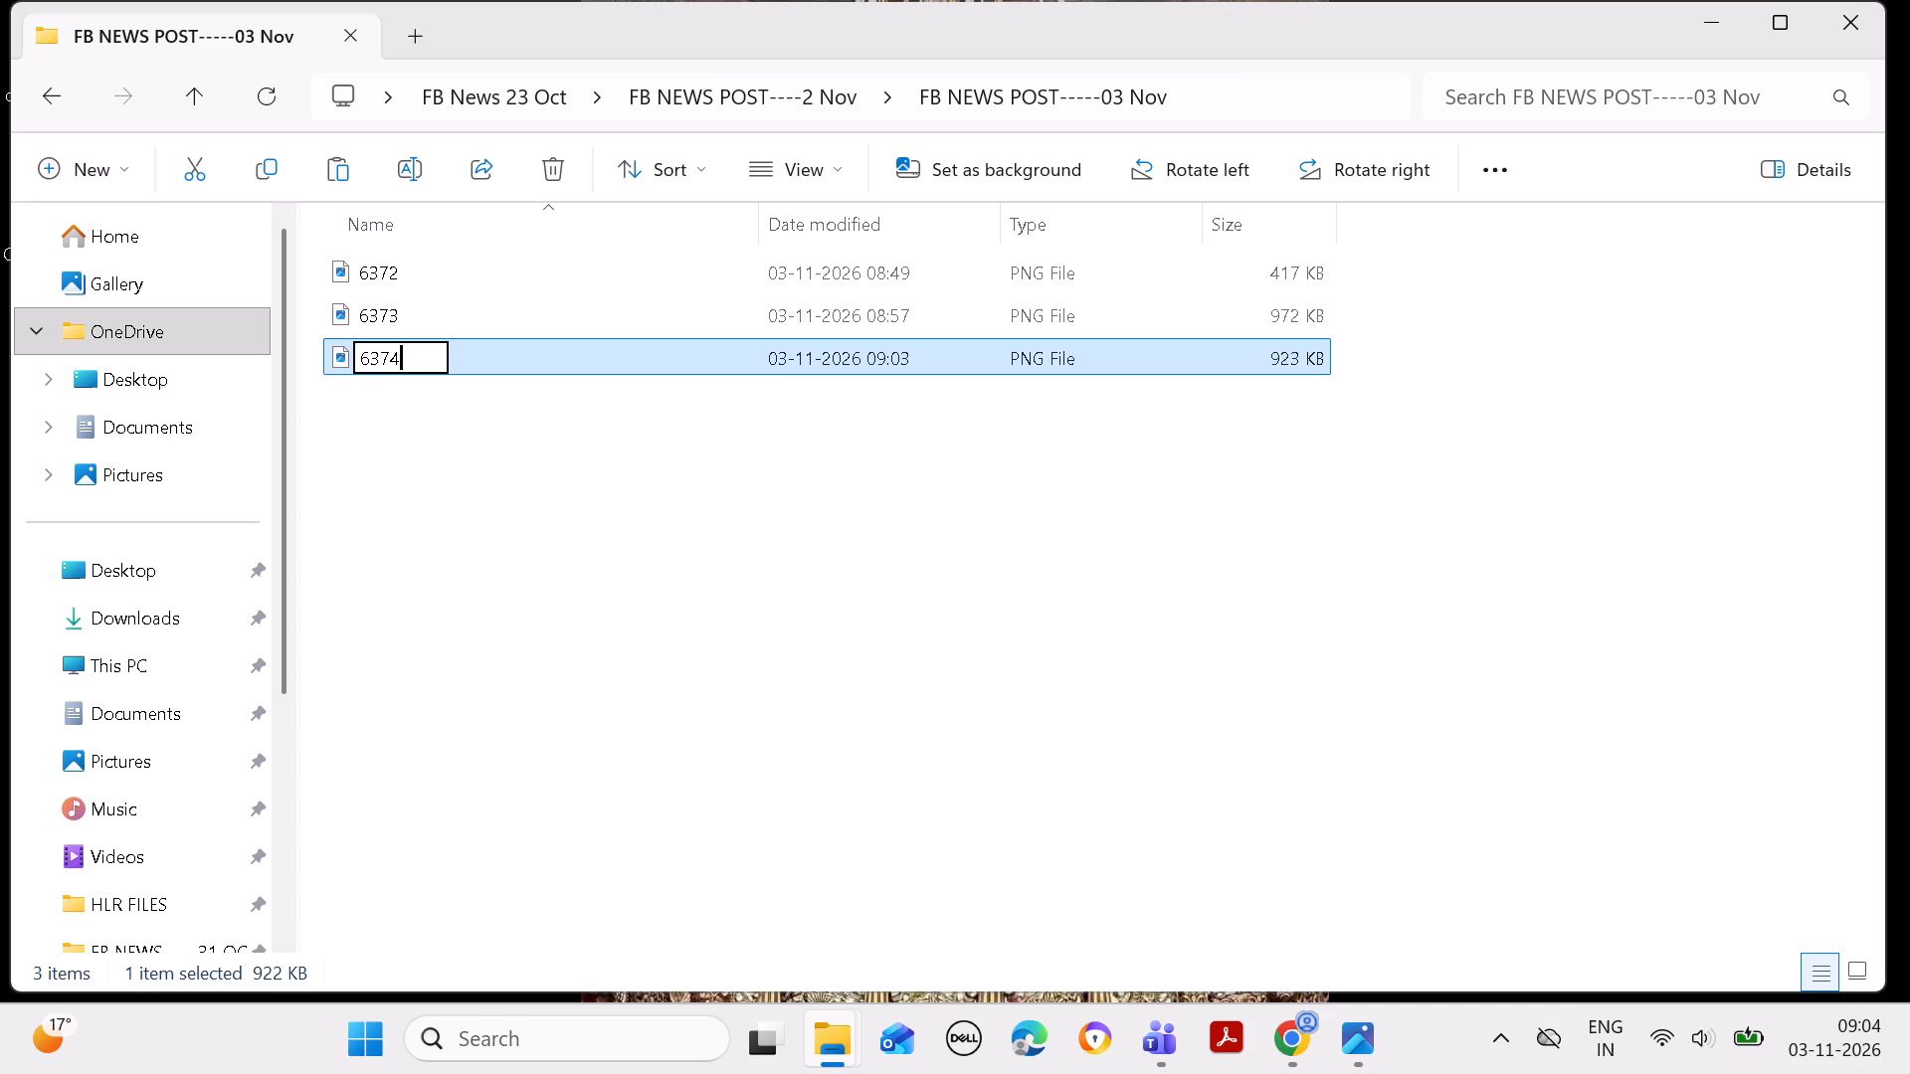
key(Return)
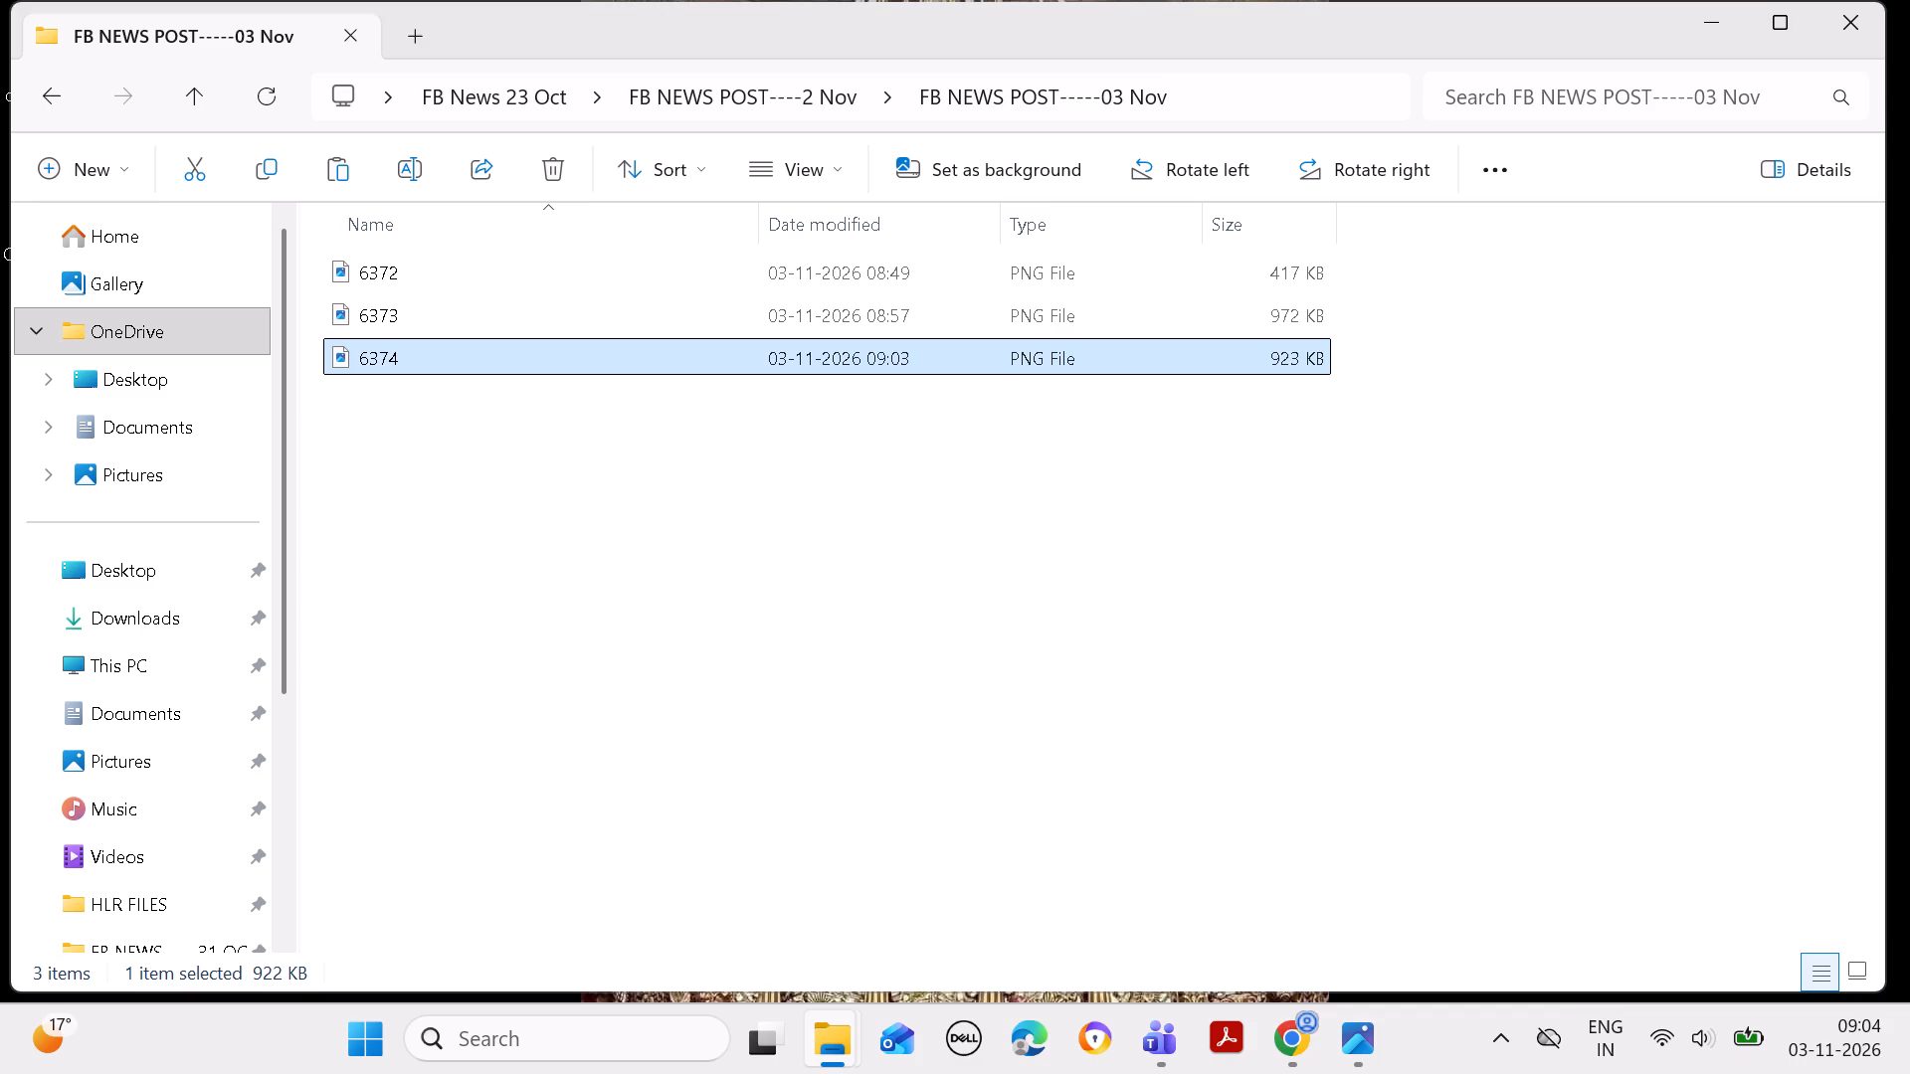
Return to Chrome and open news item 6375, Divorce -- Cruelty, for editing from the Case Law Today admin news list.
click(1296, 1029)
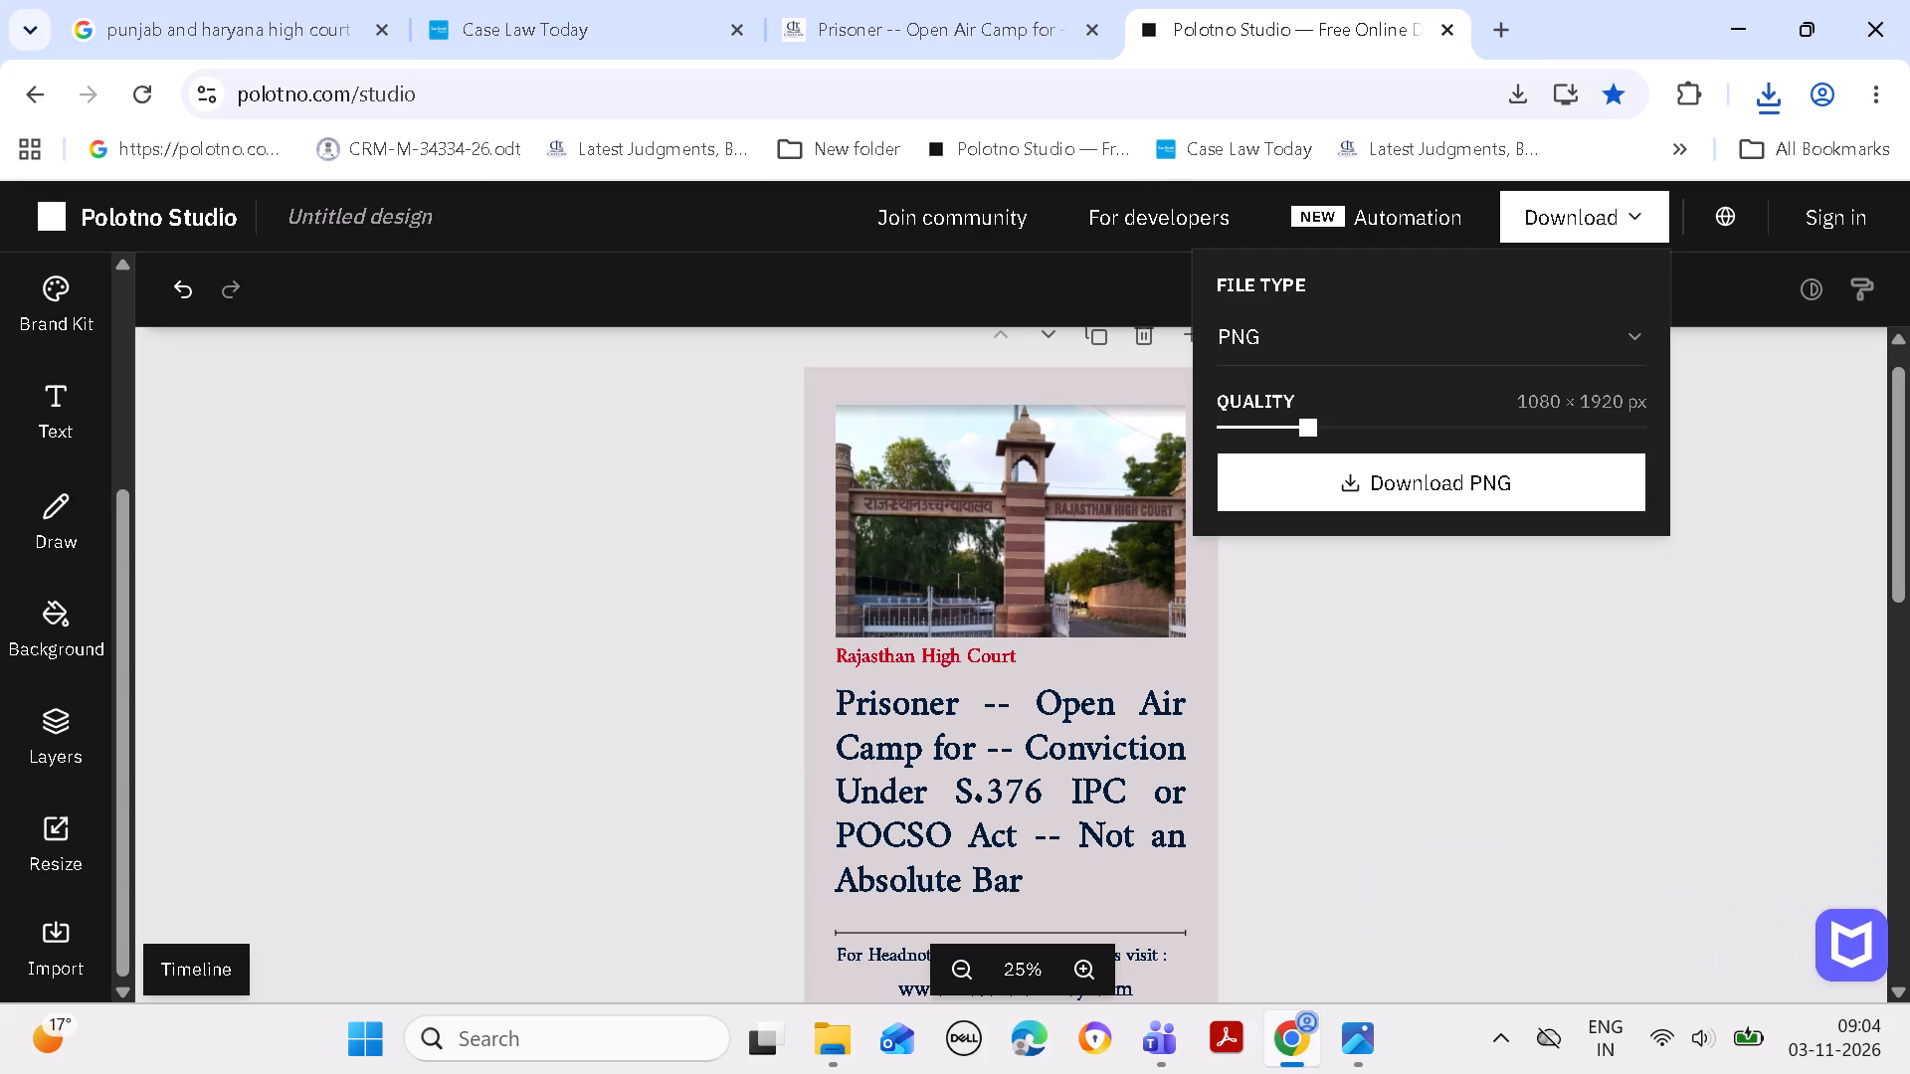
click(1747, 415)
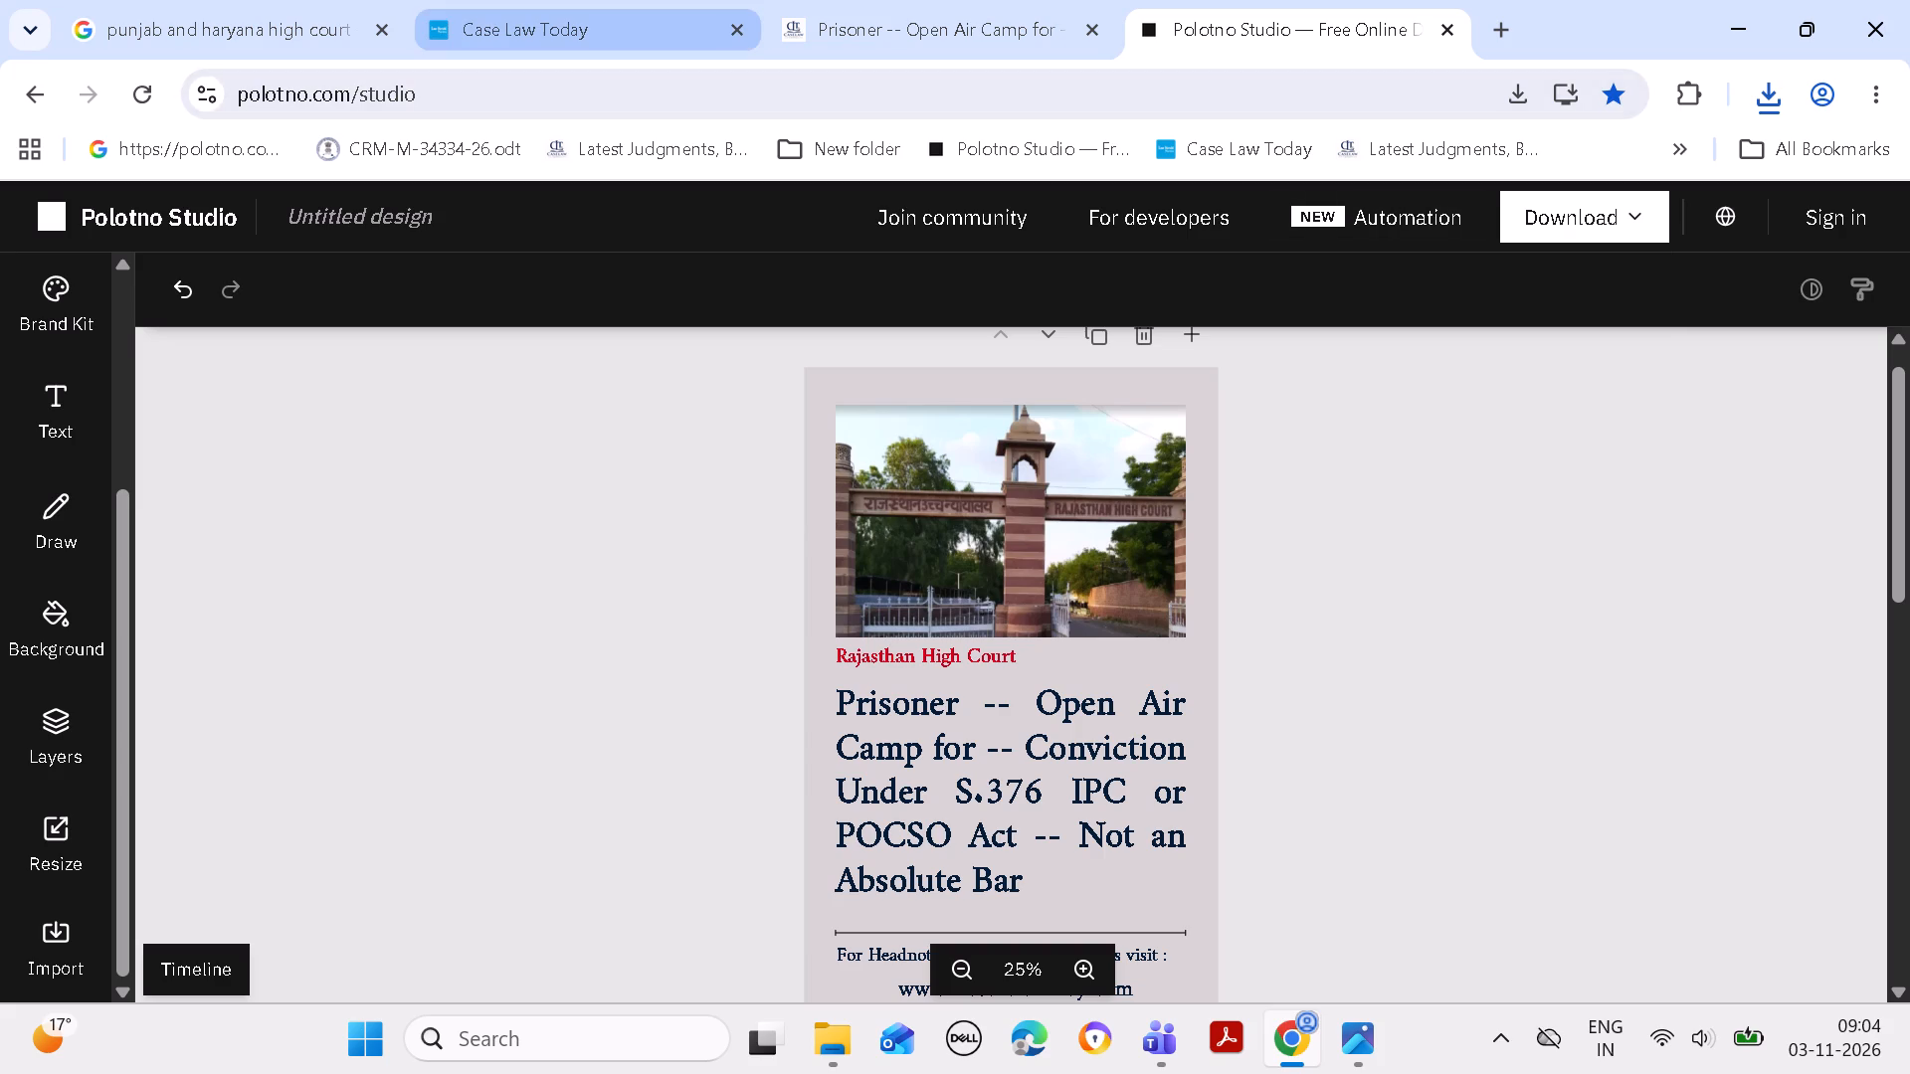
click(549, 30)
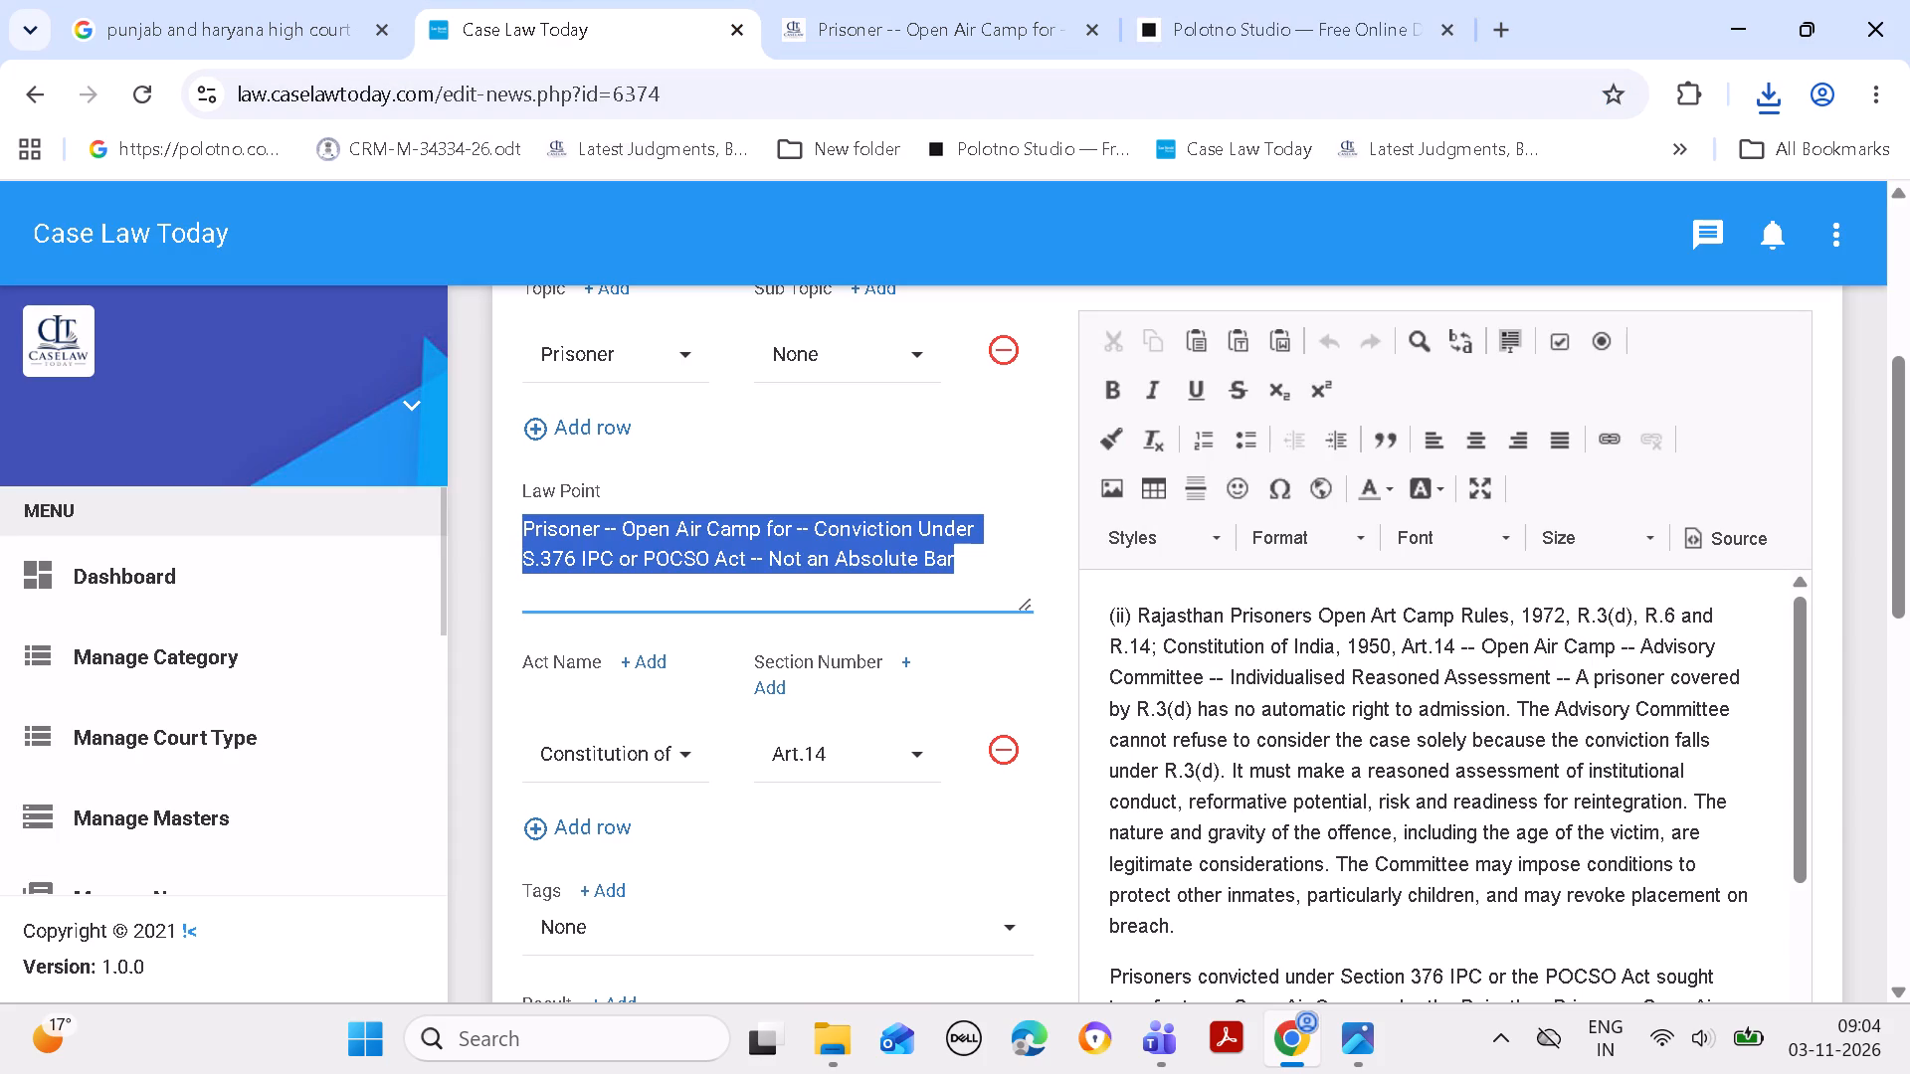
click(1240, 24)
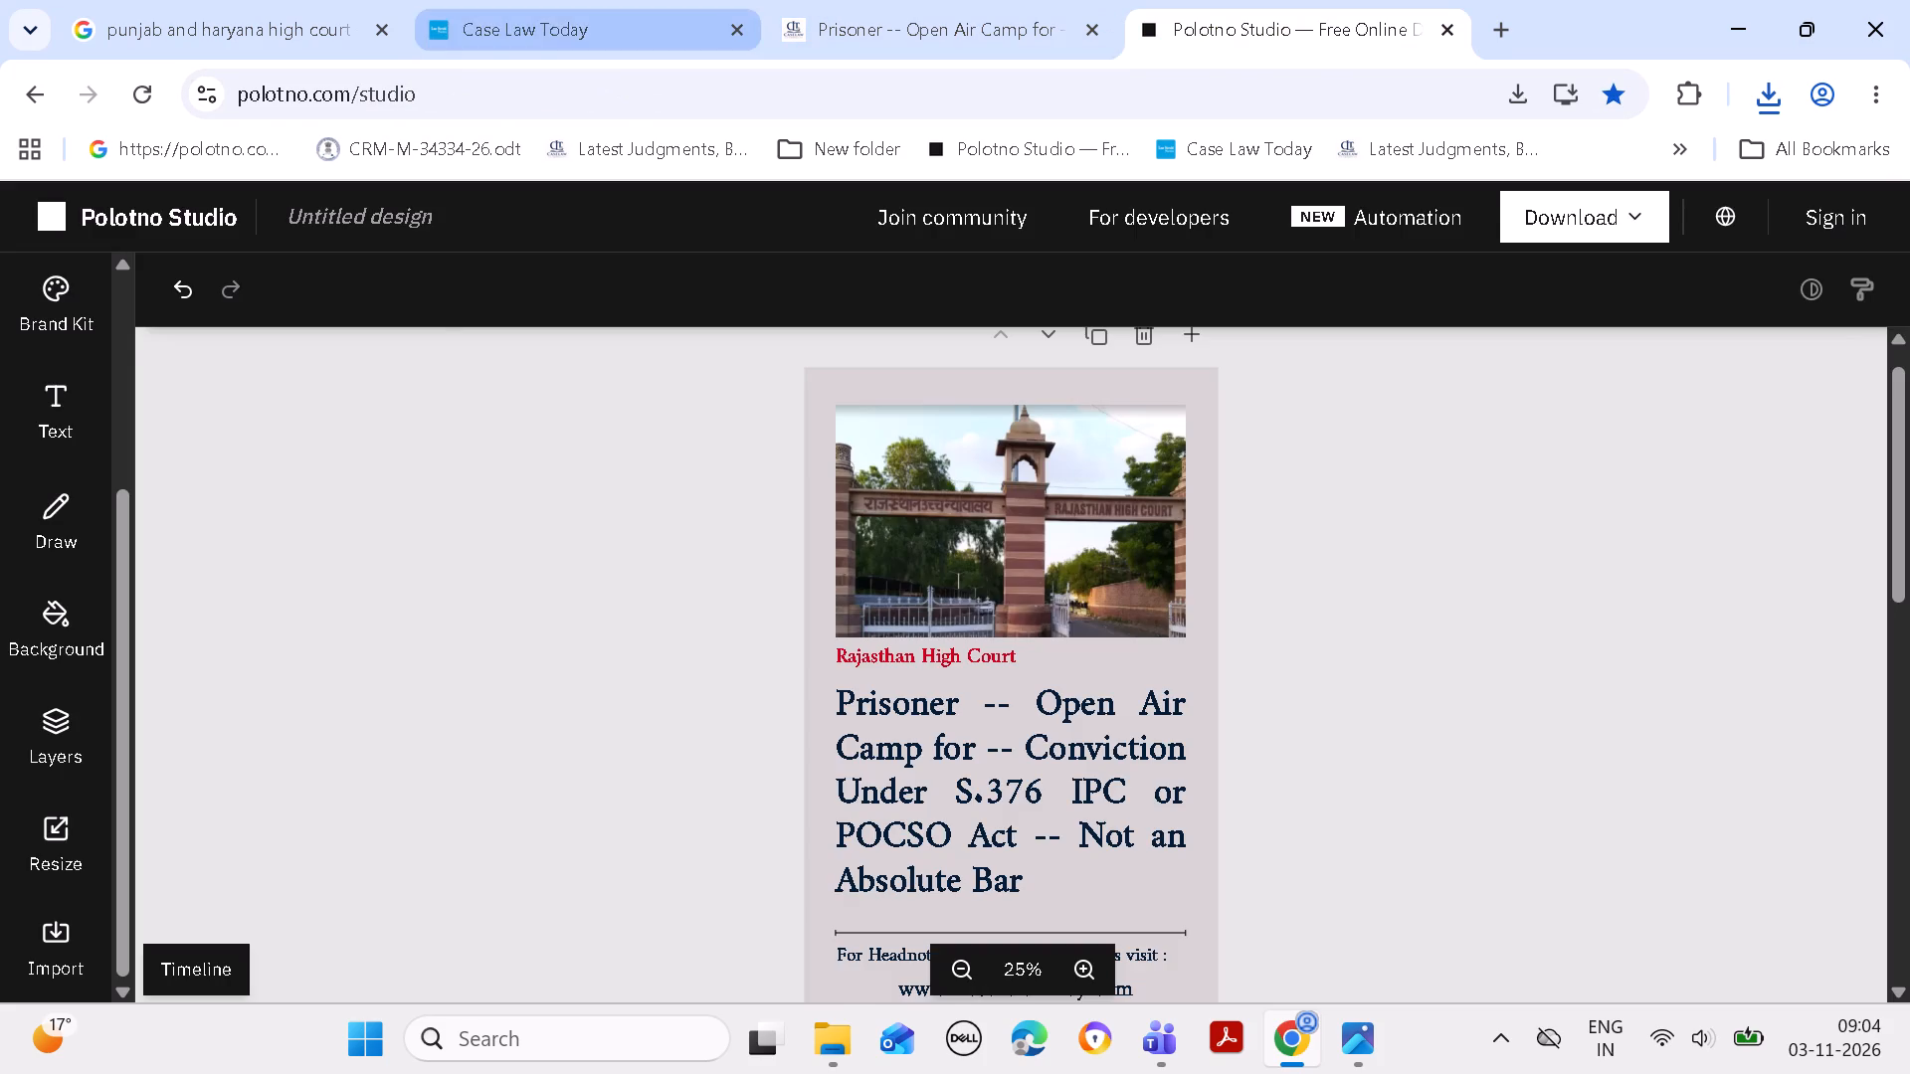
click(570, 28)
click(27, 87)
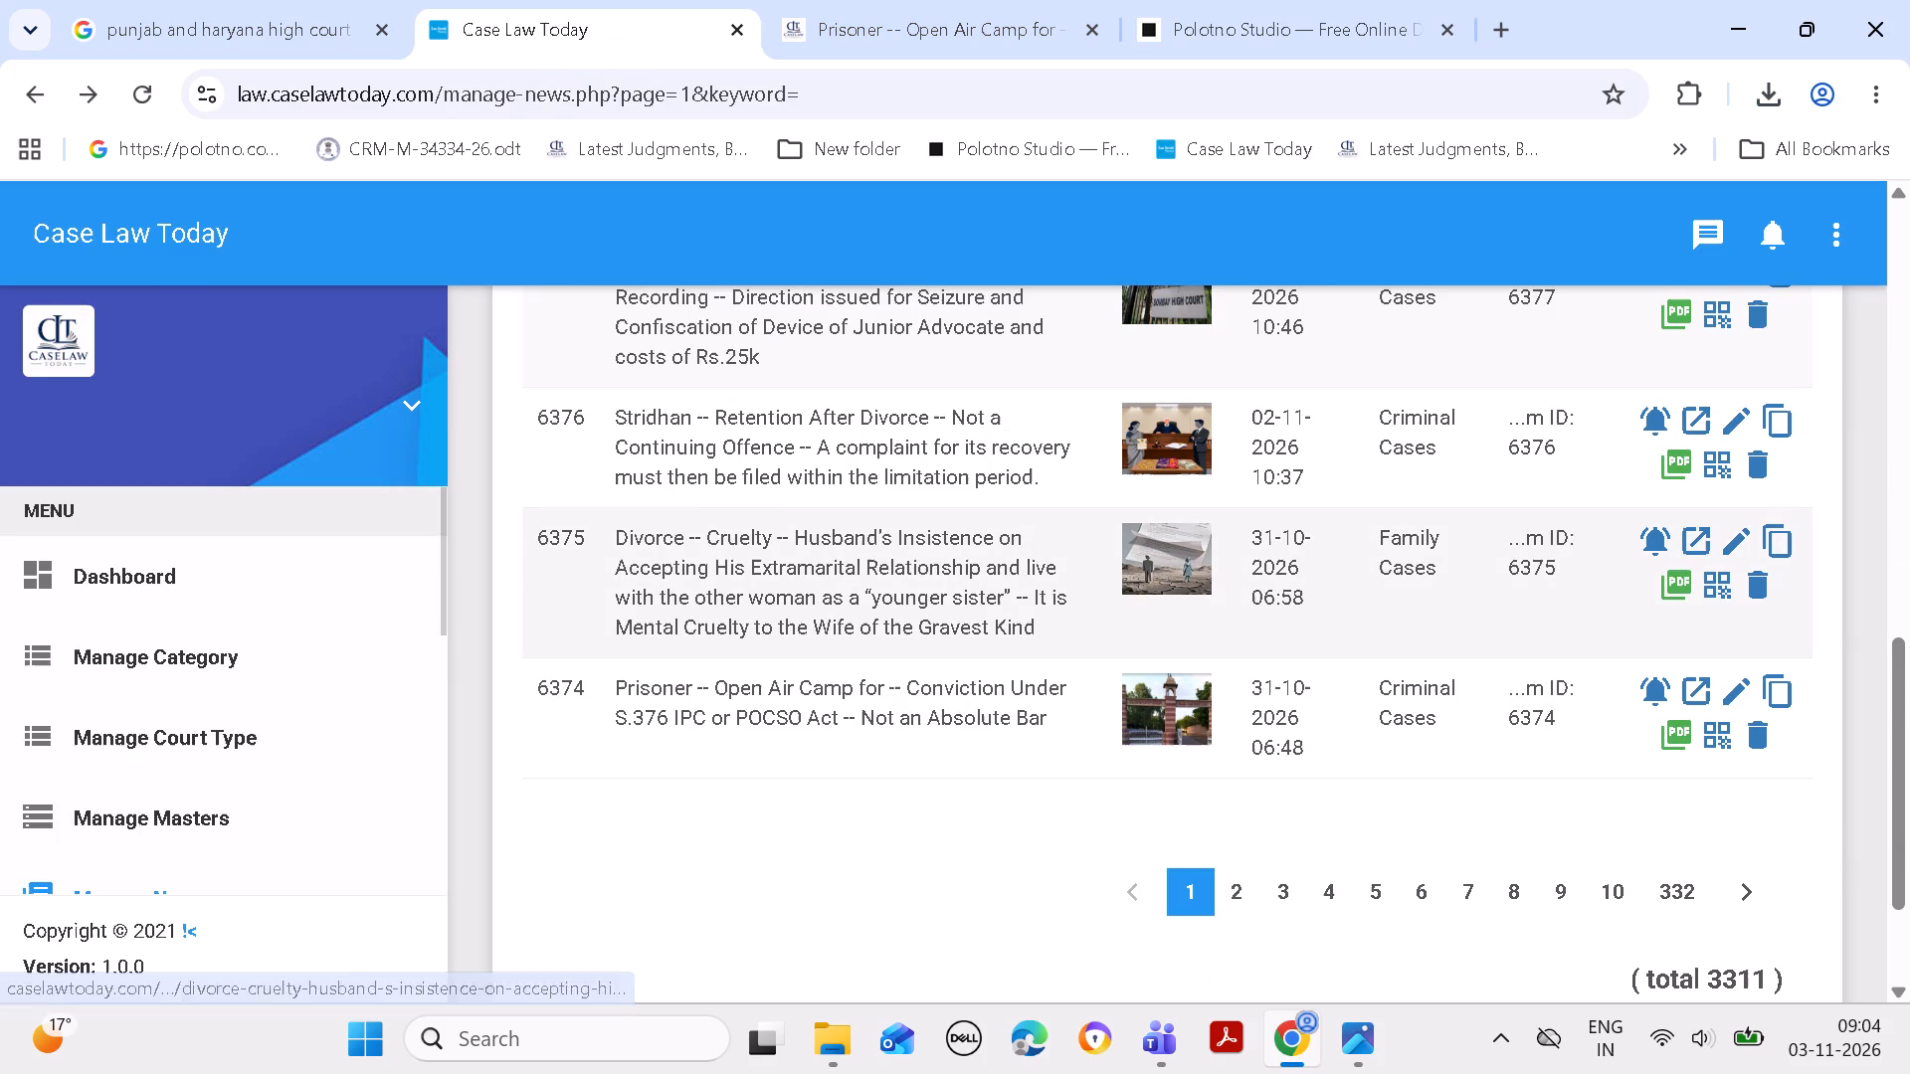
click(1727, 529)
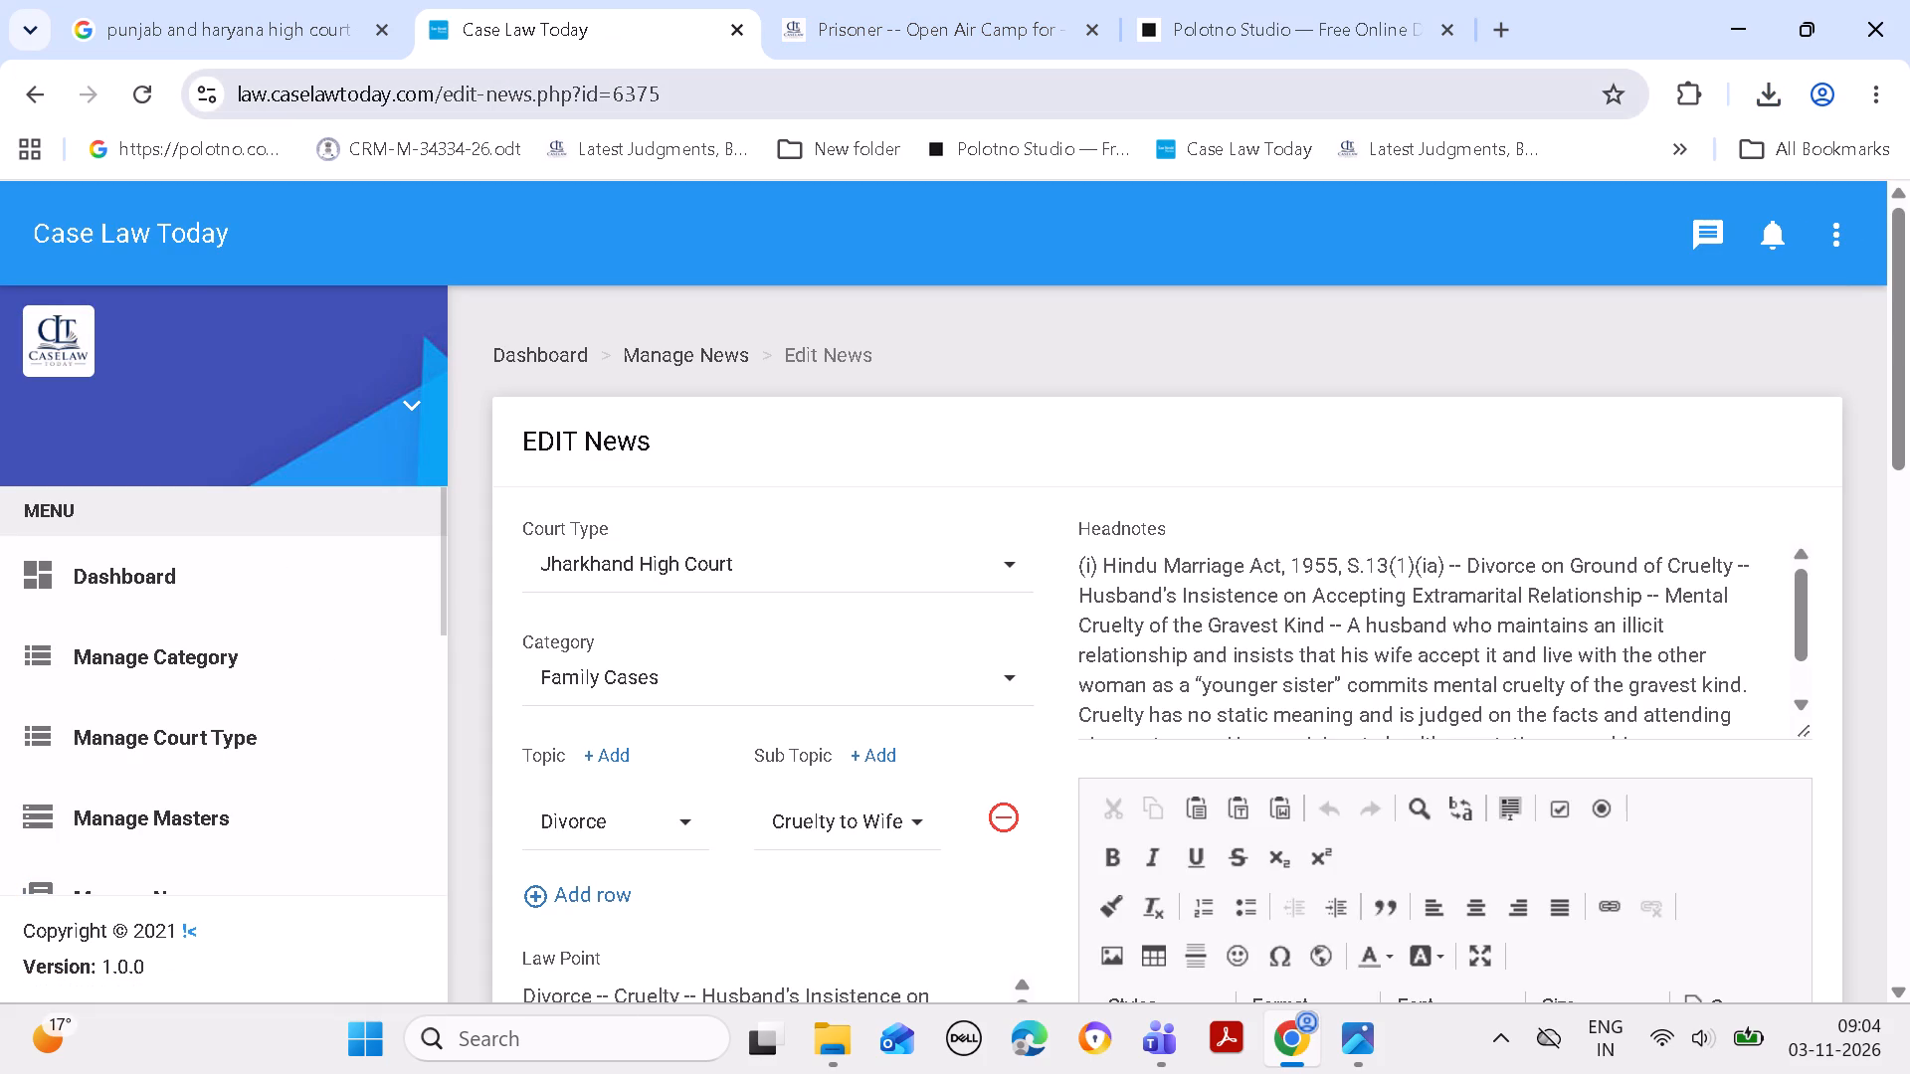
Copy the news ID 6375, search the public CaseLawToday.com site for it, and open the matching Divorce -- Cruelty article.
drag(615, 93, 663, 92)
key(ctrl+c)
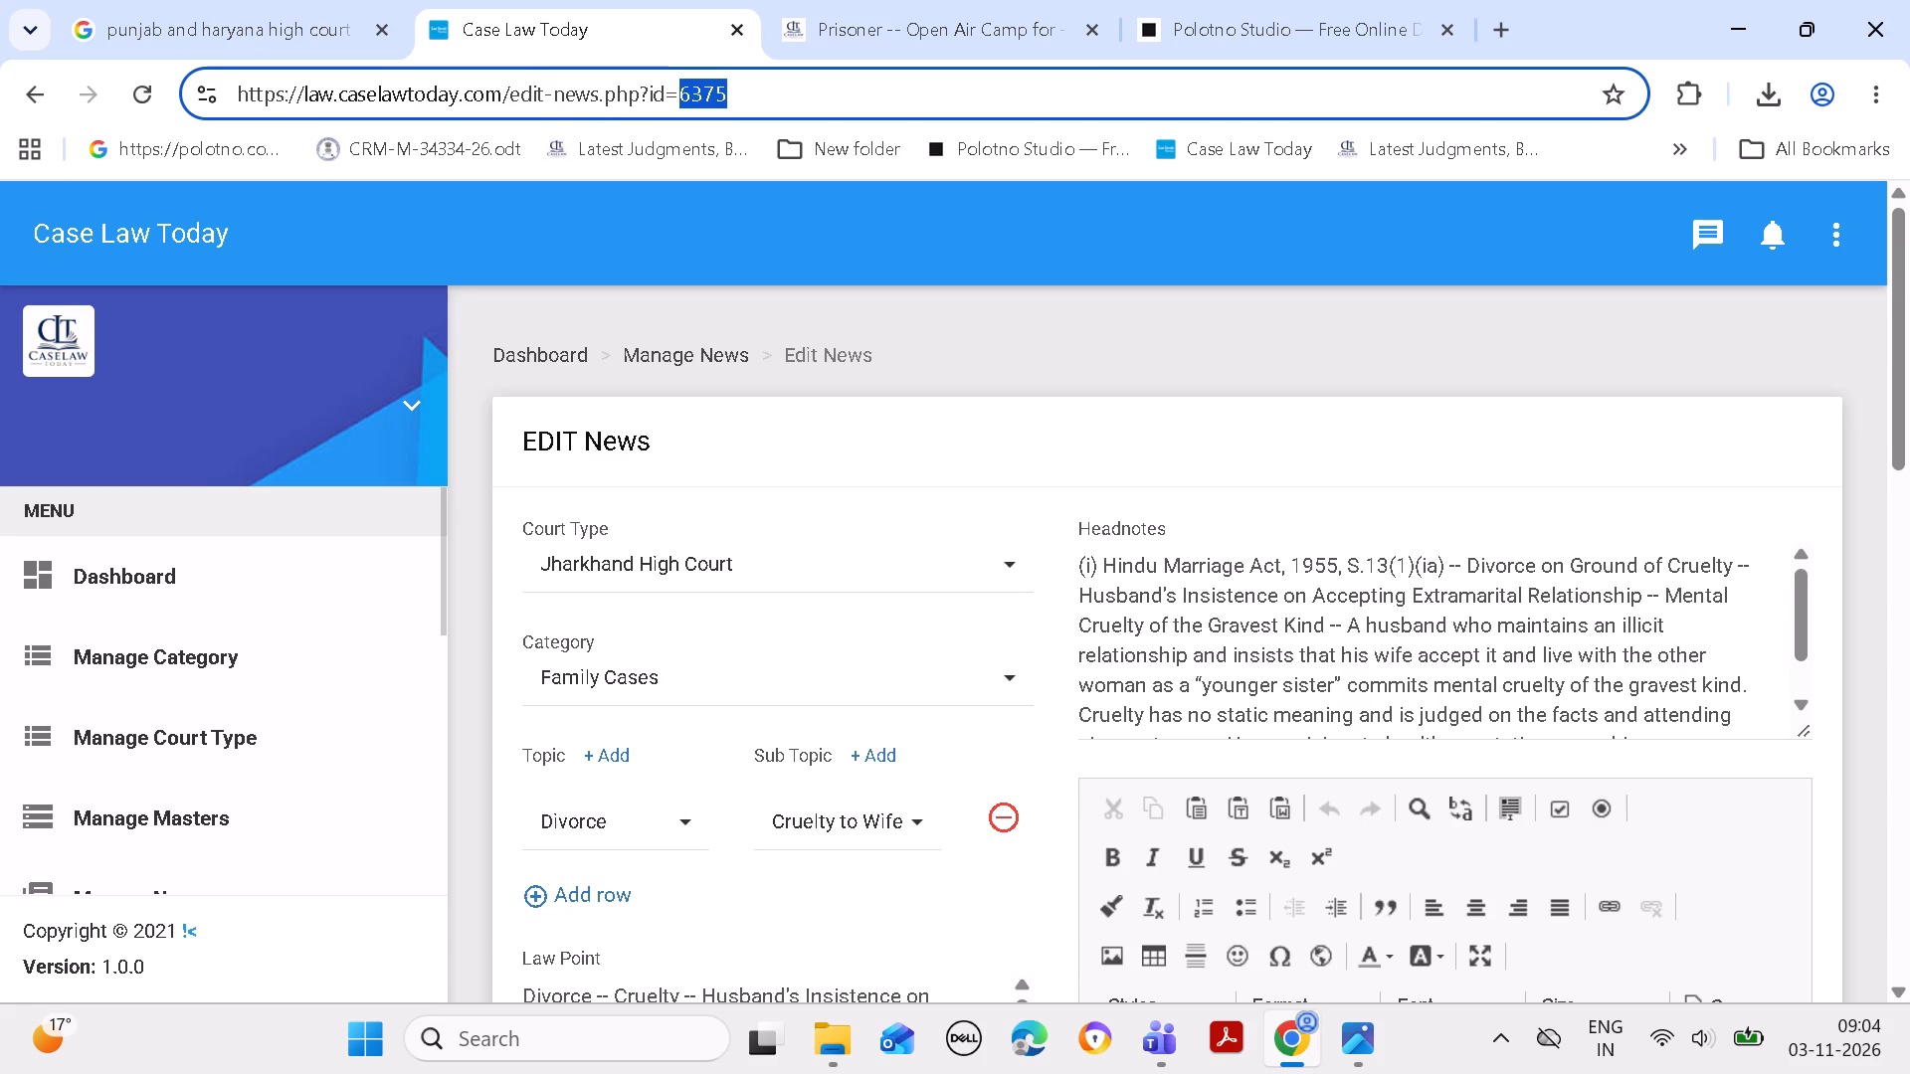
click(942, 37)
click(898, 263)
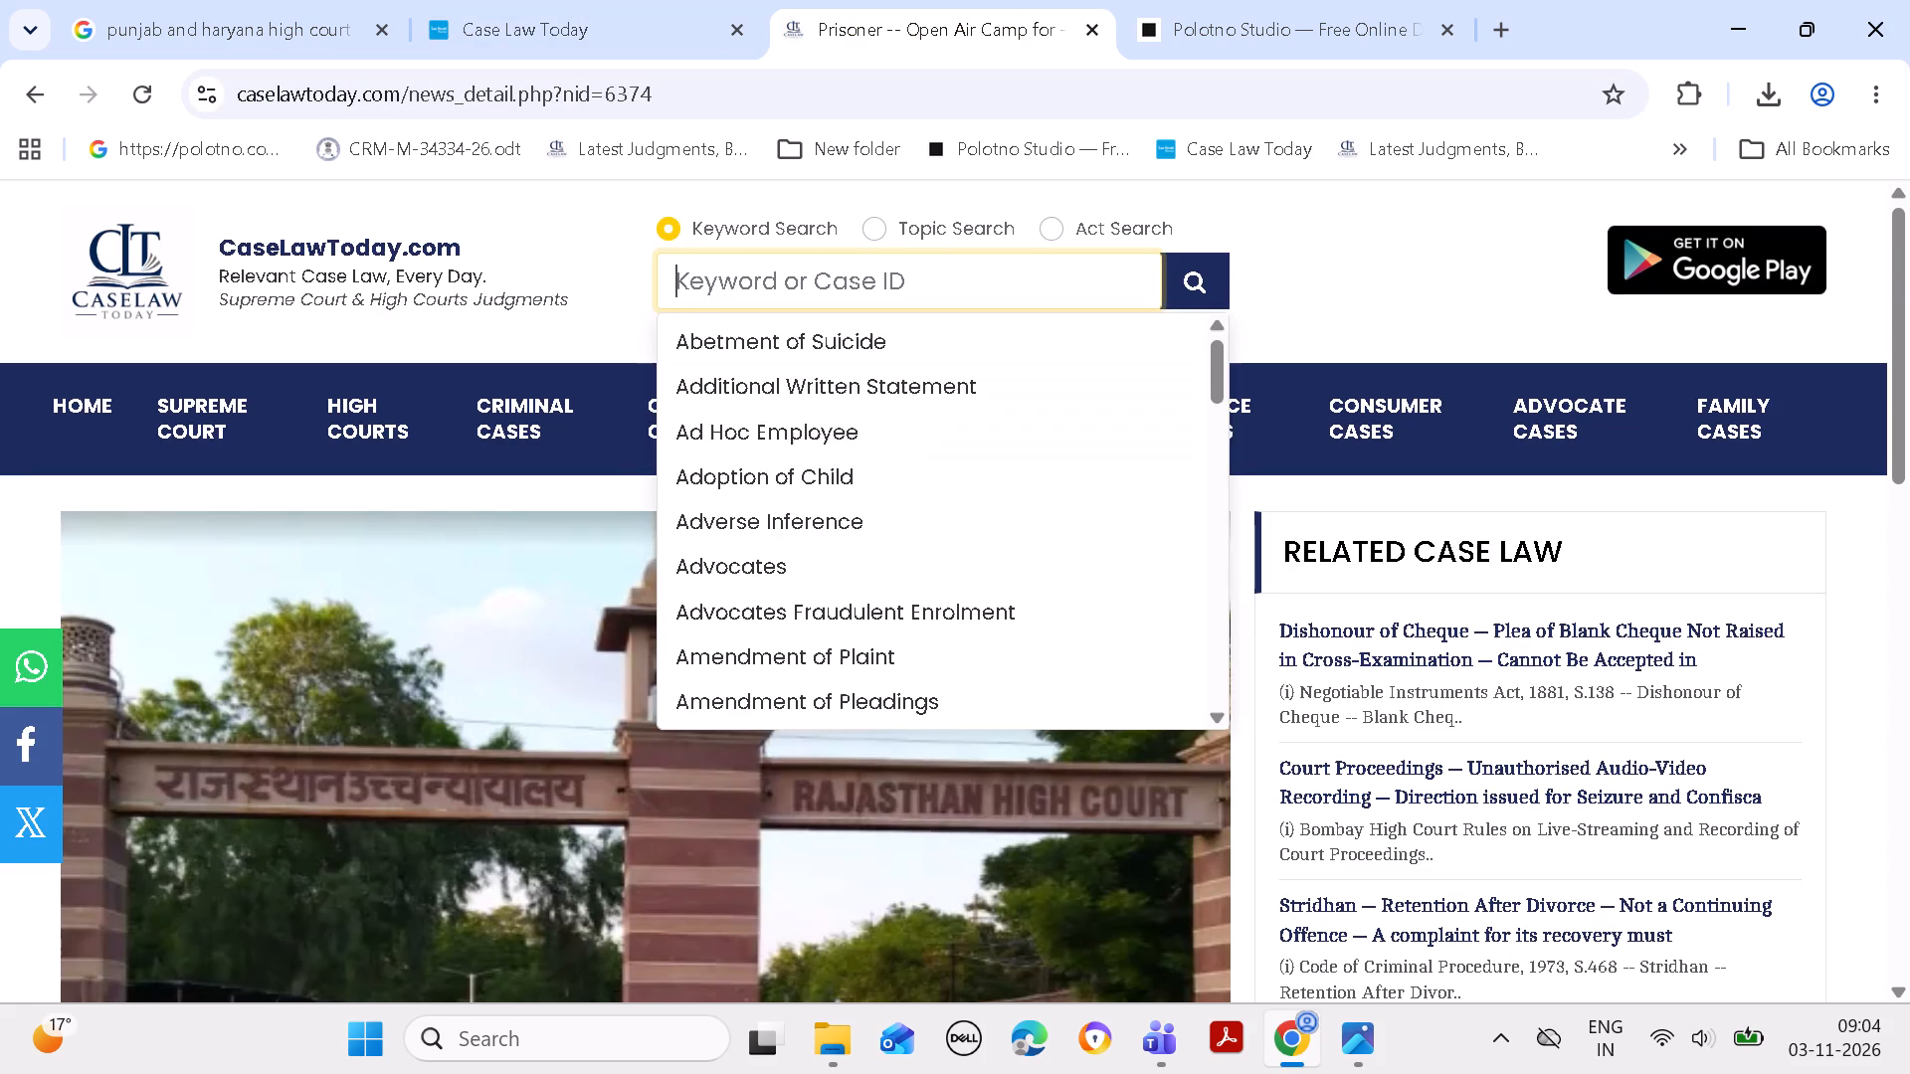
key(ctrl+v)
click(1211, 273)
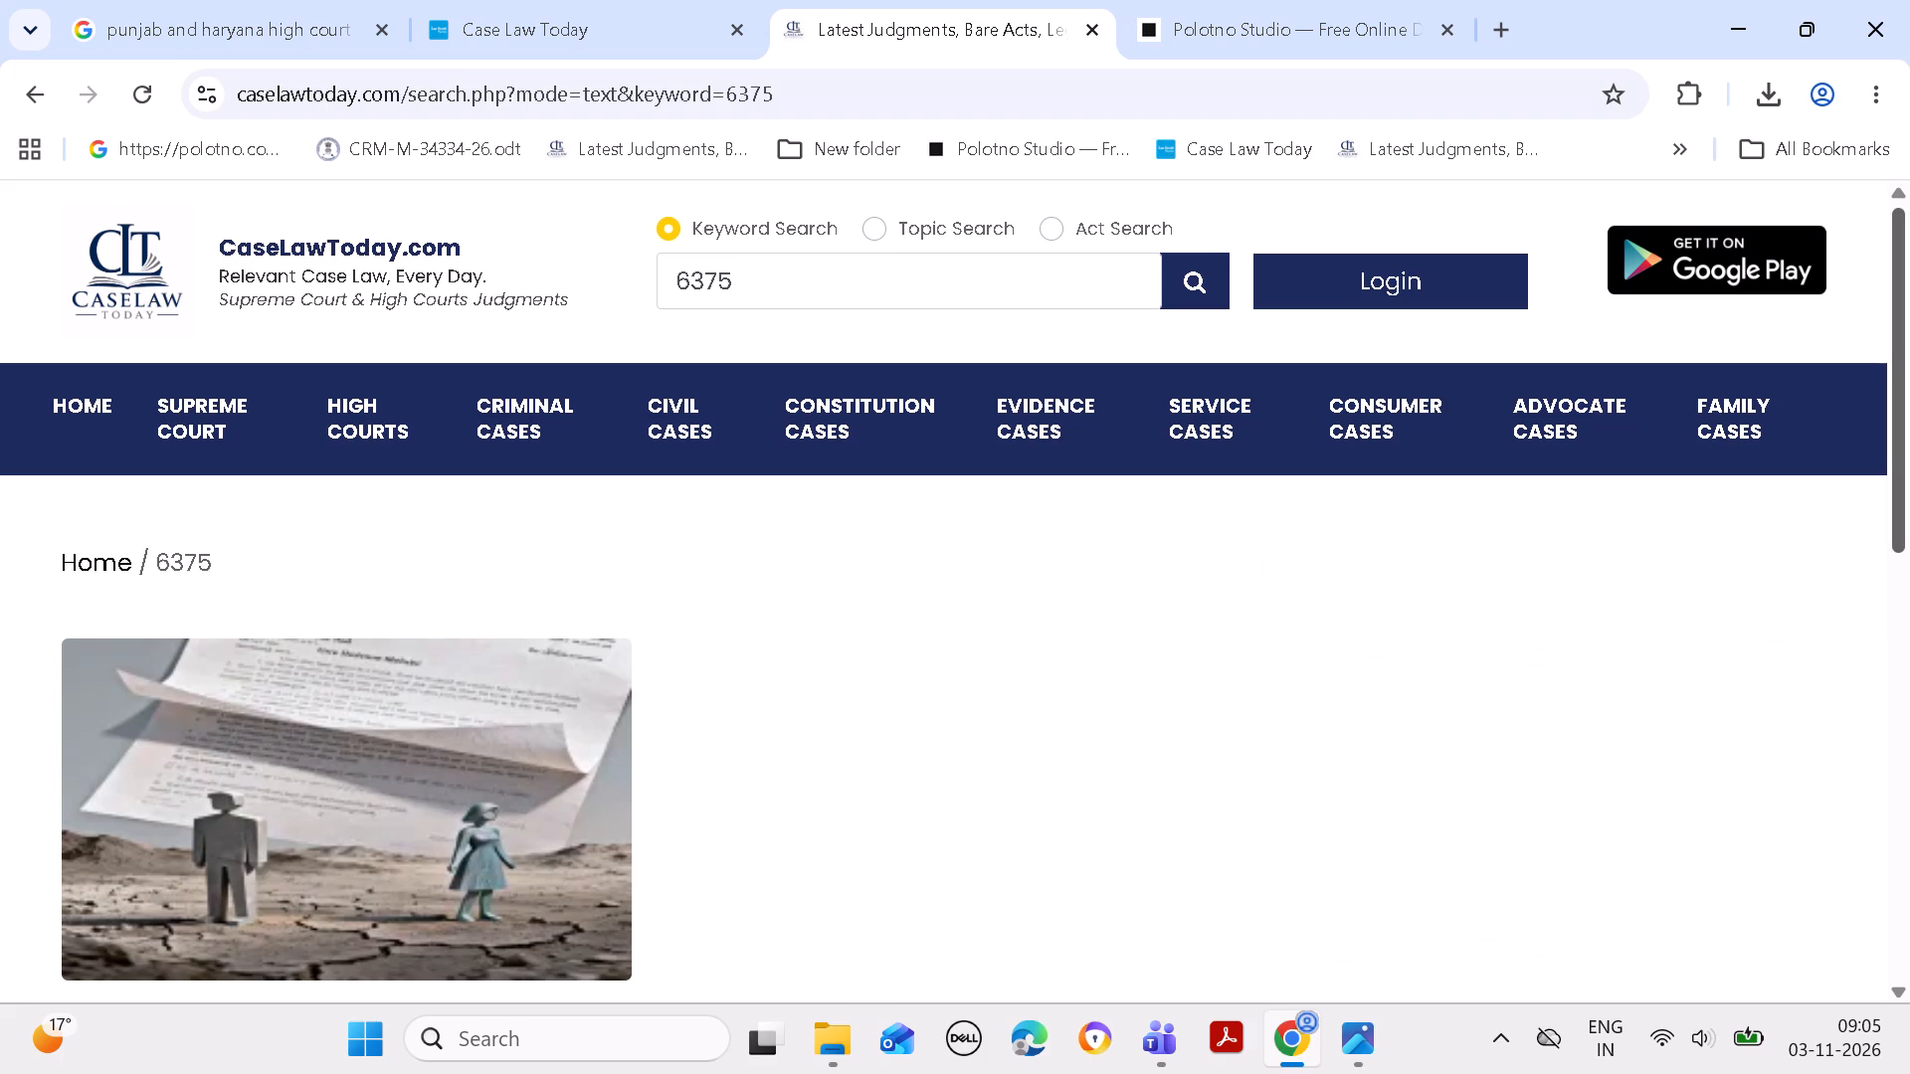
drag(1909, 316, 1909, 410)
click(390, 852)
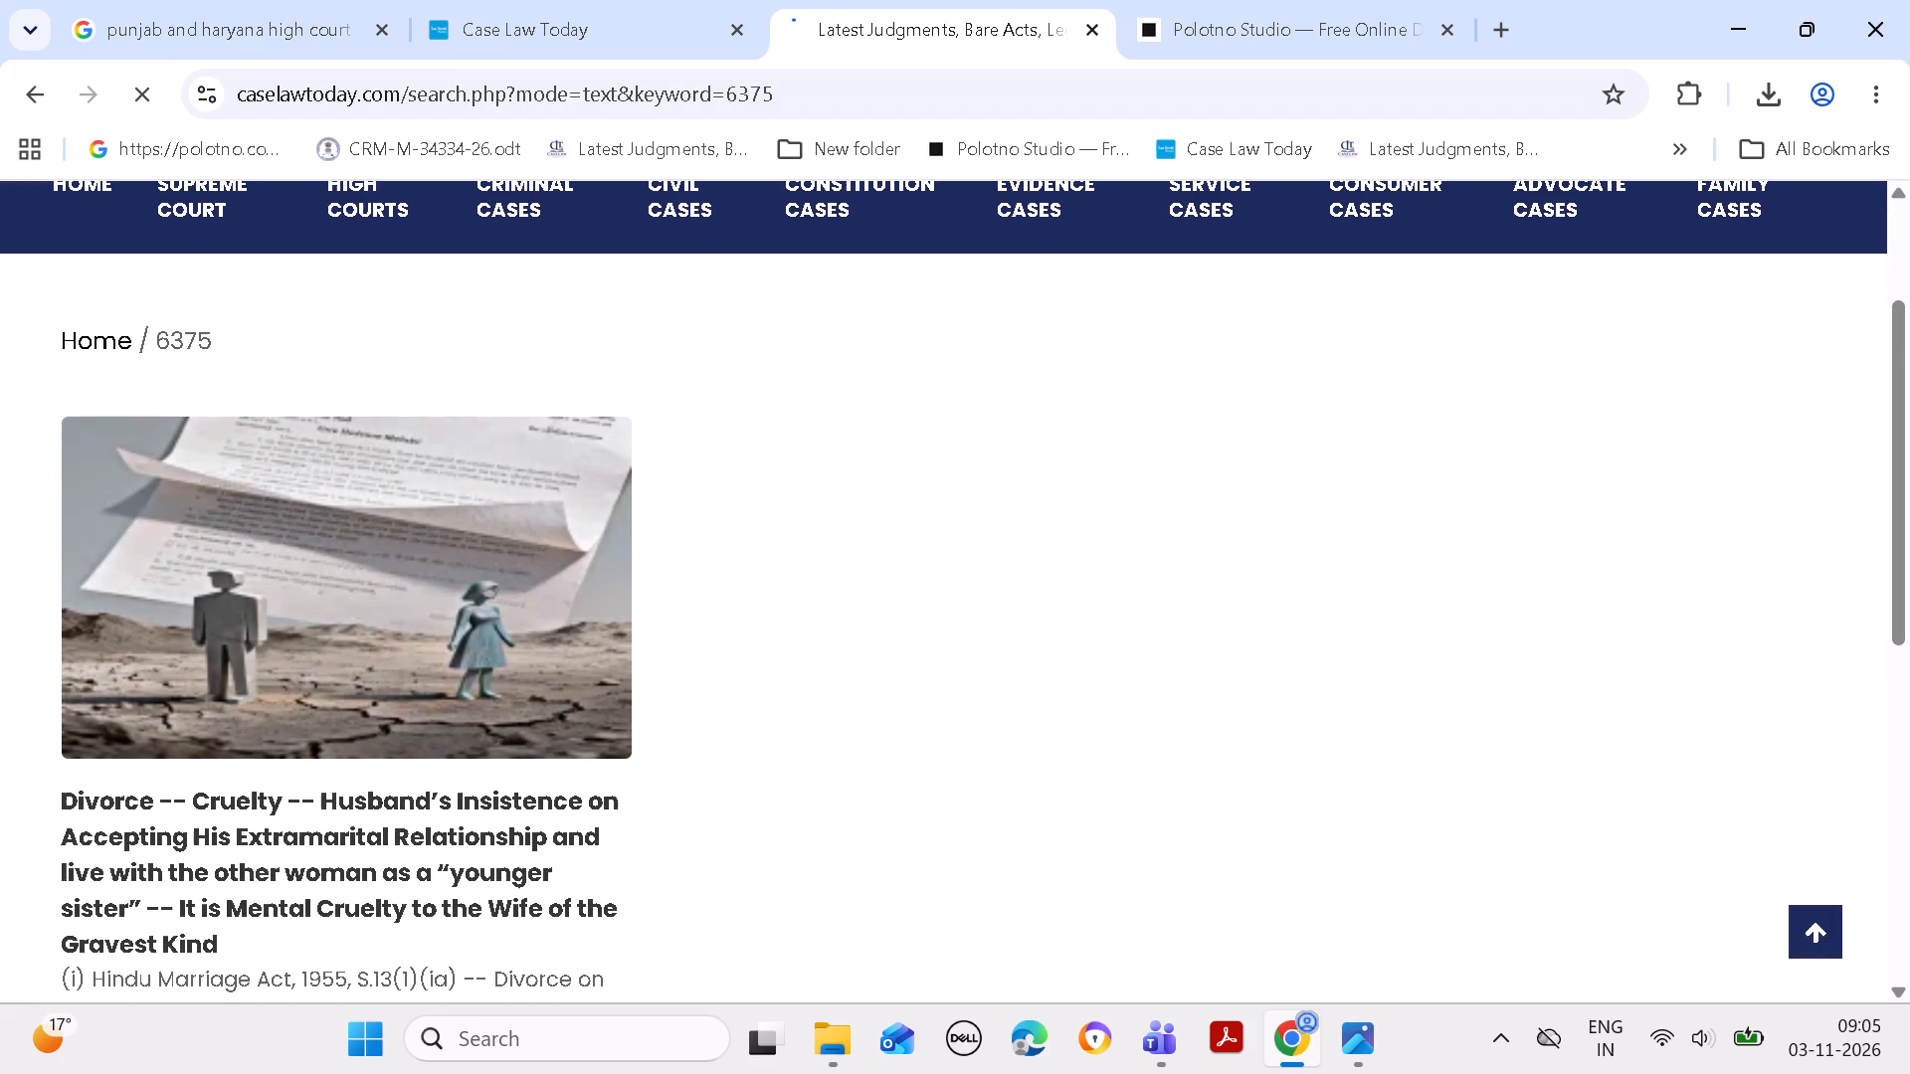
Switch to Polotno Studio and replace the Rajasthan High Court gate photo in the design with the image copied from the Divorce -- Cruelty article.
right_click(575, 726)
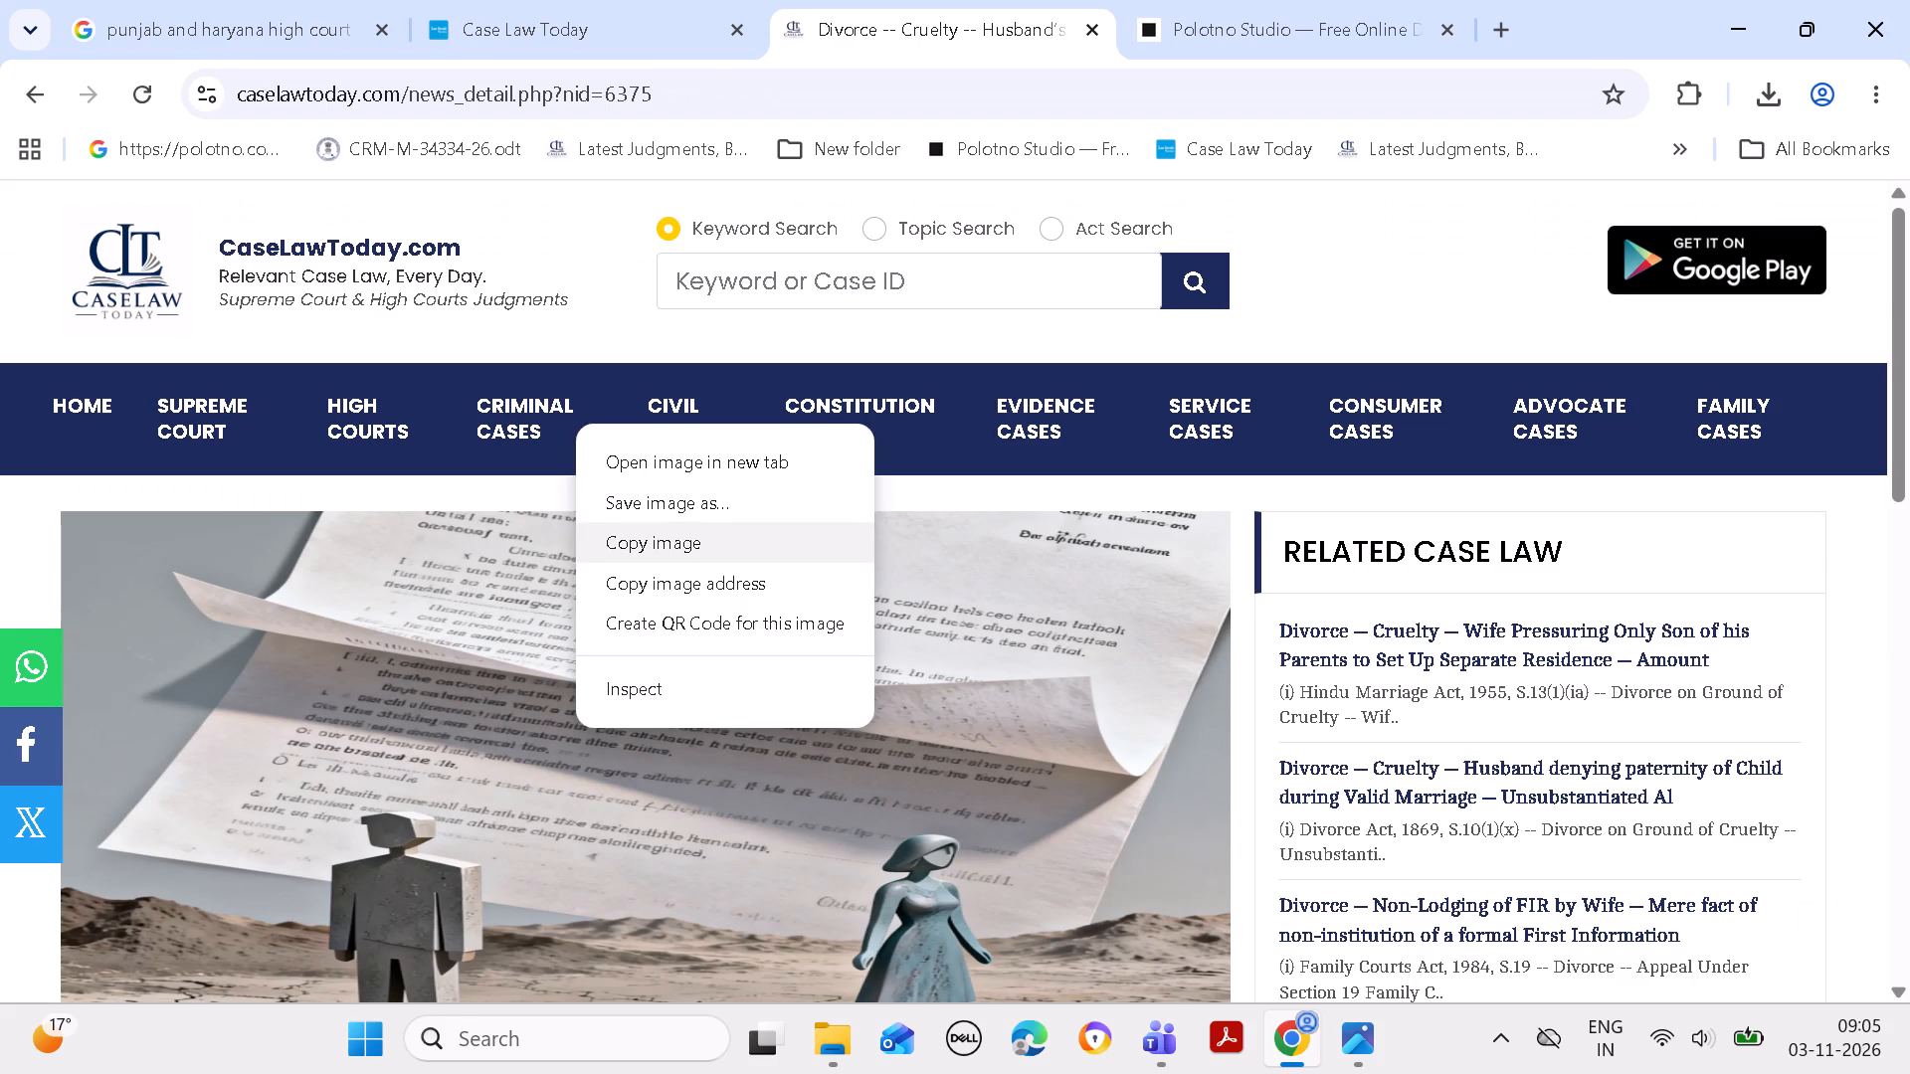
click(660, 542)
click(1240, 34)
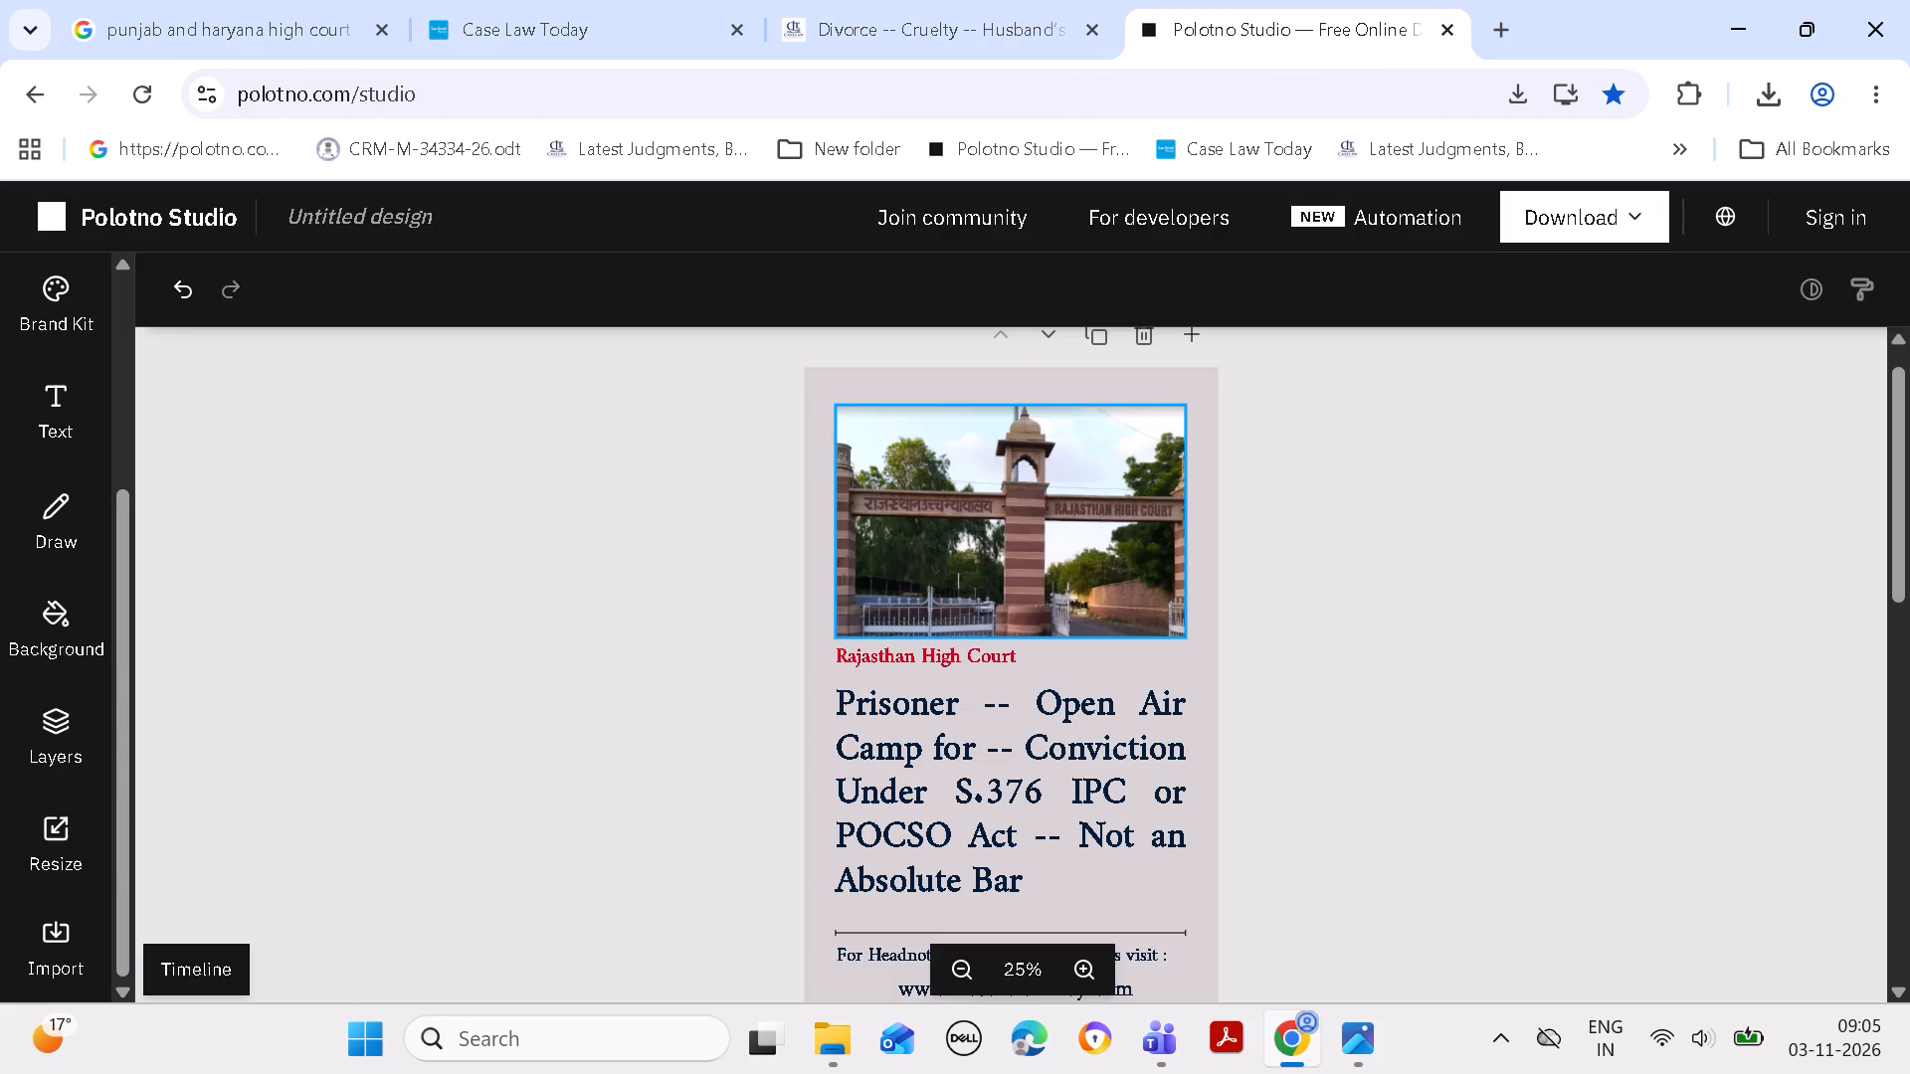
click(1004, 559)
click(1045, 752)
click(979, 482)
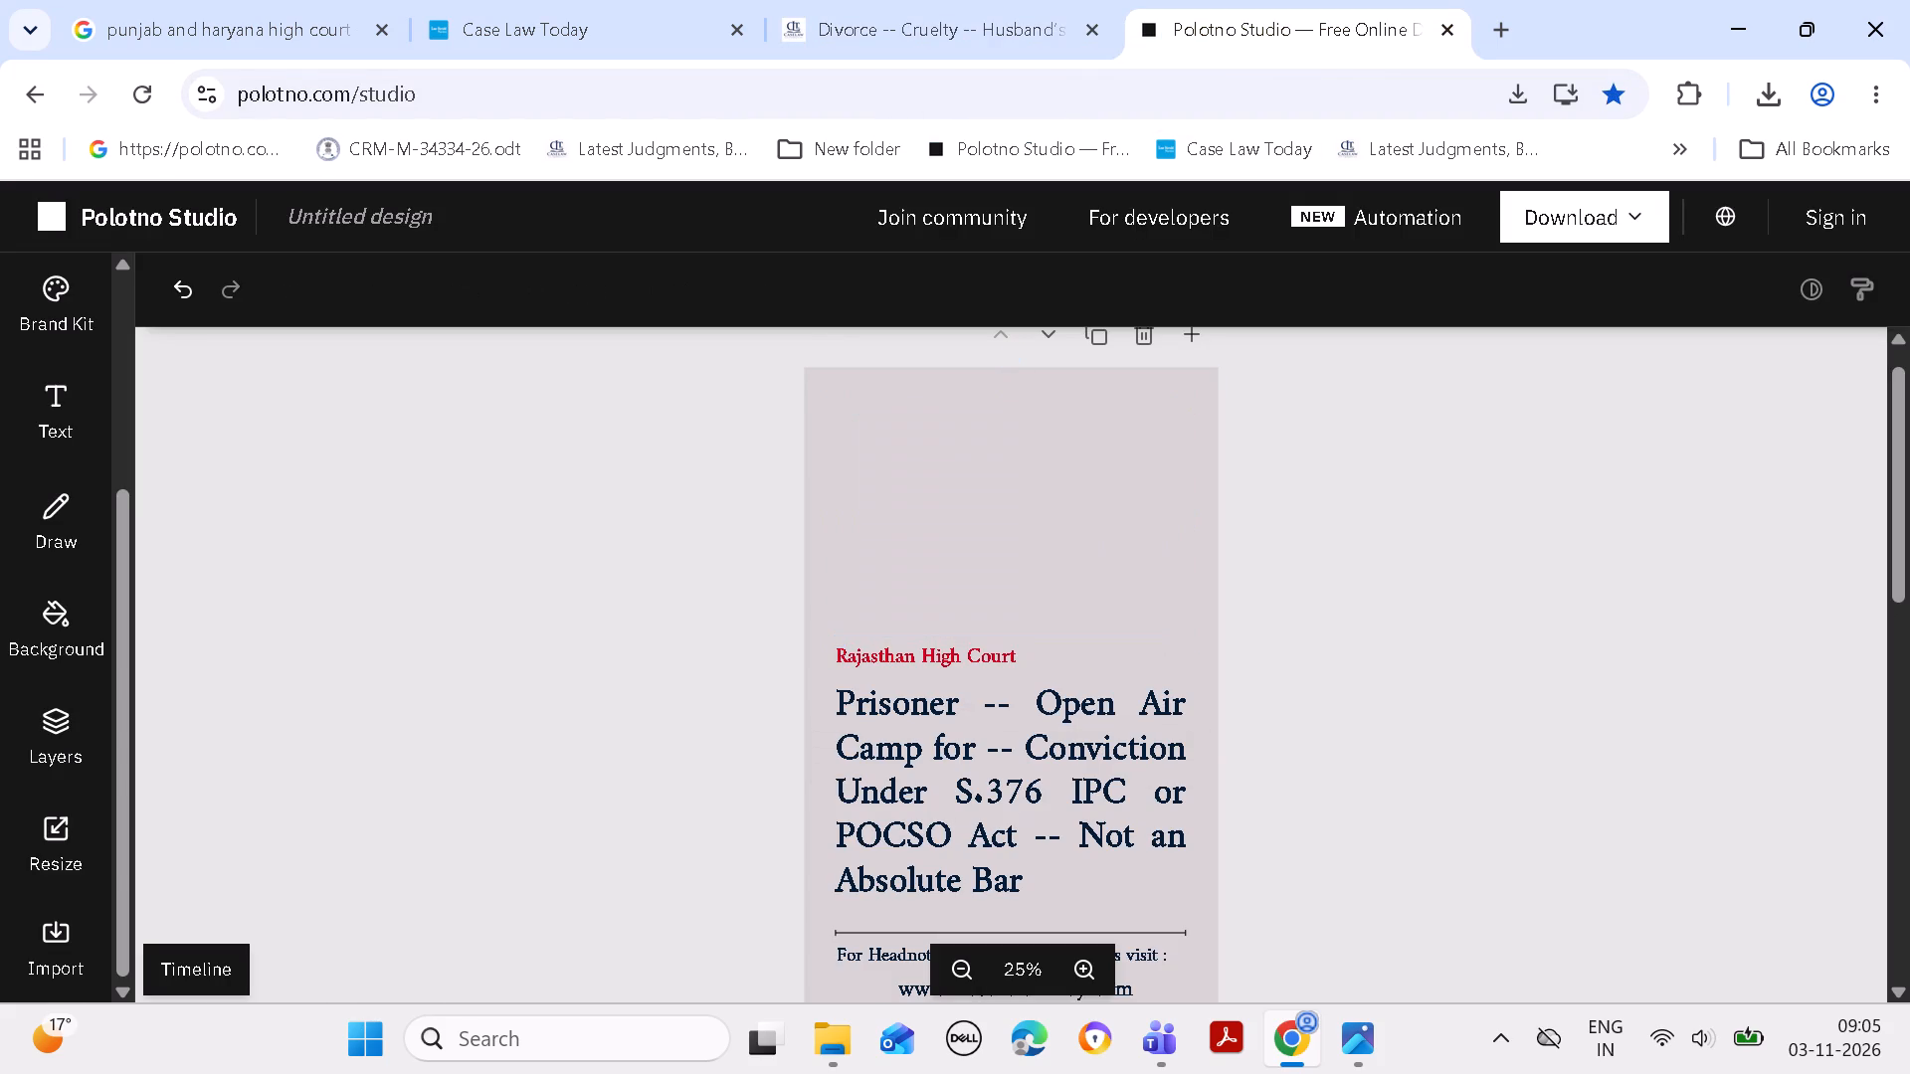
key(ctrl+v)
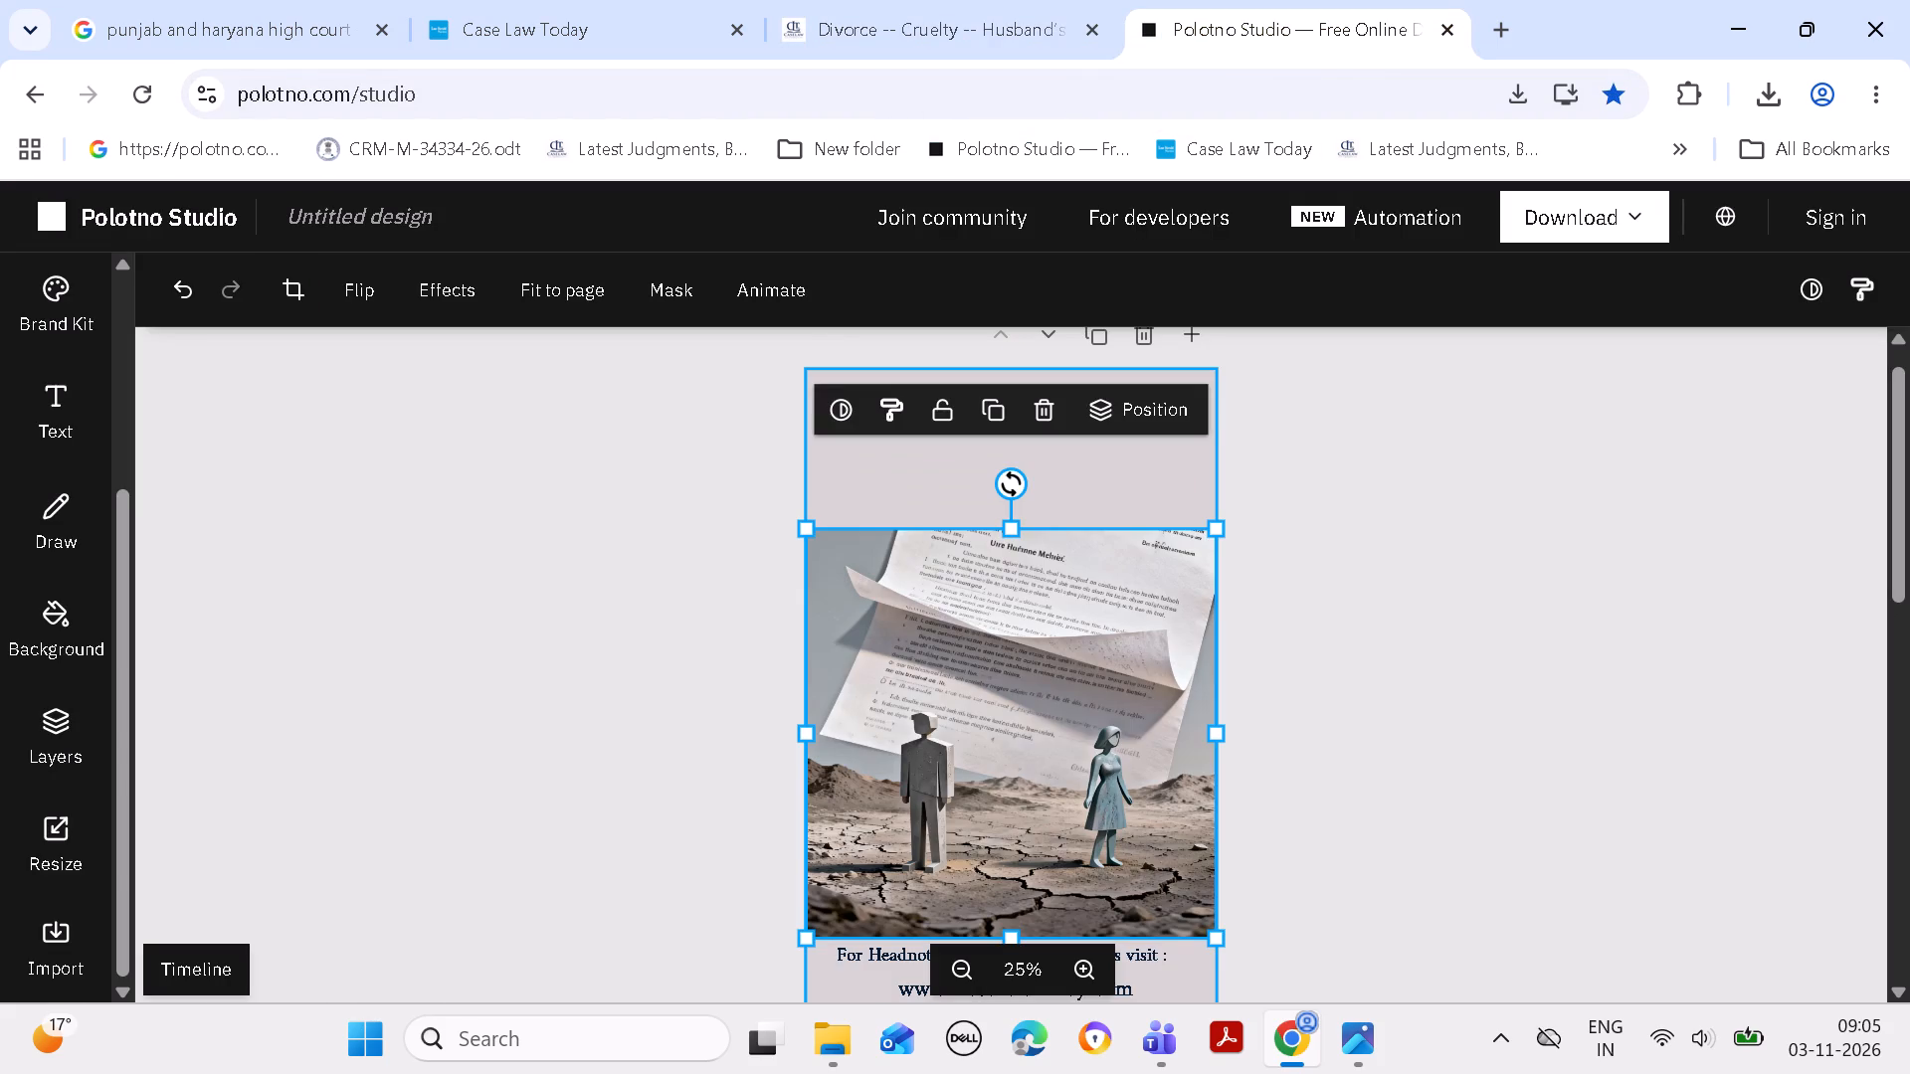
Move the pasted image up to the photo area above the court name and open it for cropping.
drag(996, 703, 972, 523)
double_click(970, 523)
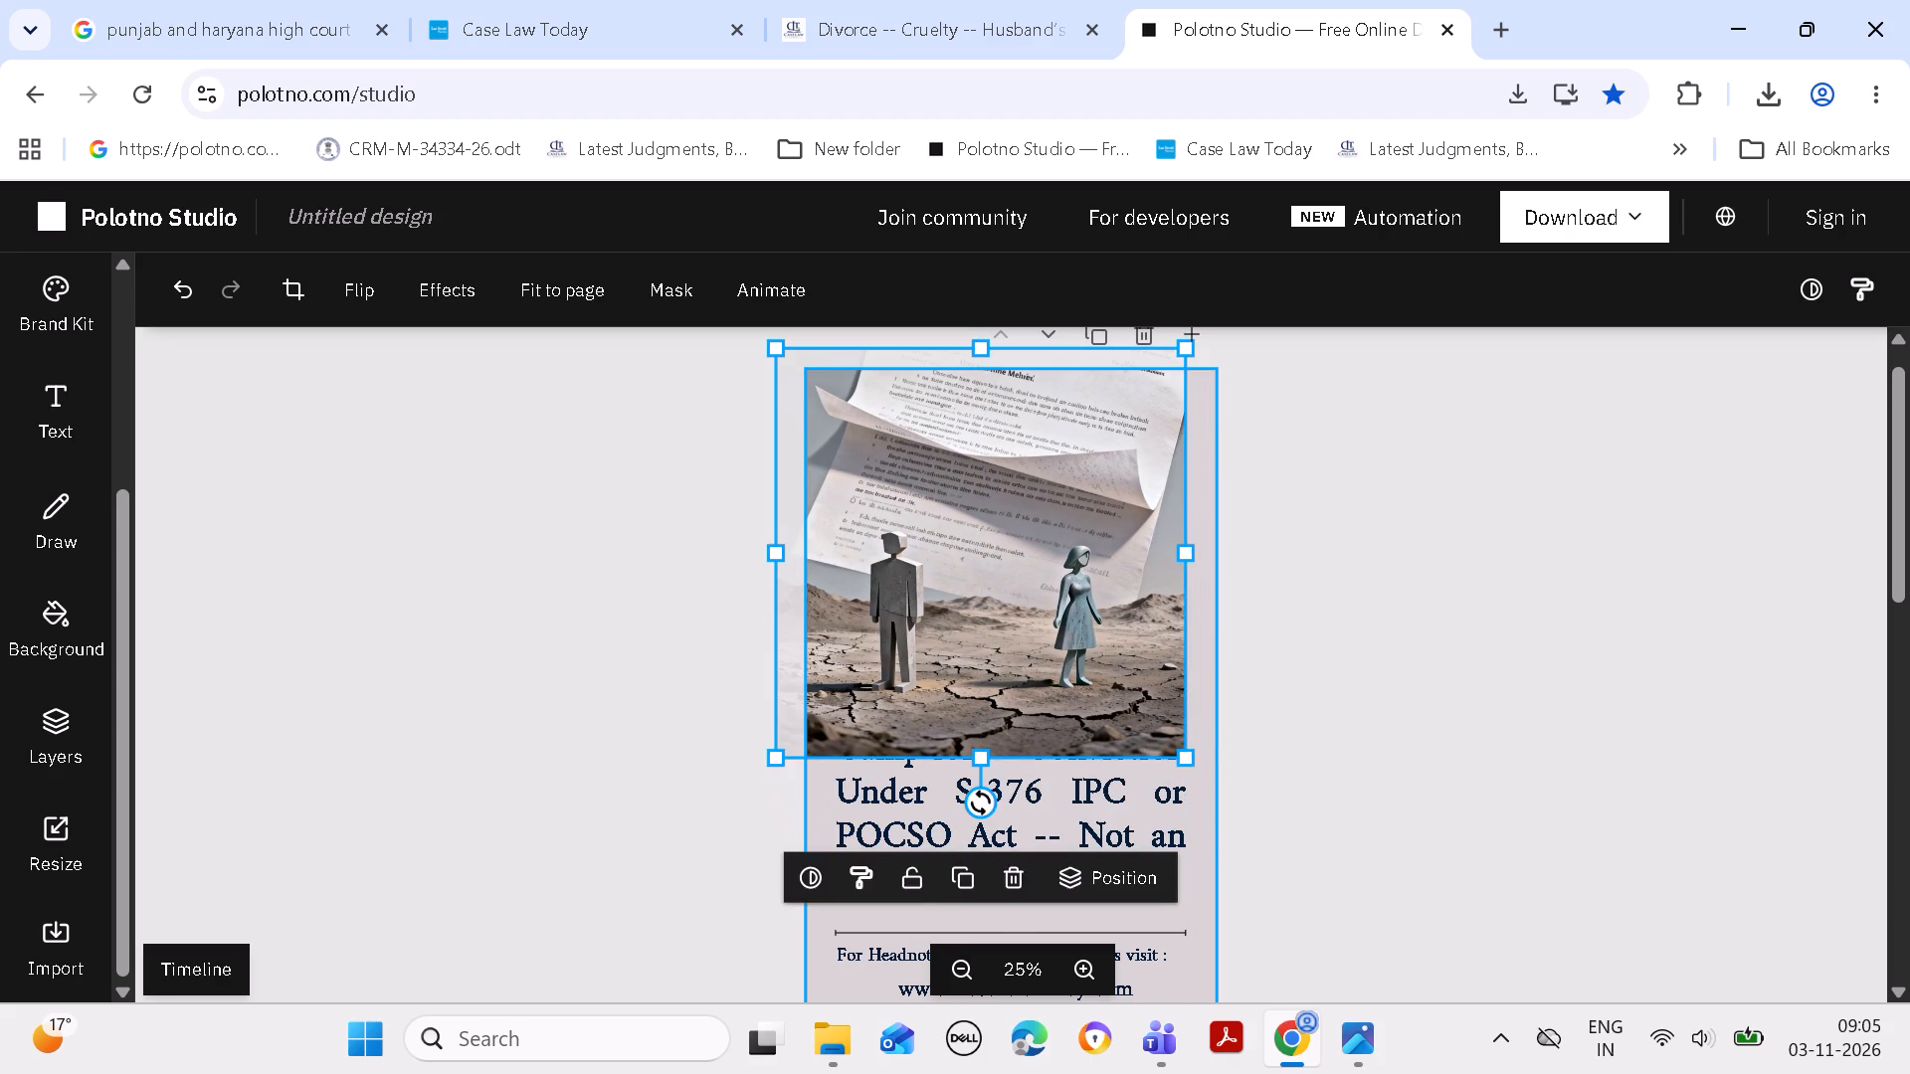
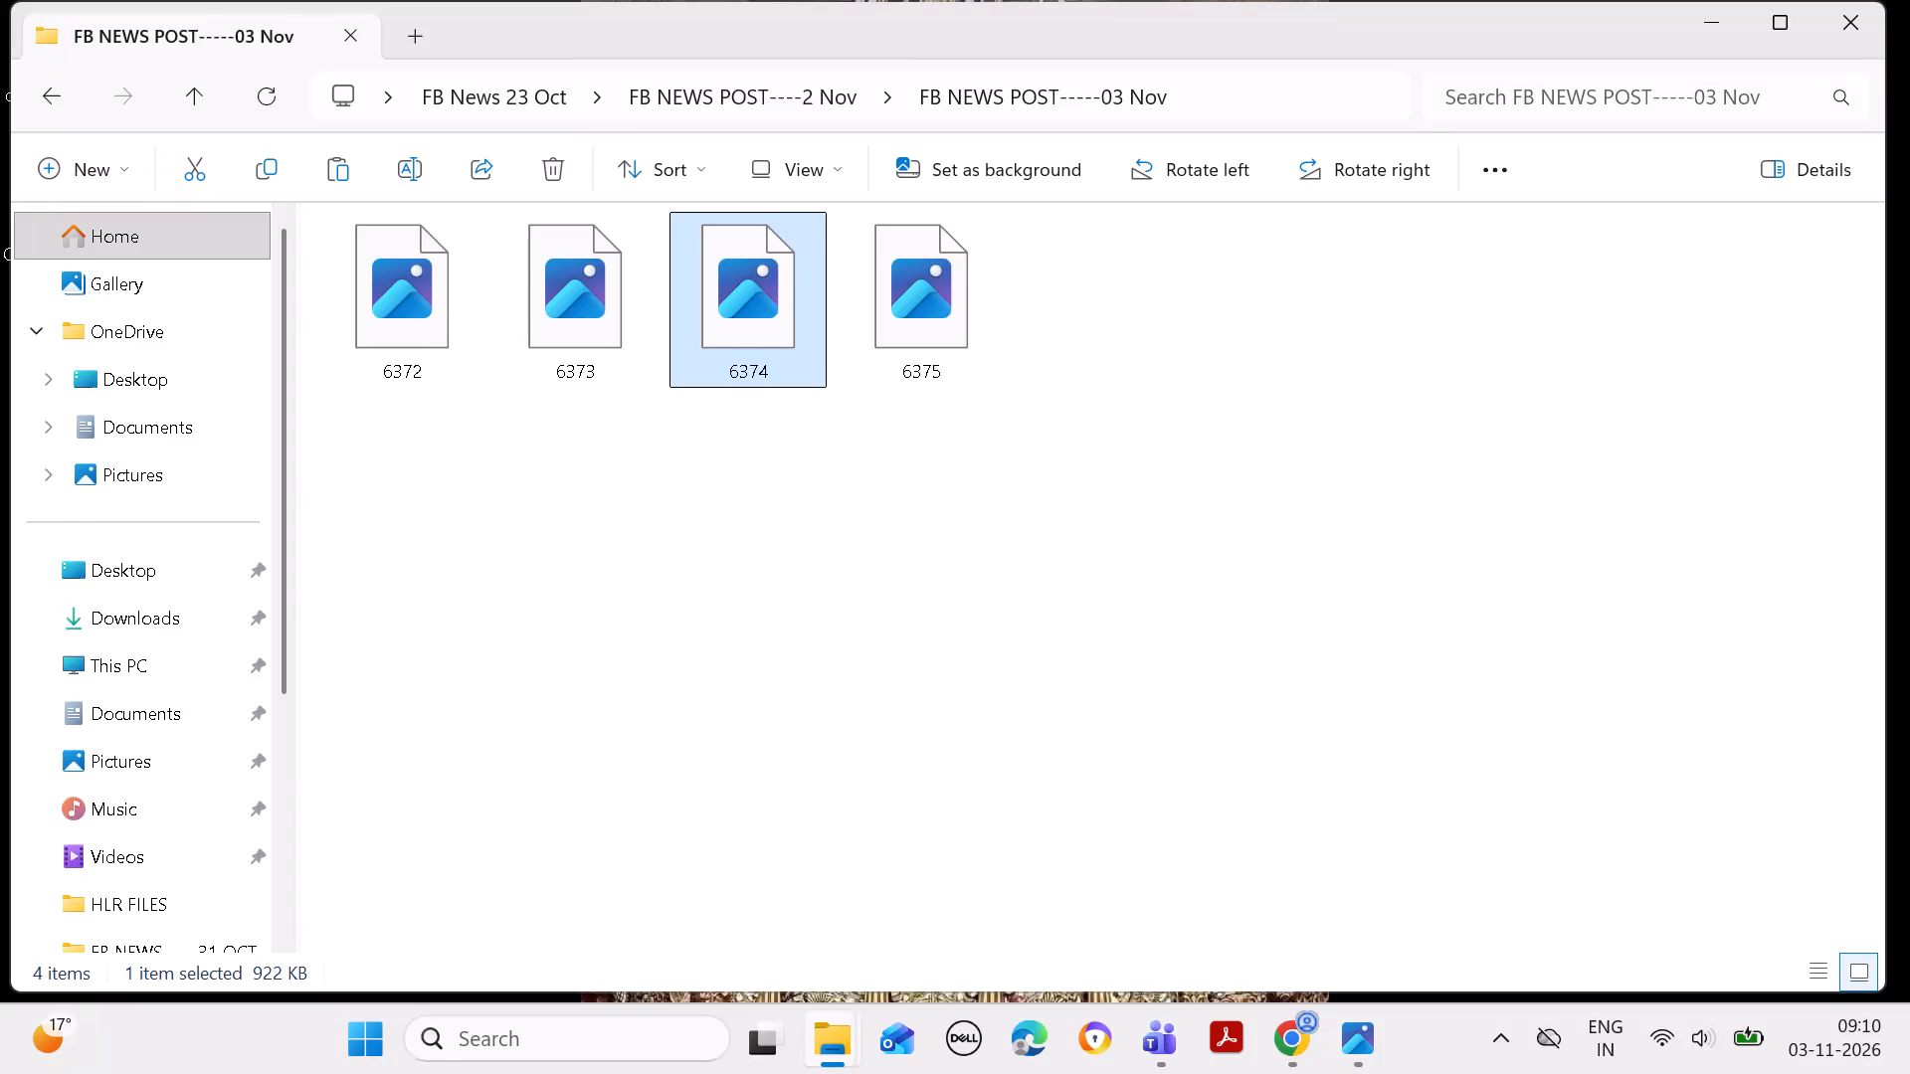
Return to Chrome and open news item 6374, Prisoner -- Open Air Camp, for editing from the first page of the admin news list.
click(1712, 22)
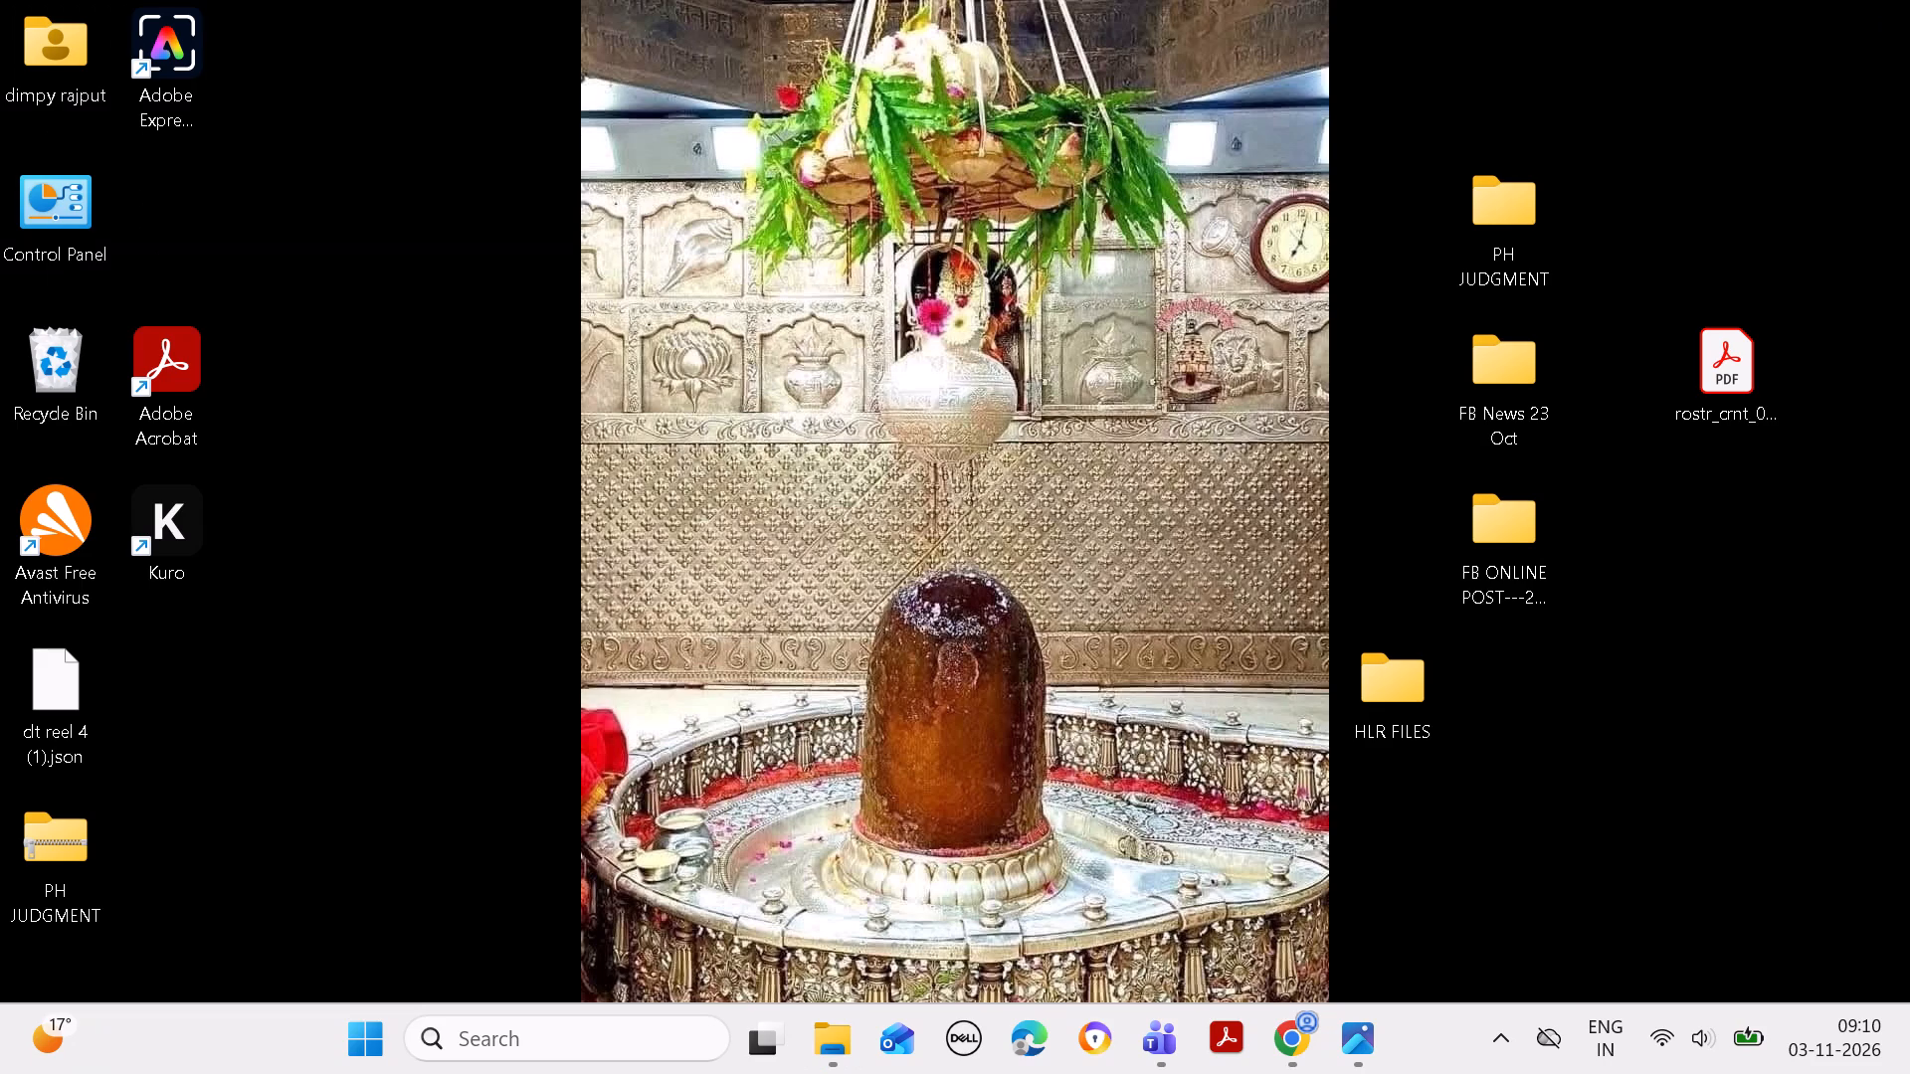
click(1300, 1026)
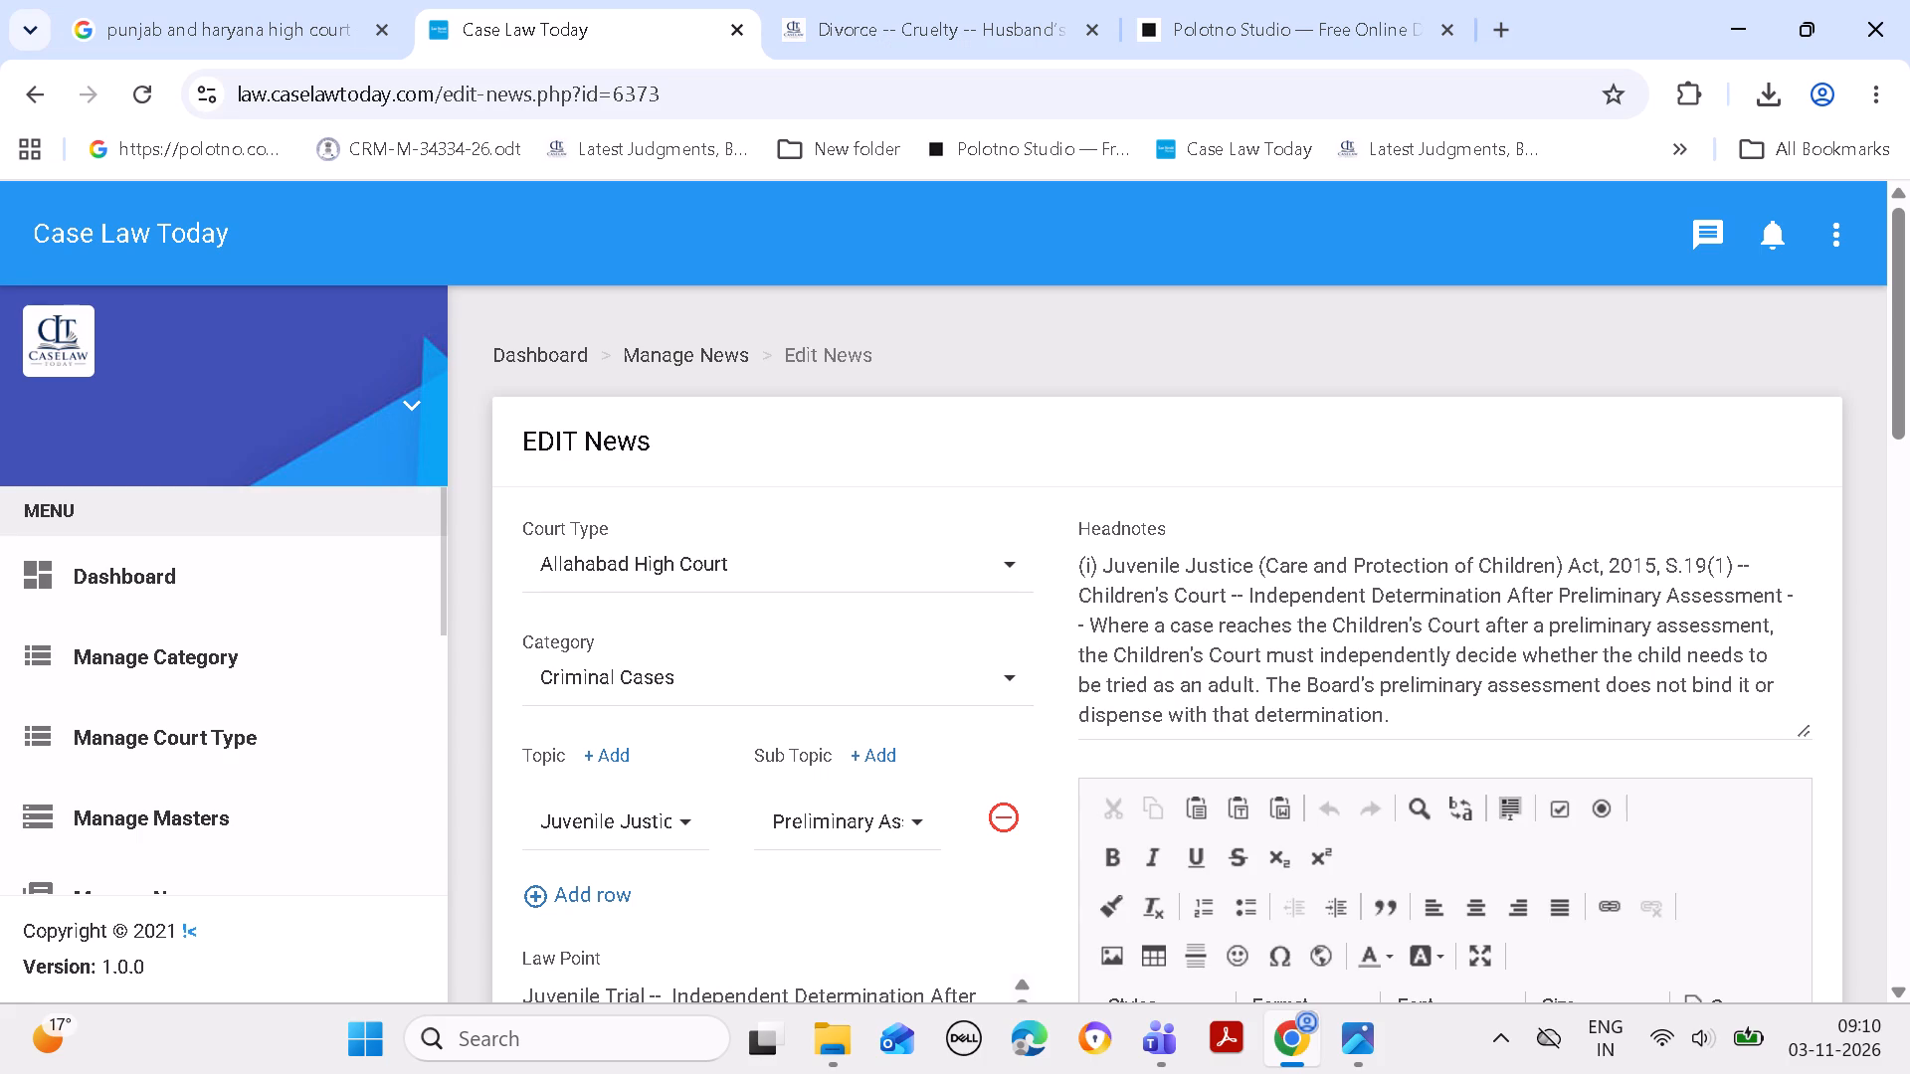
click(49, 92)
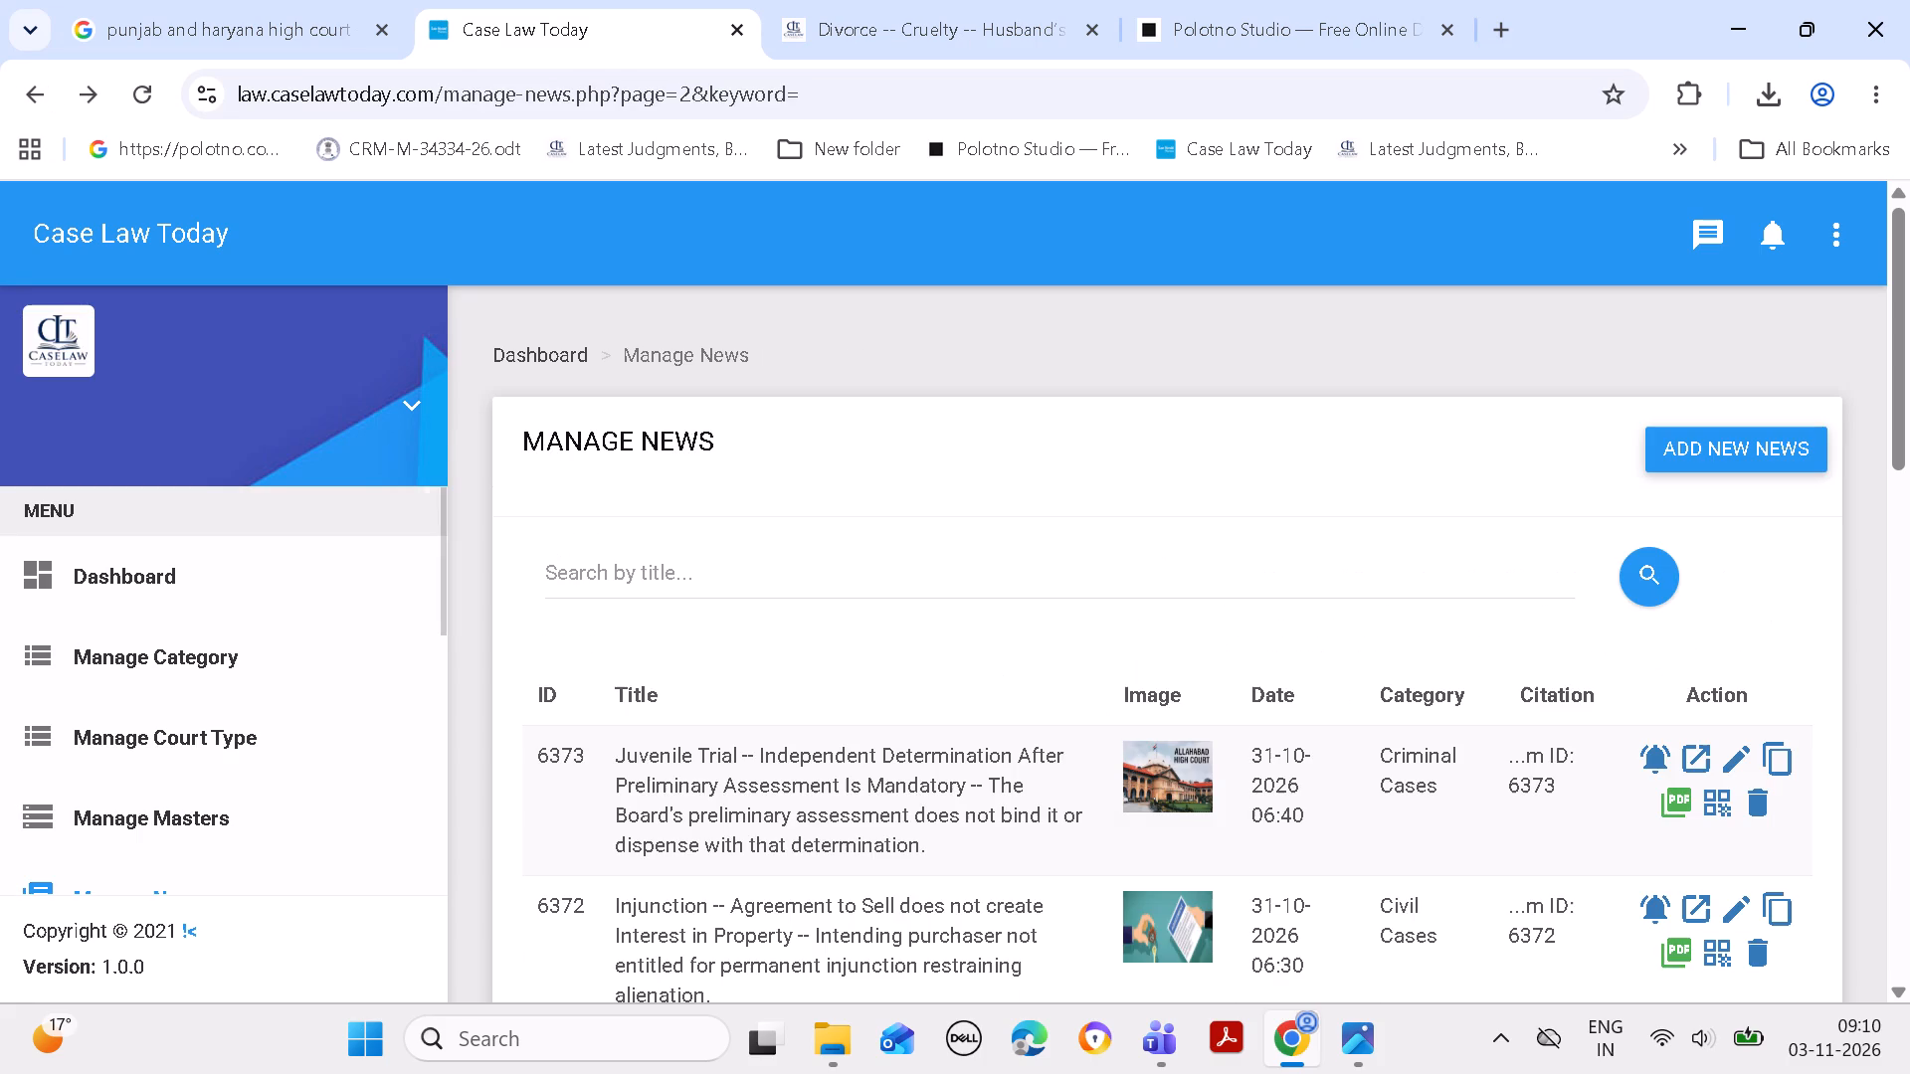
drag(1909, 377, 1909, 758)
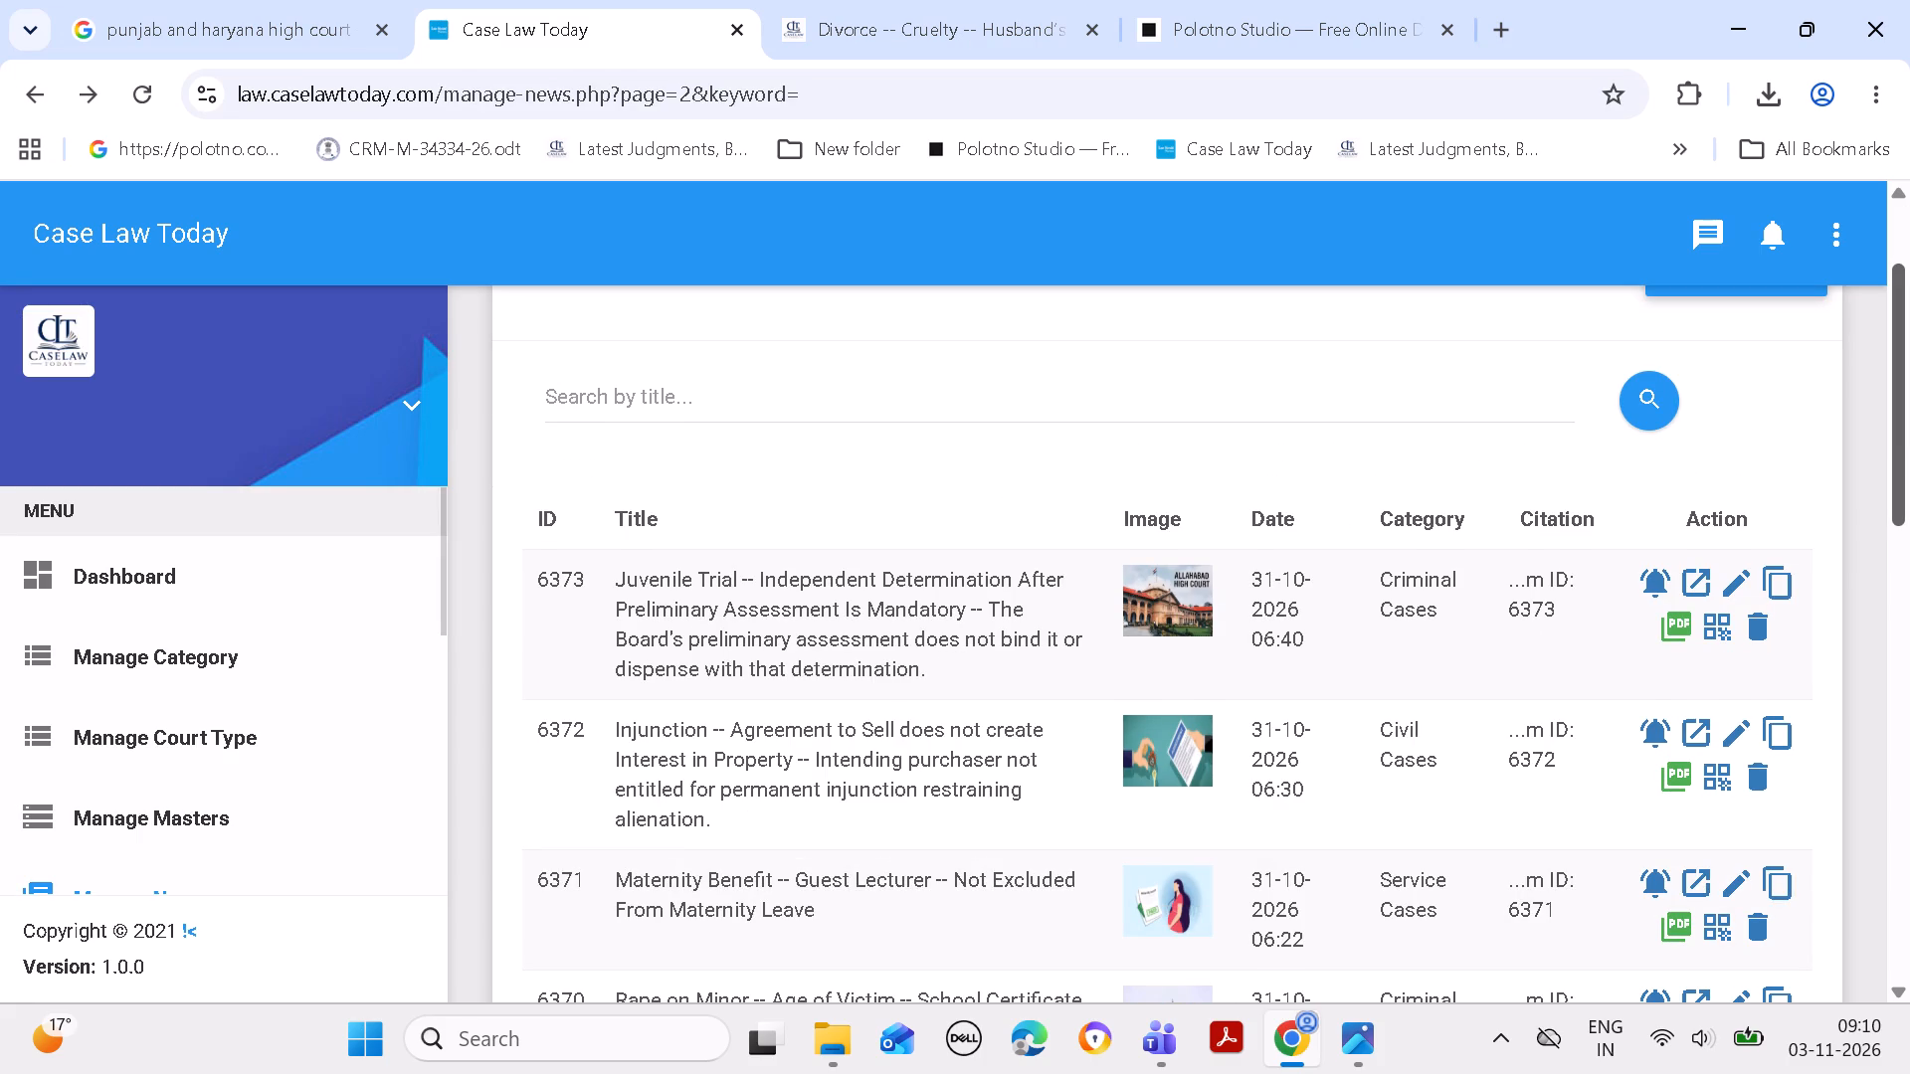
drag(1906, 480, 1909, 836)
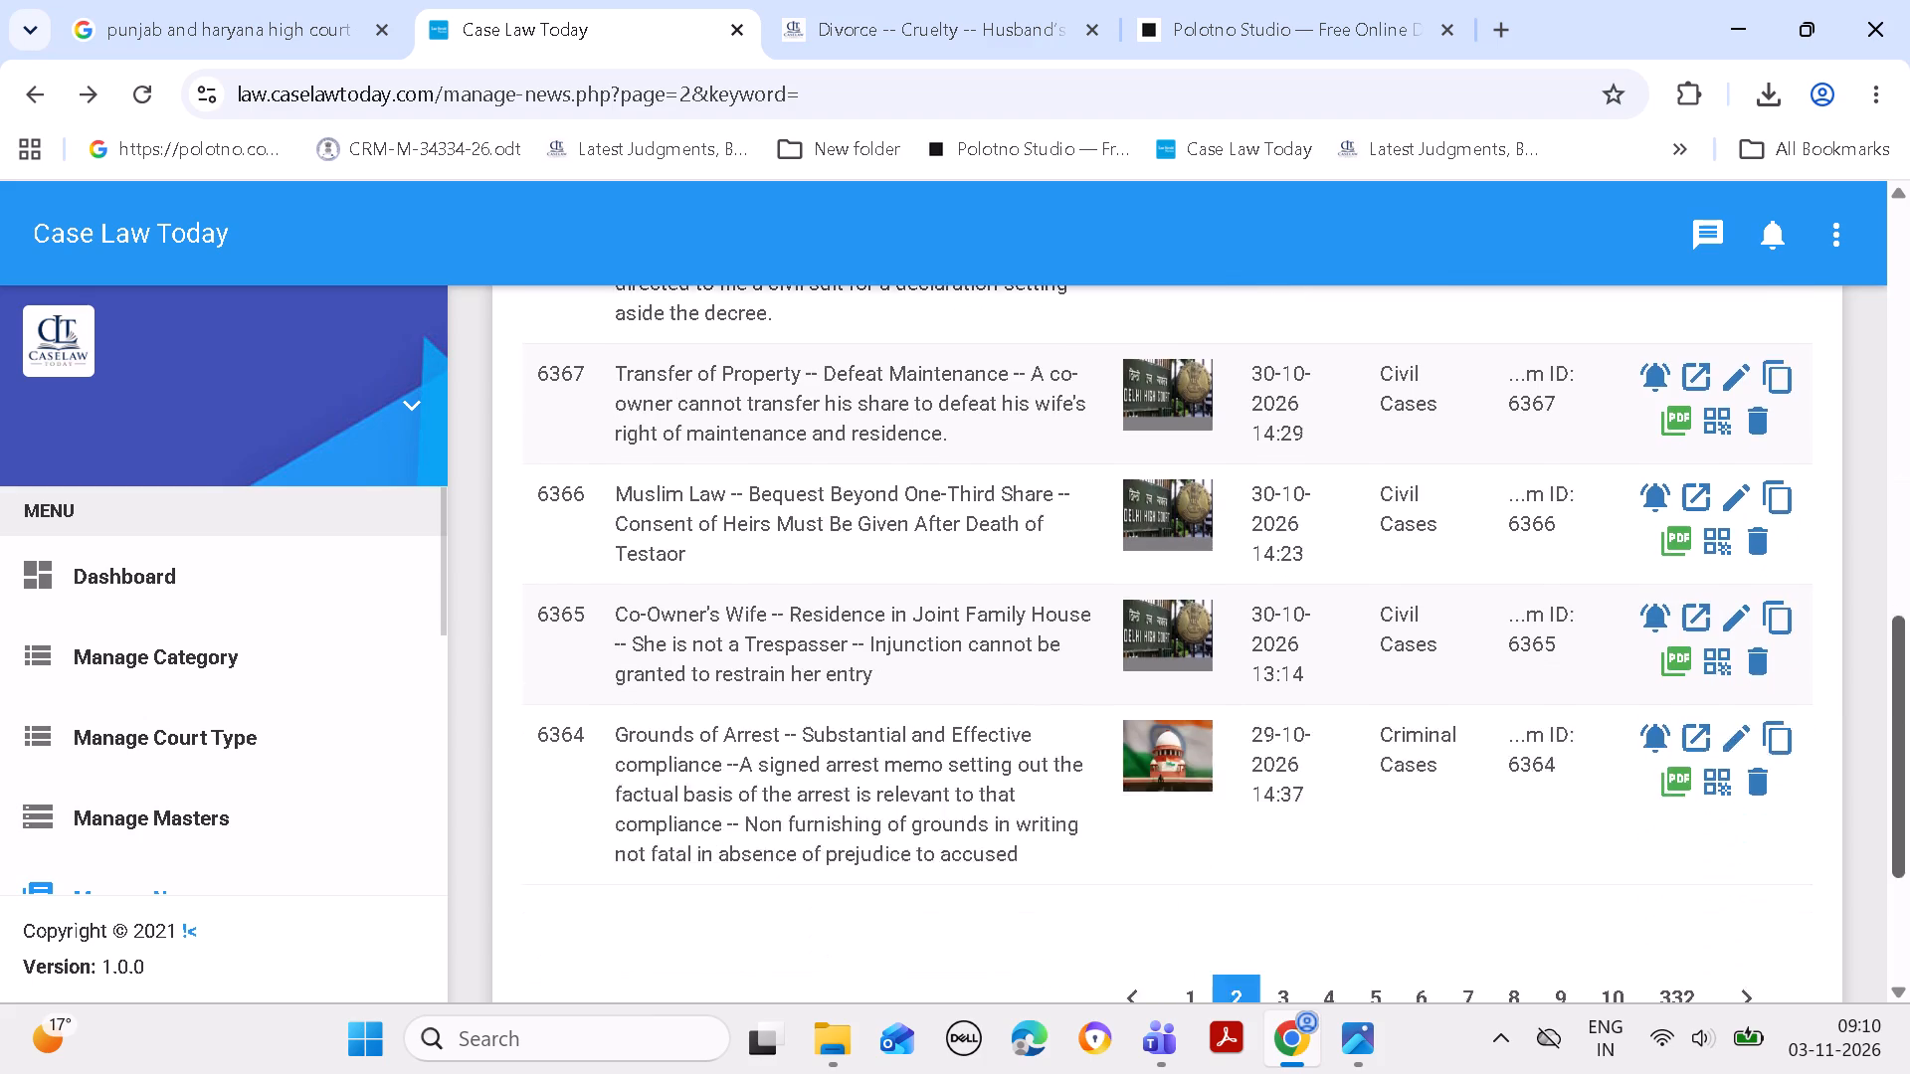
drag(1909, 836, 1909, 927)
click(1130, 694)
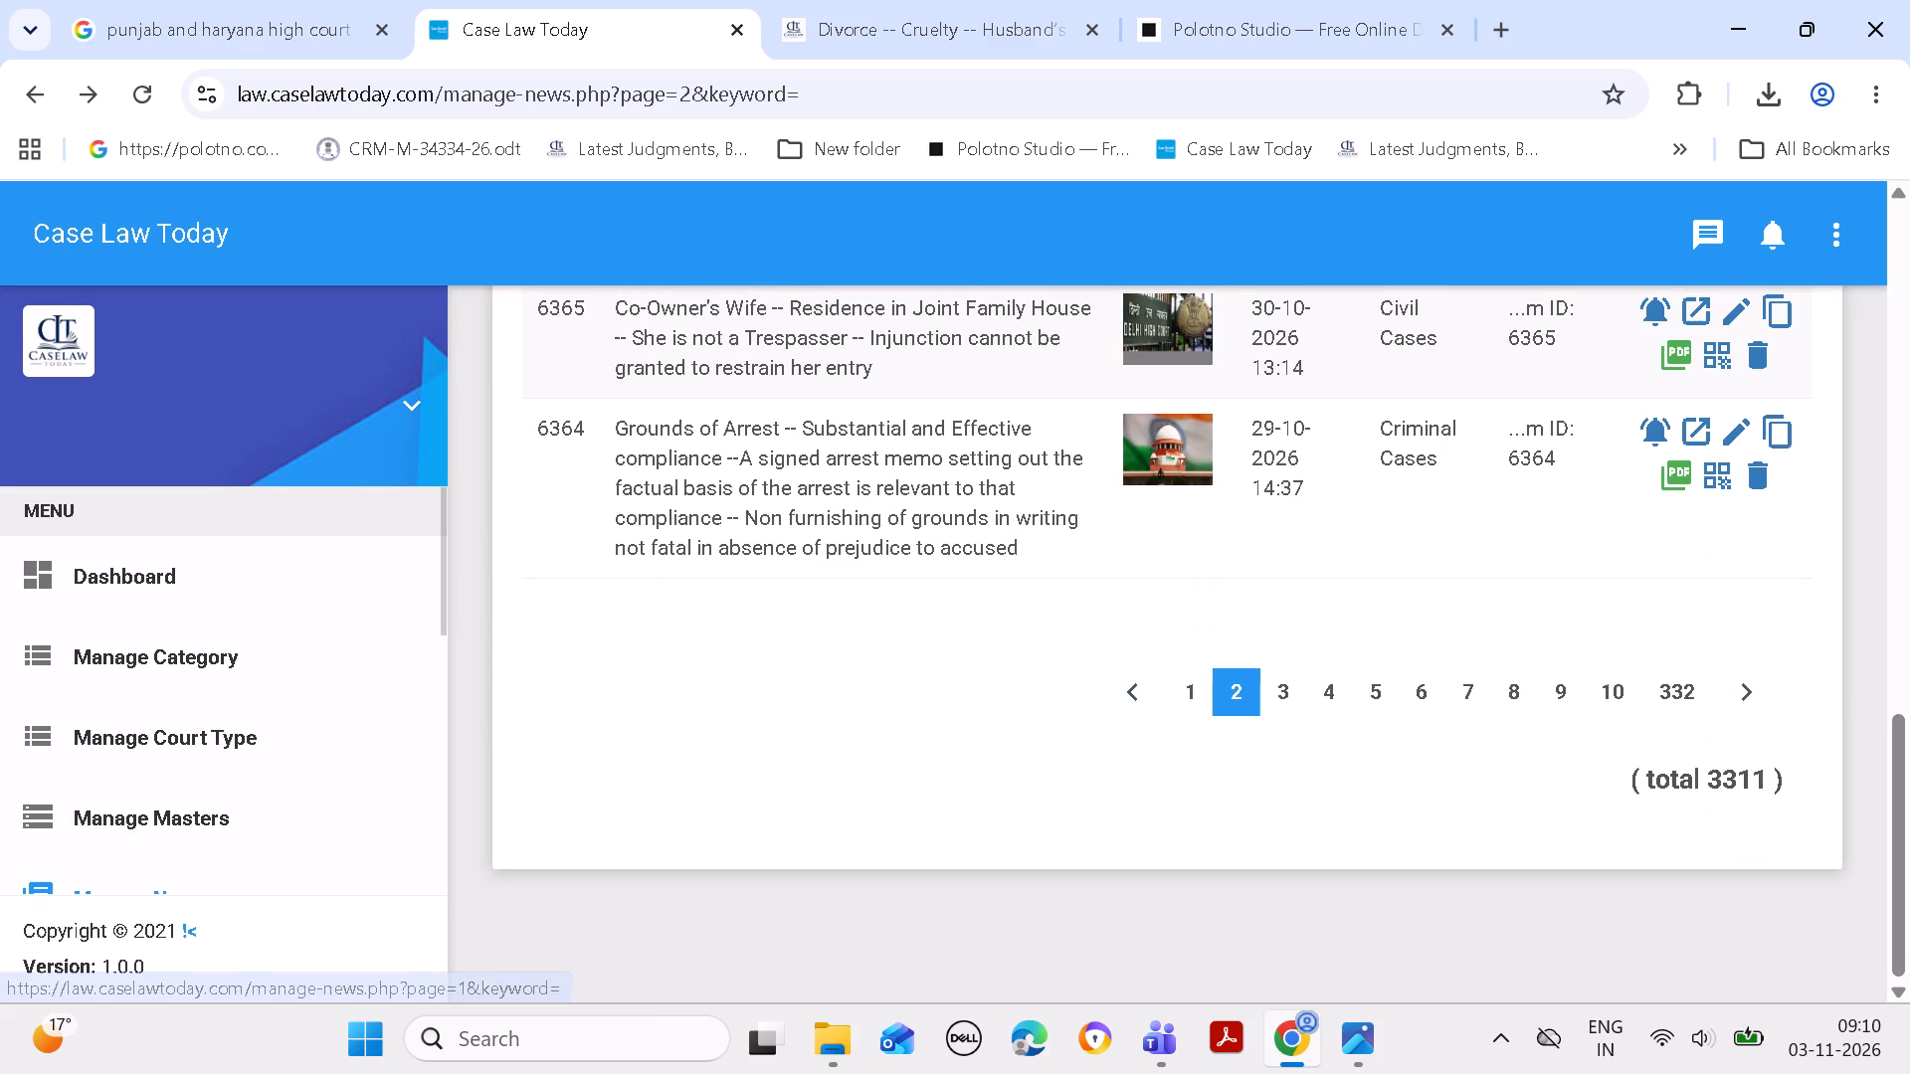
drag(1909, 393, 1909, 741)
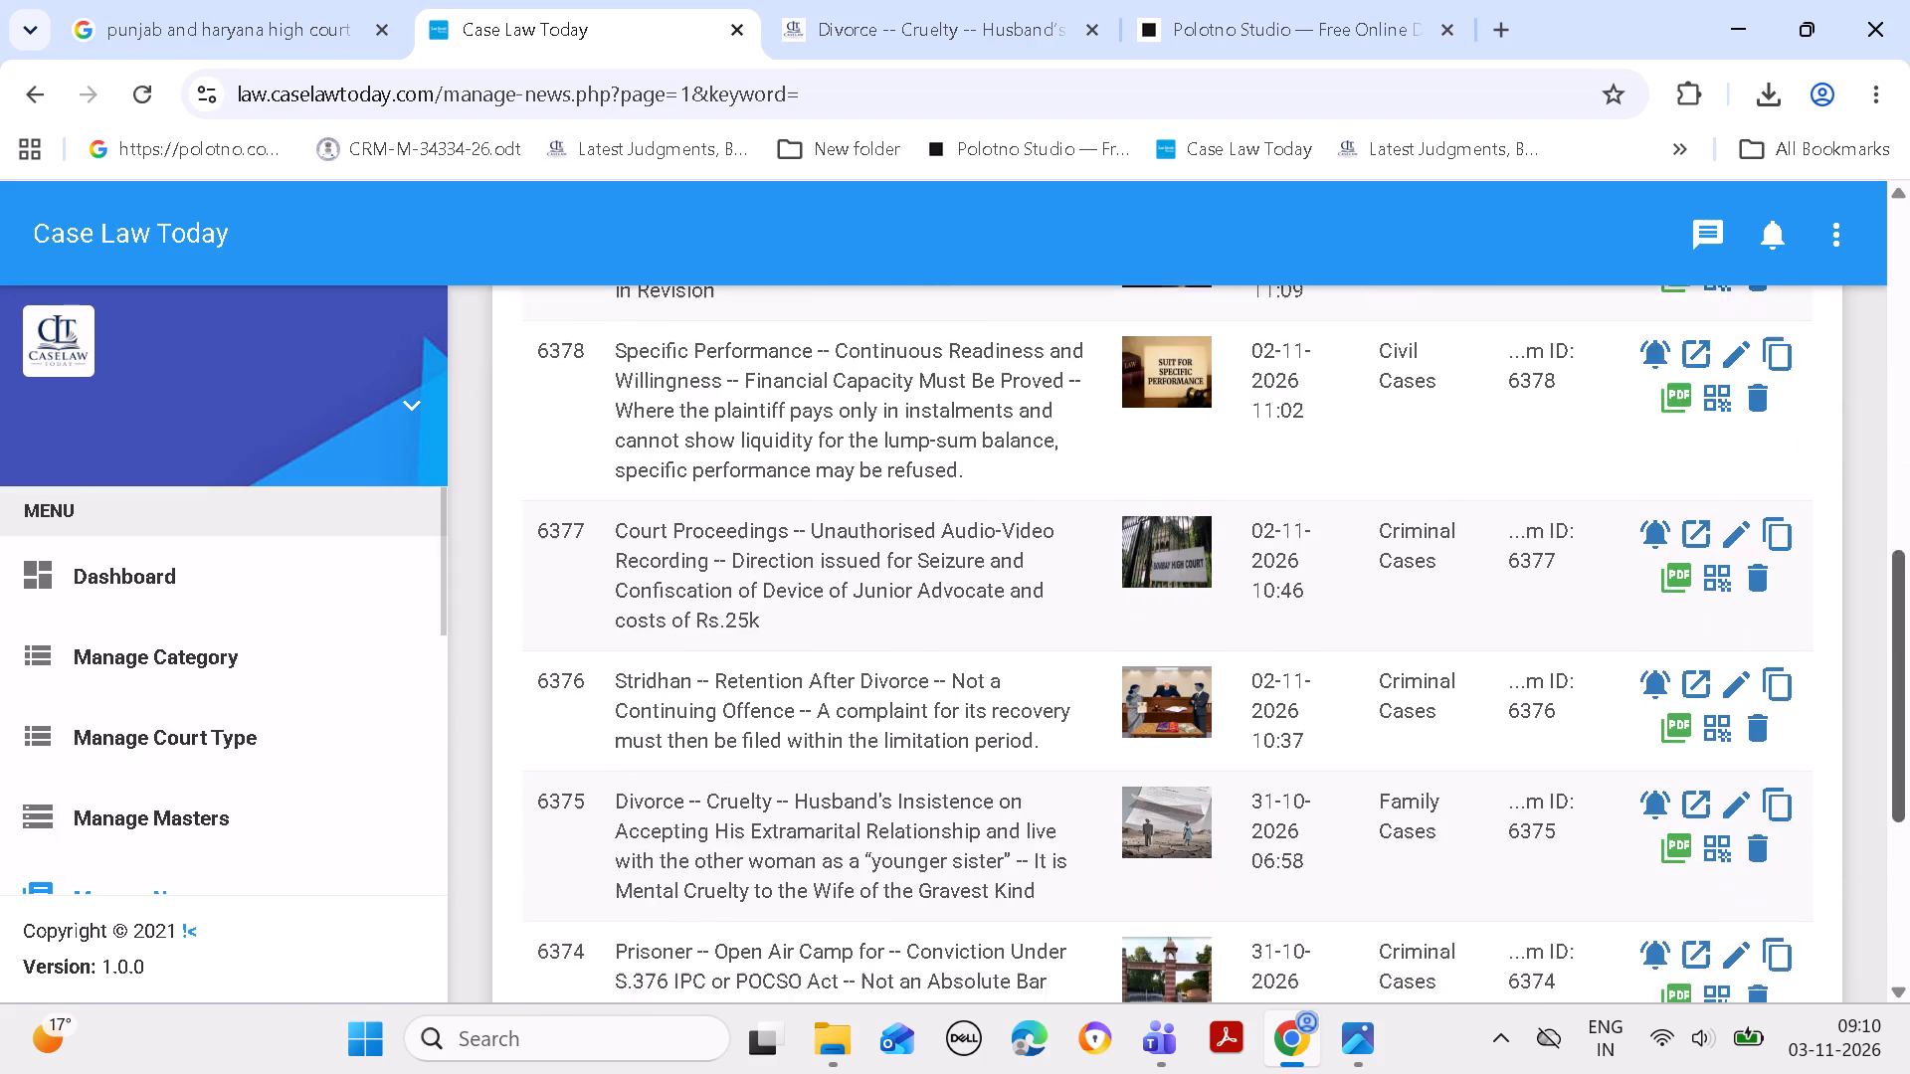
drag(1909, 741, 1908, 809)
click(1742, 720)
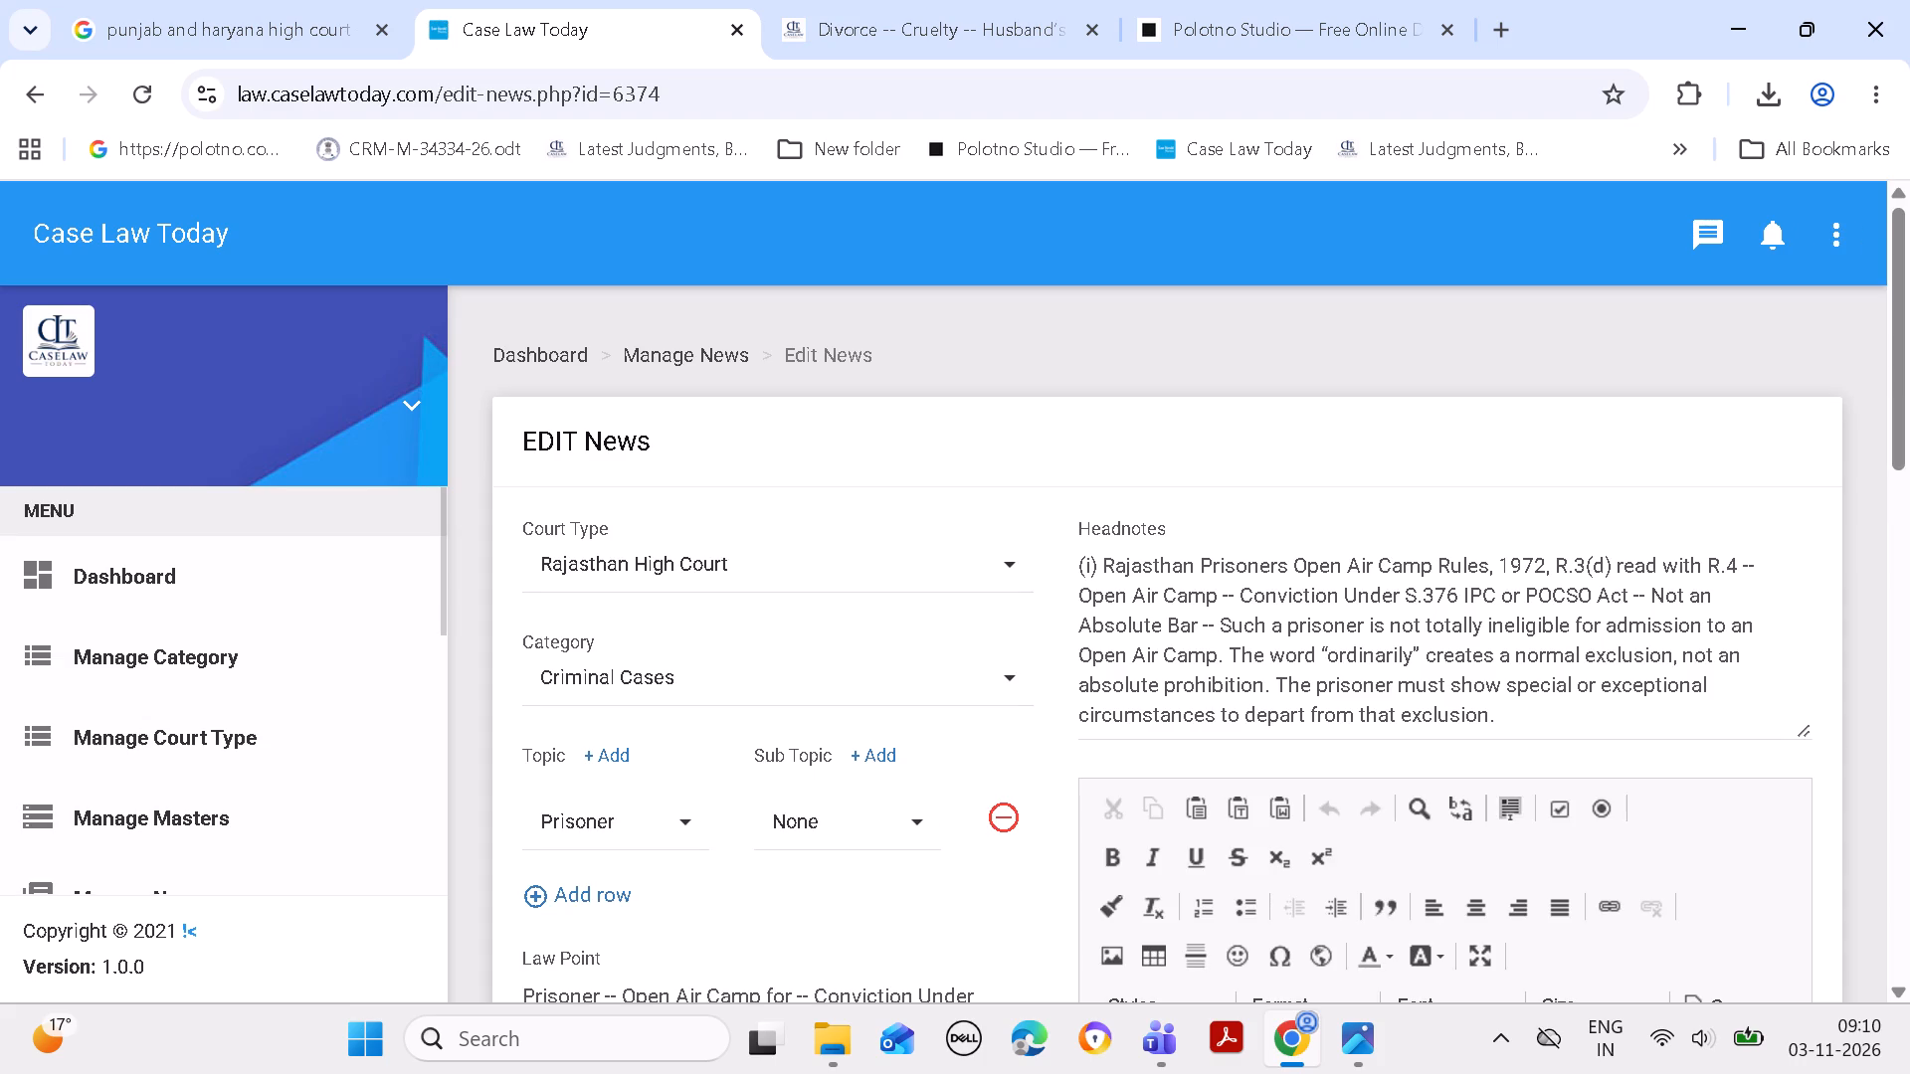
Minimise Chrome to get to the desktop.
click(1722, 25)
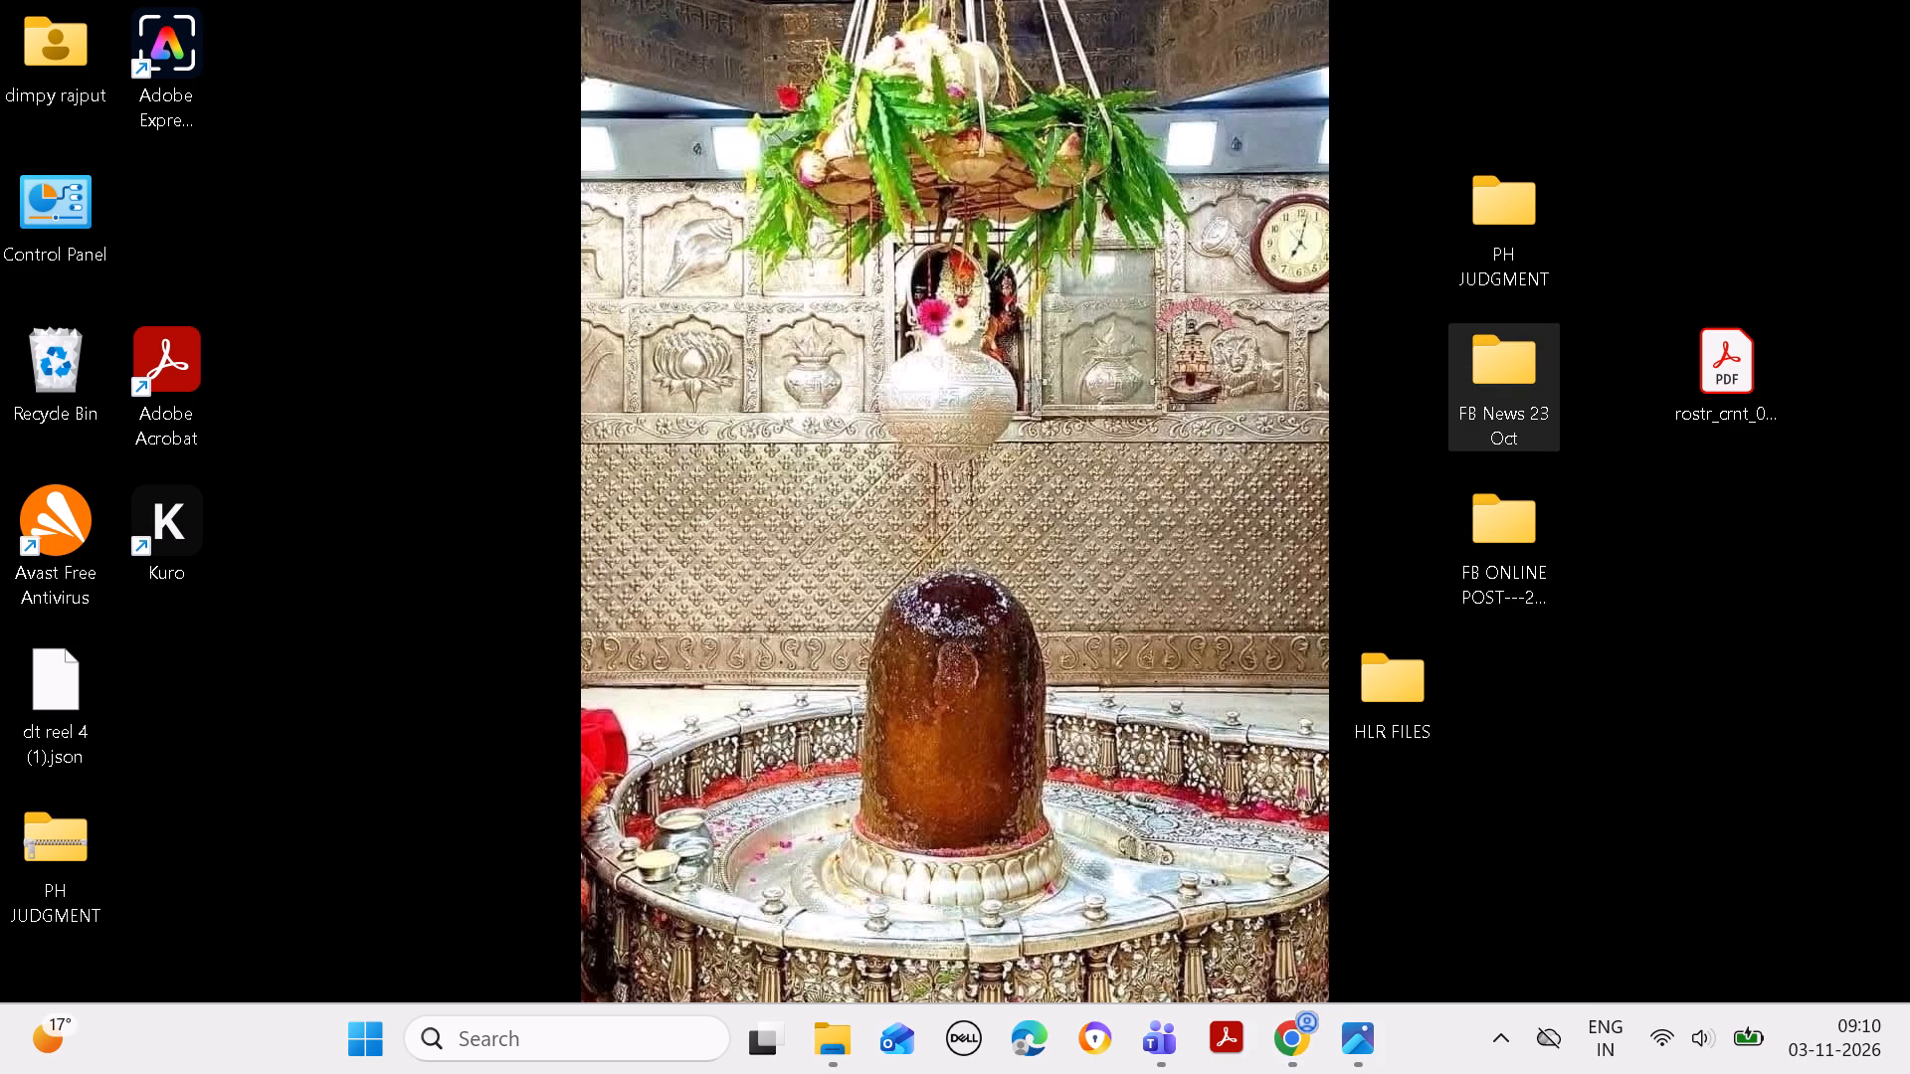
Open the FB NEWS POST-----03 Nov folder inside FB News 23 Oct, check image 6374 in Photos, and close the viewer.
double_click(1511, 372)
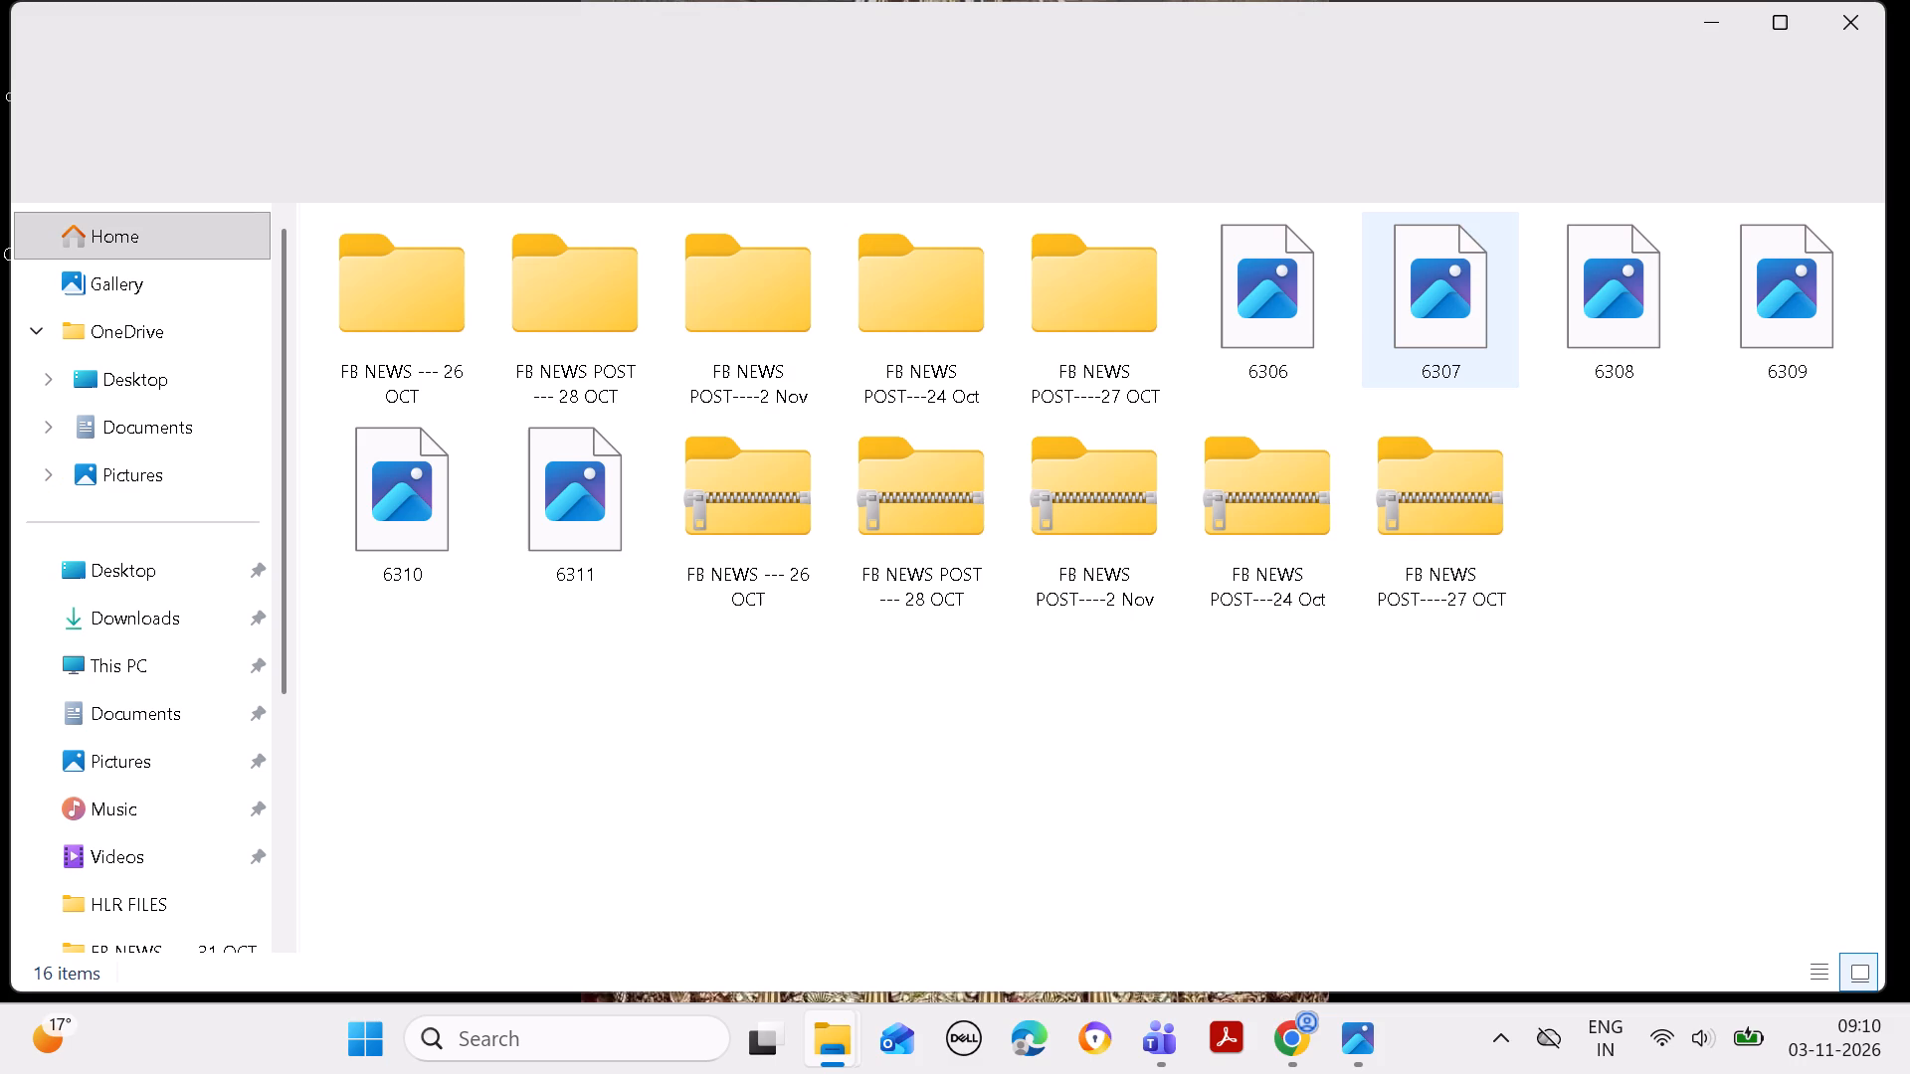
double_click(768, 328)
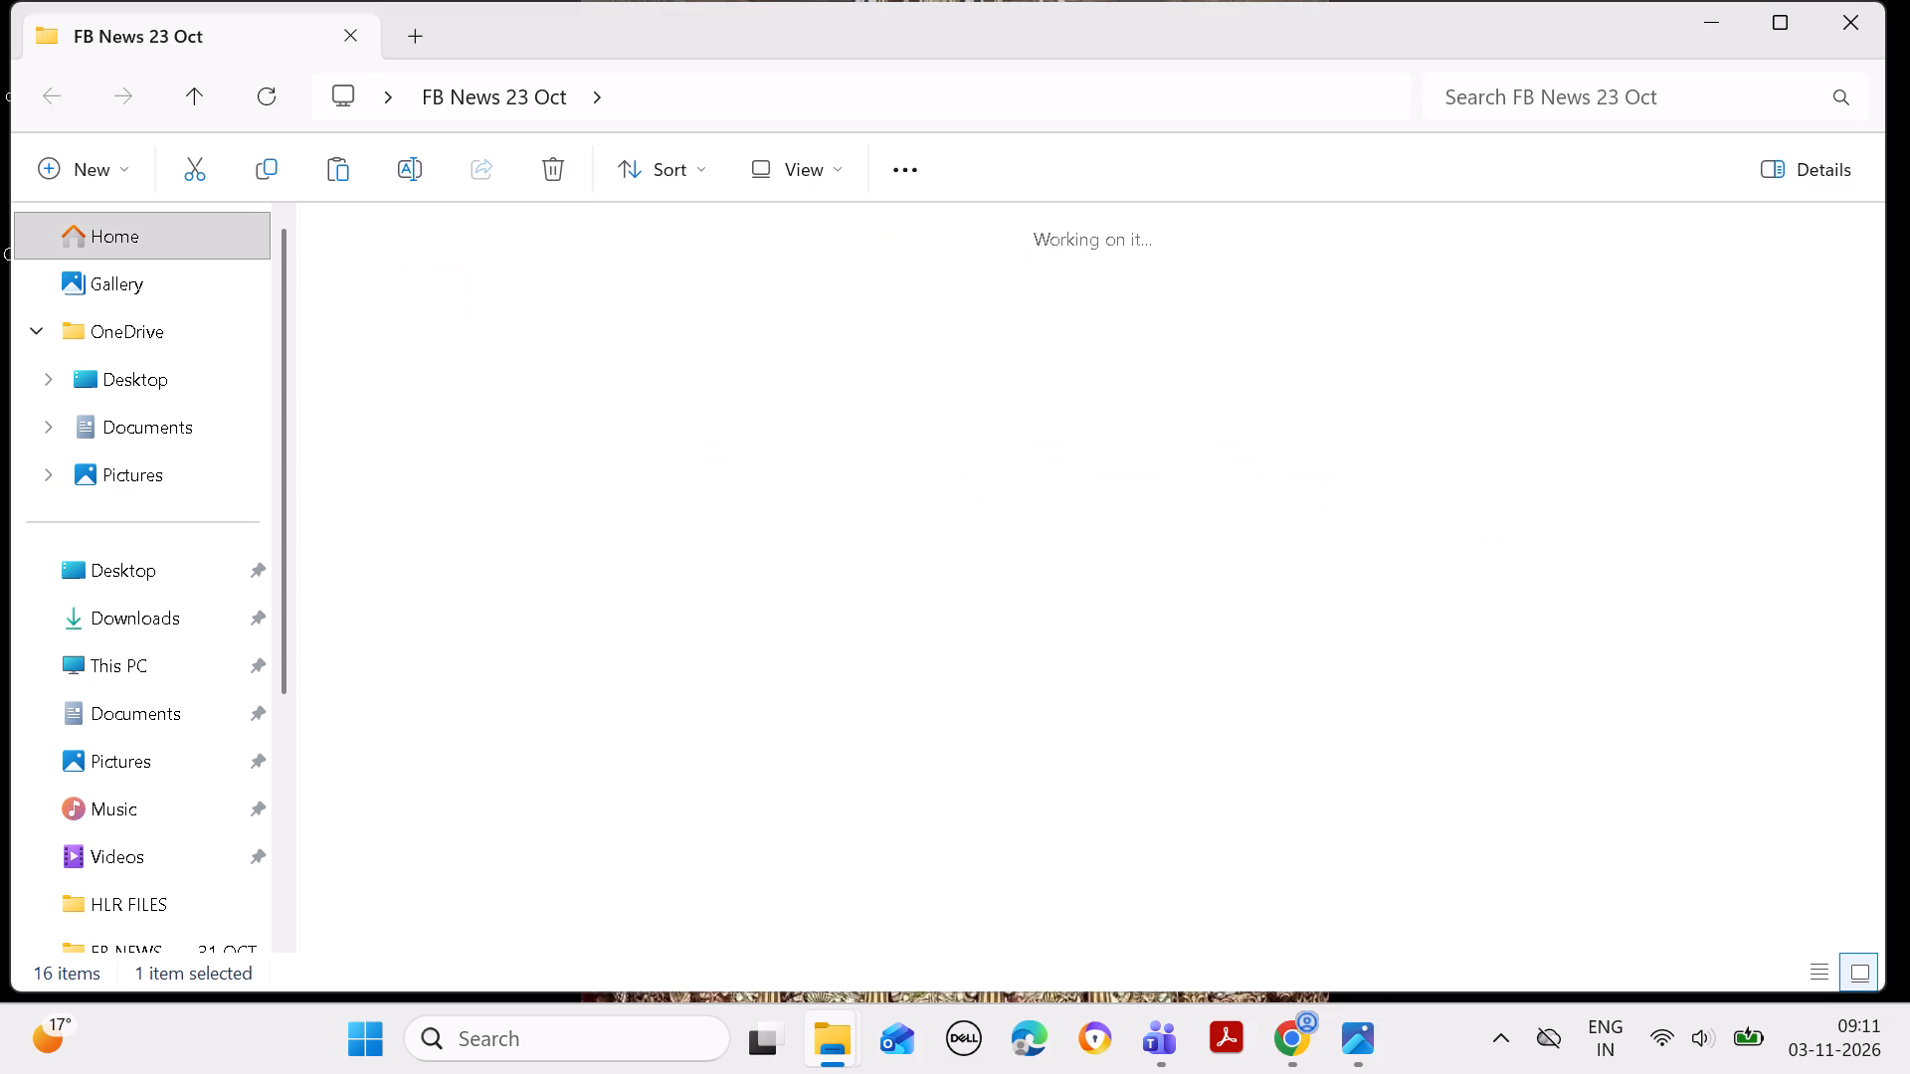
double_click(440, 280)
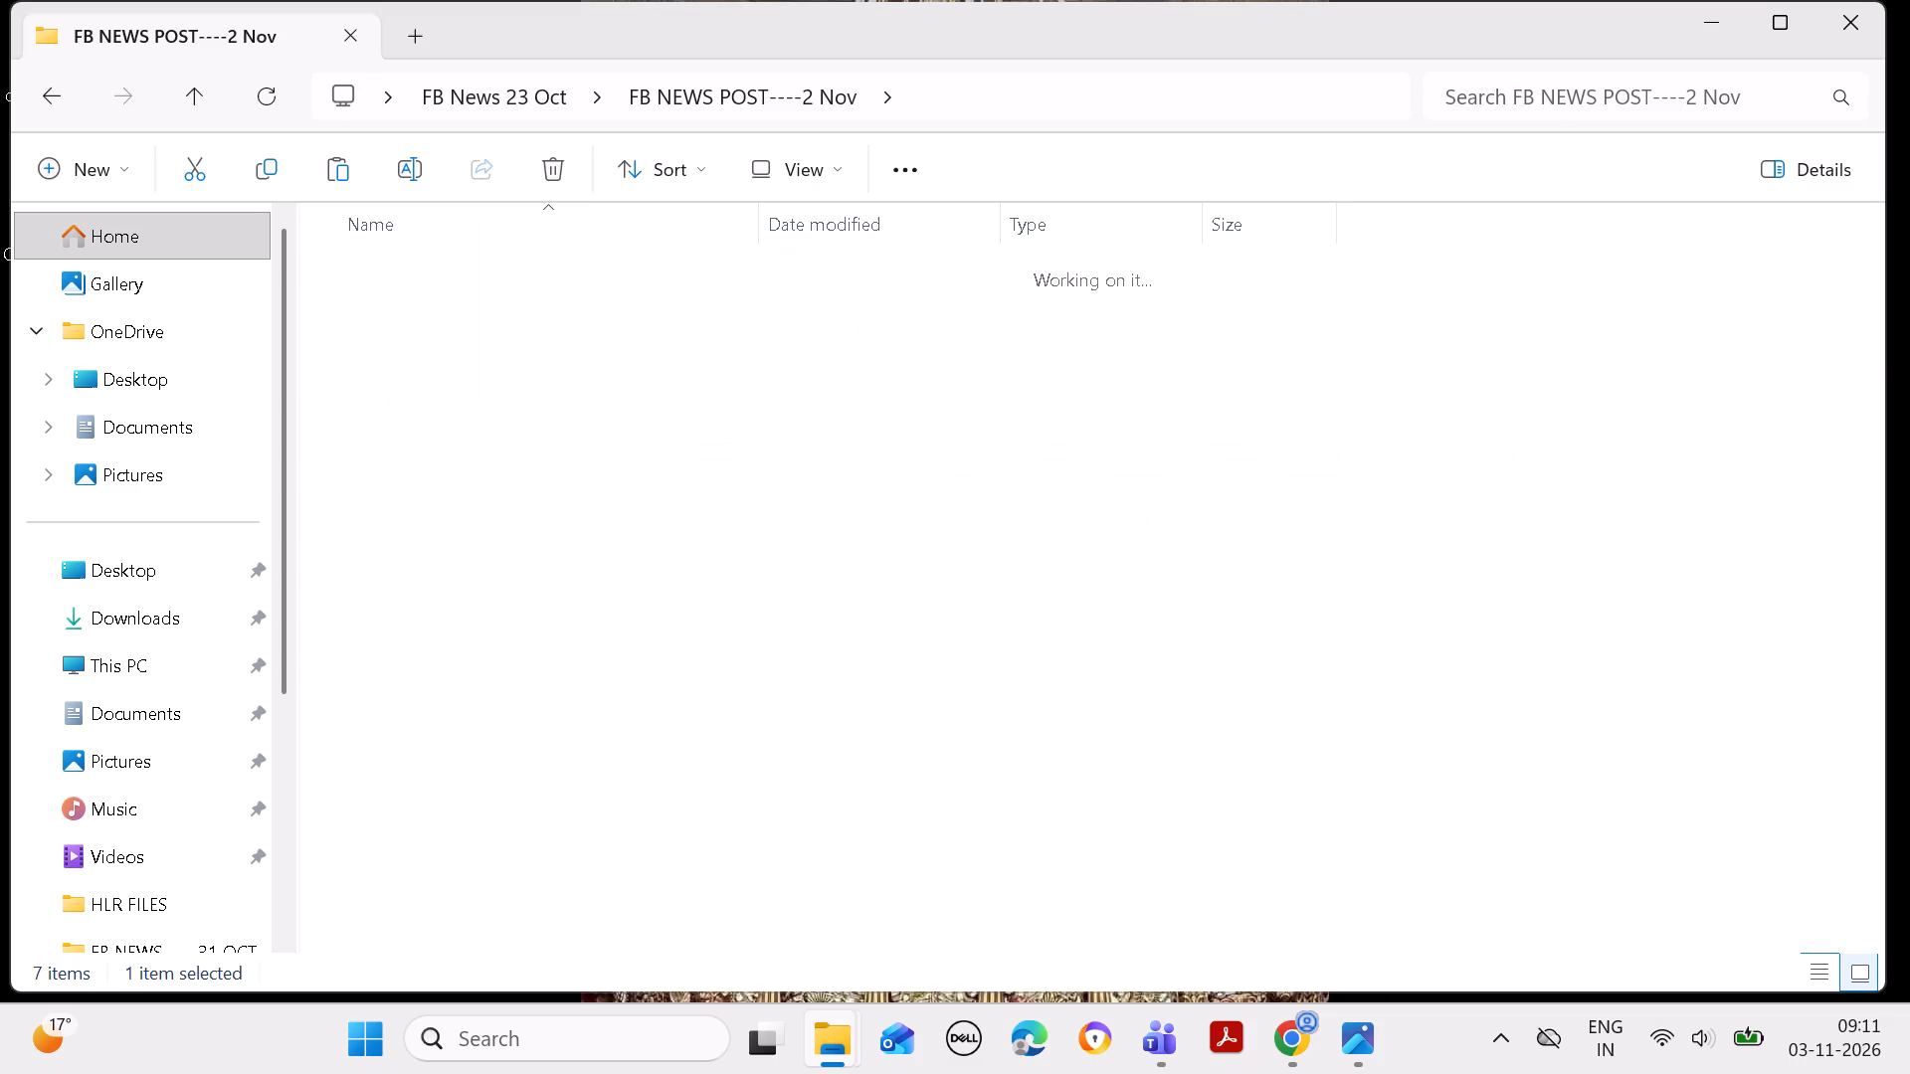
triple_click(723, 266)
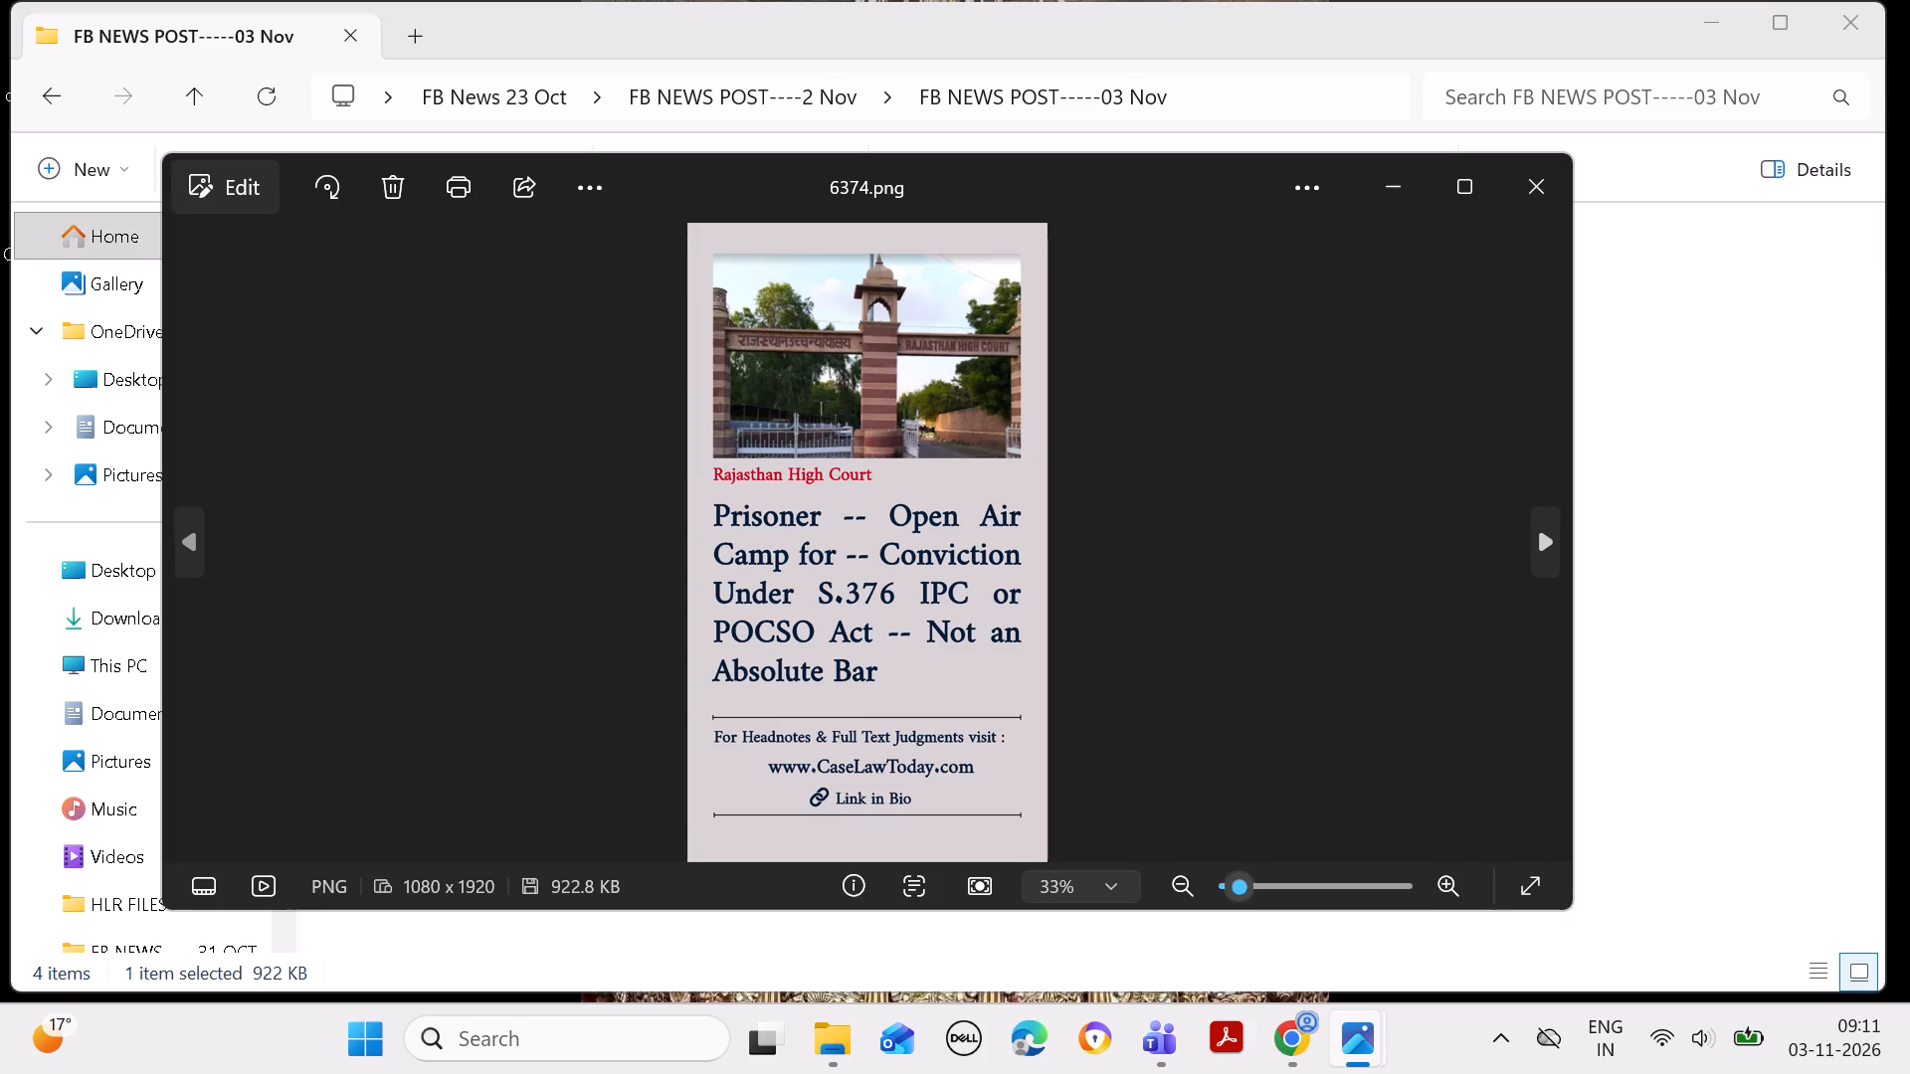
click(1535, 196)
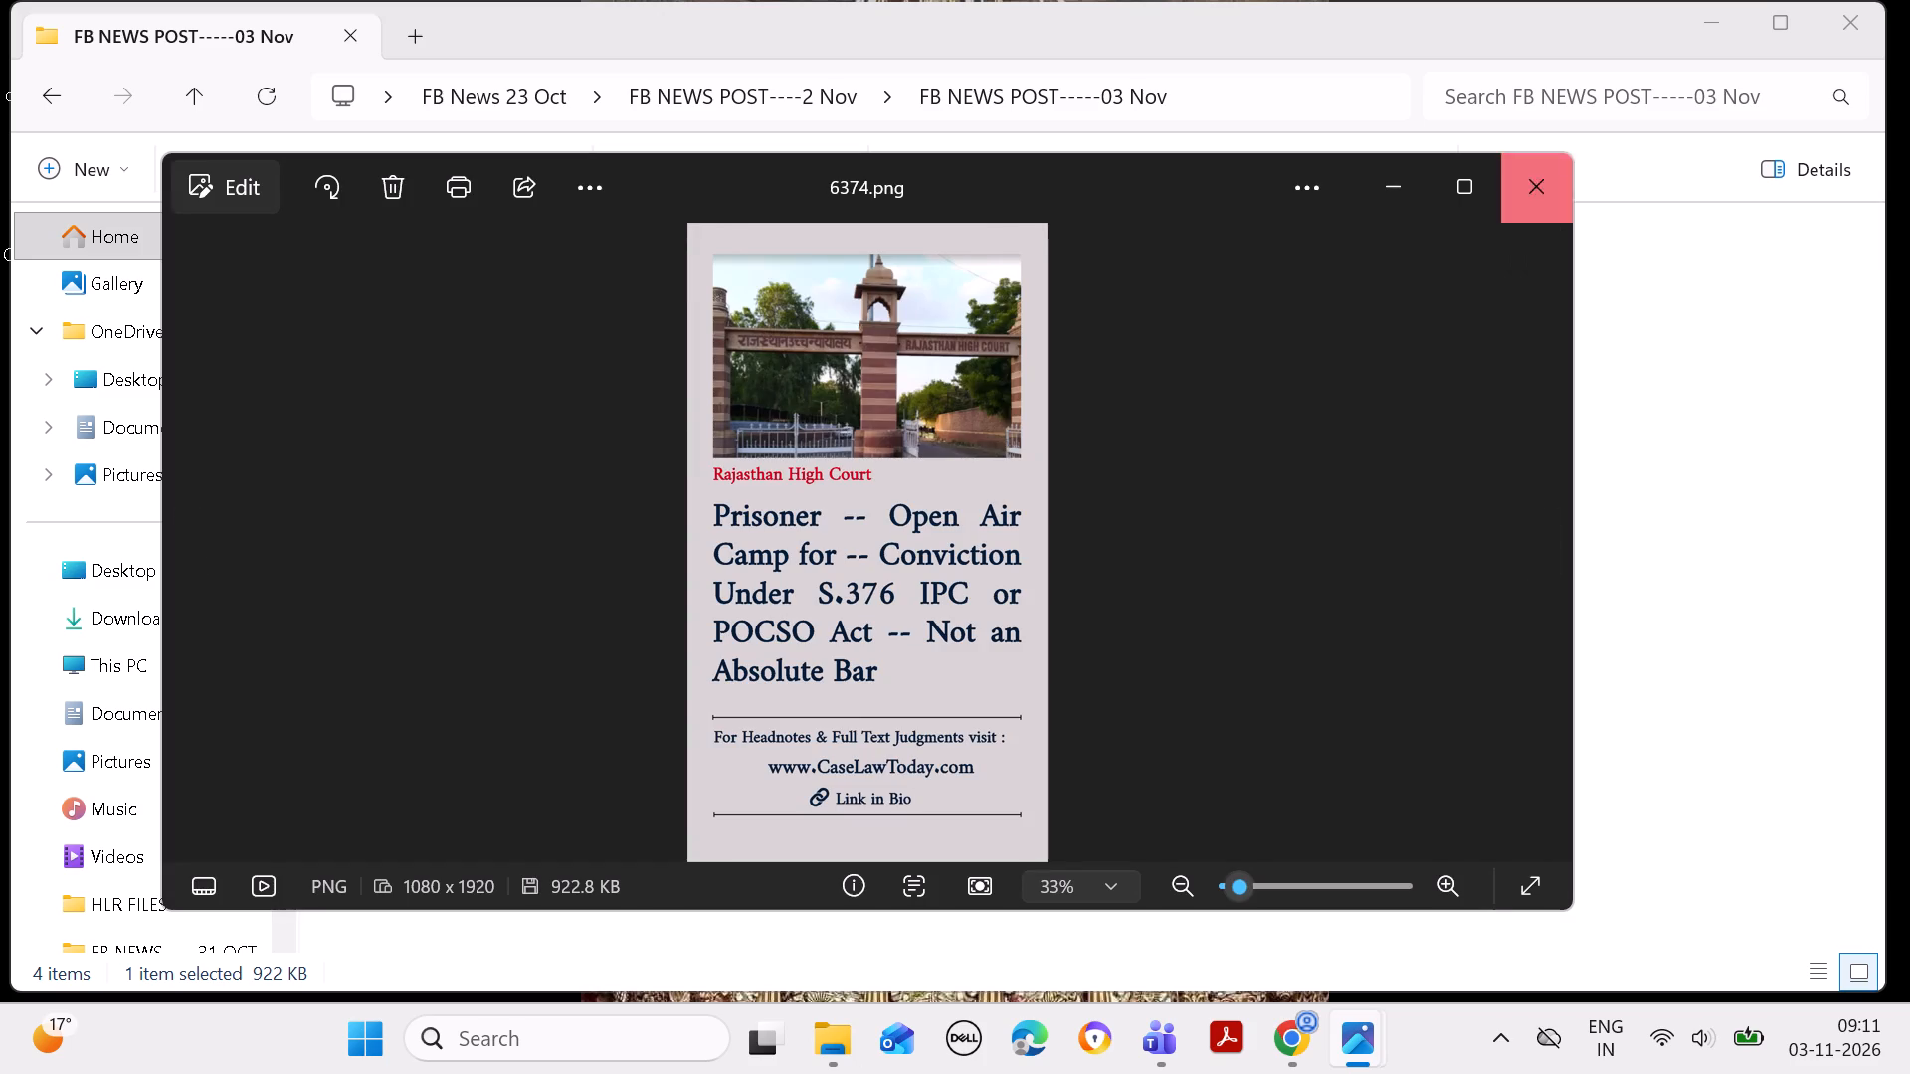
click(1210, 399)
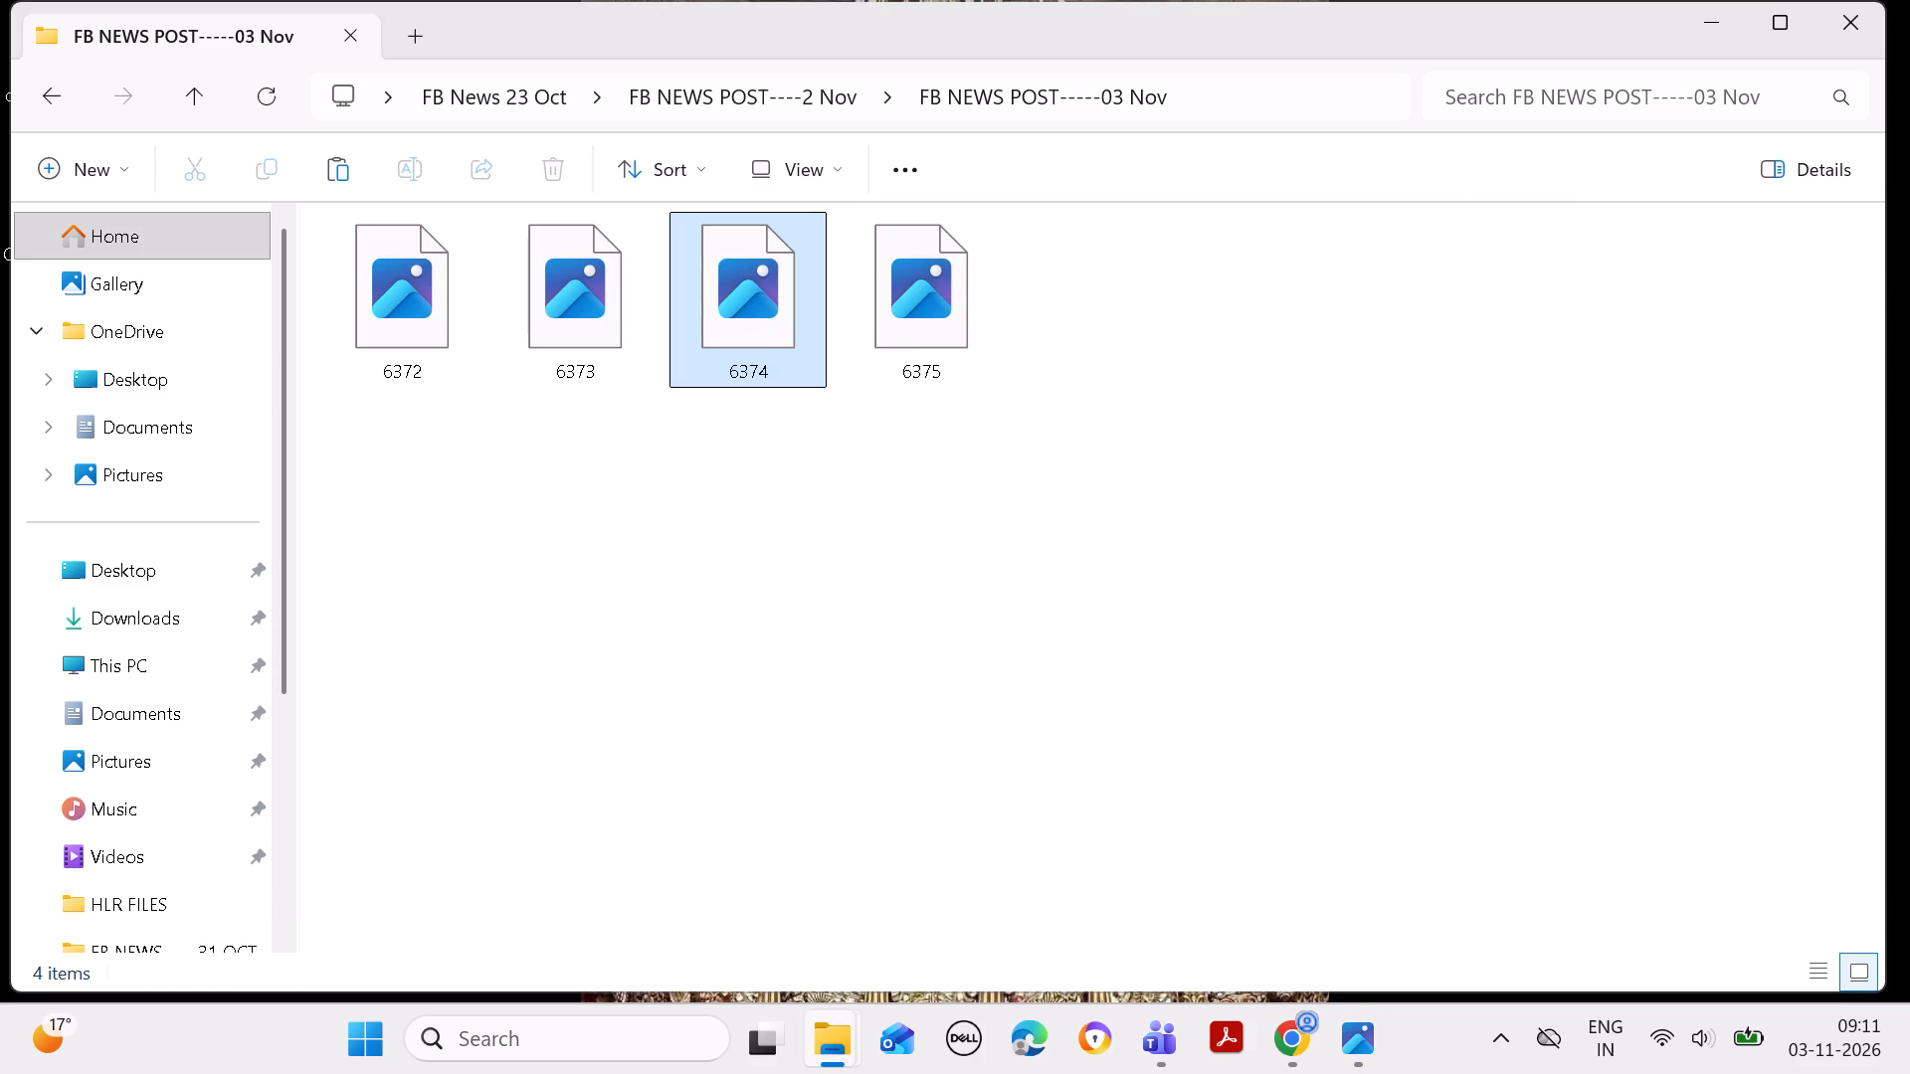
Return to Chrome and open news item 6376, Stridhan -- Retention After Divorce, for editing from the Case Law Today admin news list.
click(1277, 1043)
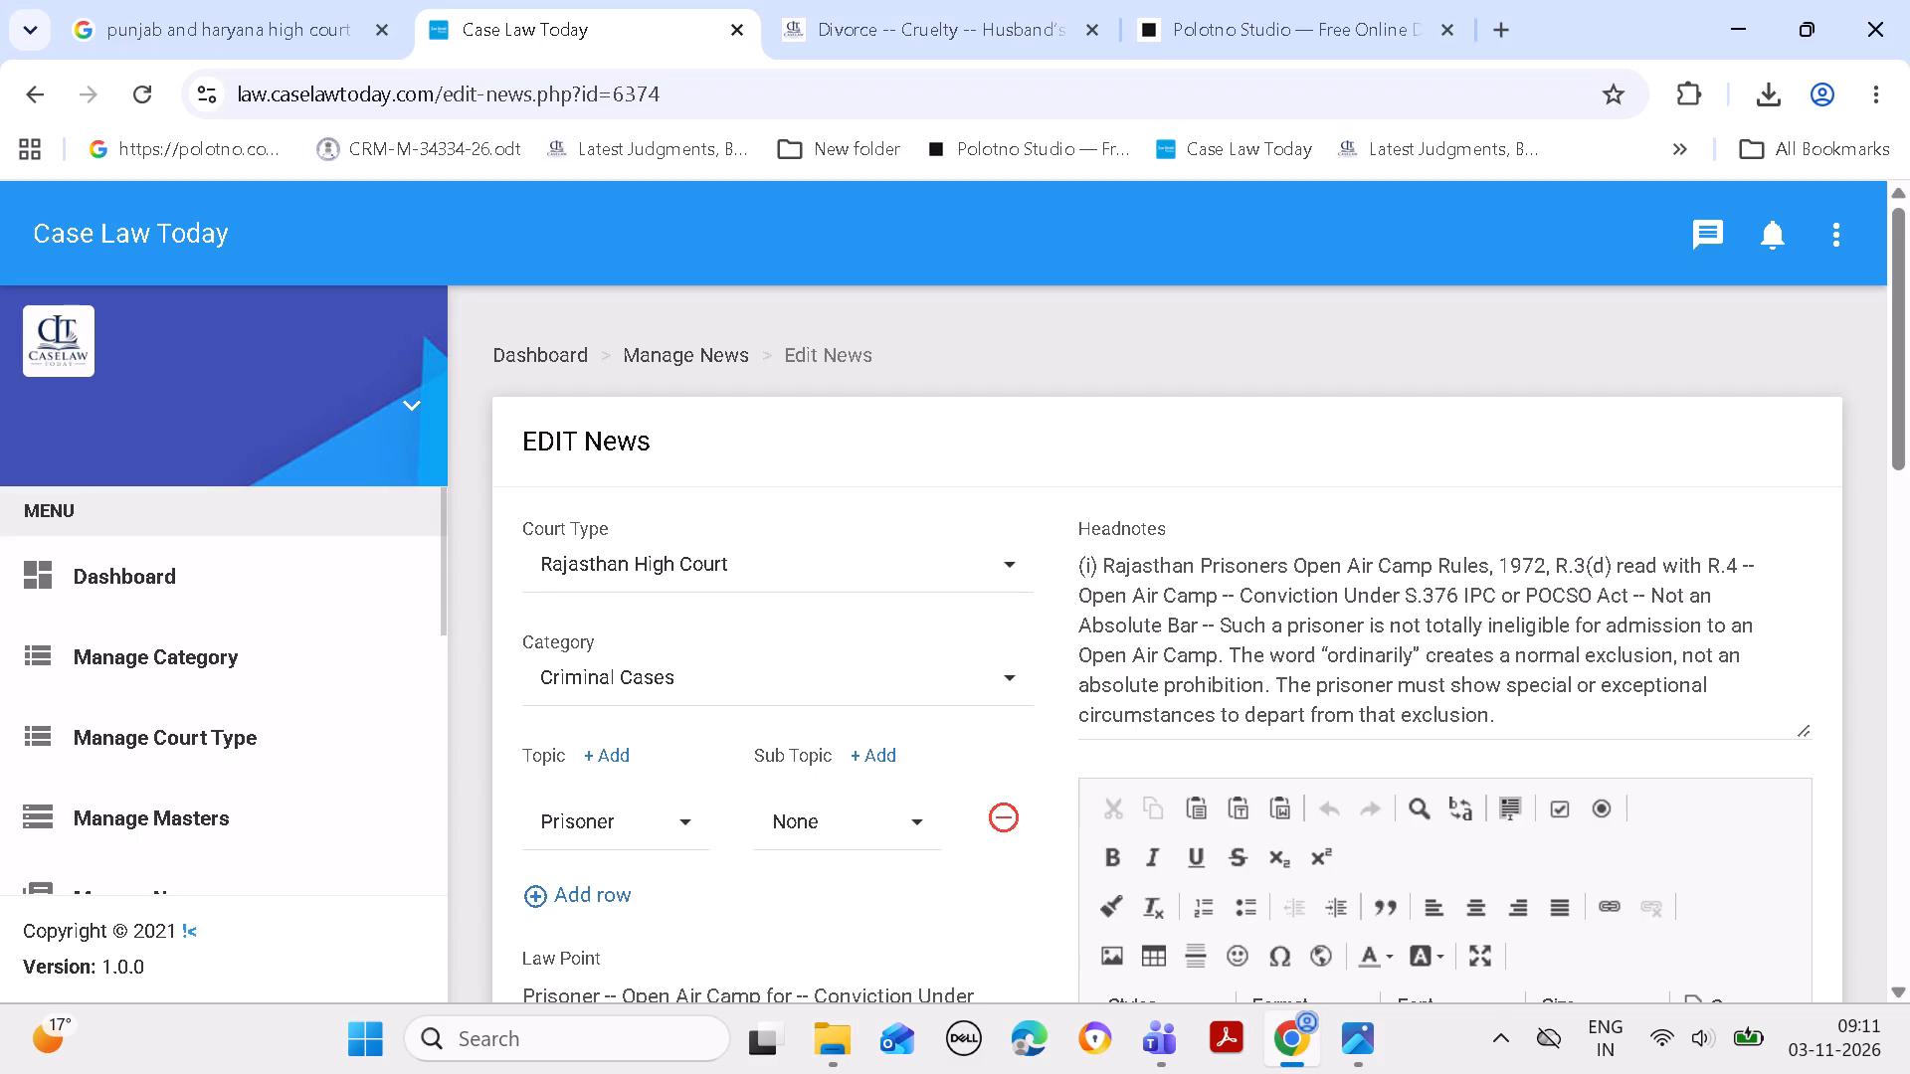
click(46, 88)
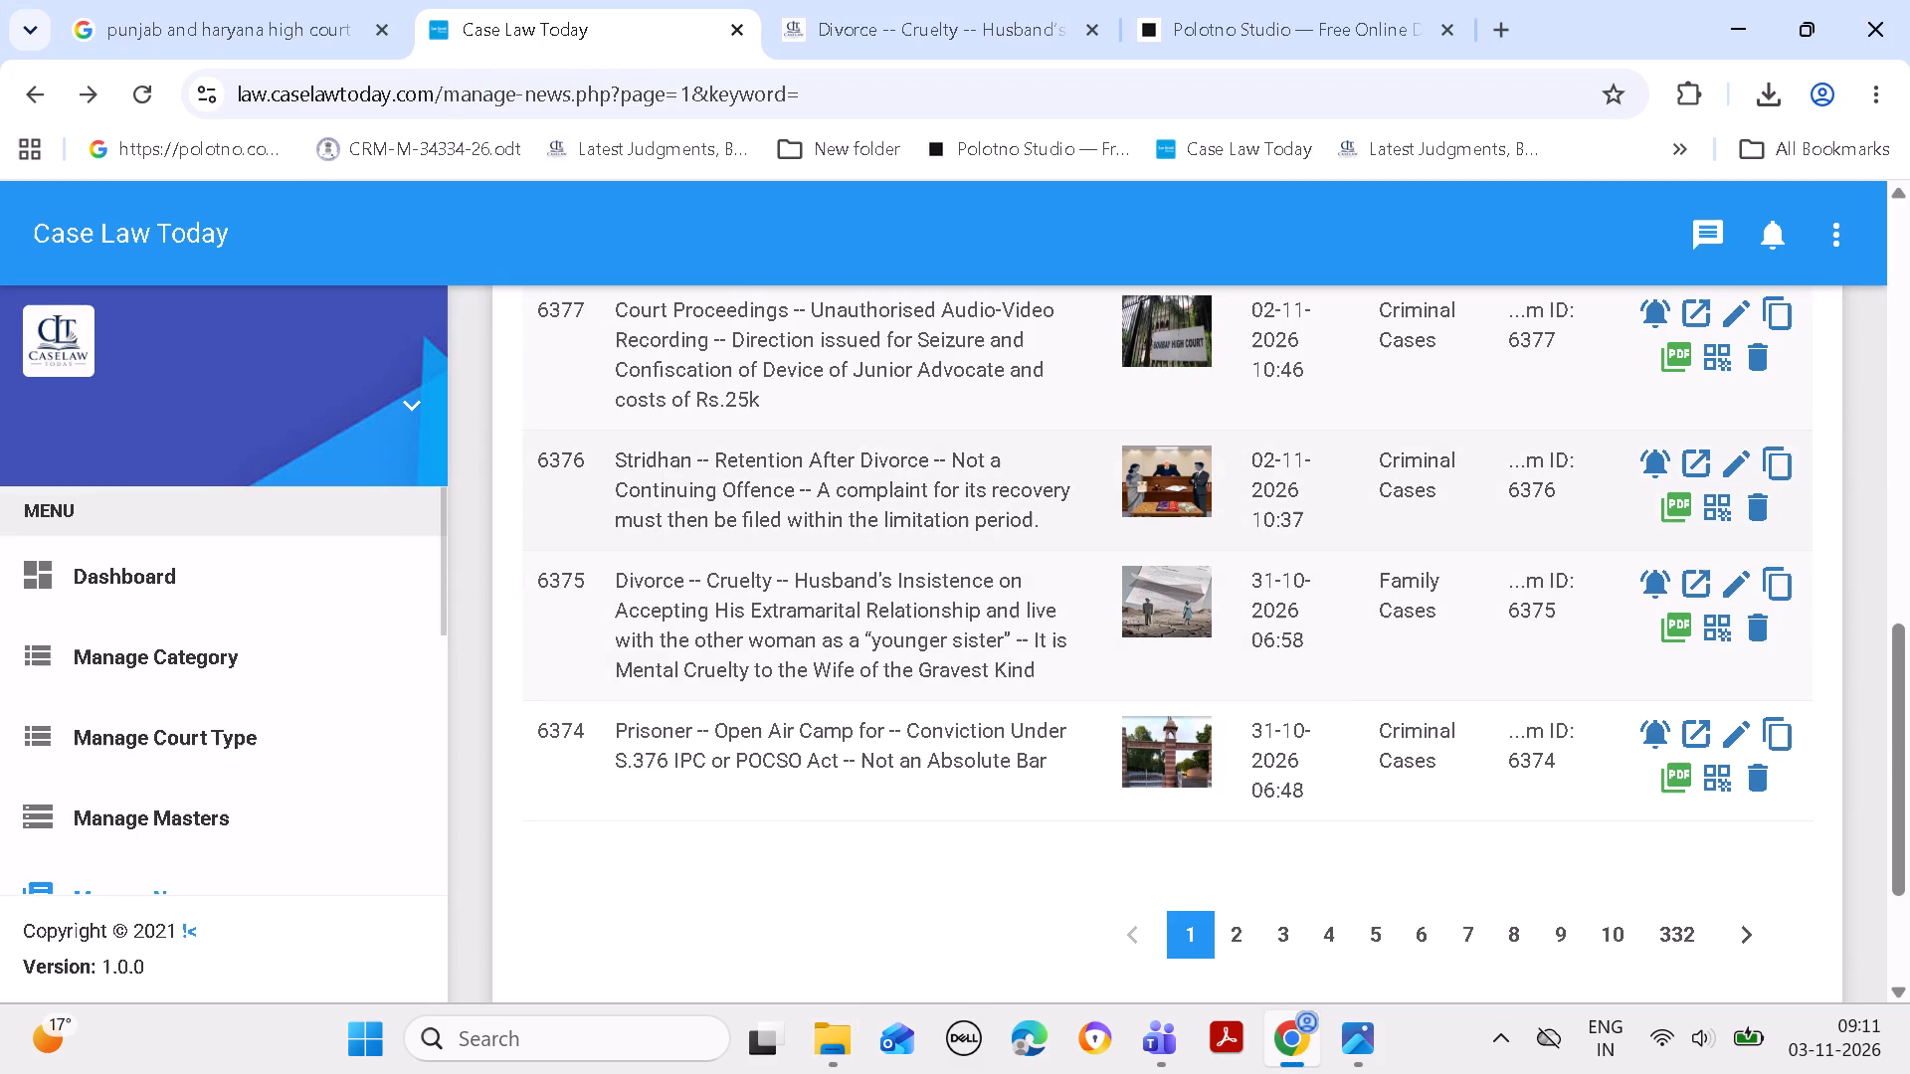
click(1730, 455)
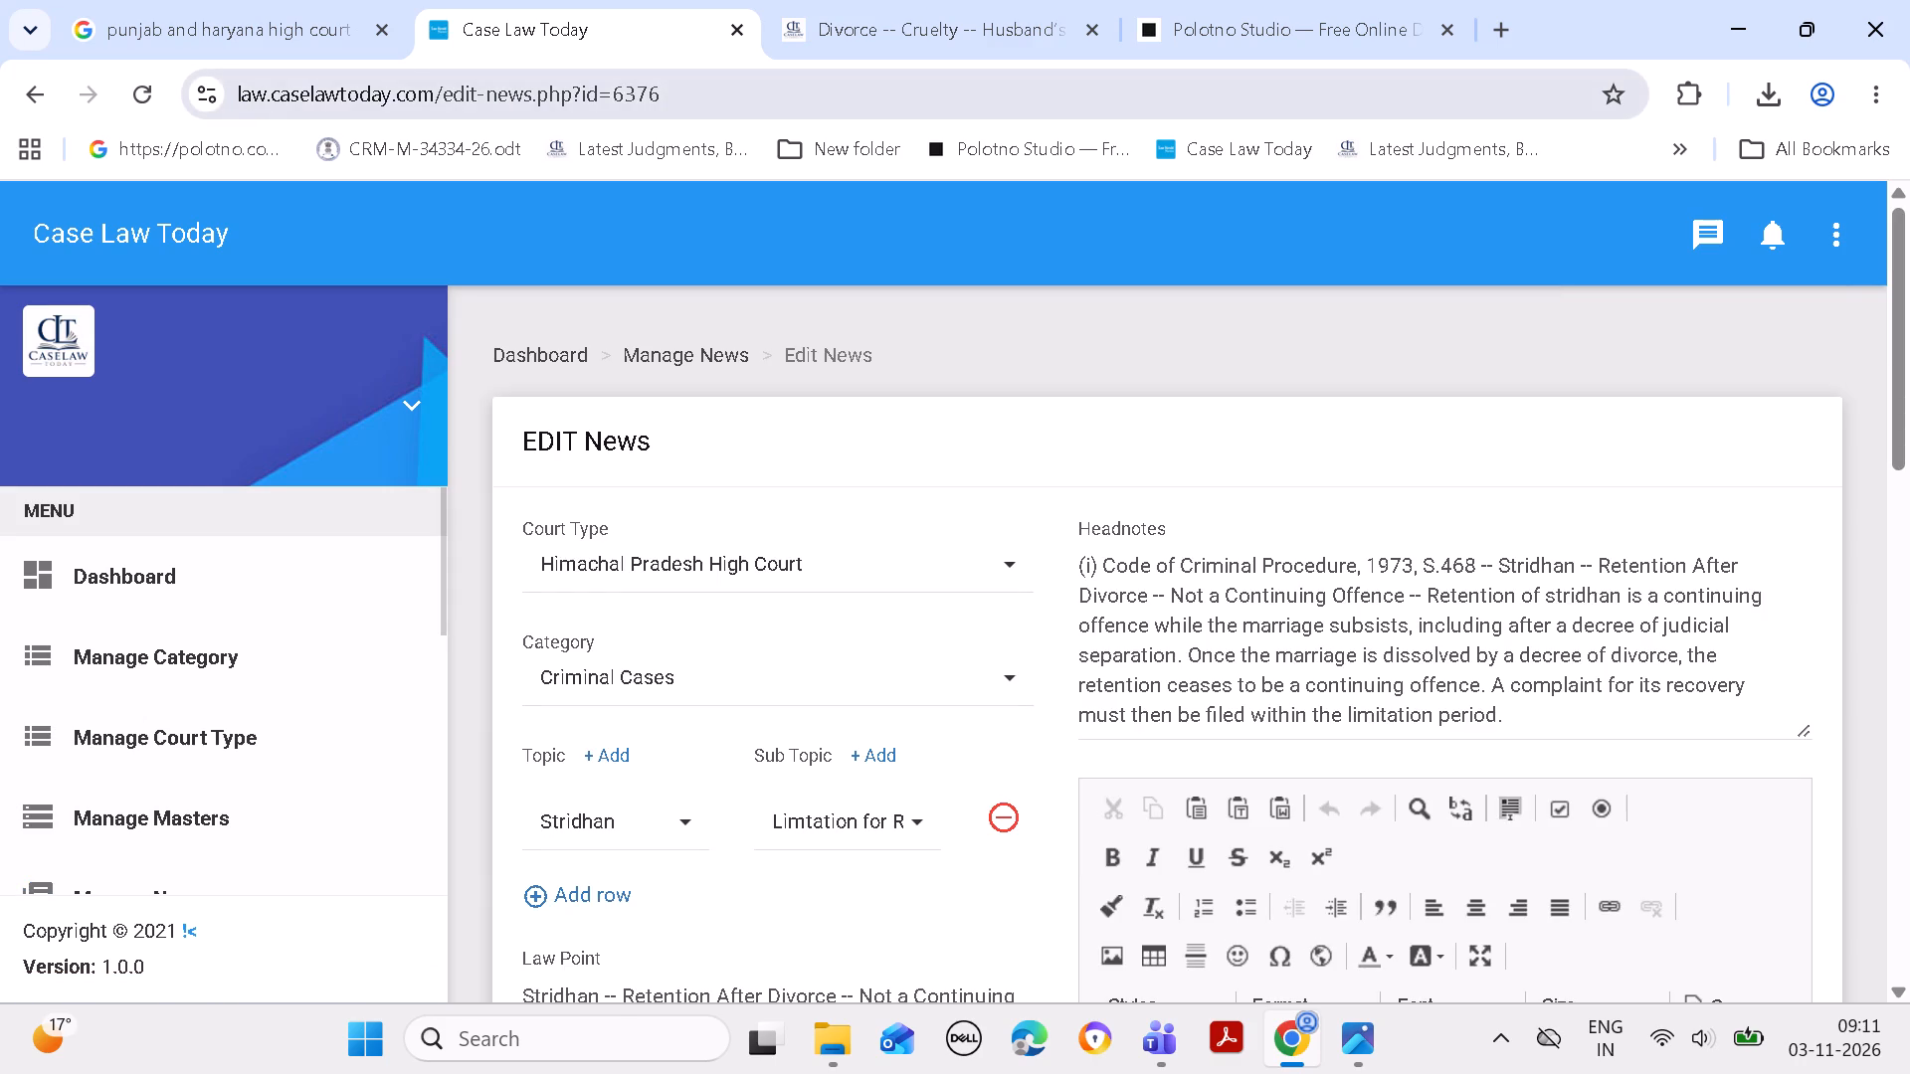
Copy the news ID 6376, search the public CaseLawToday.com site for it, and open the matching Stridhan article.
drag(613, 89, 698, 95)
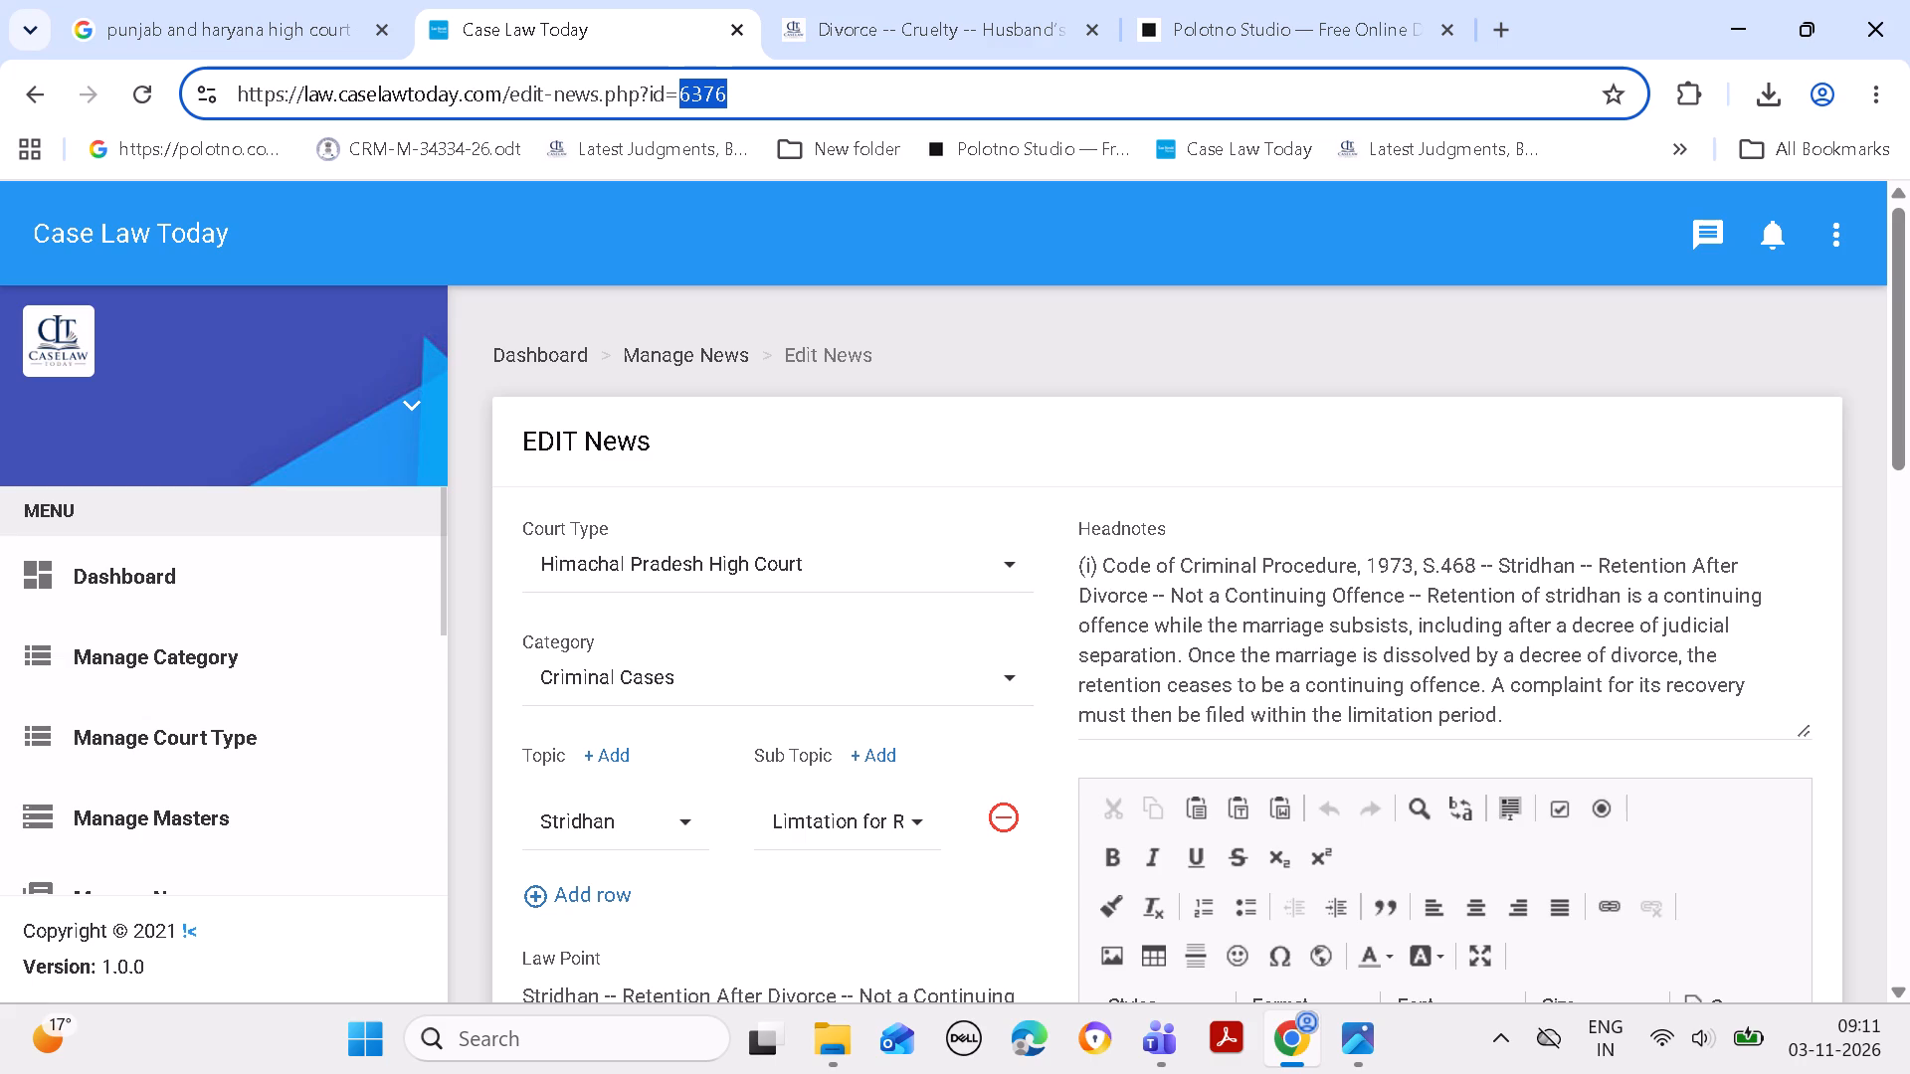
key(ctrl+c)
click(881, 35)
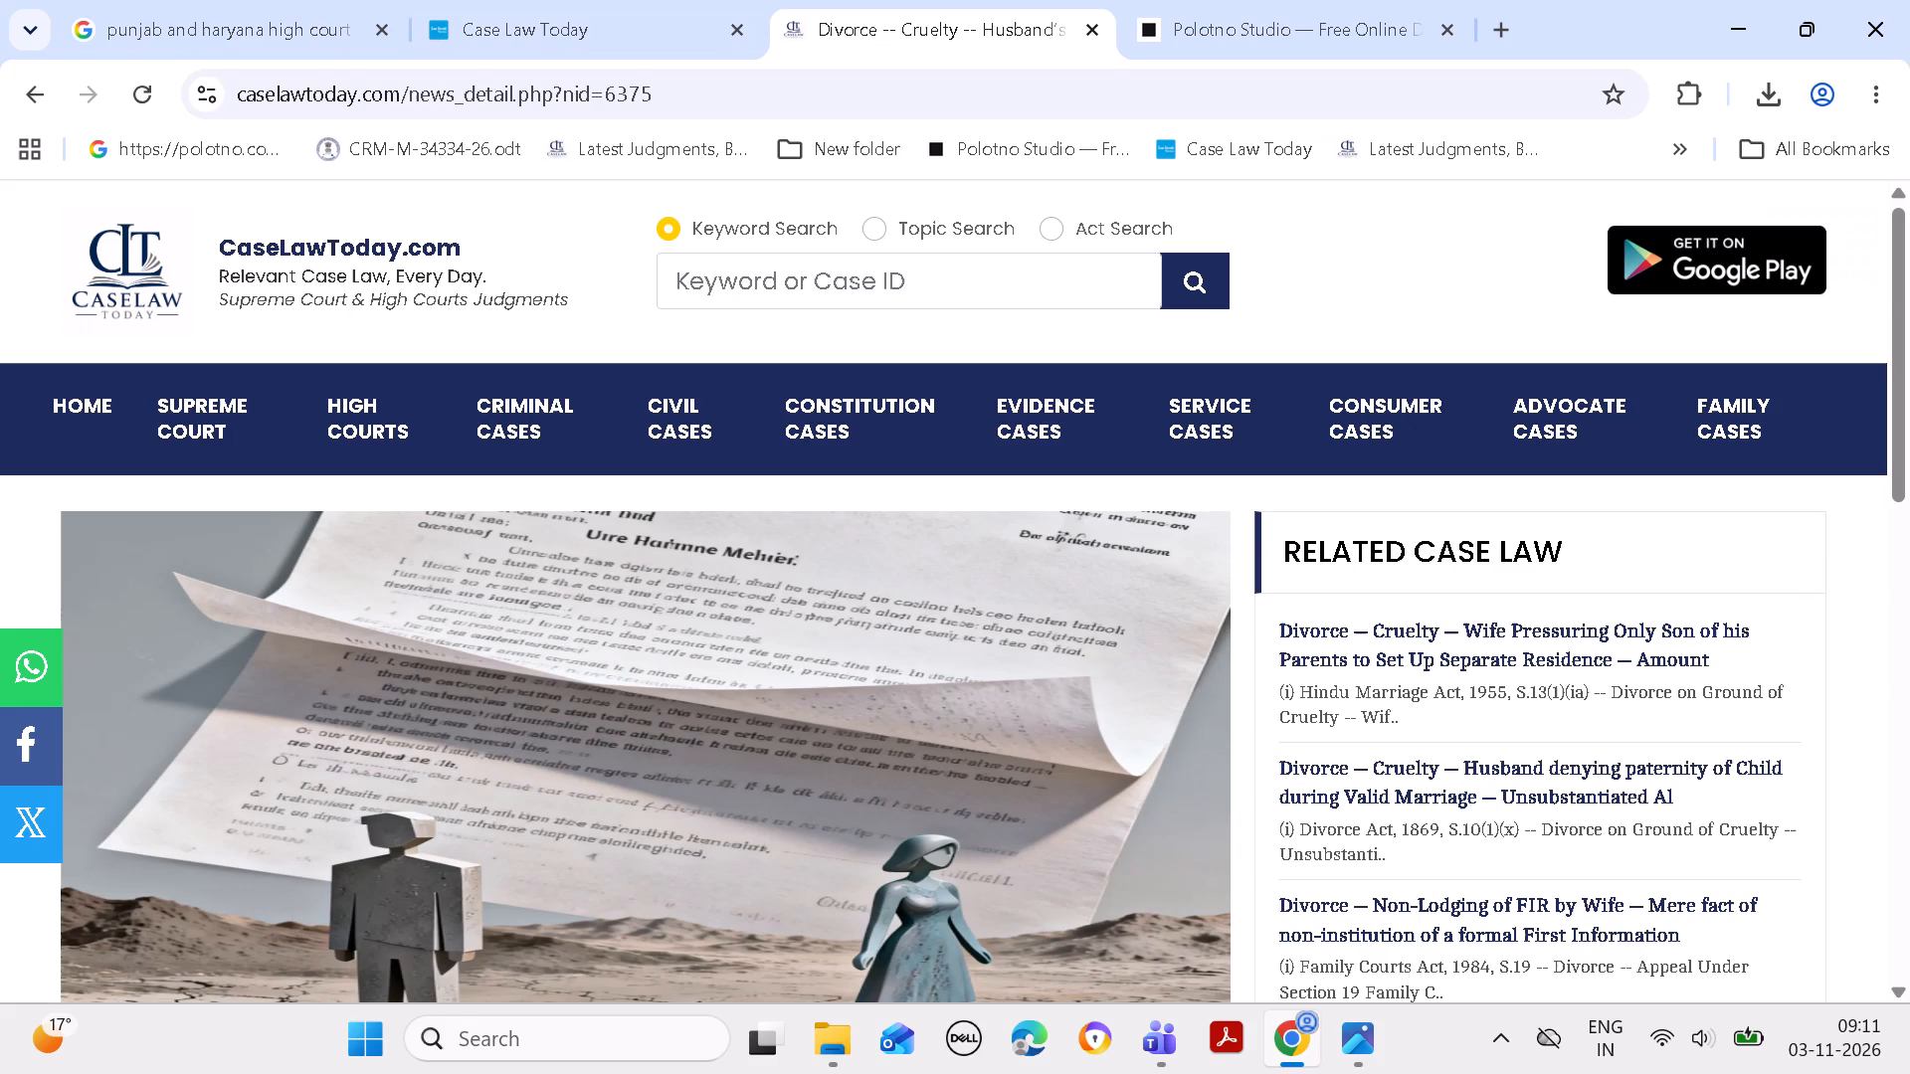
click(909, 261)
key(ctrl+v)
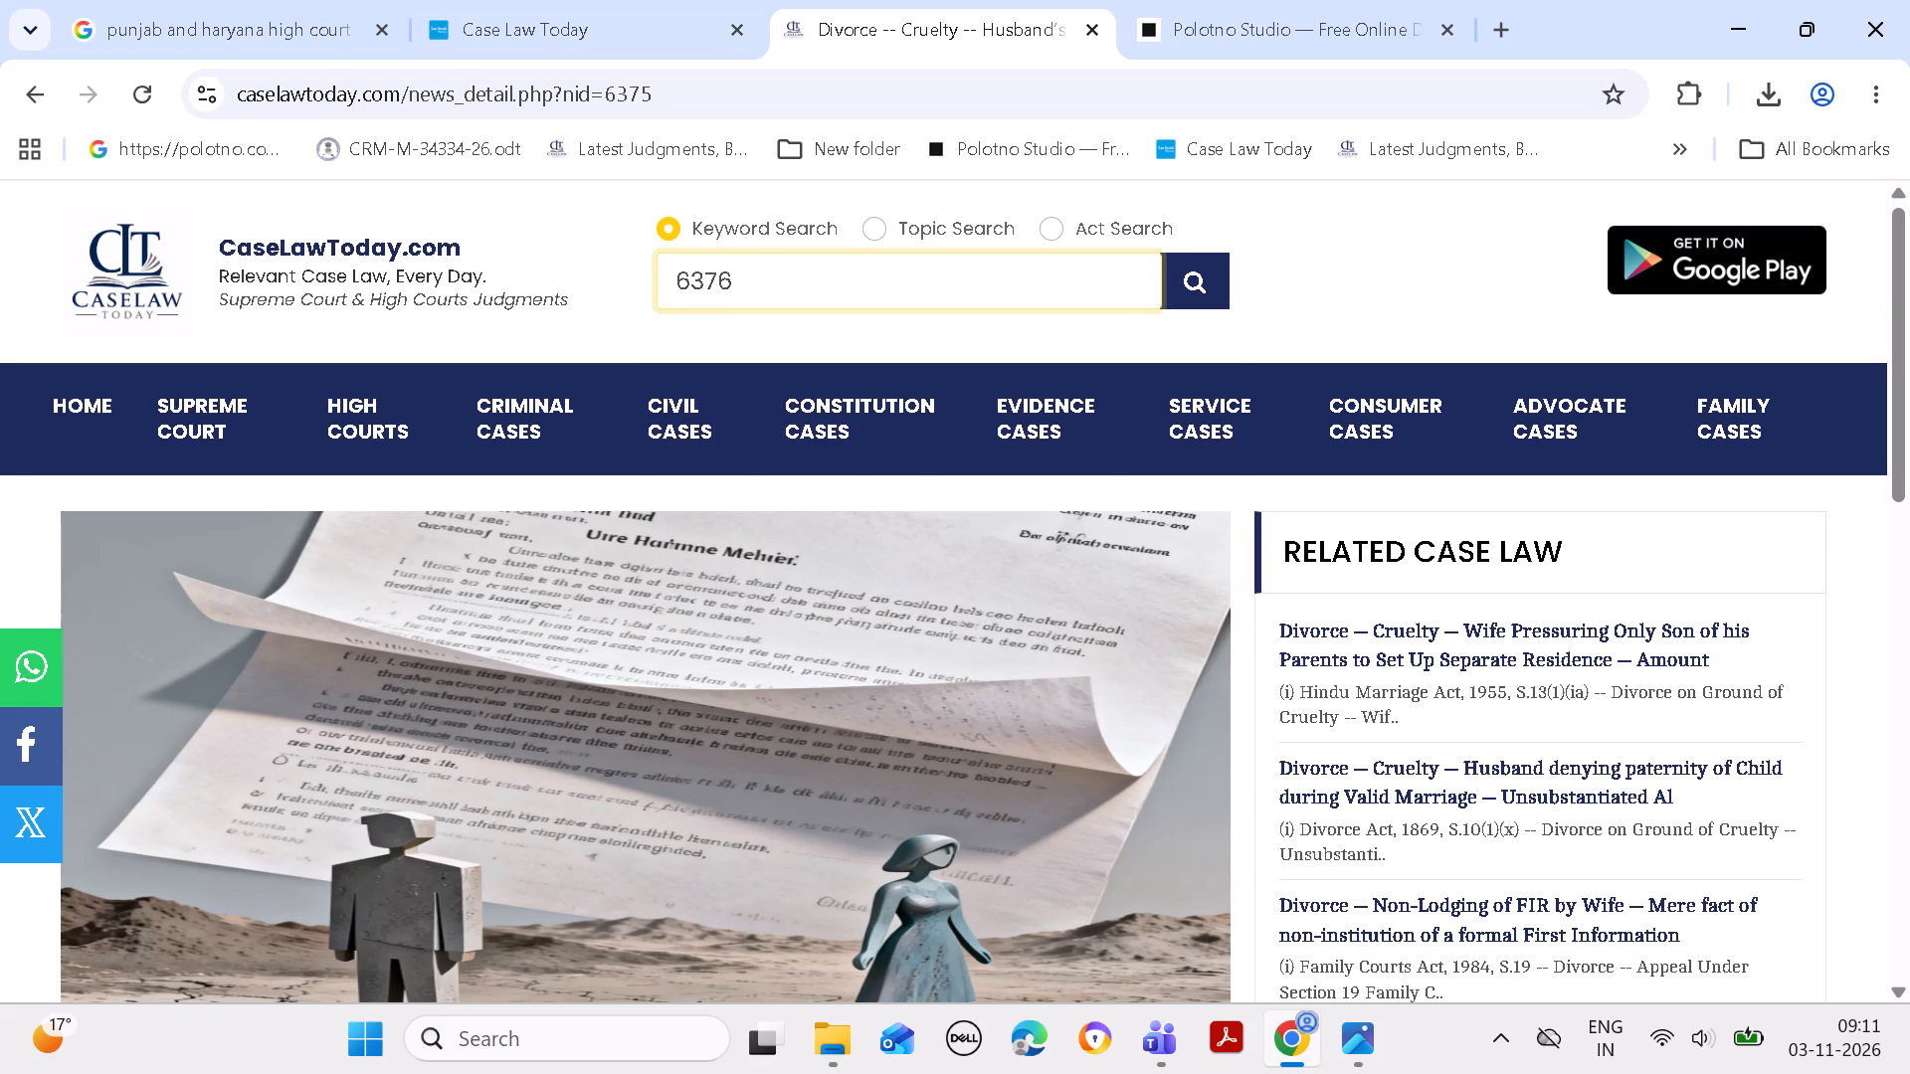
click(1181, 268)
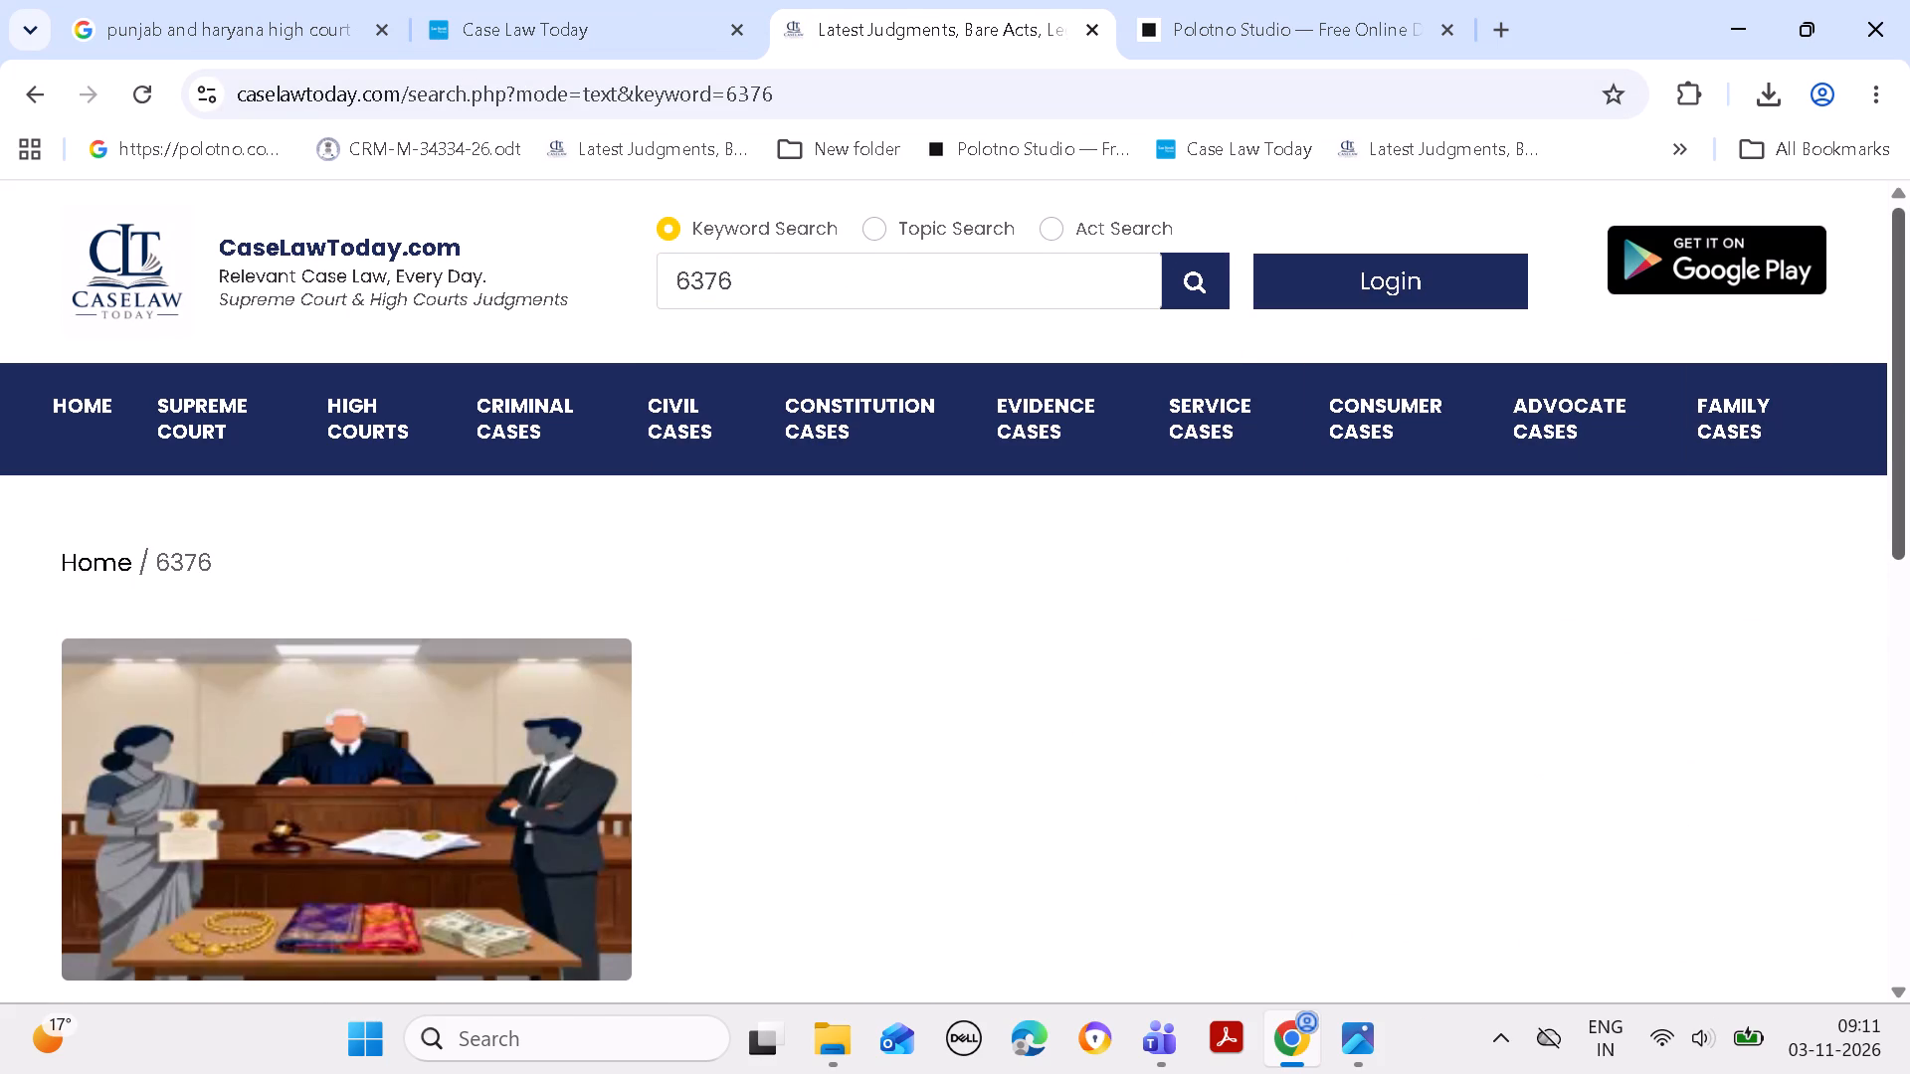
drag(1898, 371, 1909, 497)
click(420, 768)
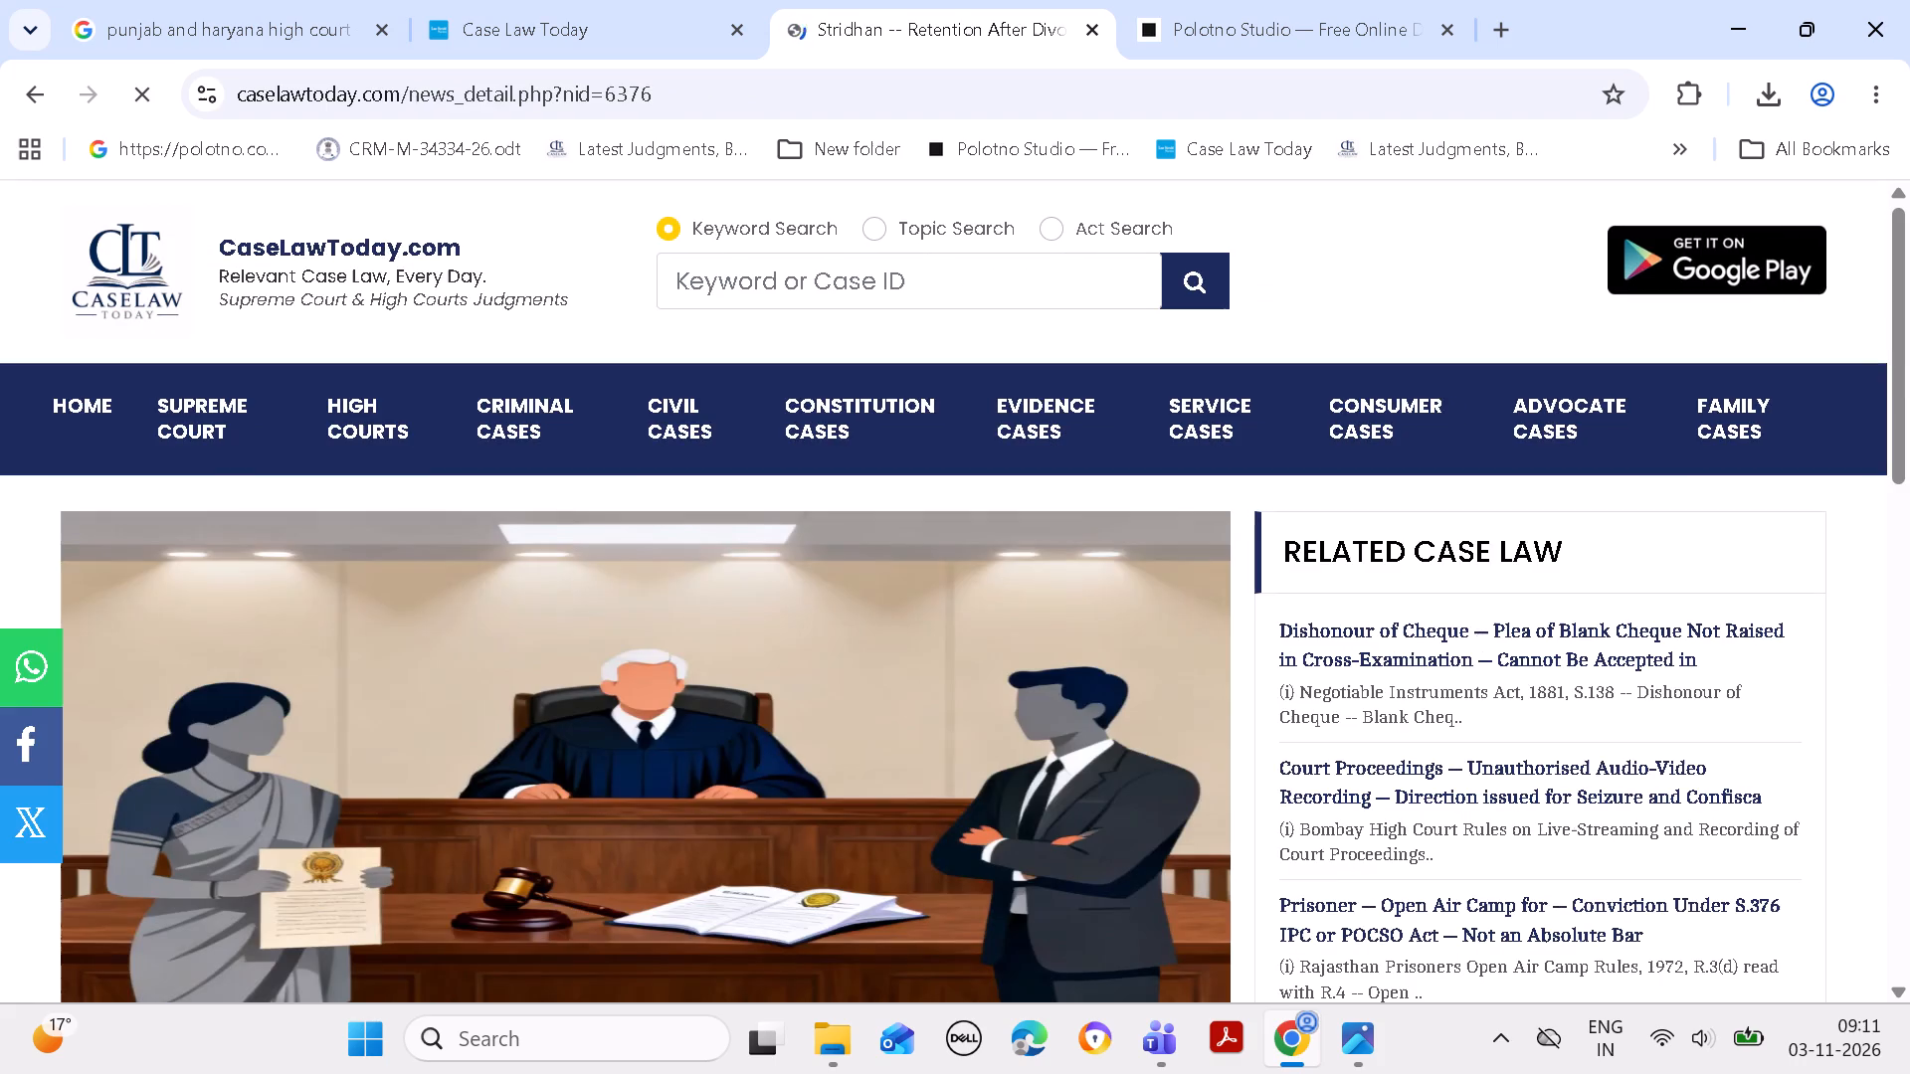
Replace the existing picture in the Polotno Studio design with the courtroom image copied from the Stridhan article.
right_click(477, 647)
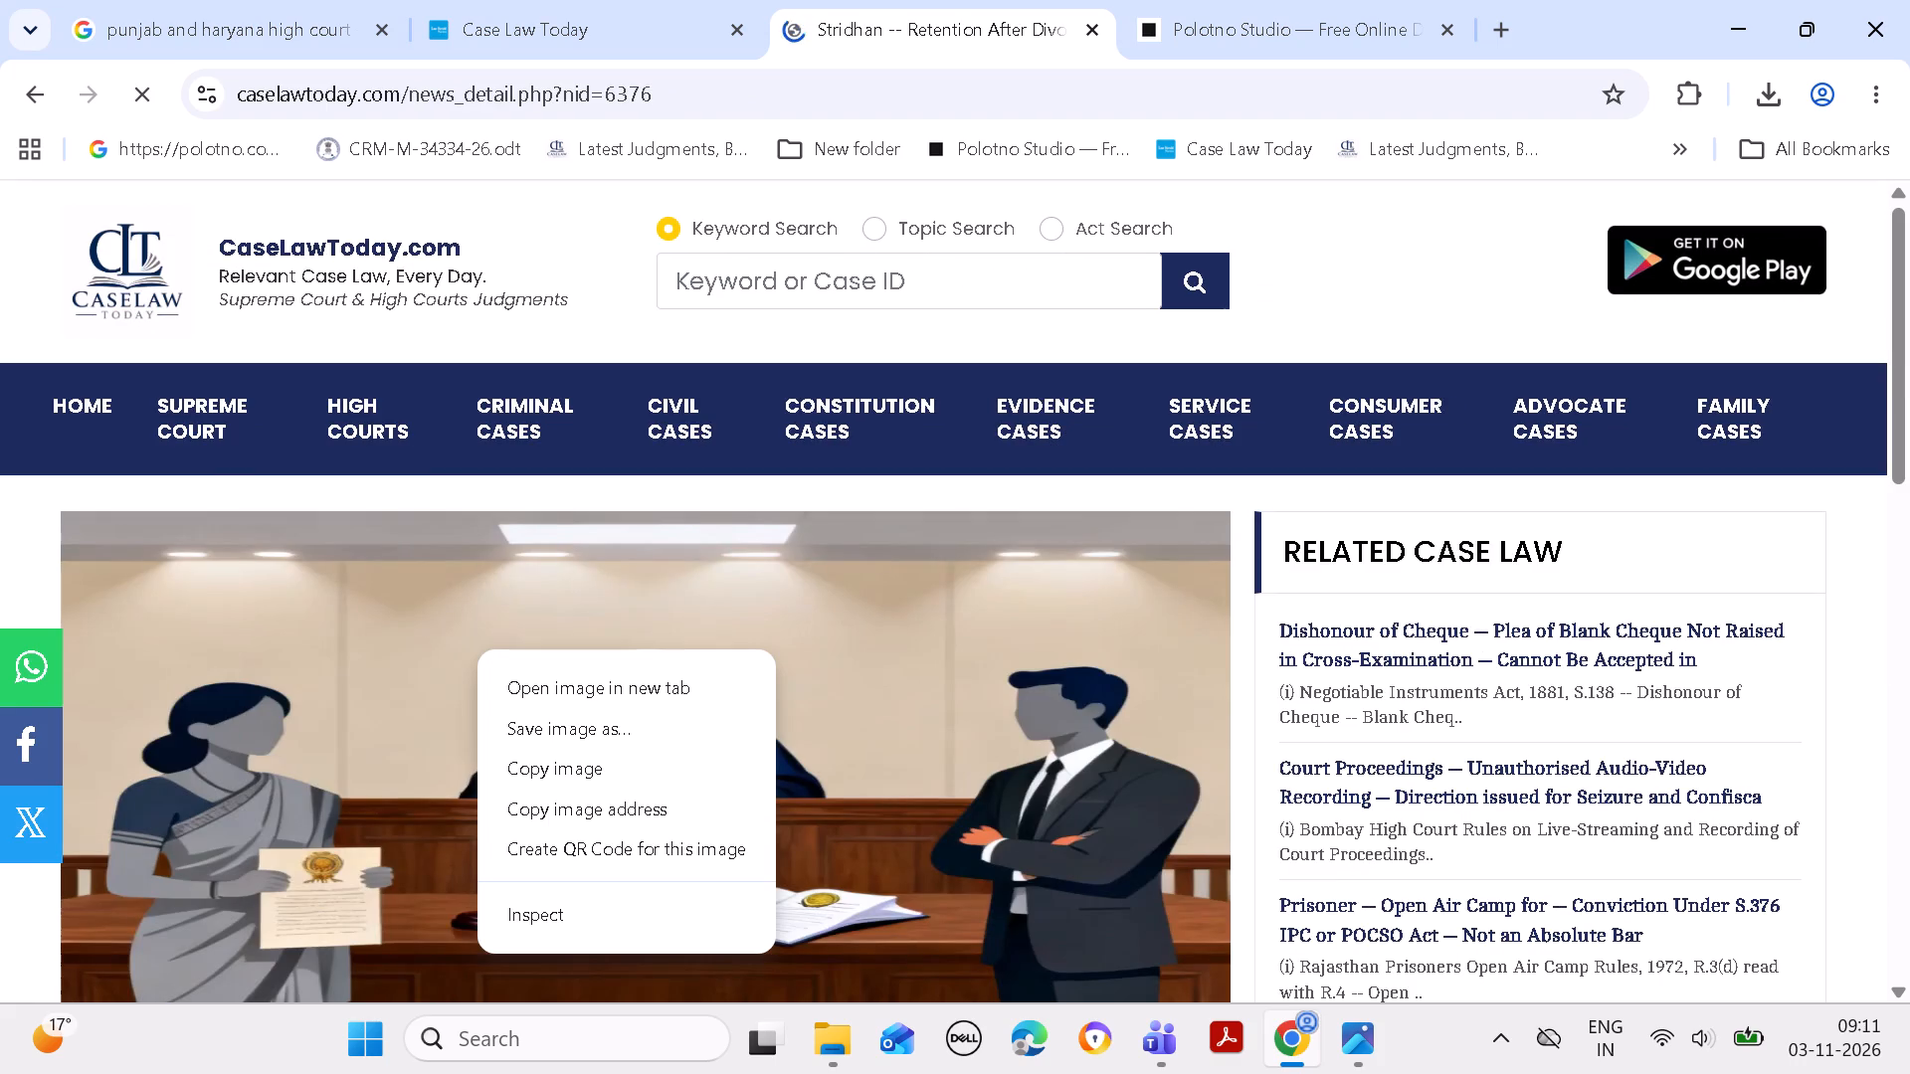
click(547, 762)
click(1203, 34)
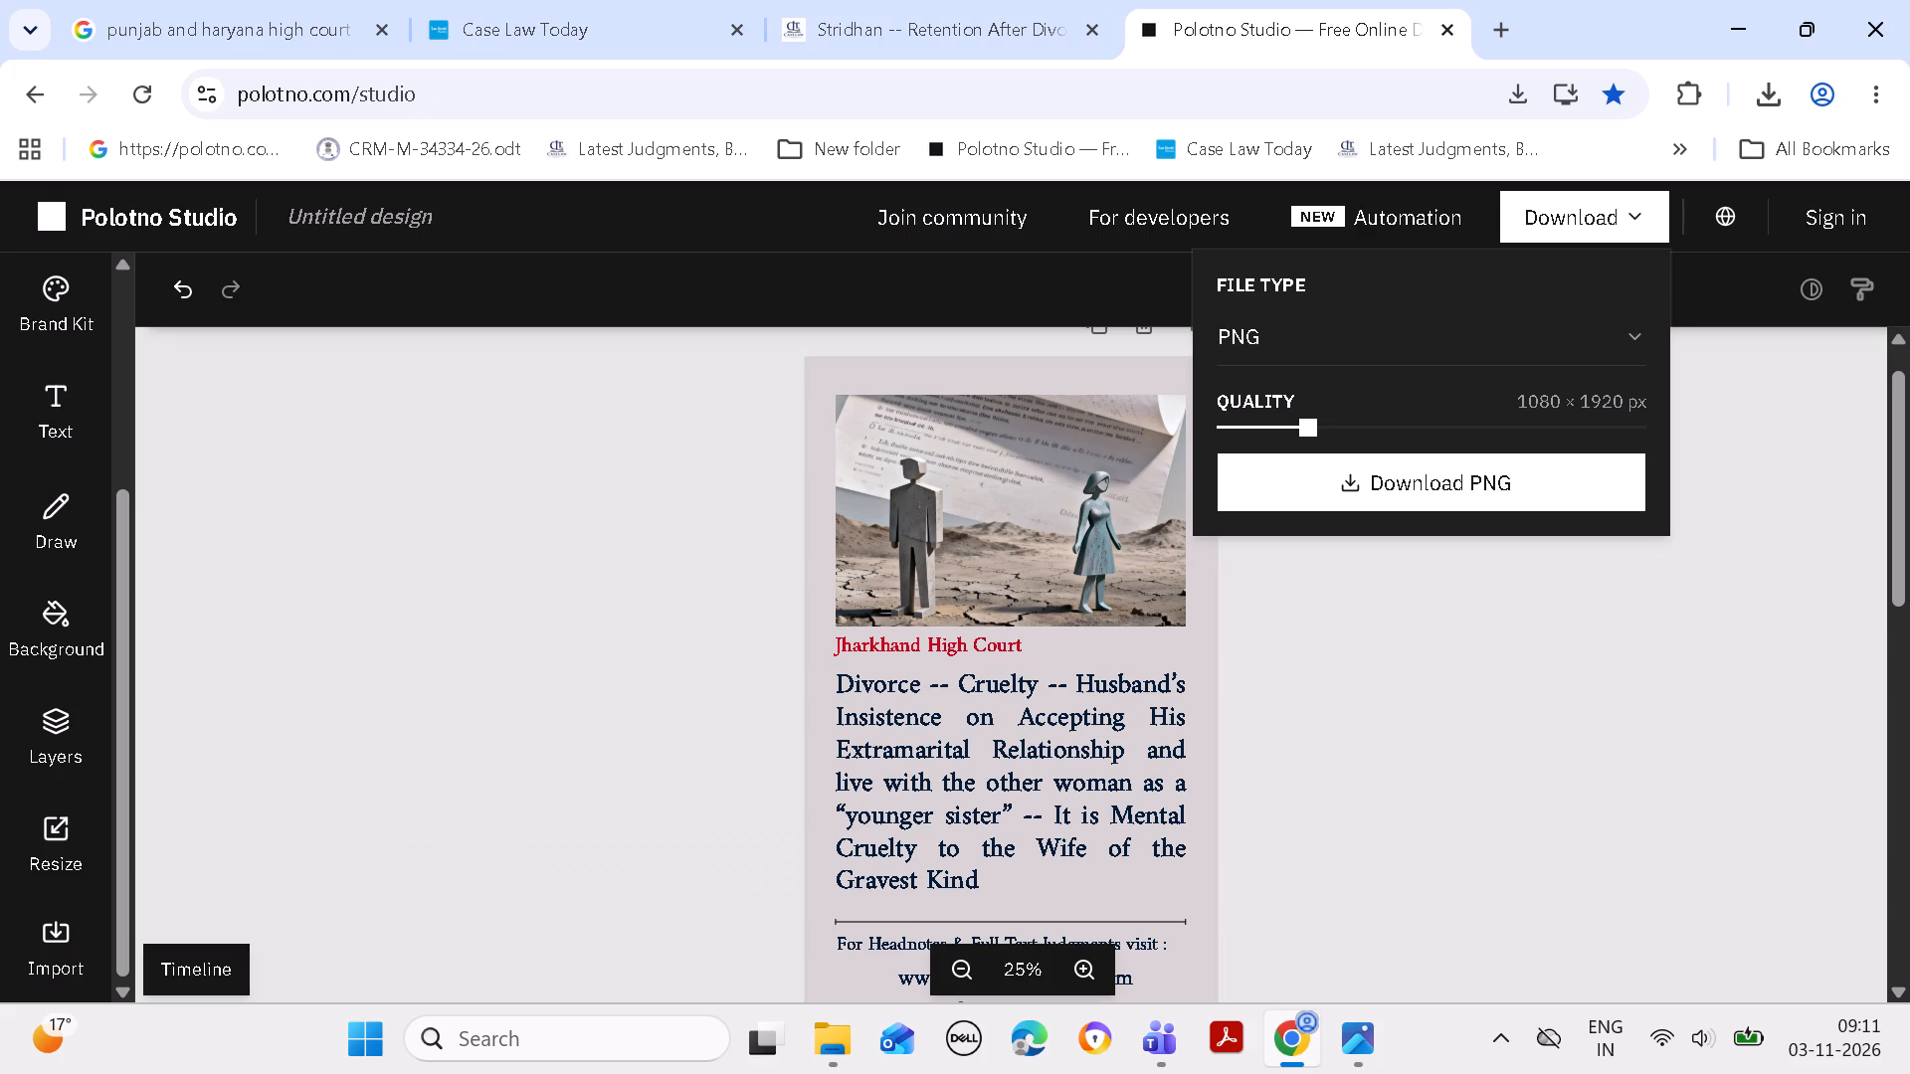
click(941, 517)
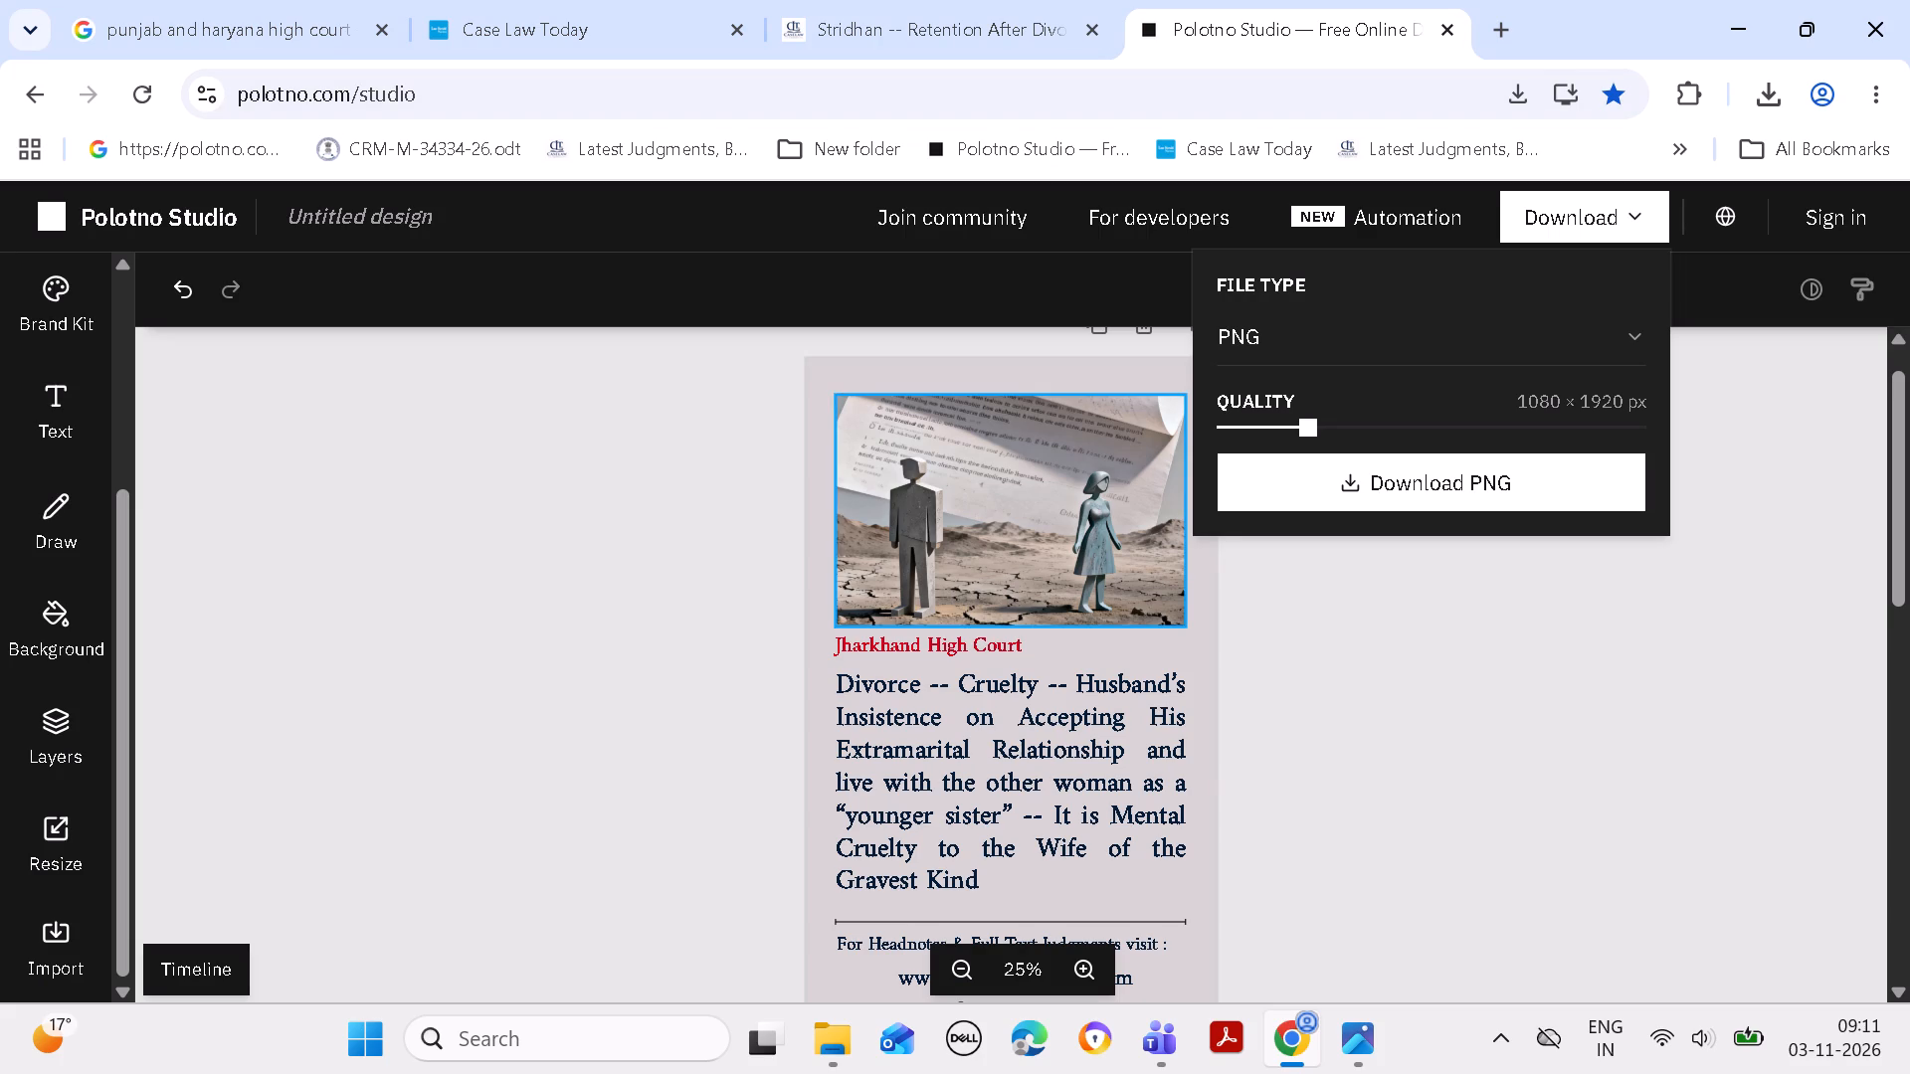
click(1046, 746)
click(973, 464)
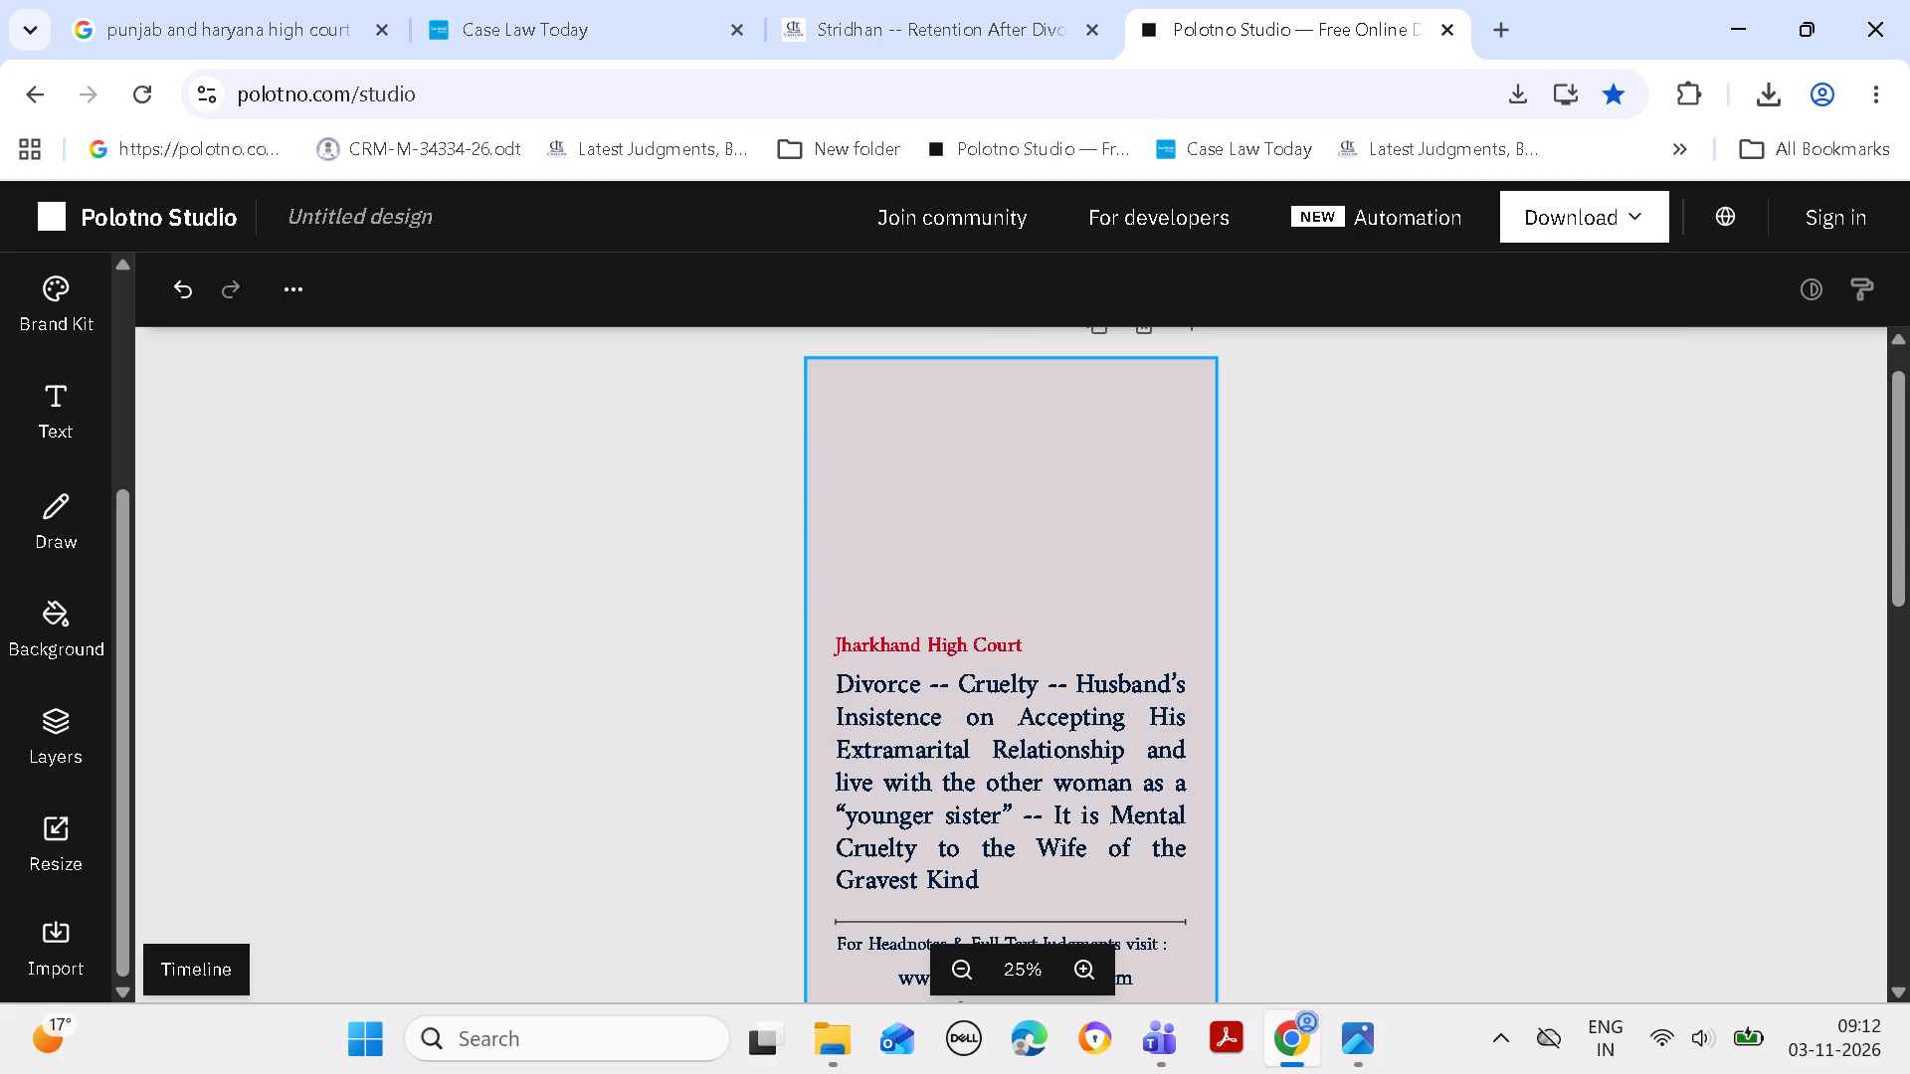
key(ctrl+v)
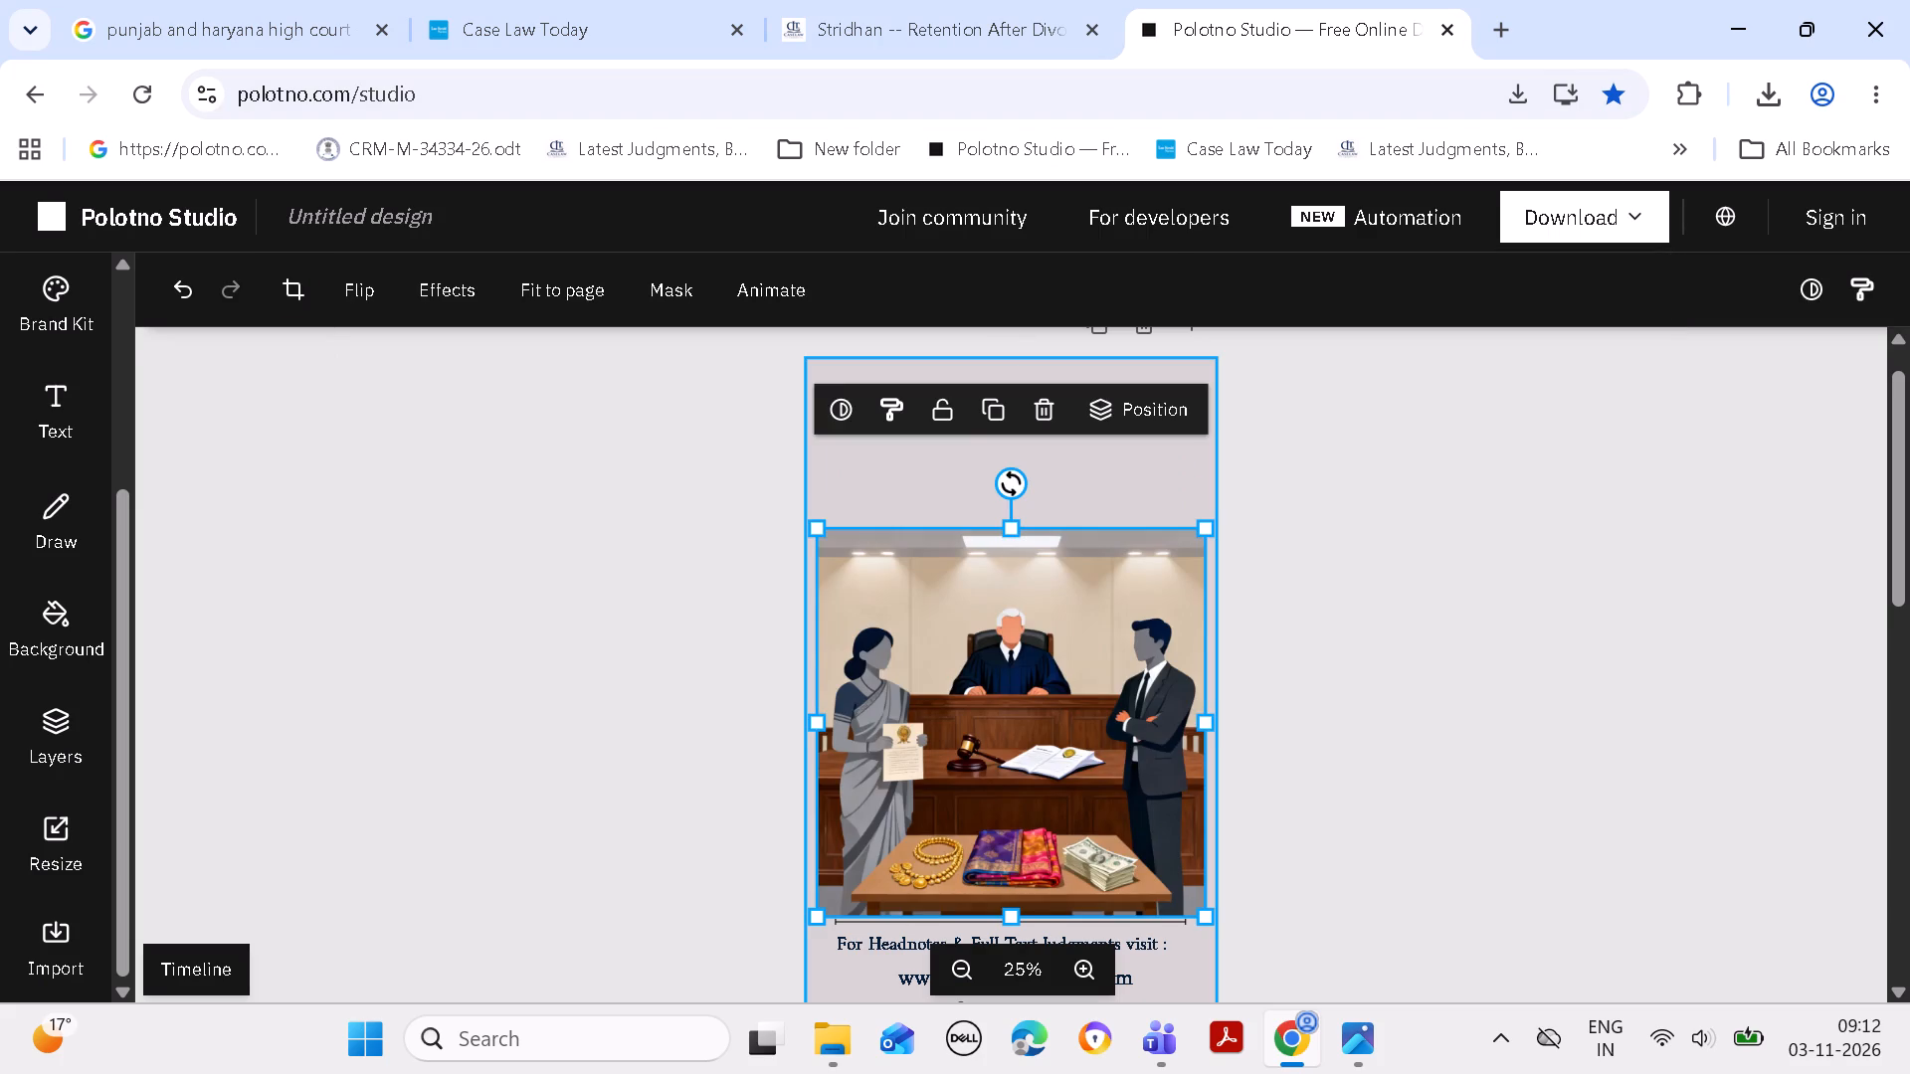
Crop the pasted courtroom image, cutting off the ceiling lights above and most of the table of valuables below.
double_click(998, 629)
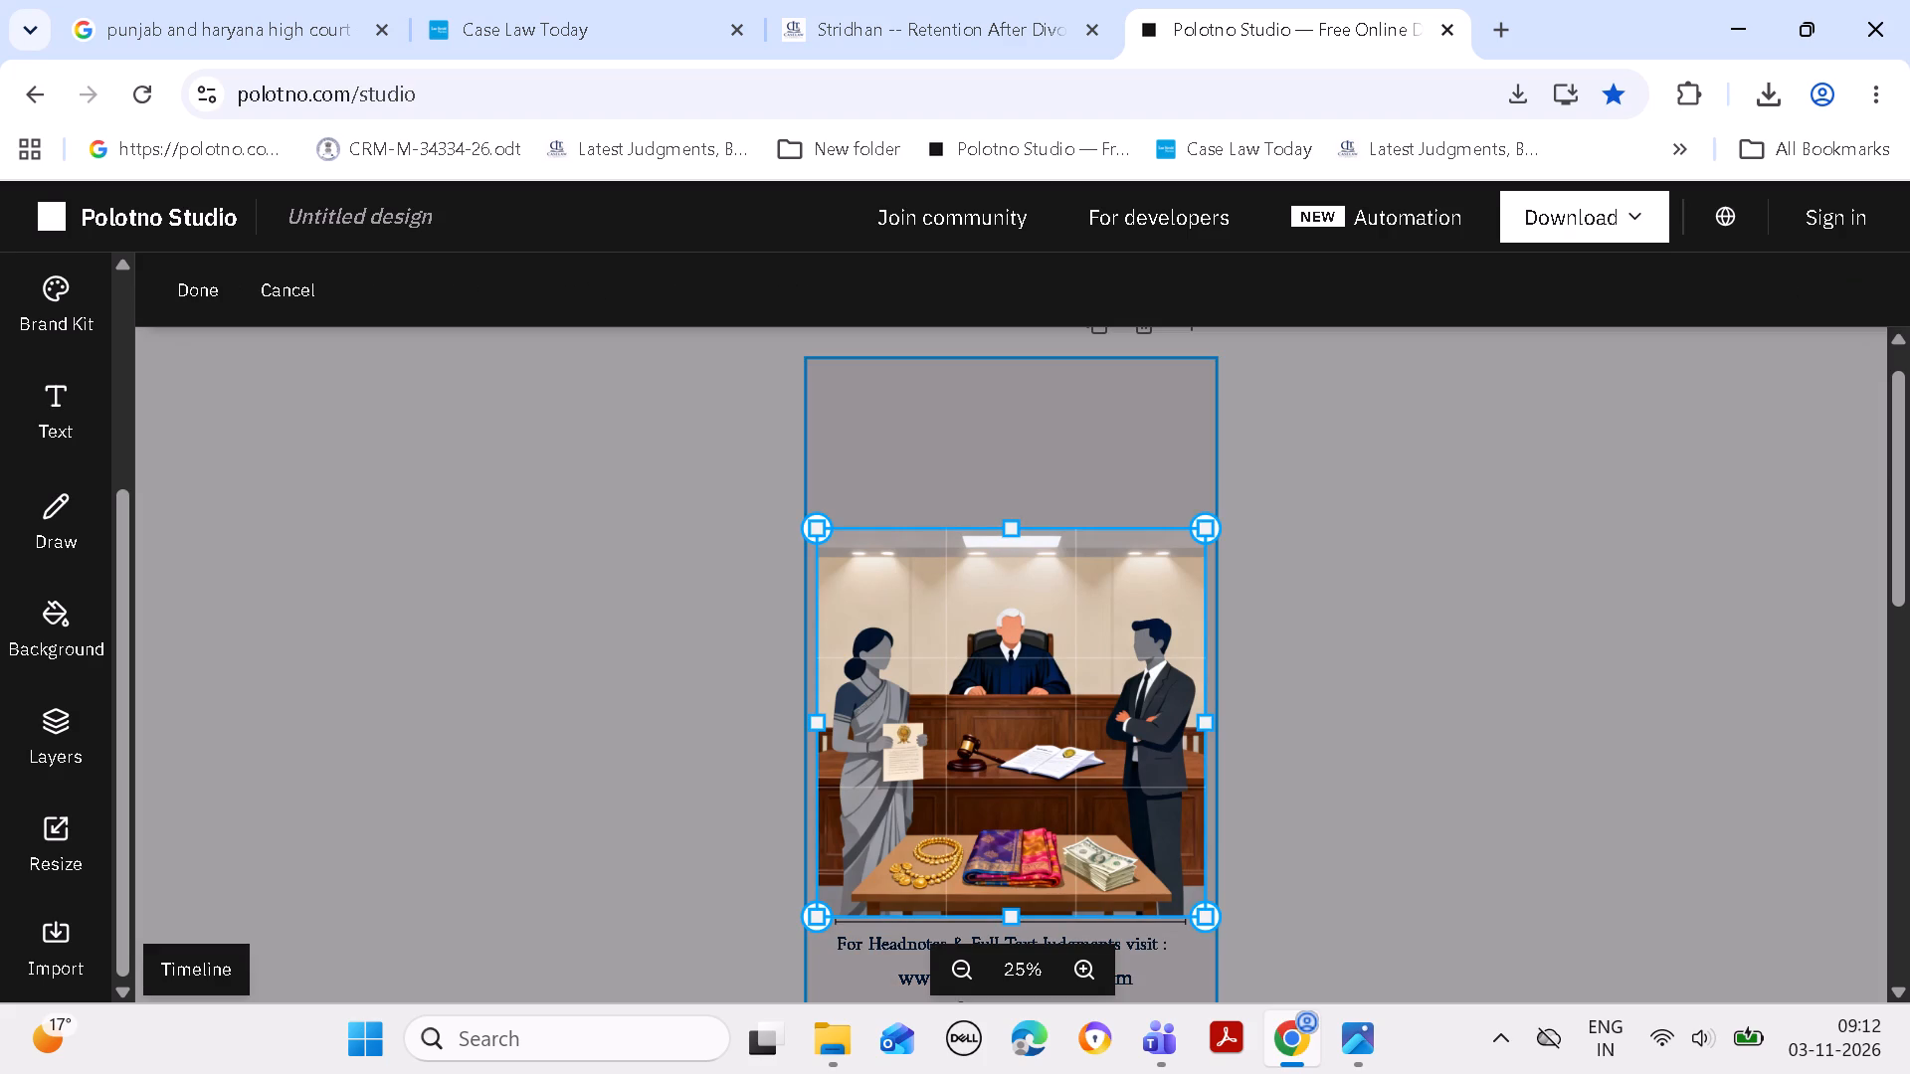
drag(1006, 528, 1015, 598)
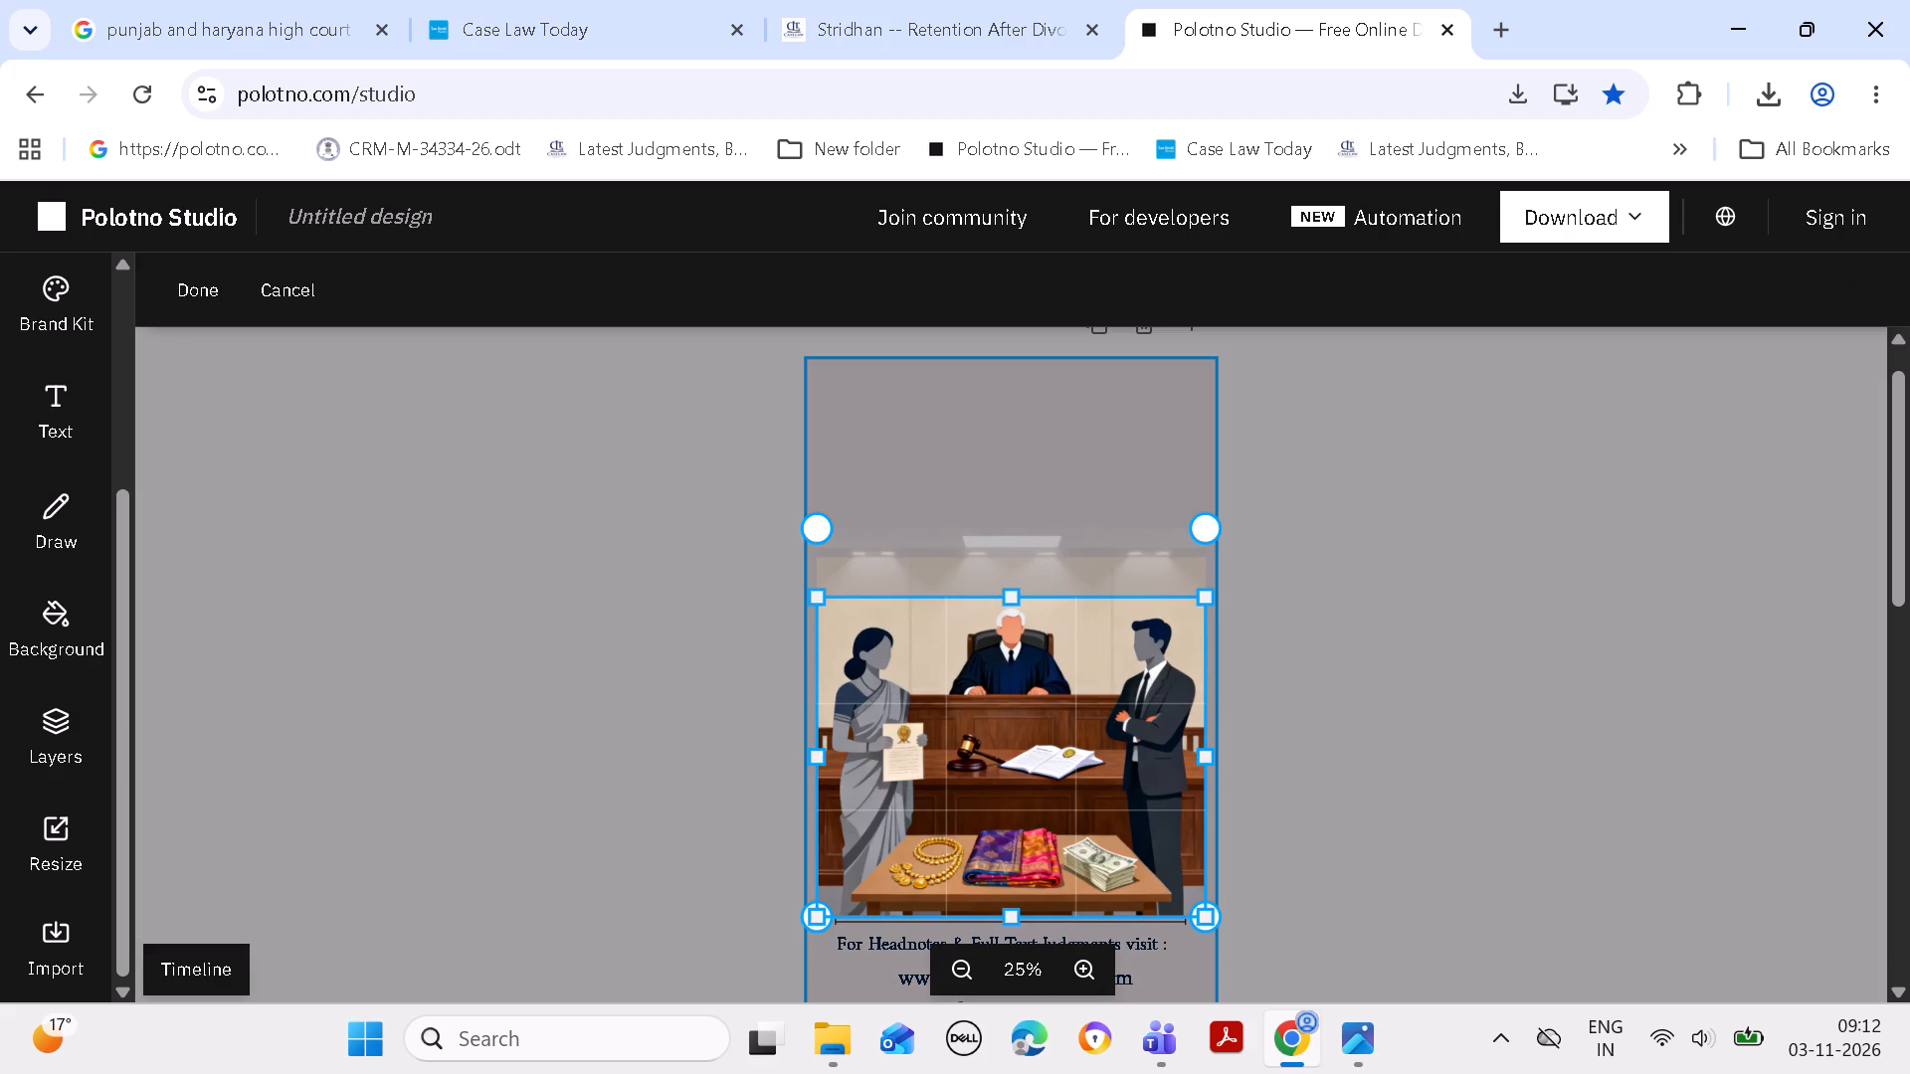
drag(1014, 910, 1004, 836)
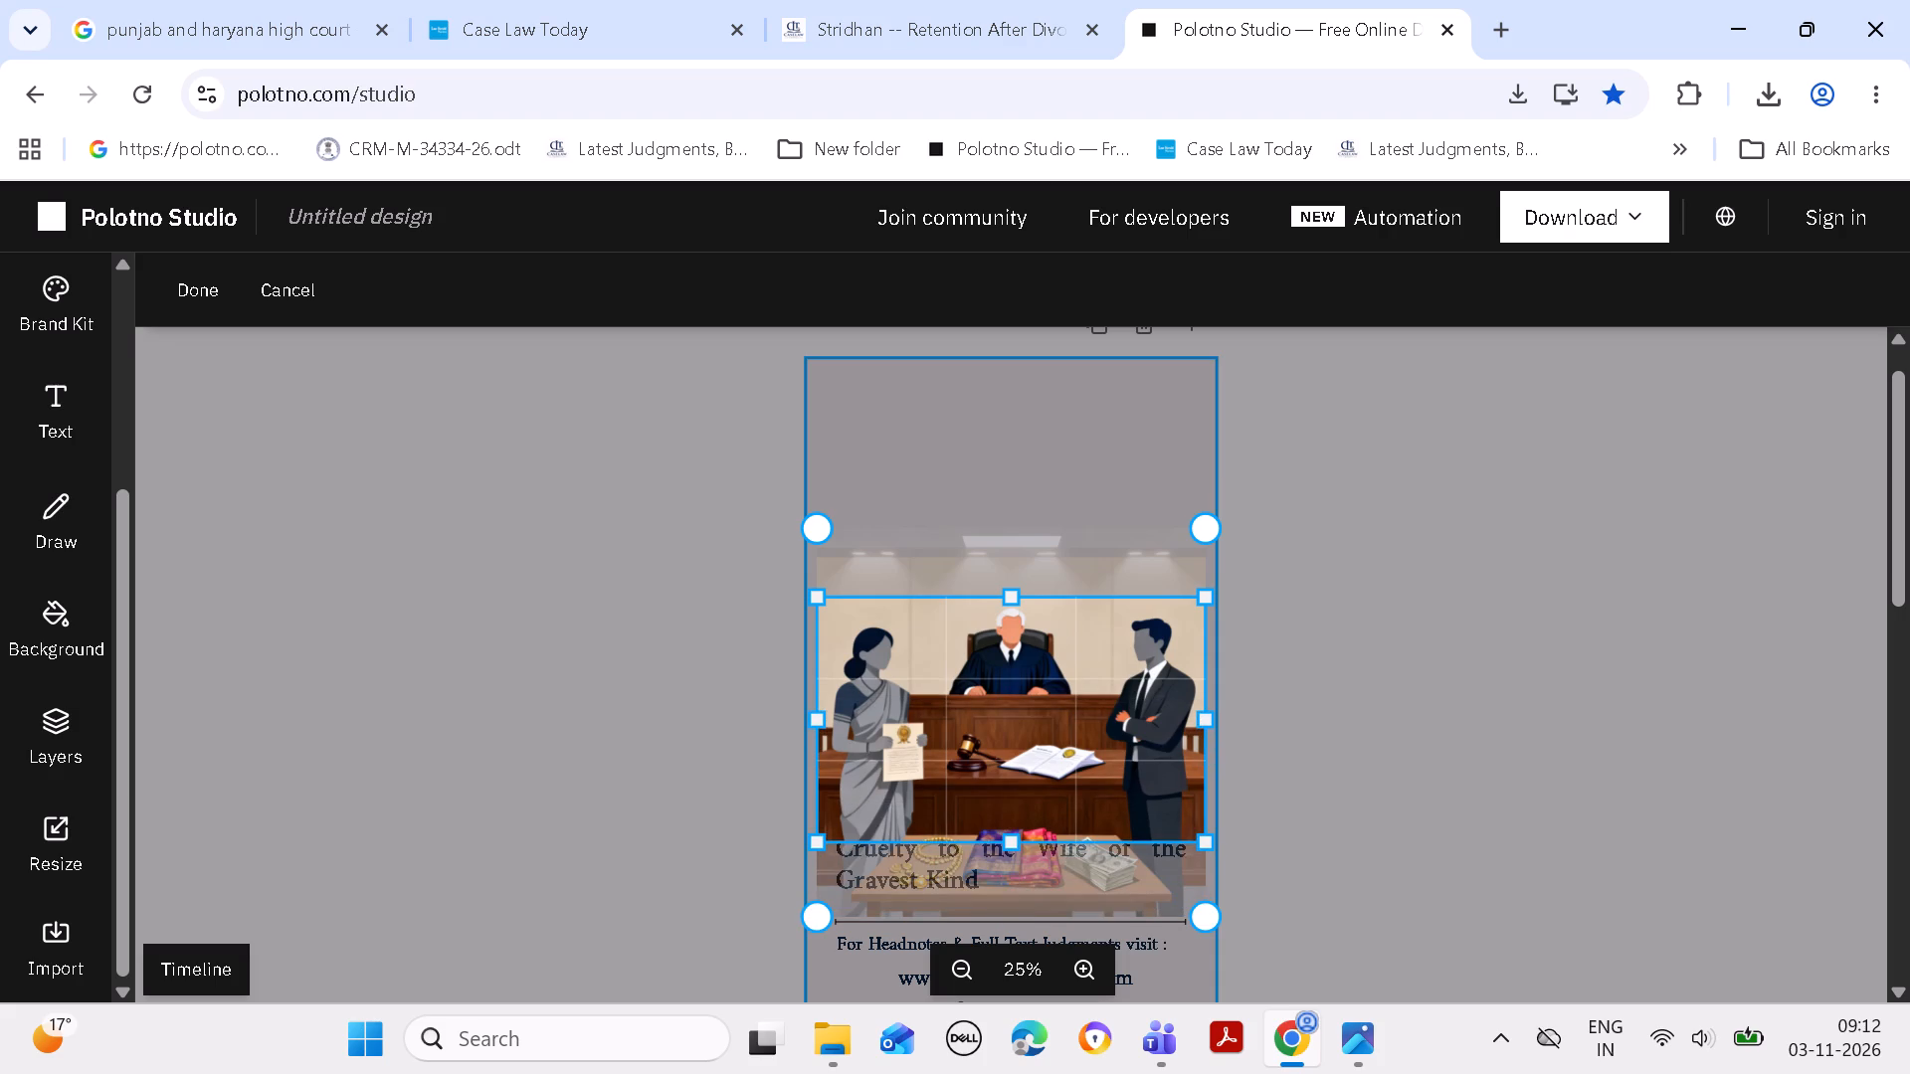
double_click(1407, 772)
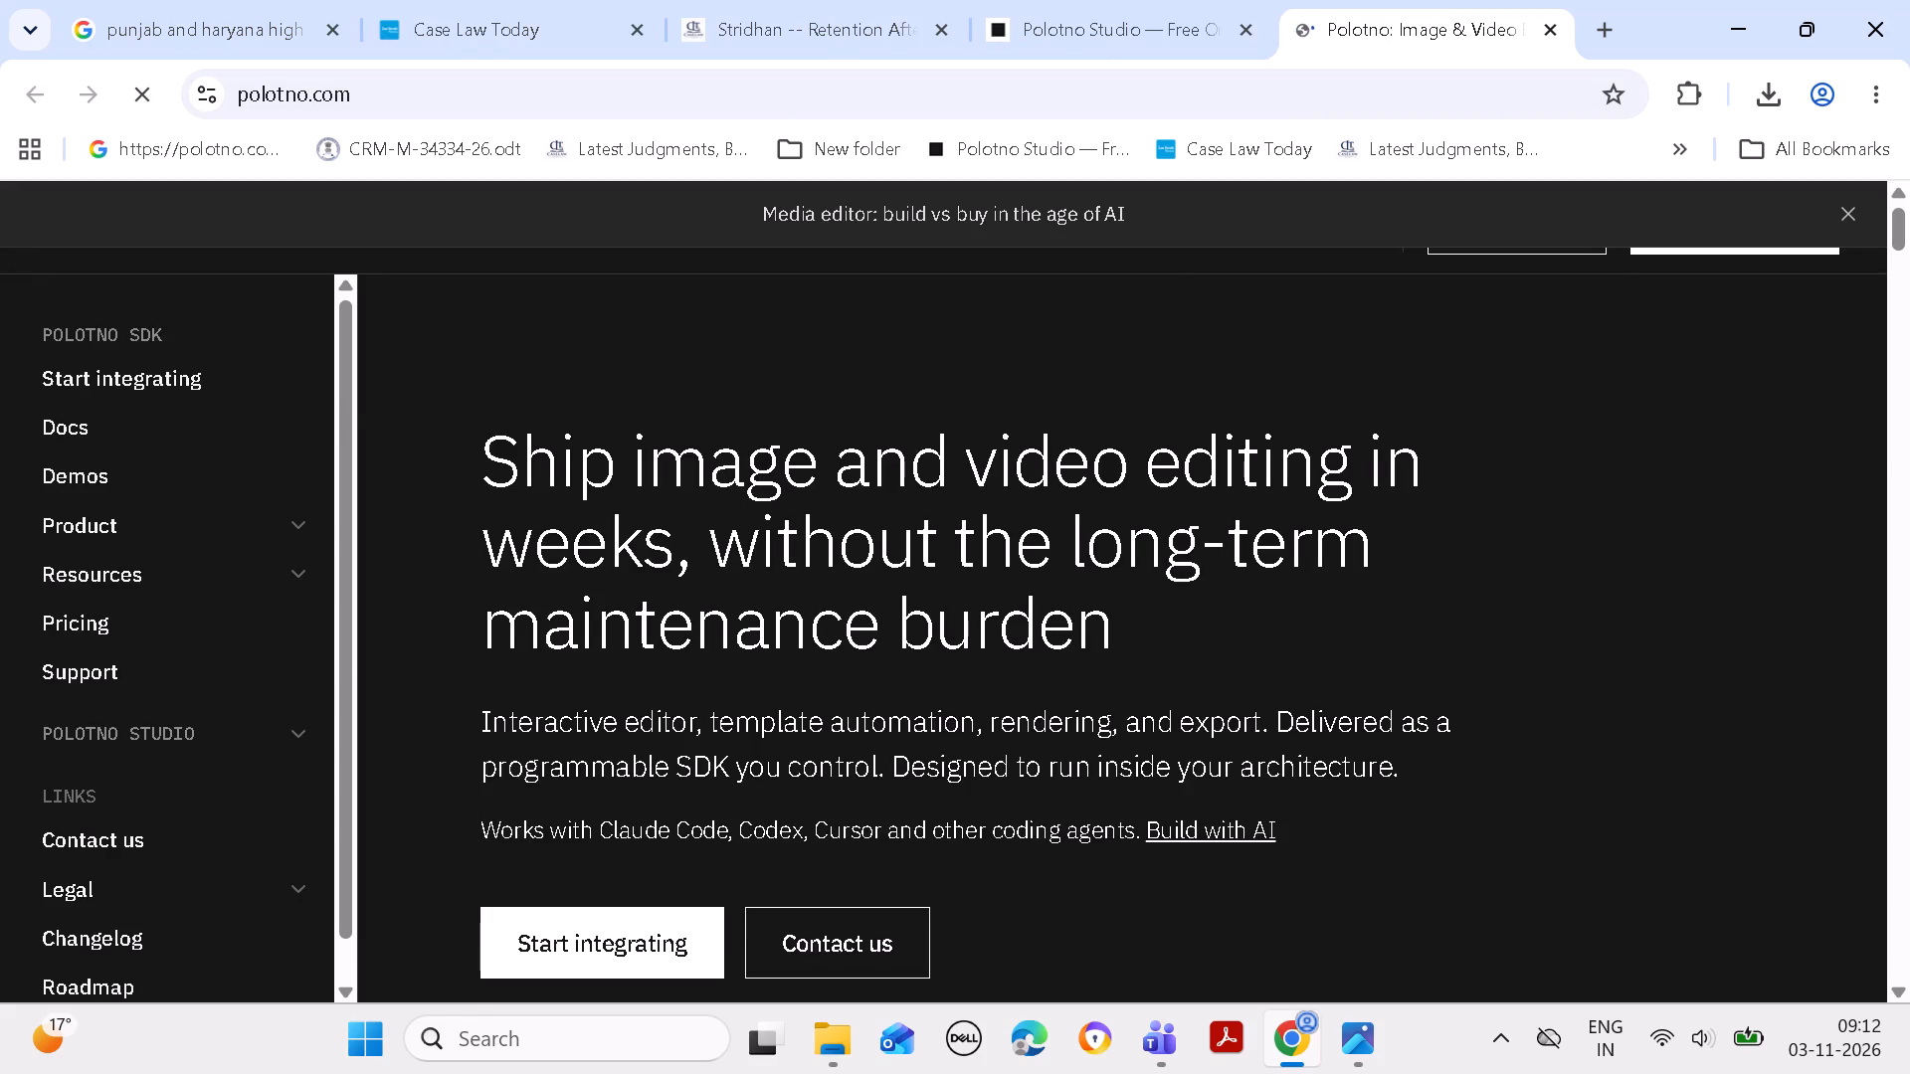
click(1546, 26)
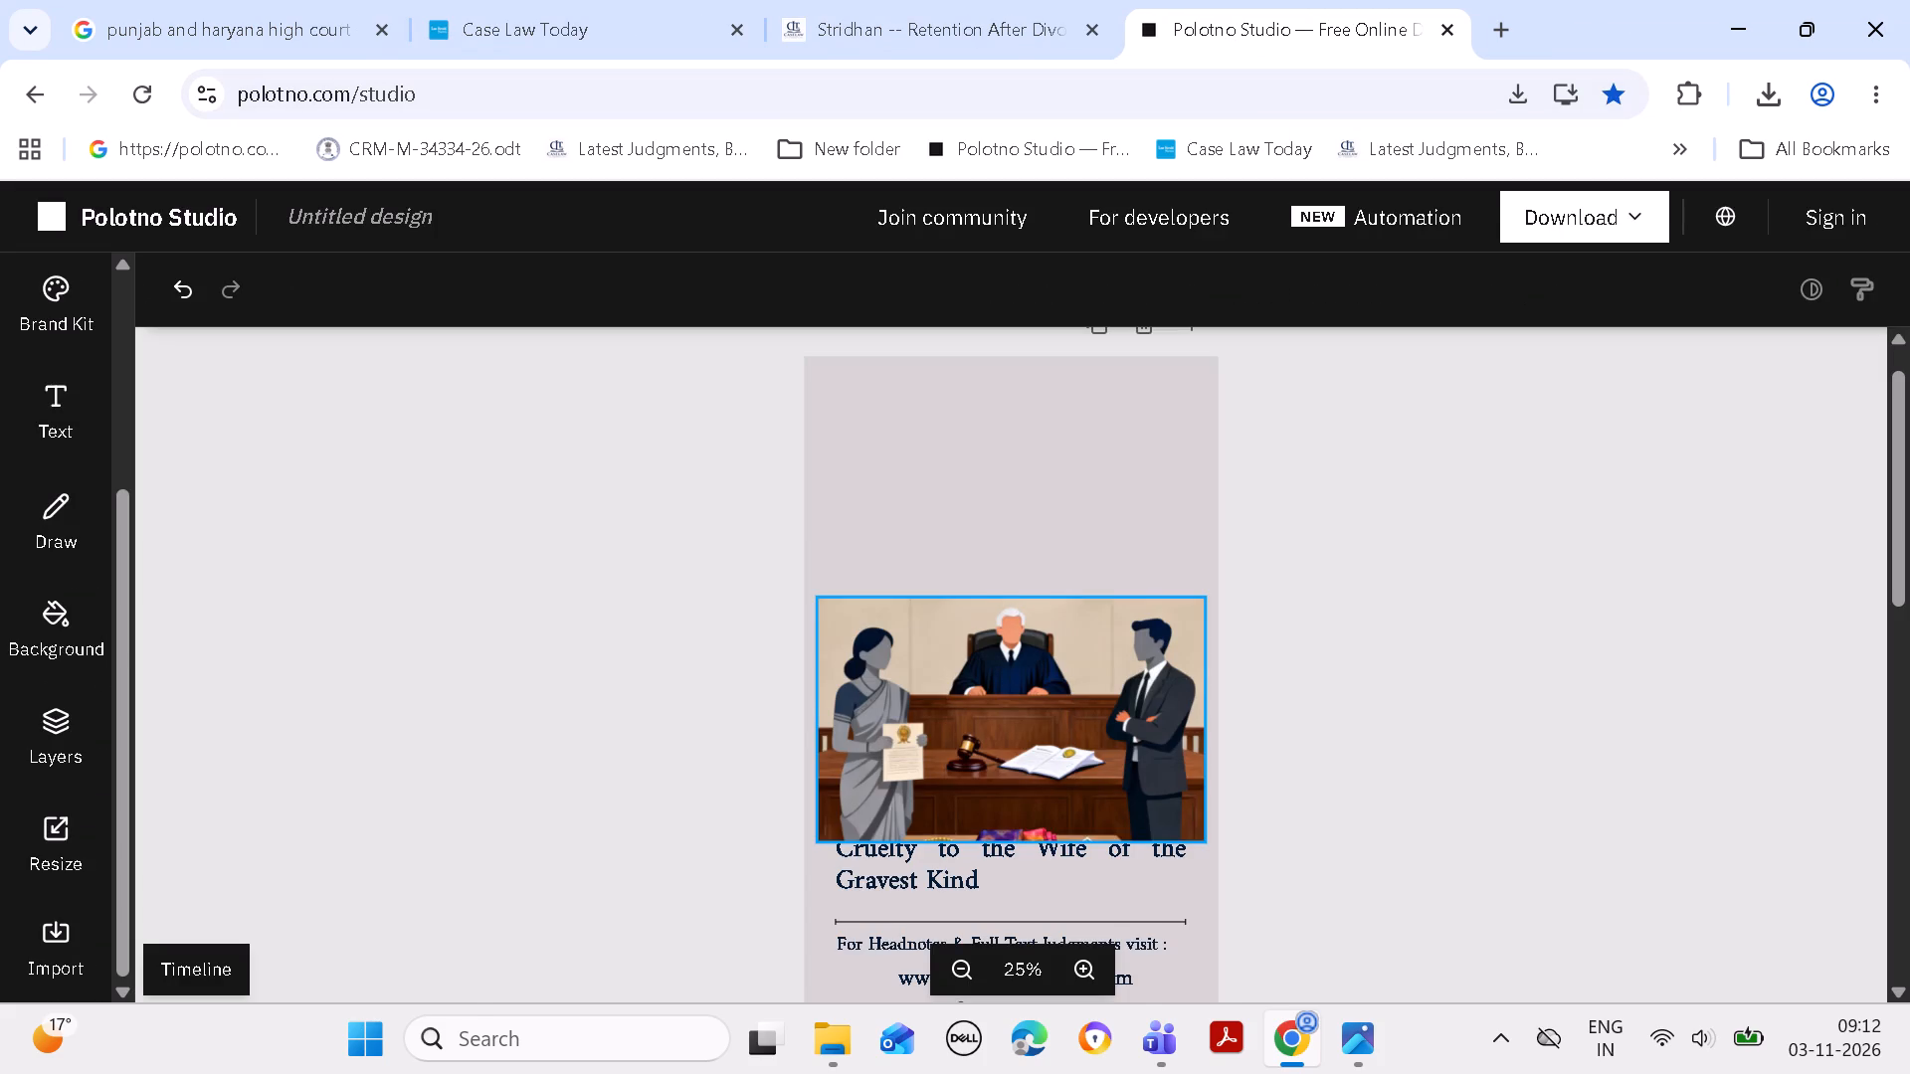
Move the cropped courtroom image directly above the court name and trim a thin strip off its upper edge.
drag(1030, 675, 1030, 455)
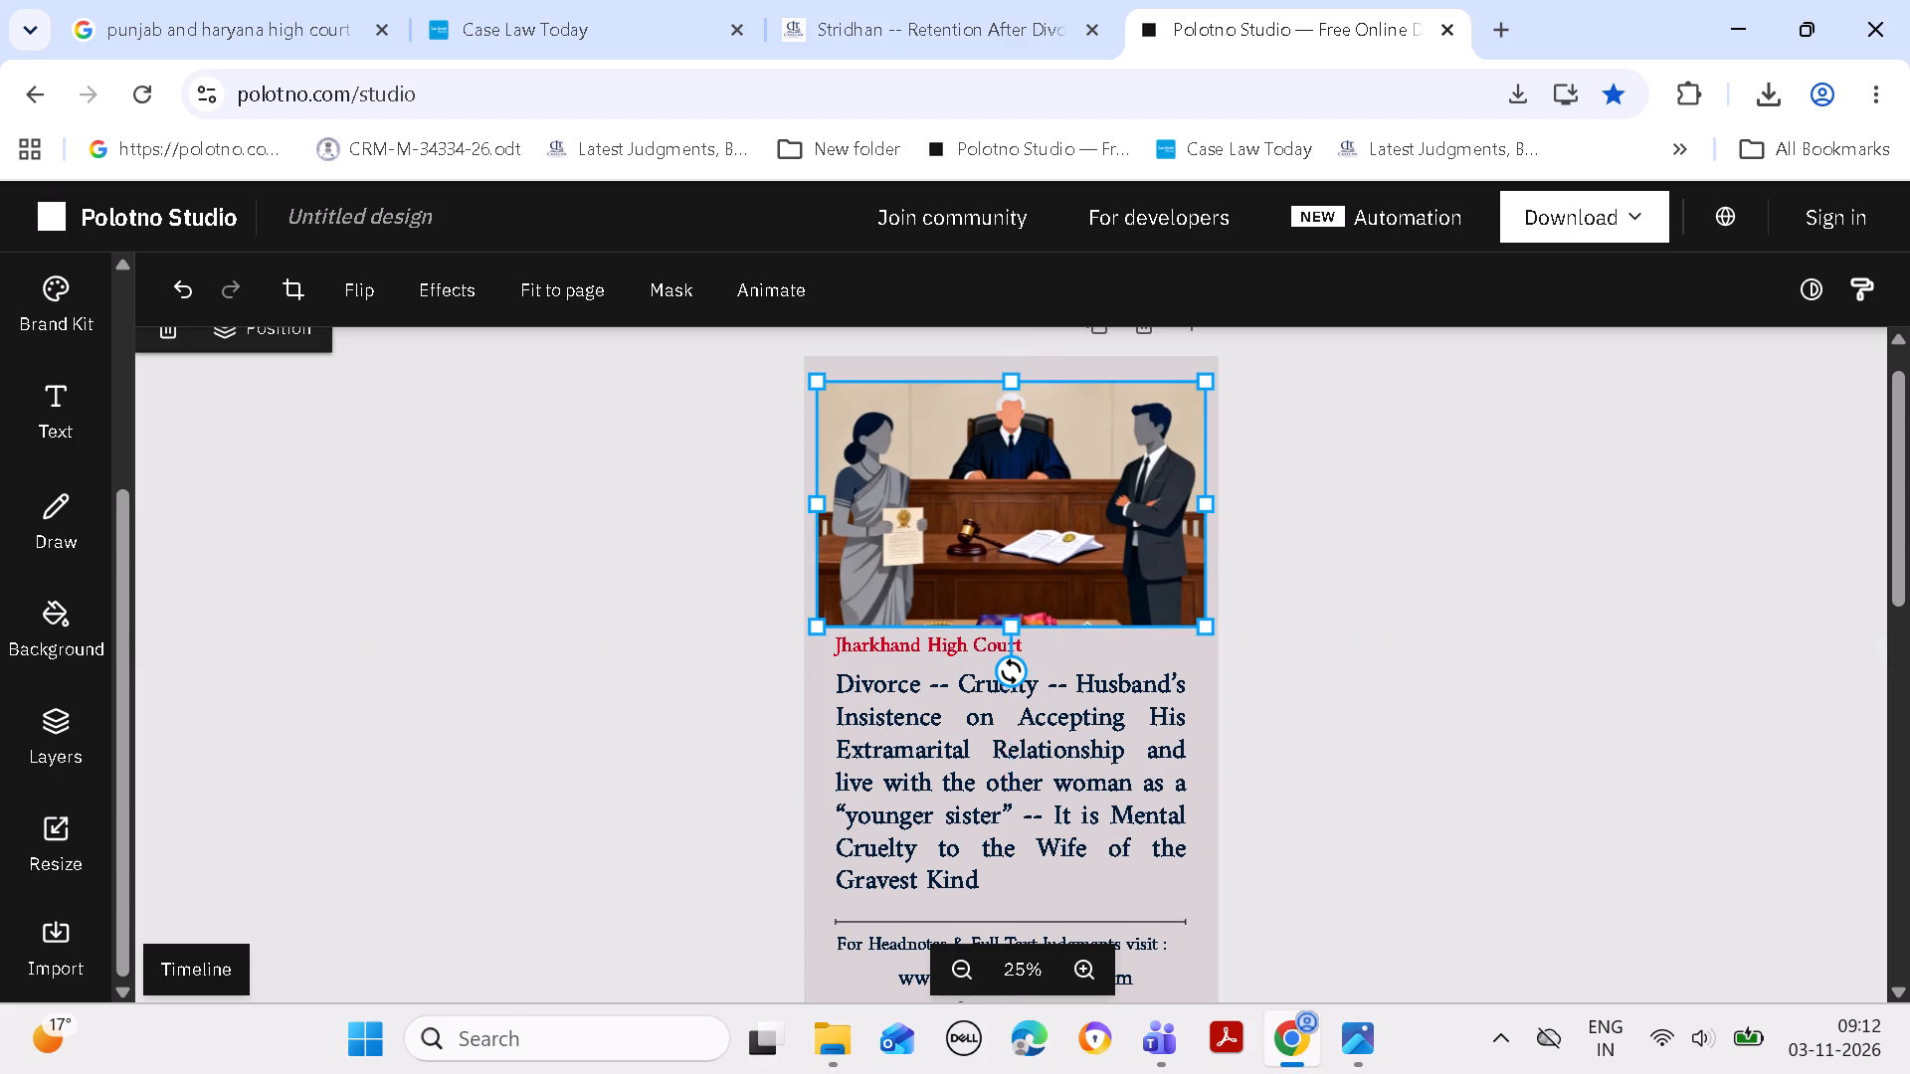
double_click(1005, 445)
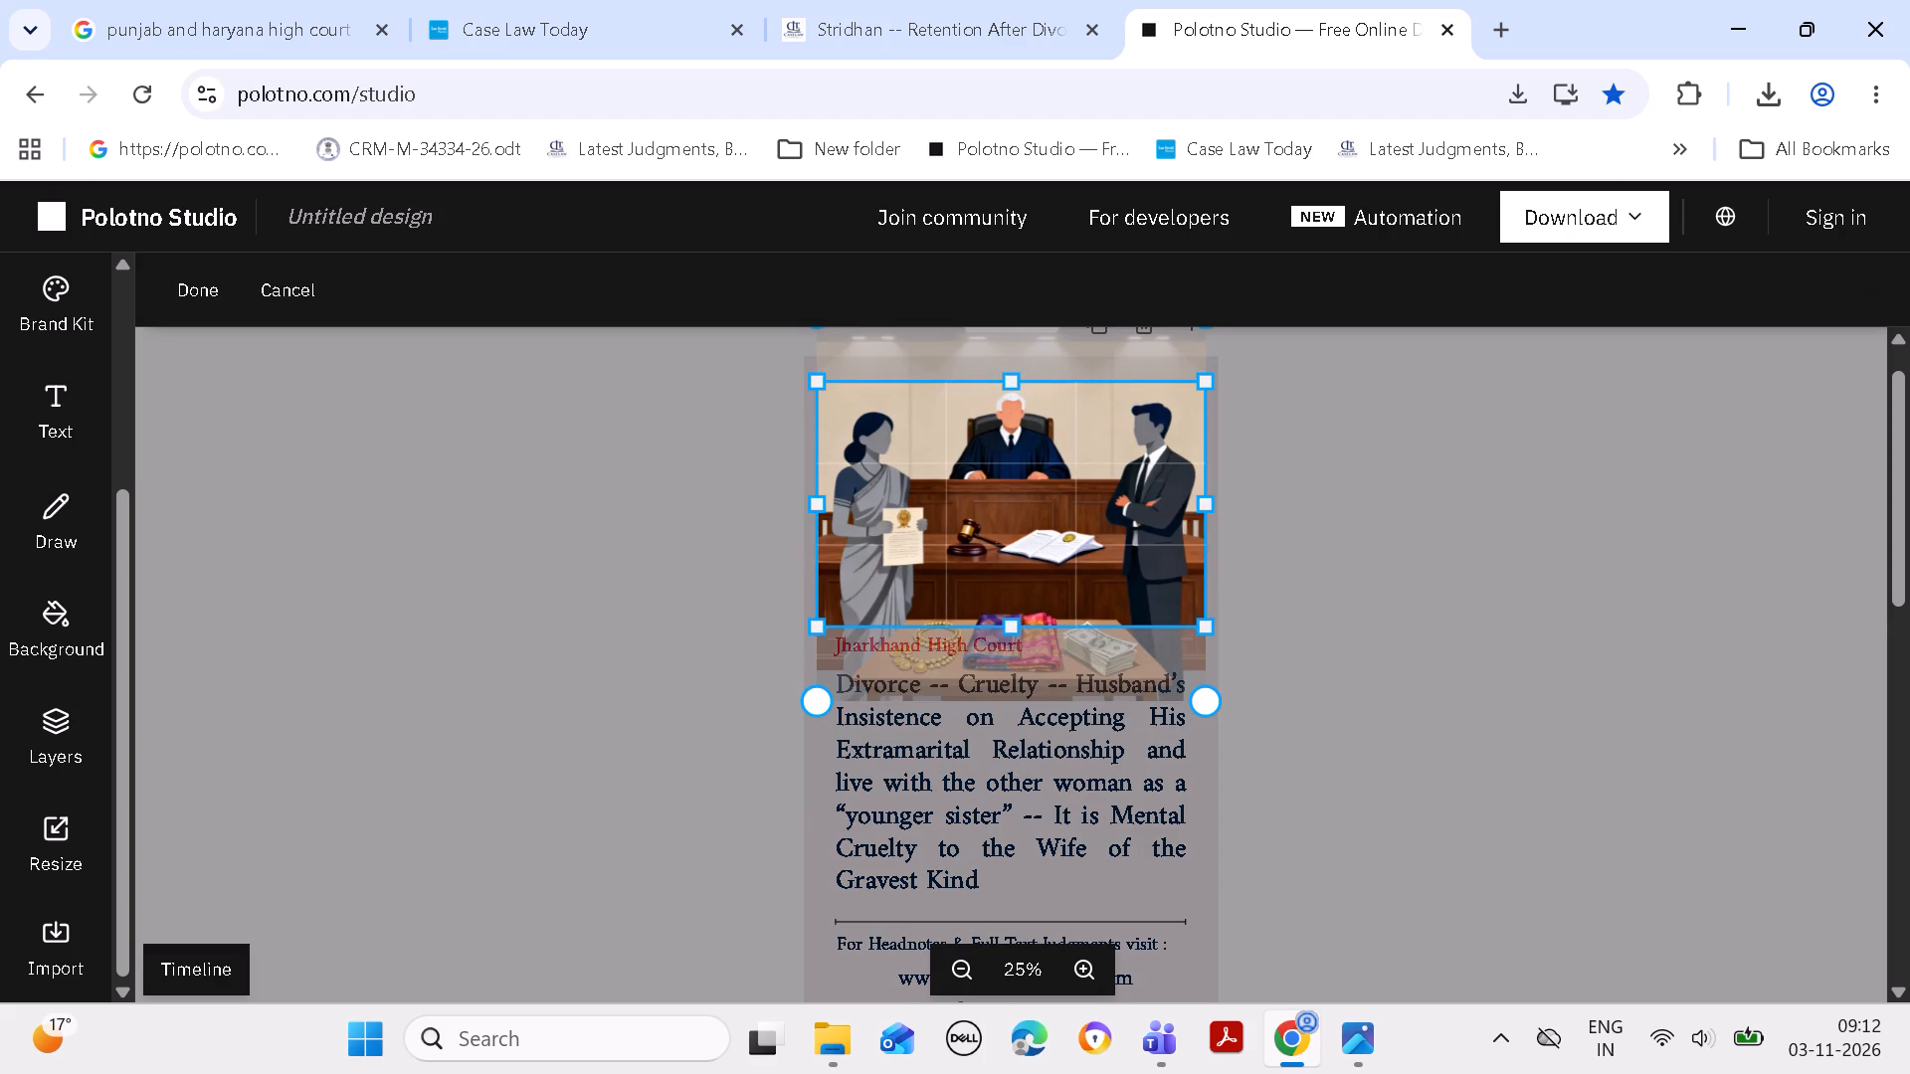
drag(1014, 382, 1014, 394)
double_click(1335, 458)
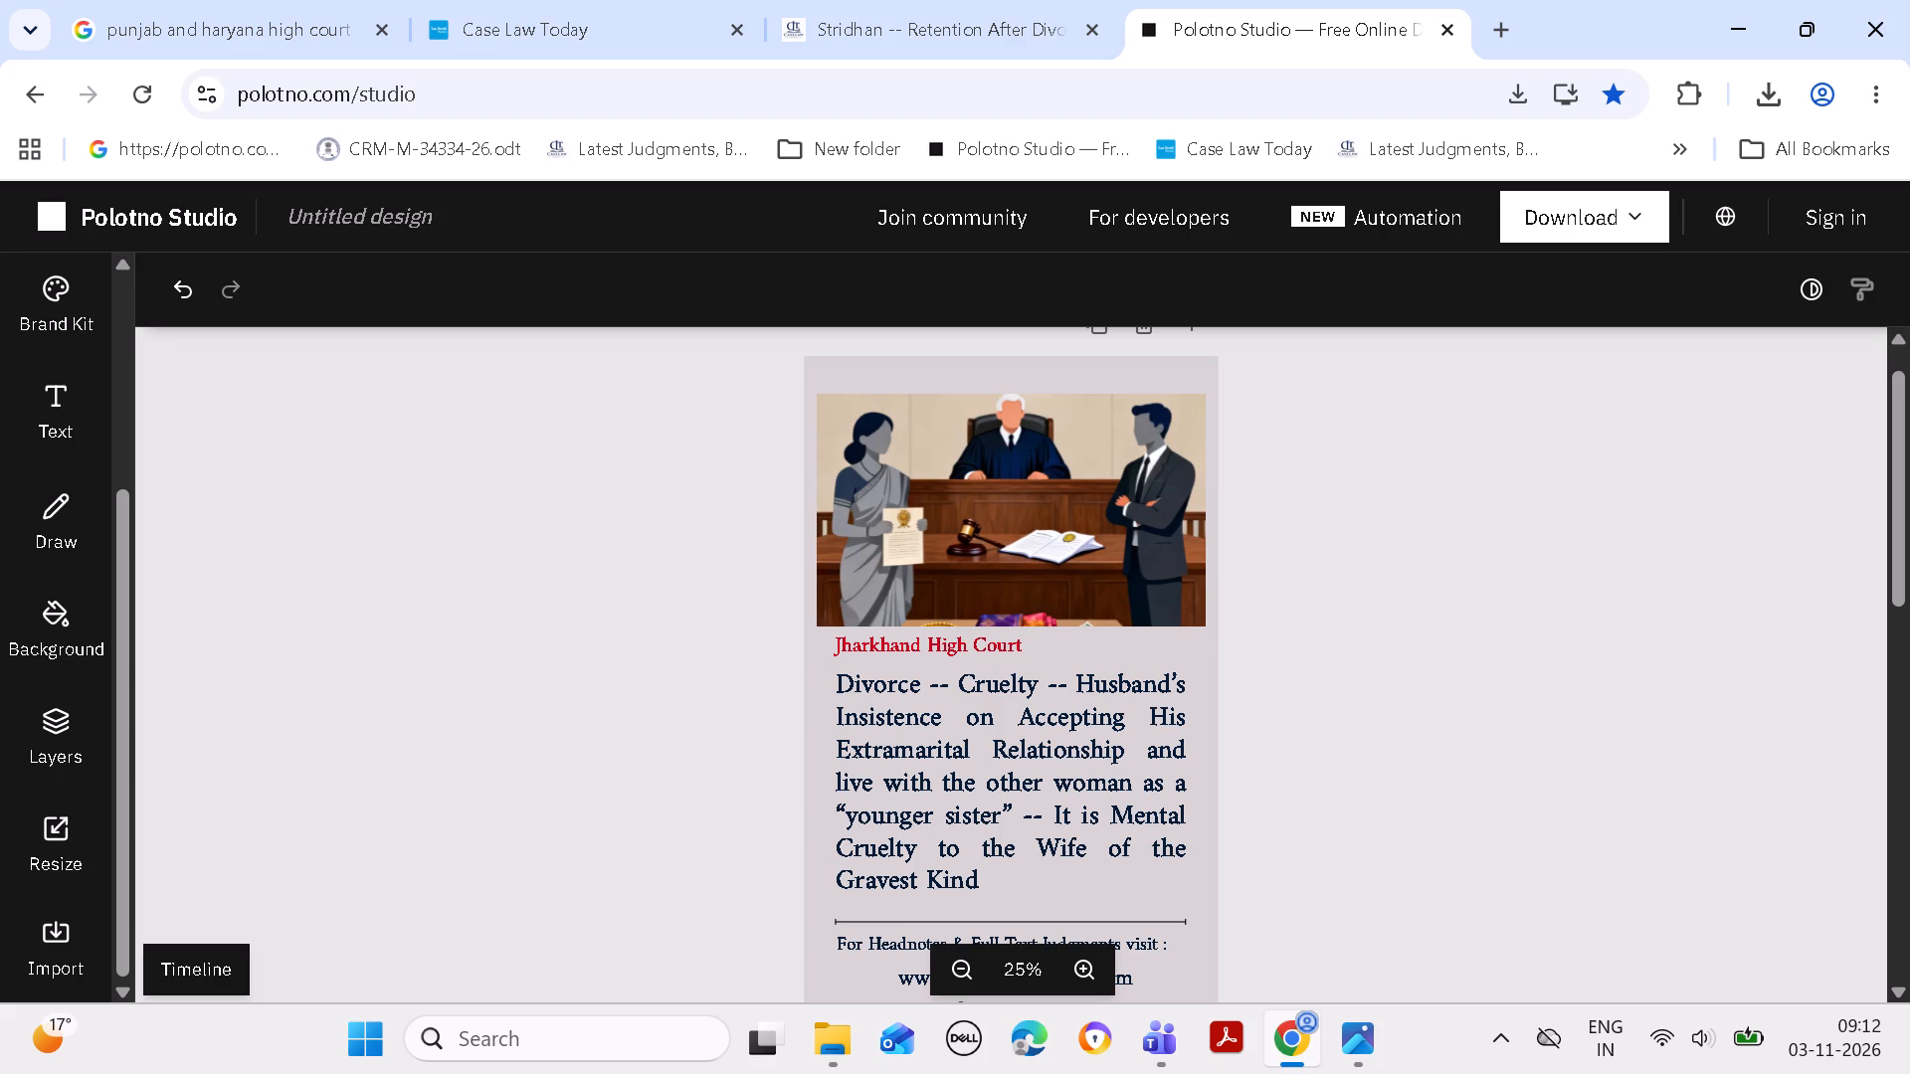
Crop both sides of the courtroom image and fit its edges to the headline text margins, at 923 x 615.
double_click(1173, 489)
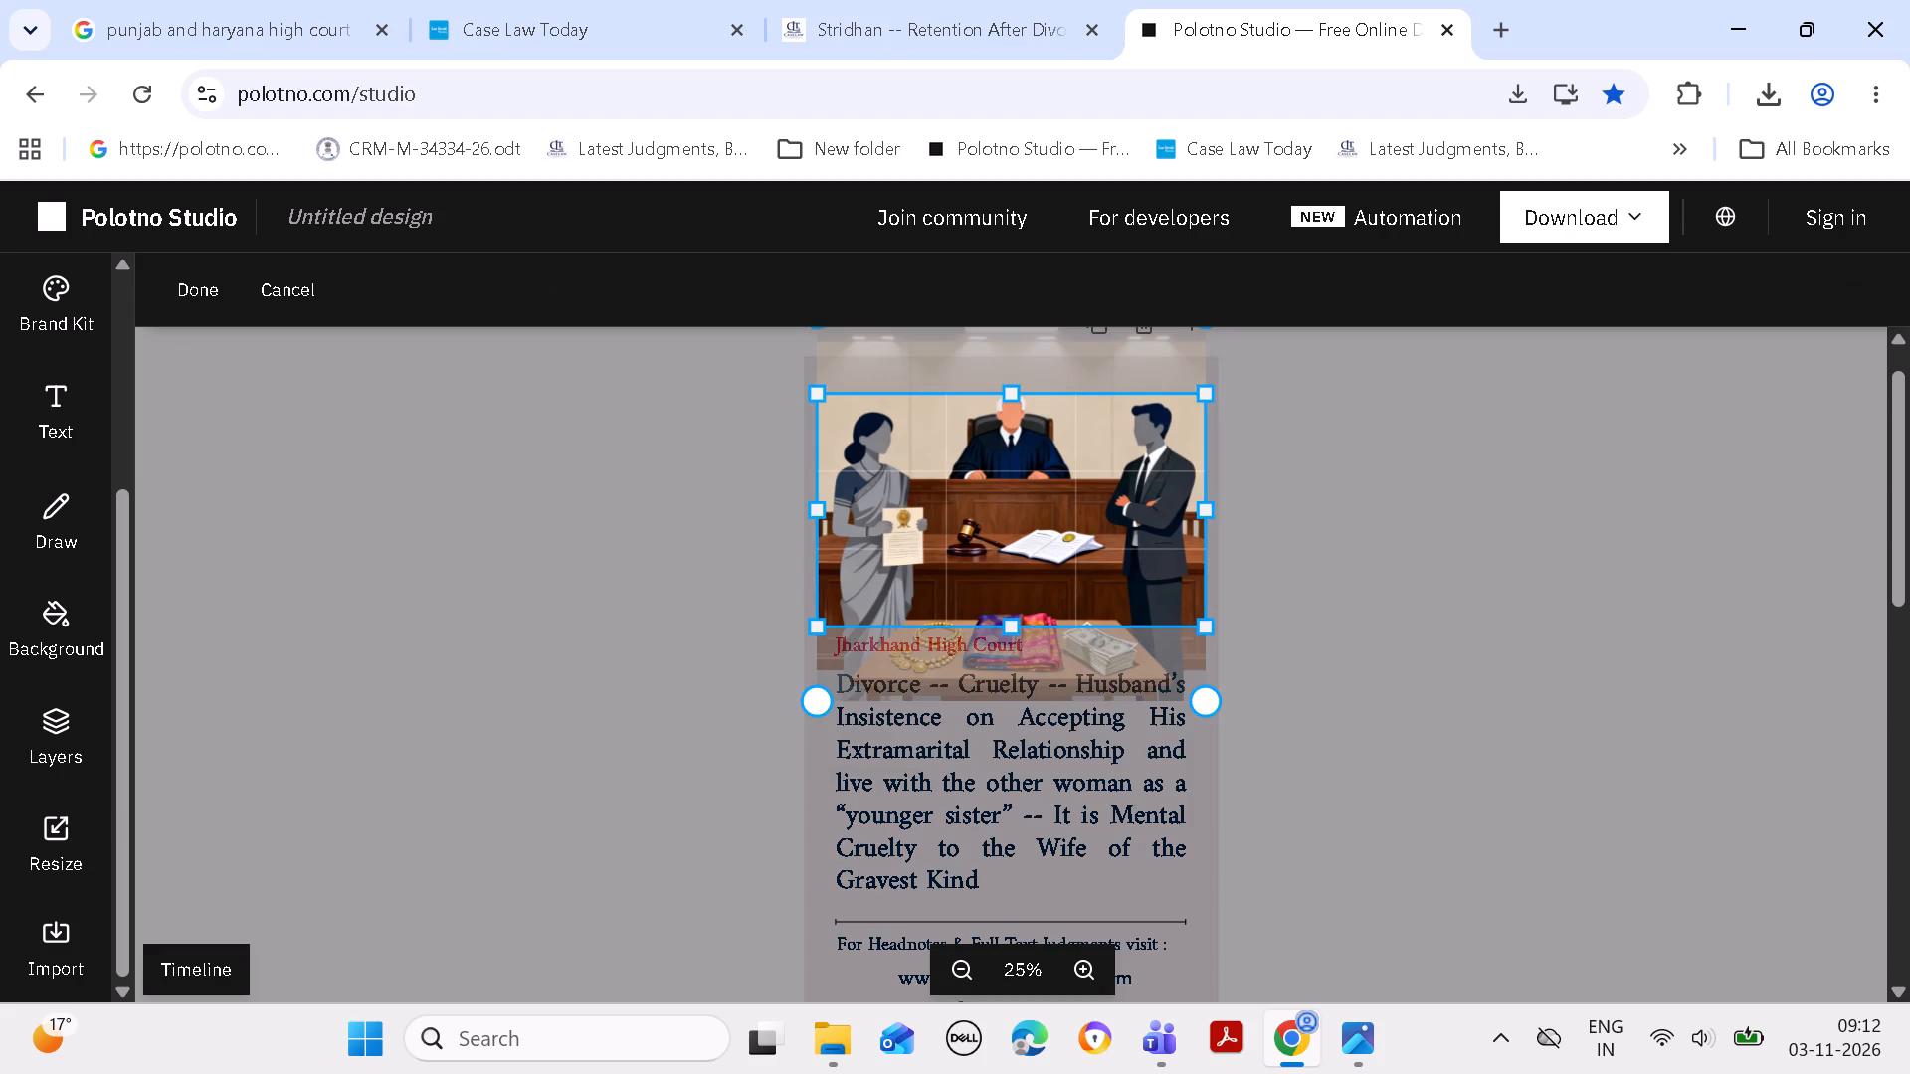
drag(1210, 506, 1192, 499)
drag(821, 505, 833, 500)
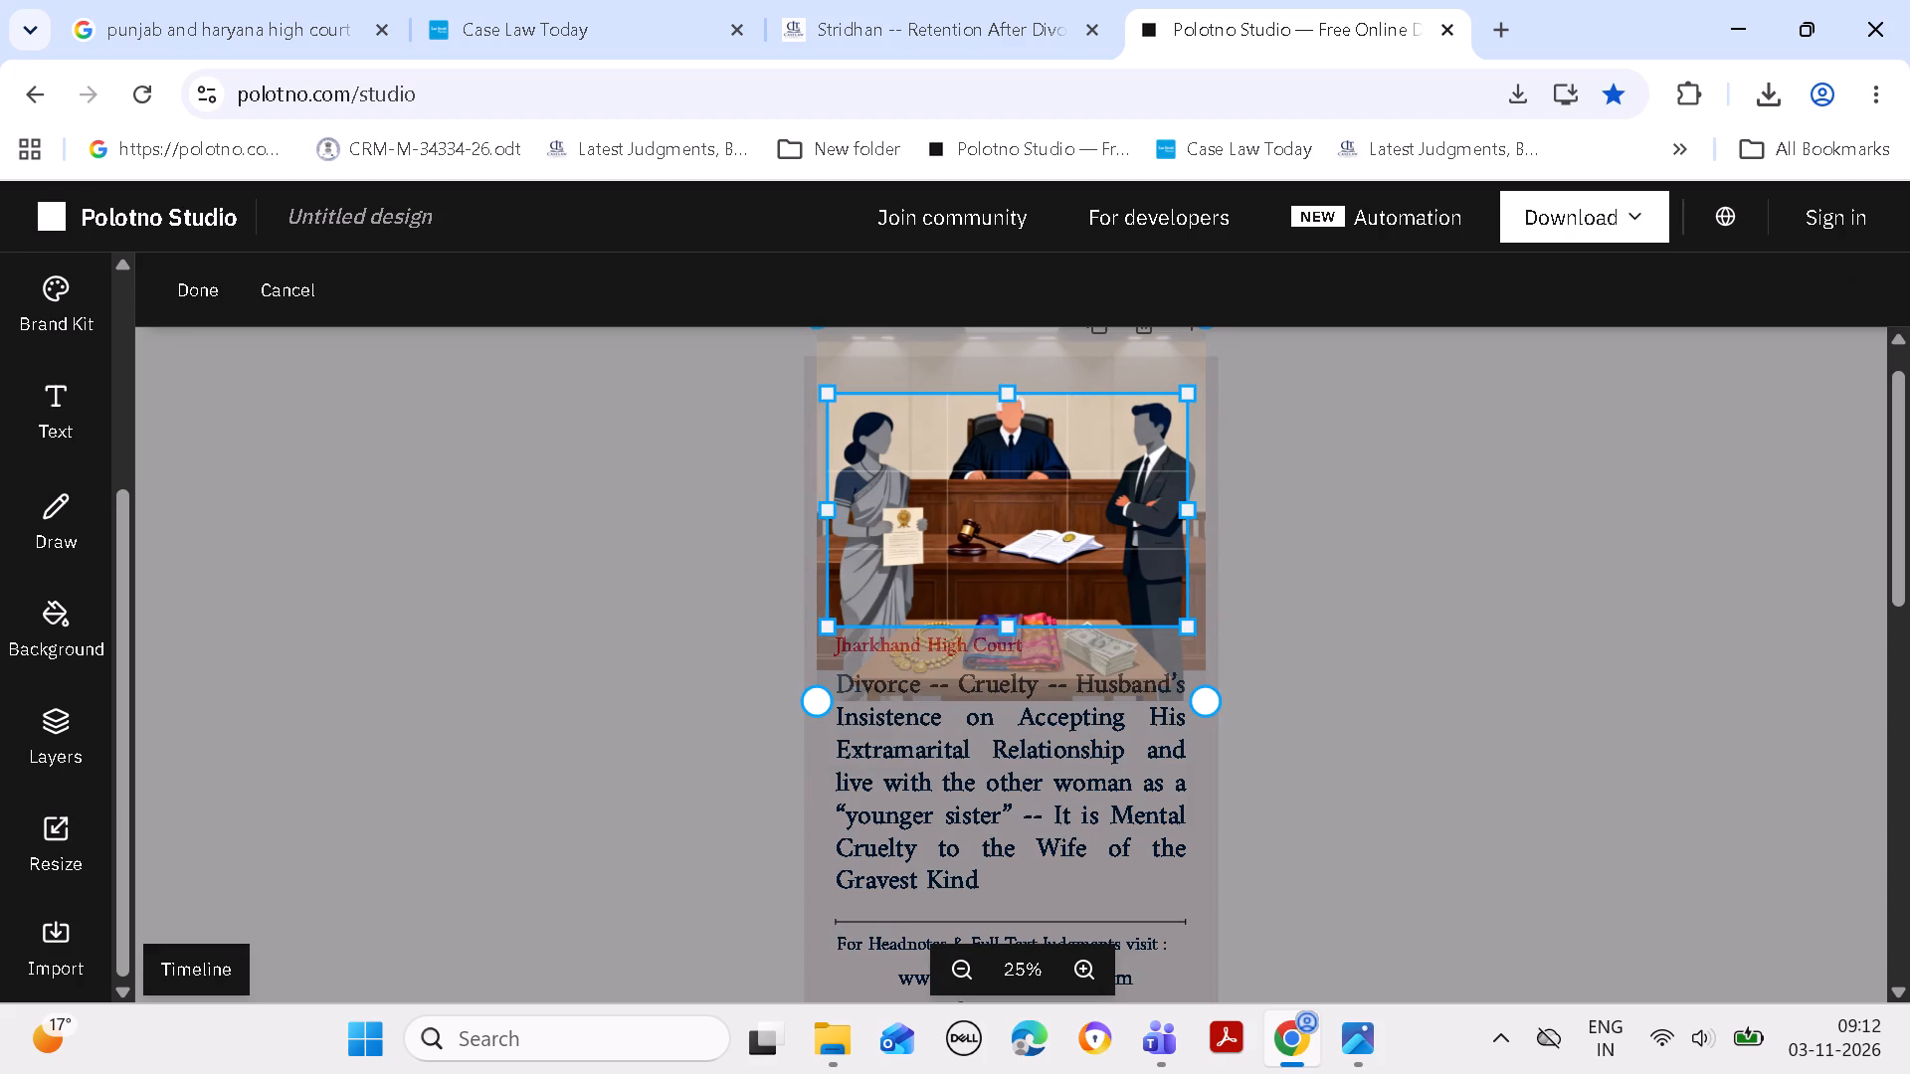
drag(833, 500, 843, 497)
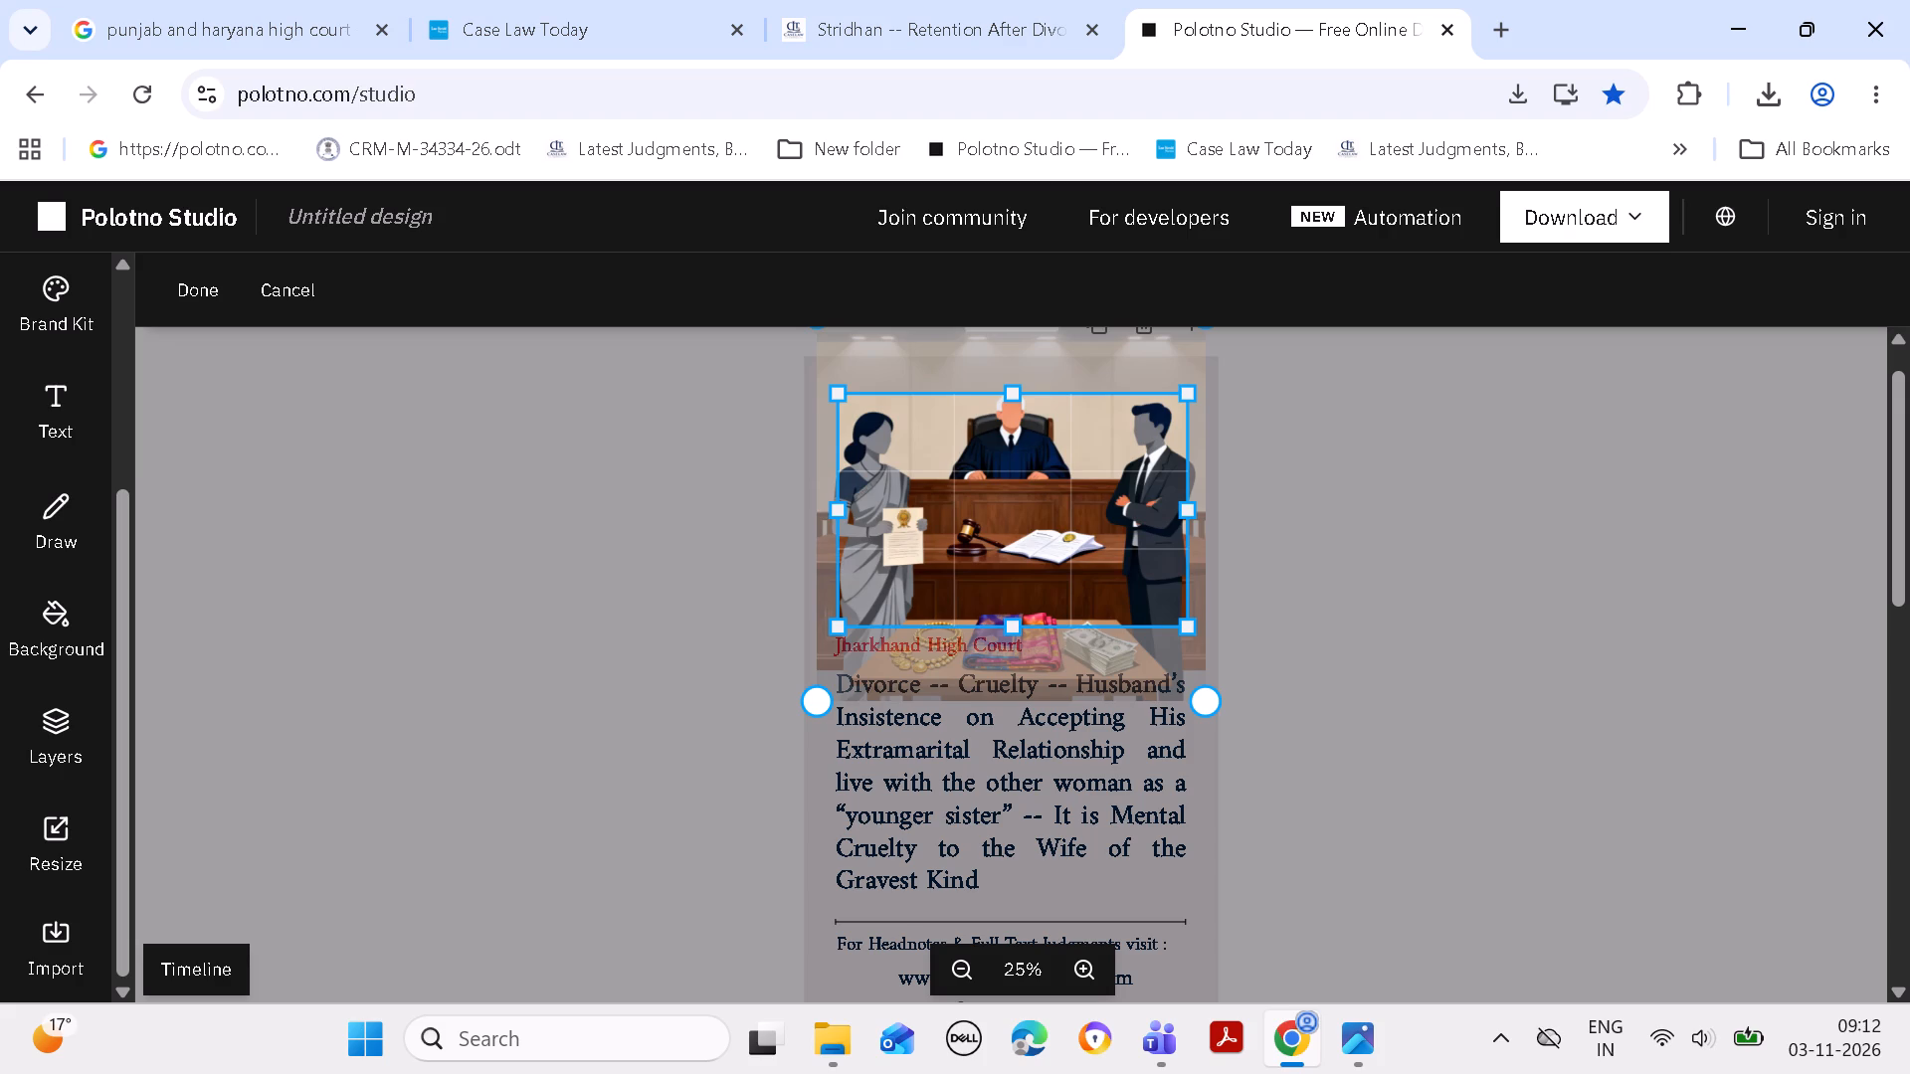
click(1780, 510)
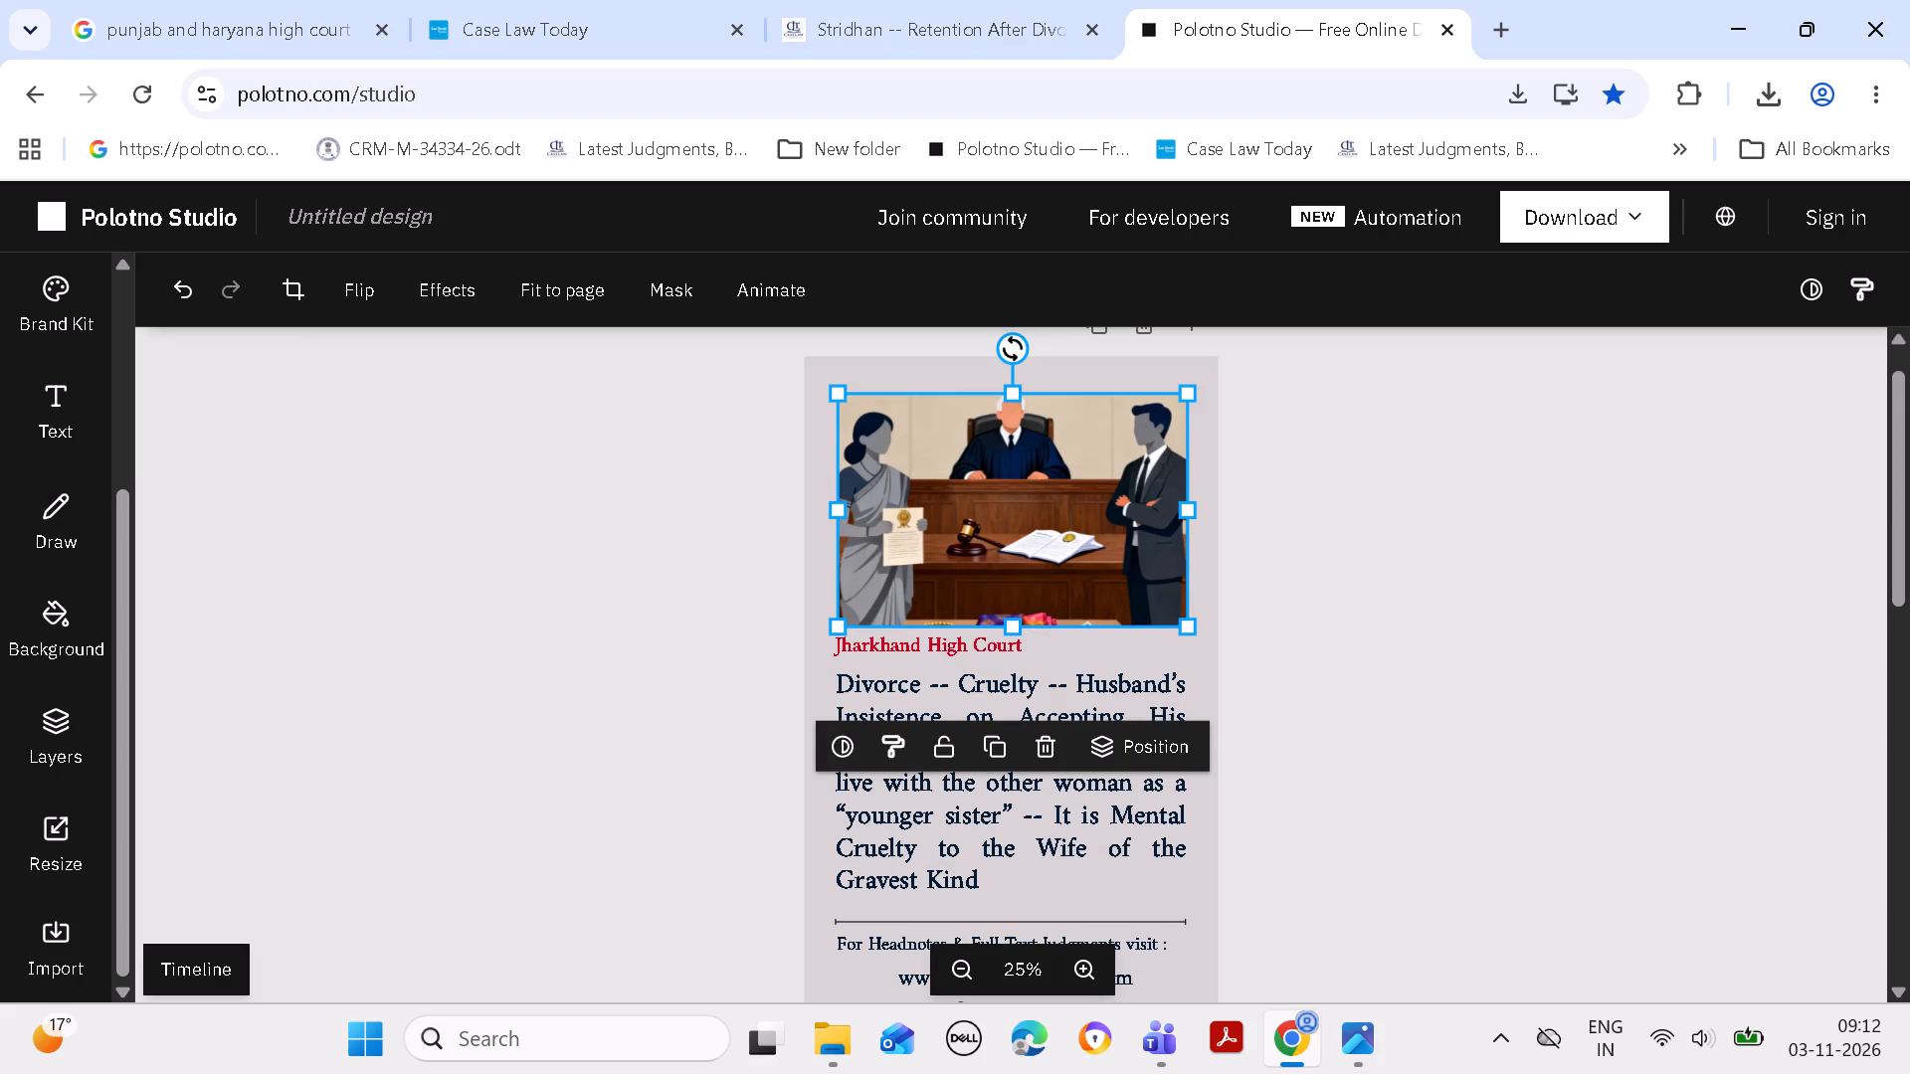
click(833, 510)
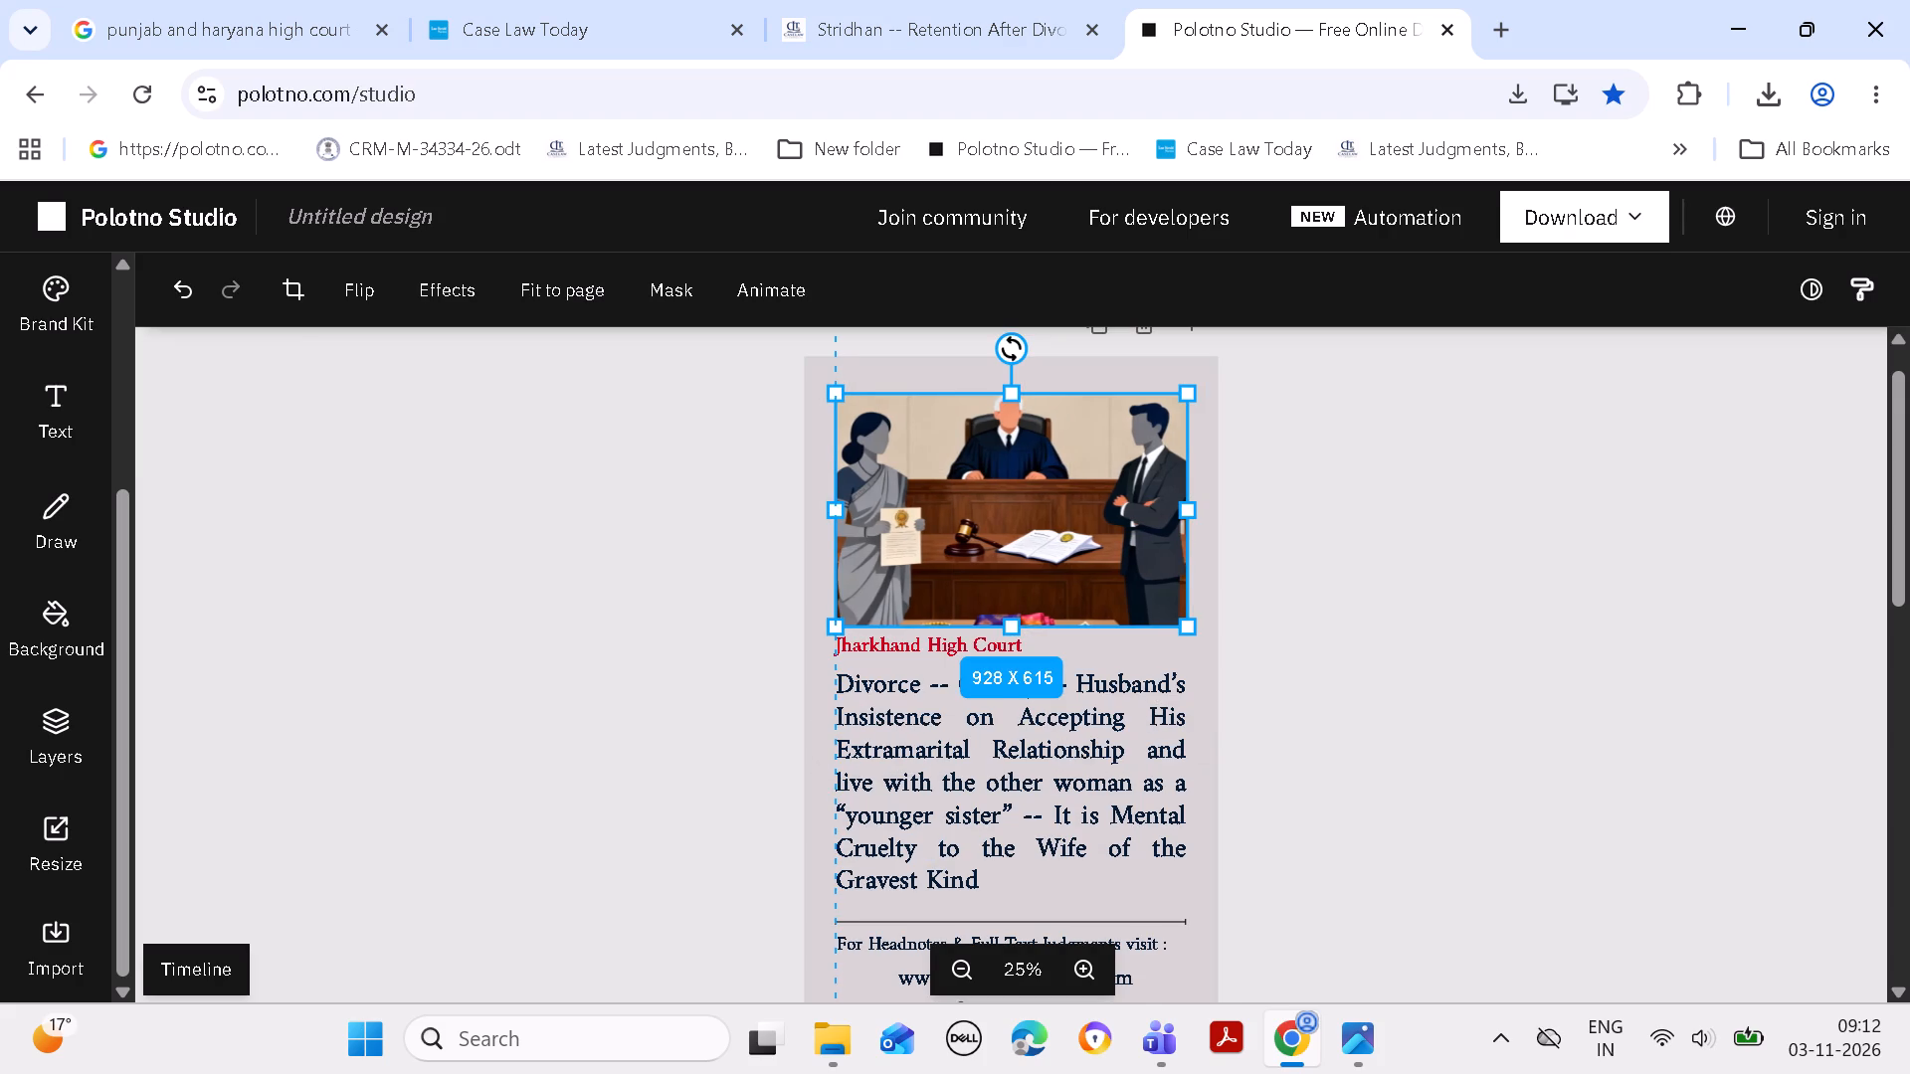
click(1187, 508)
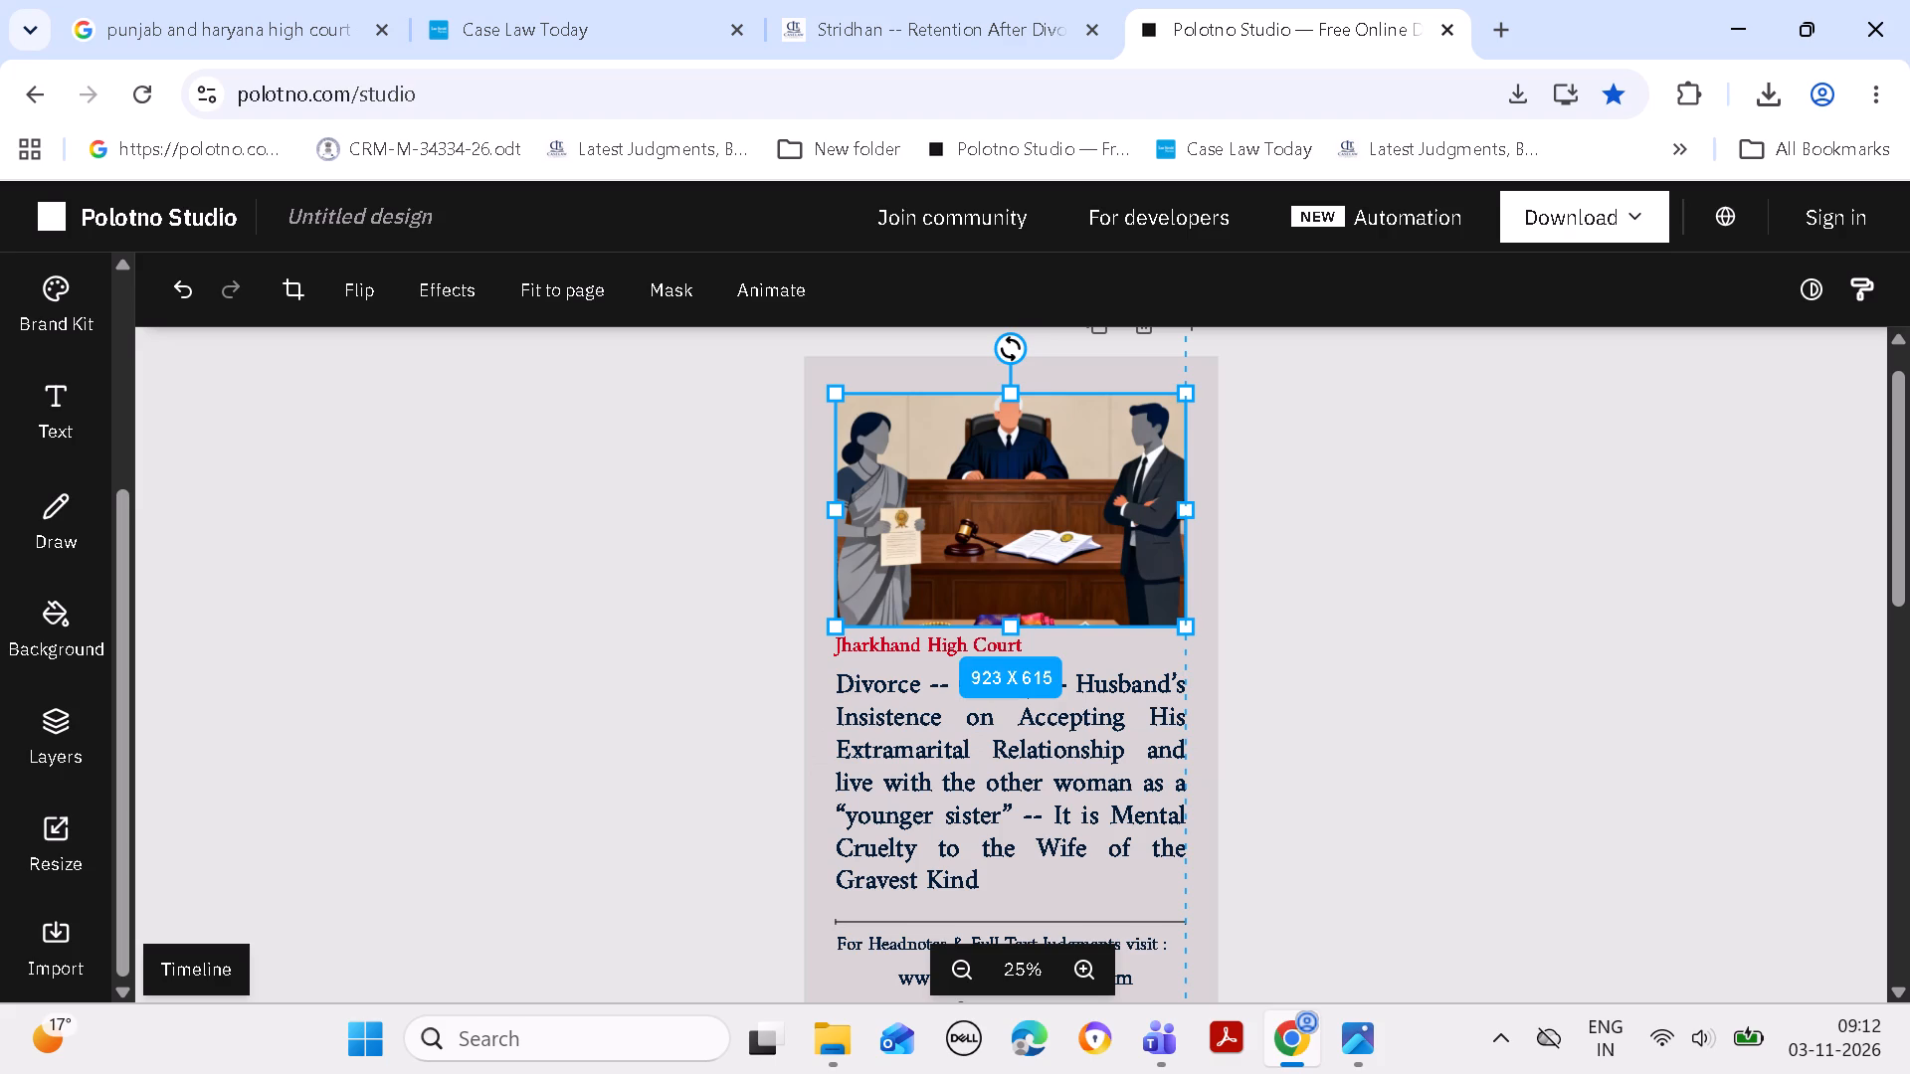
double_click(1636, 501)
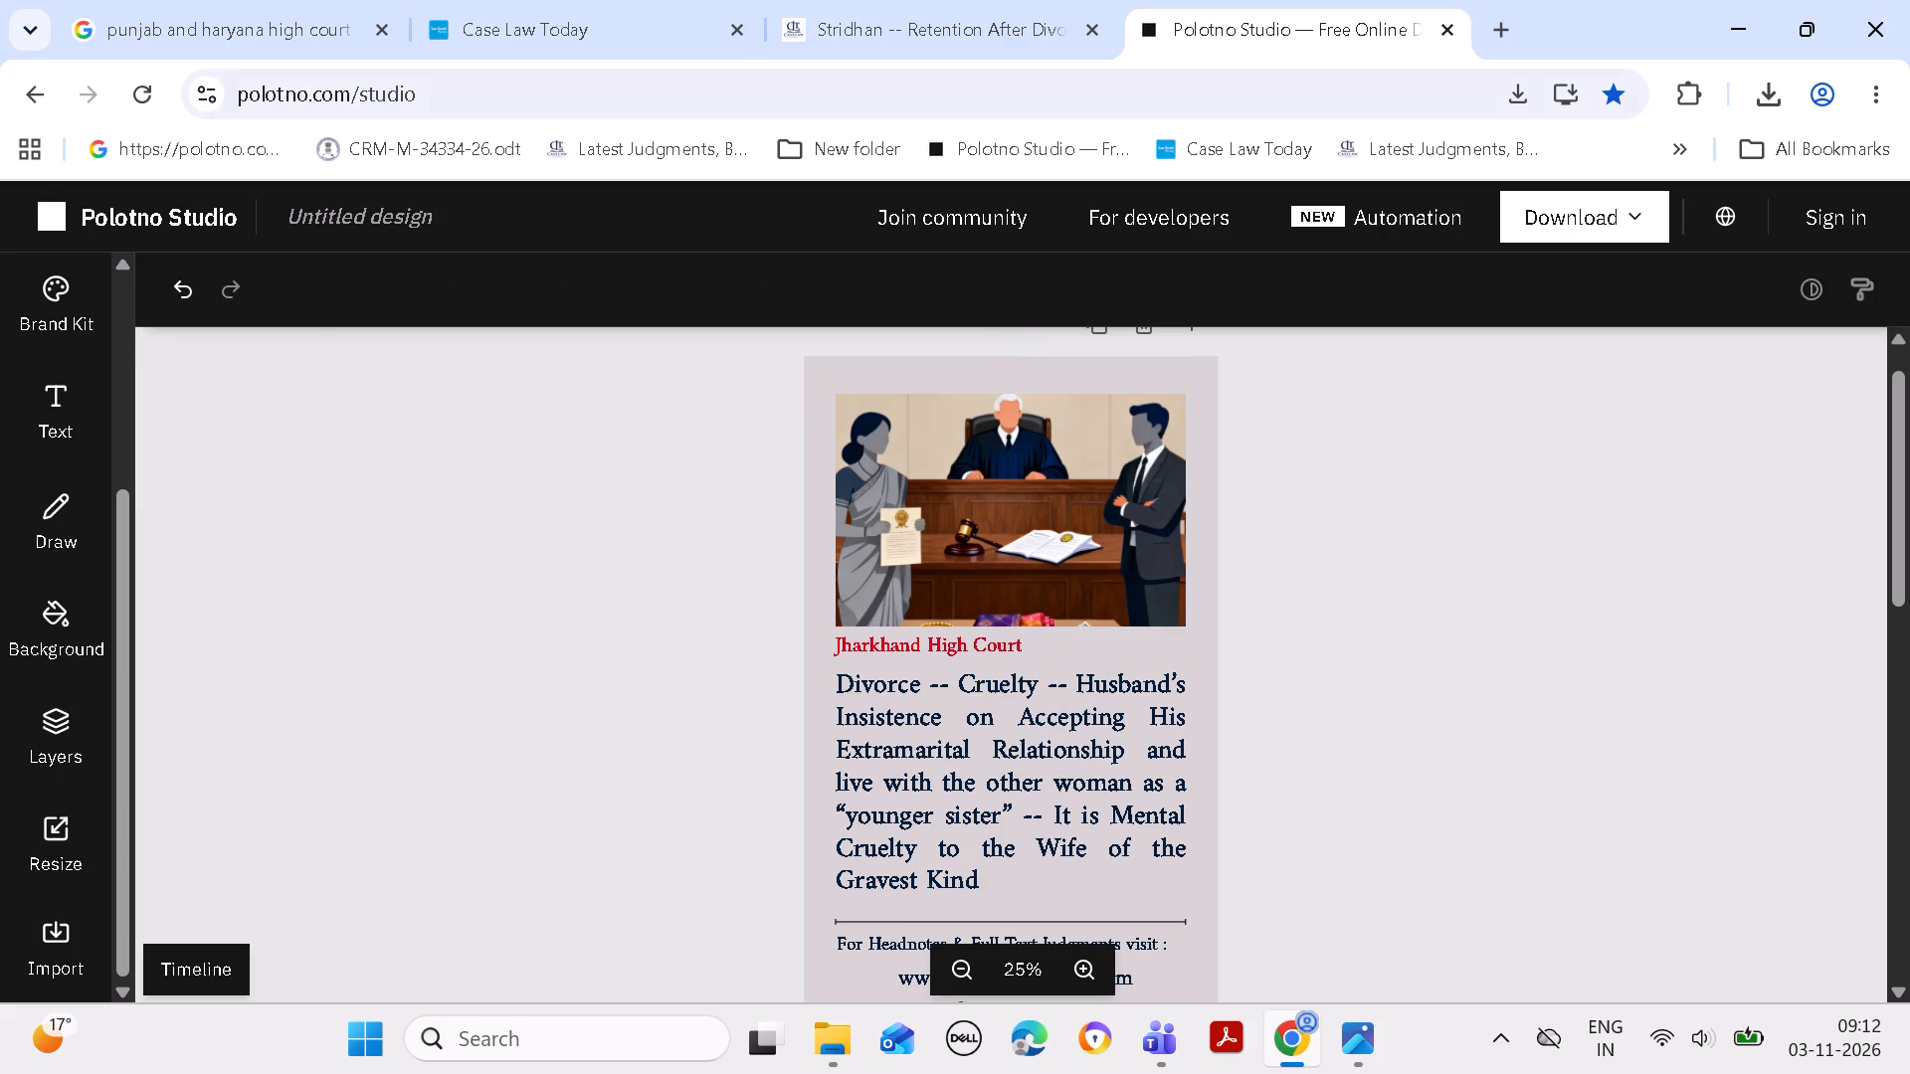
Switch to the Case Law Today edit page for item 6376 and copy "Himachal Pradesh High Court" from its citation.
click(575, 31)
drag(1903, 401, 1909, 551)
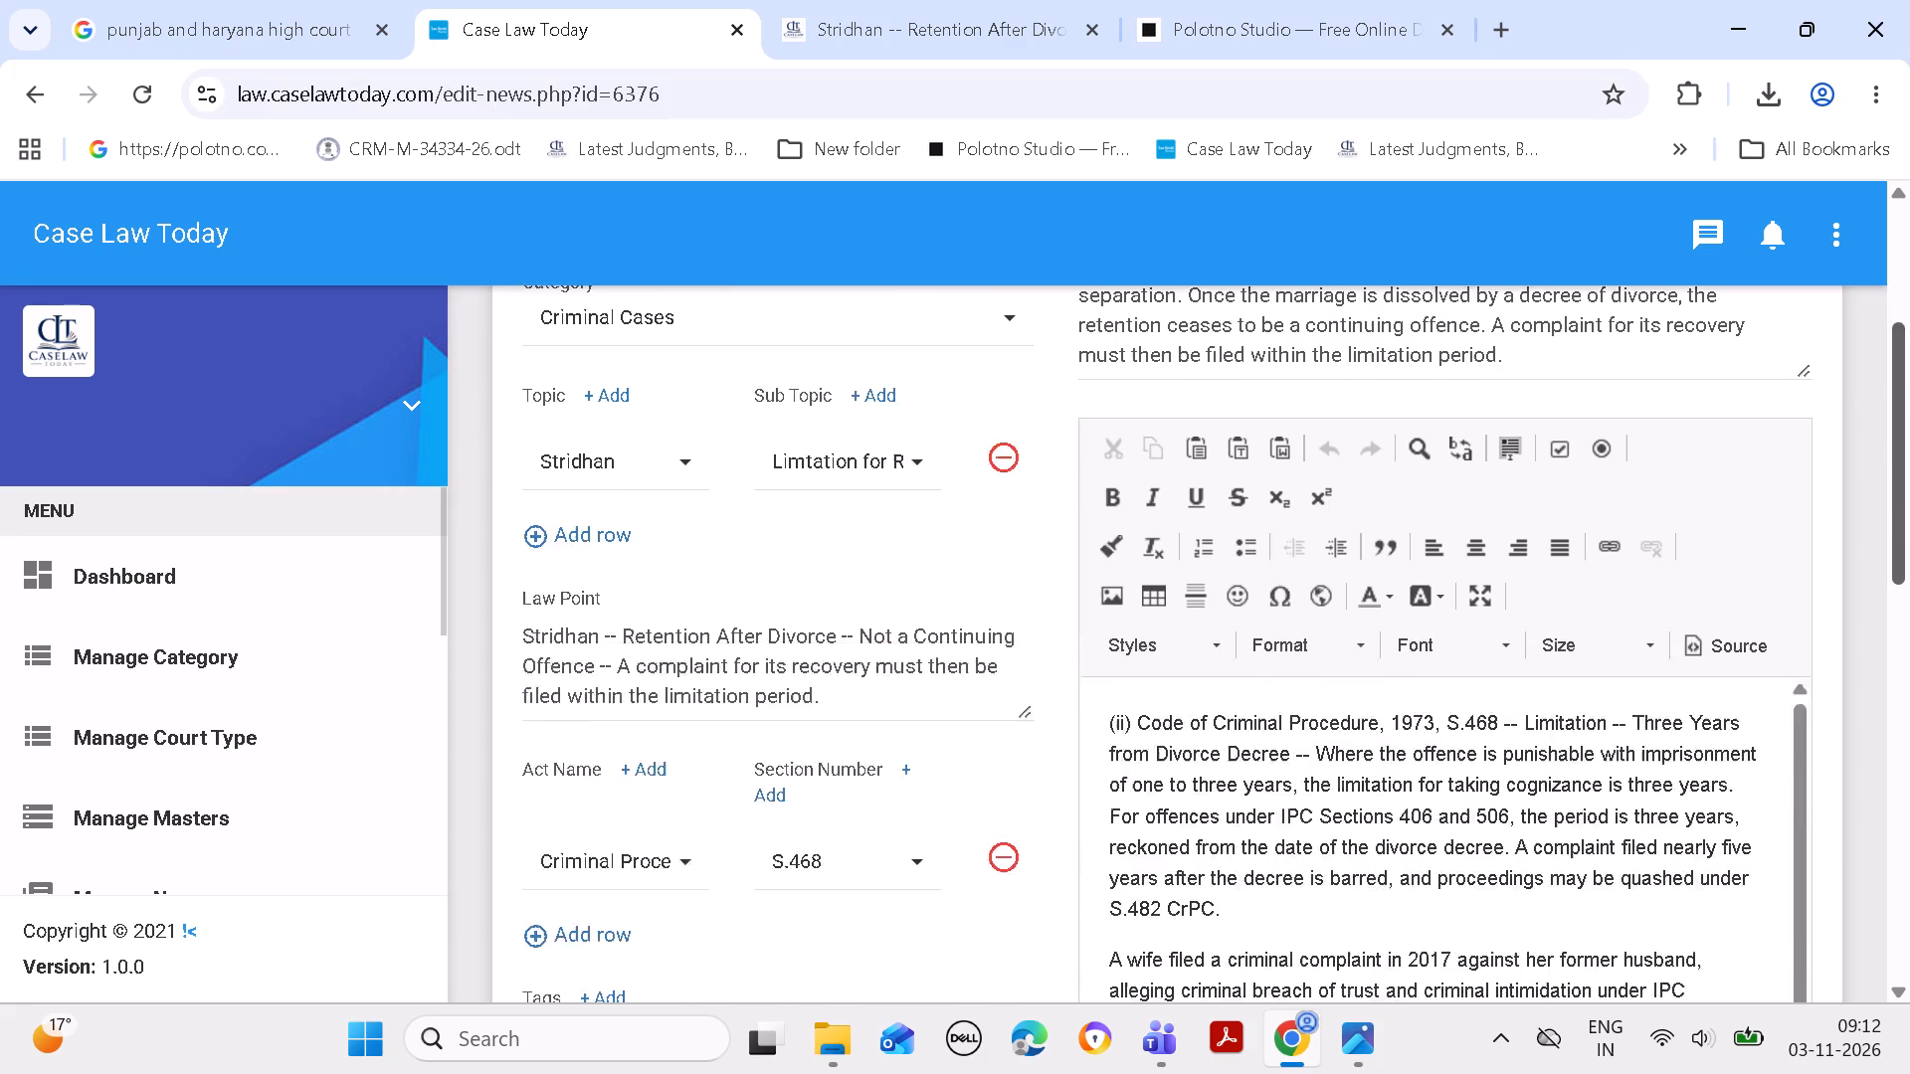
drag(1909, 551, 1909, 663)
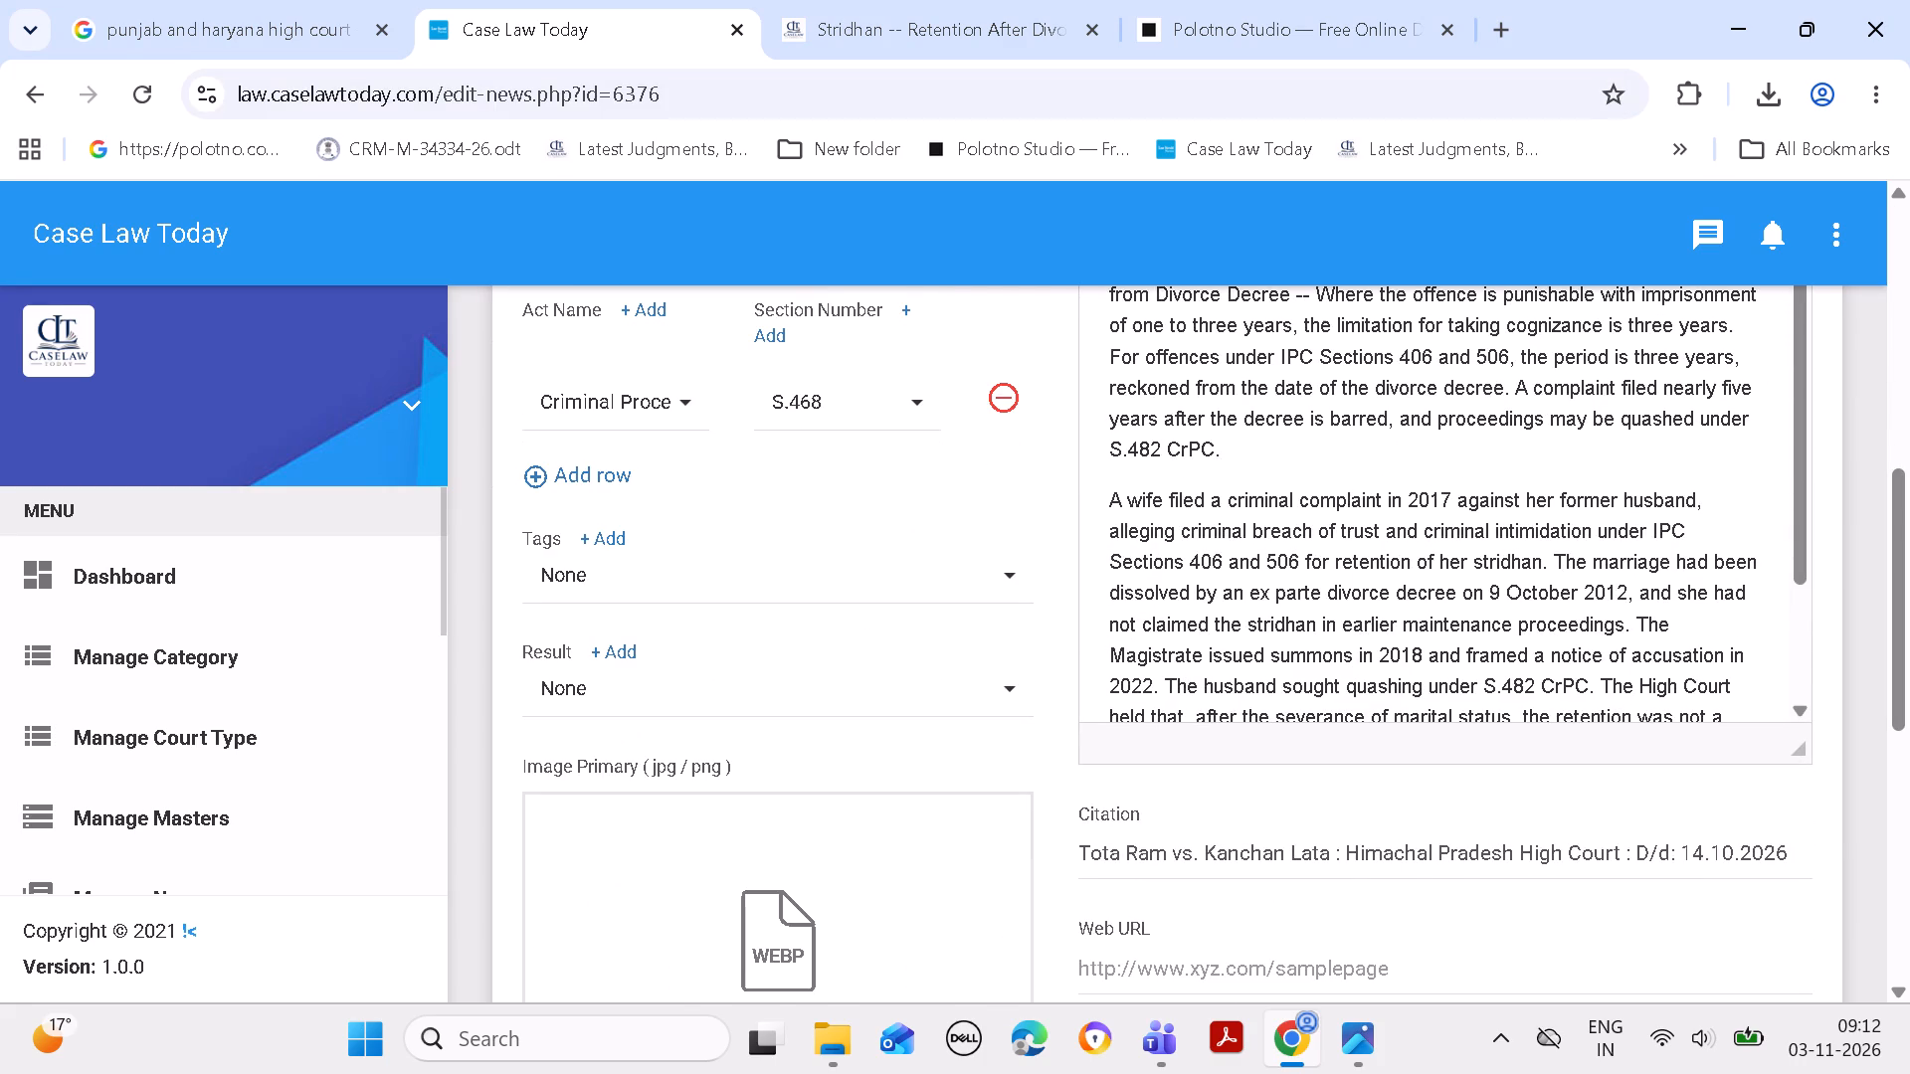
drag(1345, 843, 1619, 834)
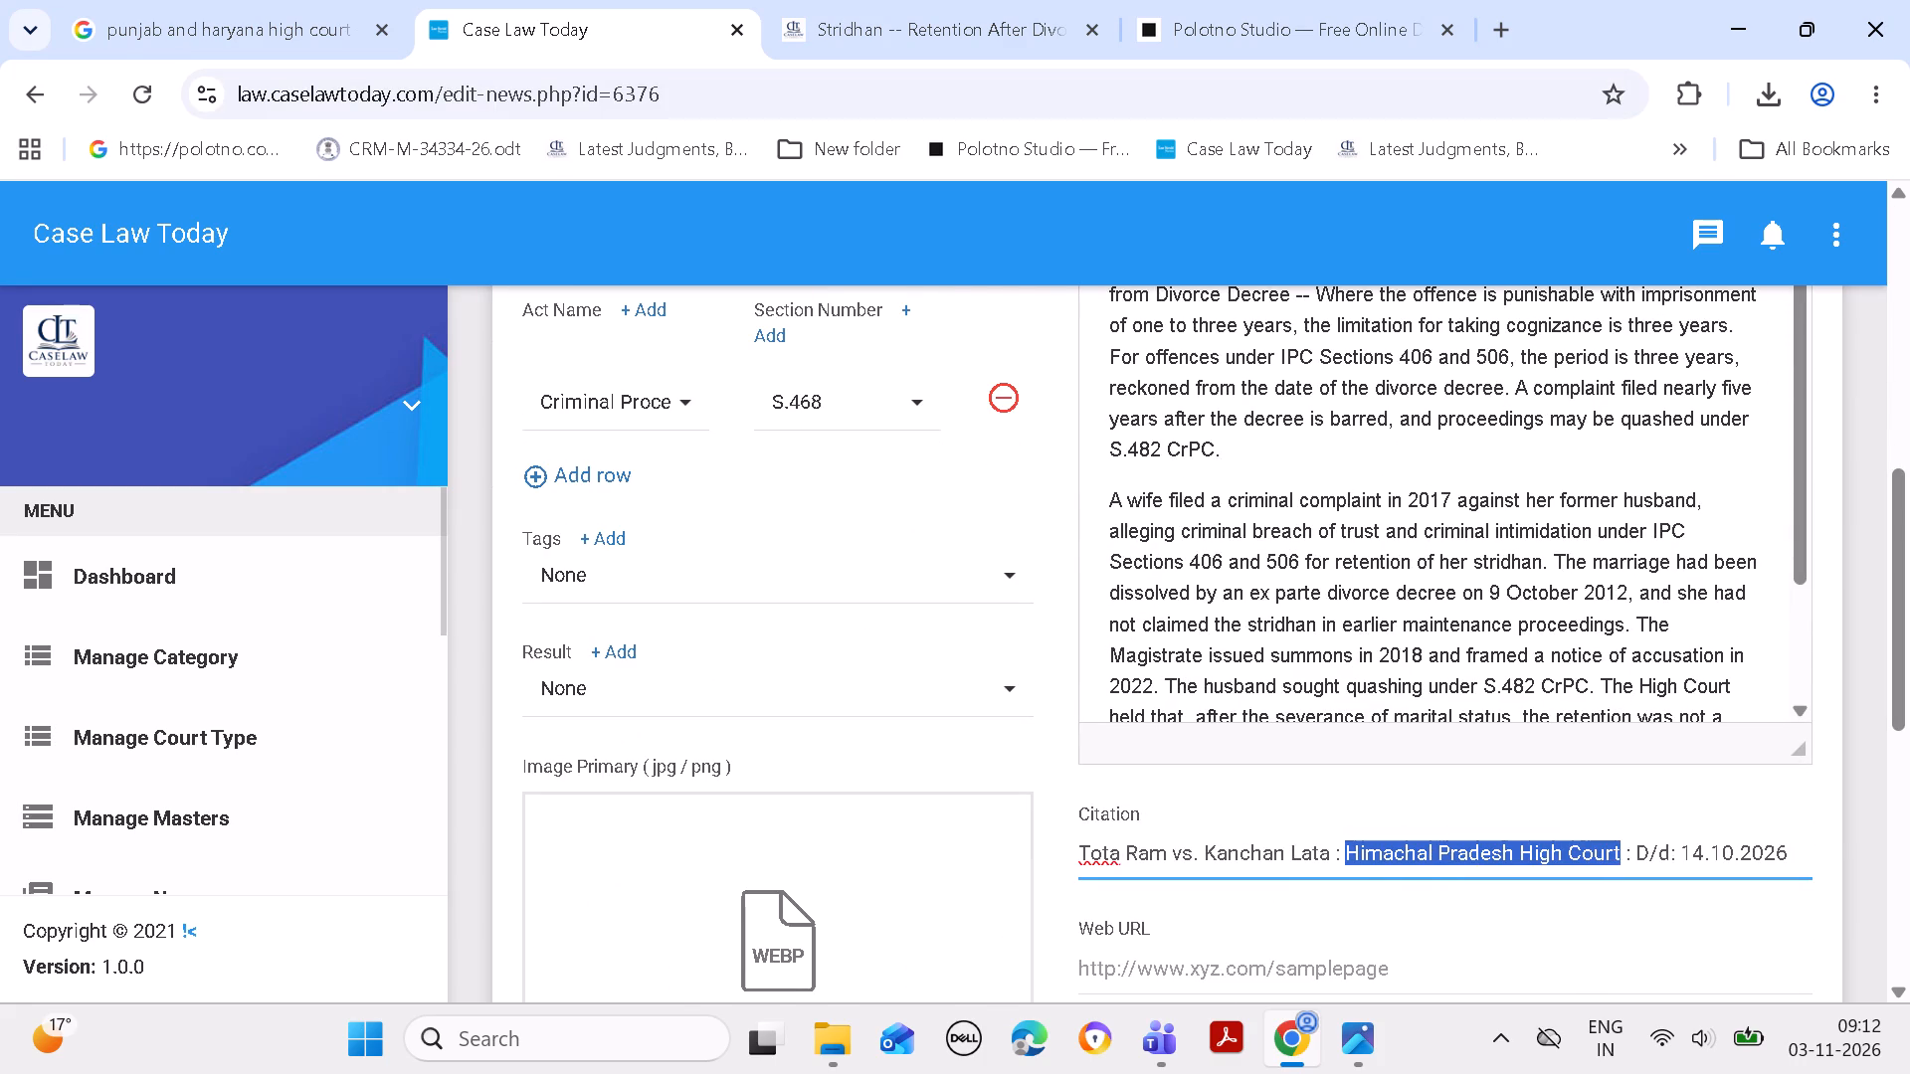
key(ctrl+c)
Back in the Polotno Studio design, replace the red court name below the picture with the copied "Himachal Pradesh High Court".
click(1243, 33)
double_click(939, 644)
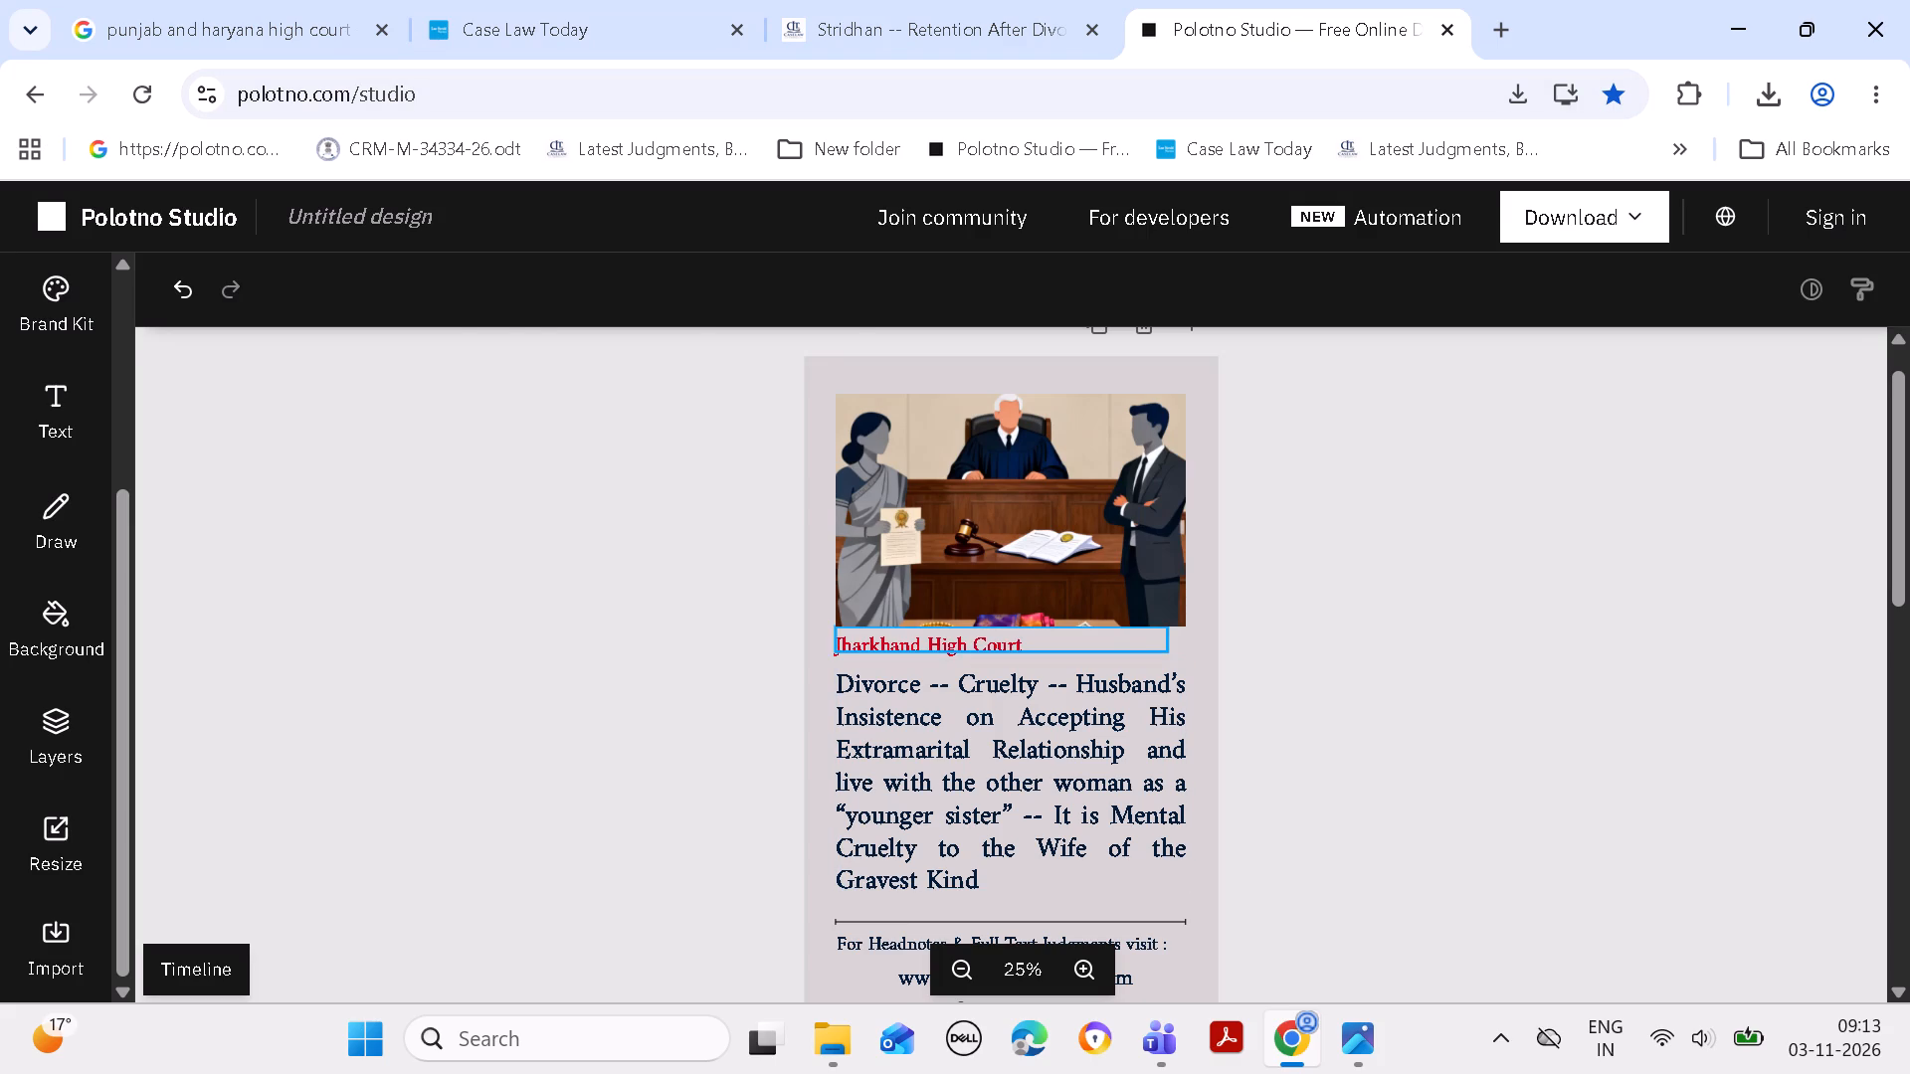
click(1035, 646)
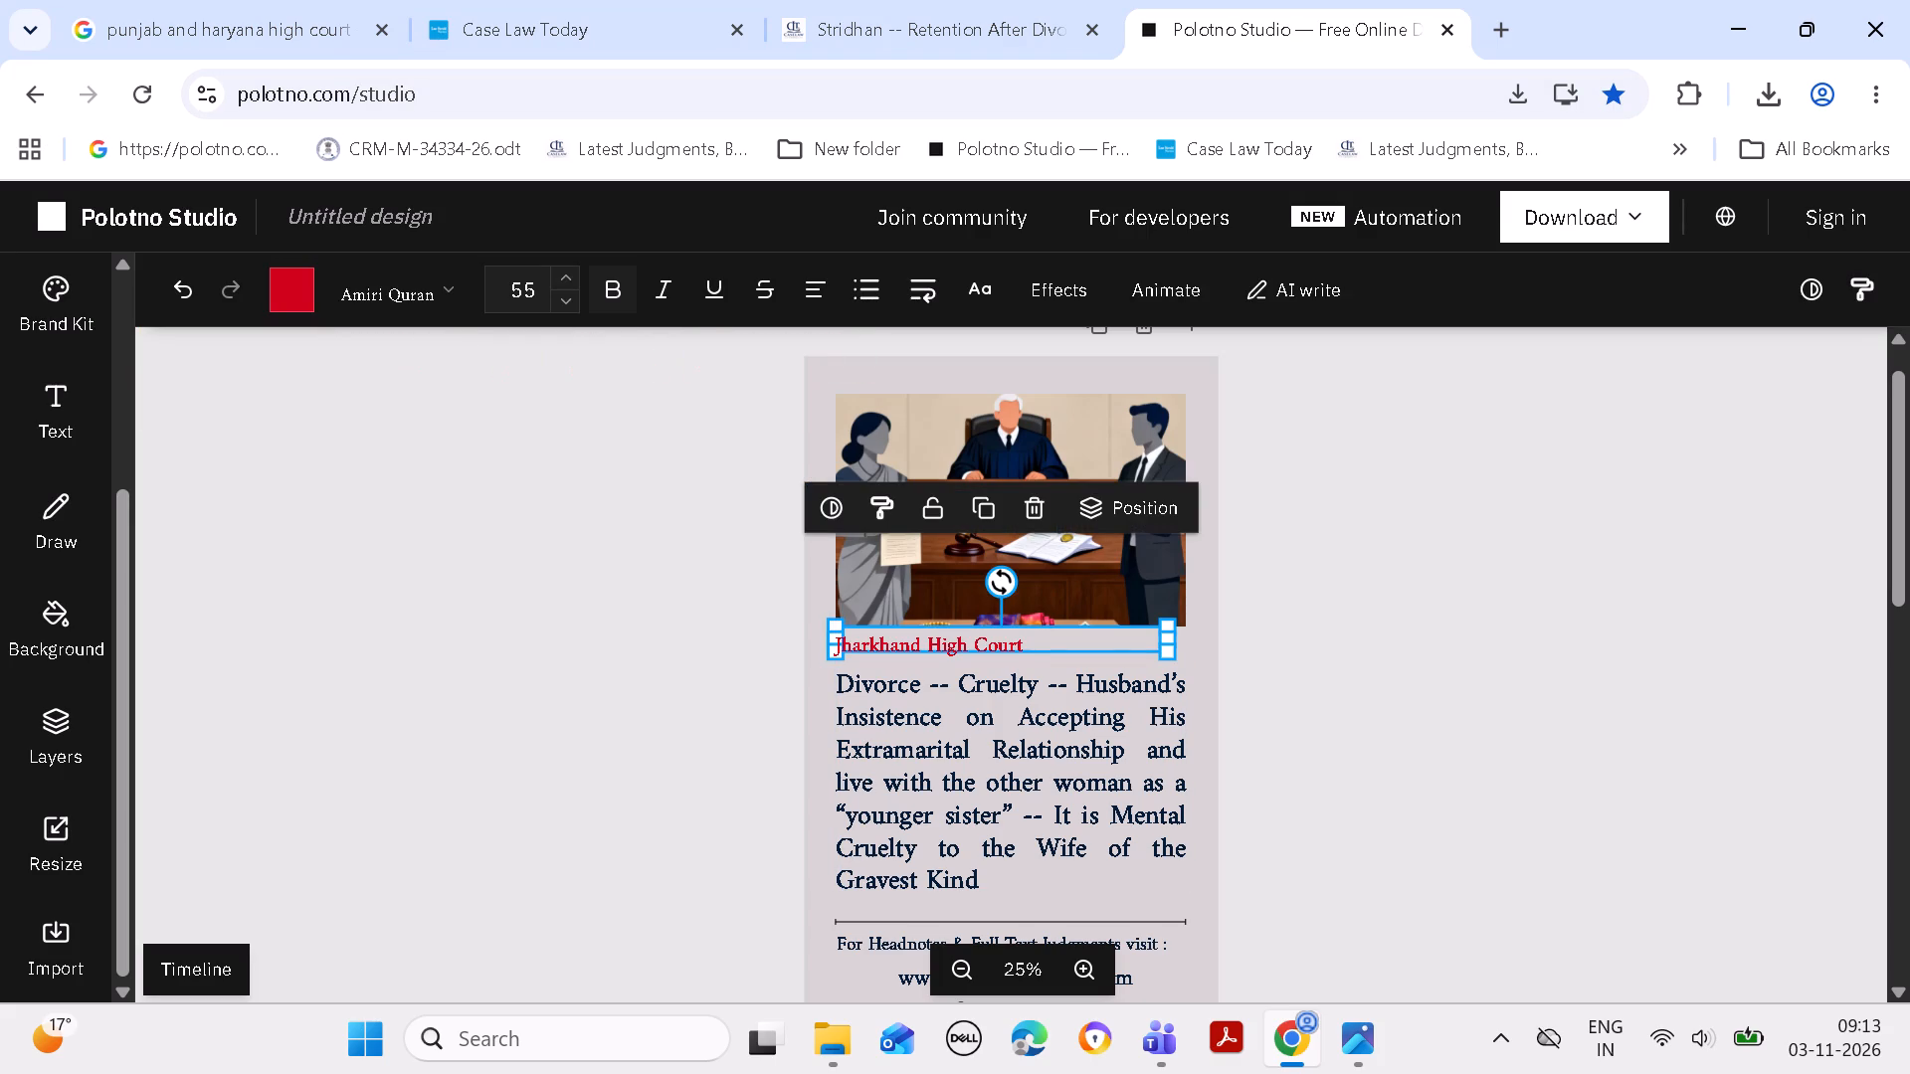
key(BackSpace)
key(BackSpace)
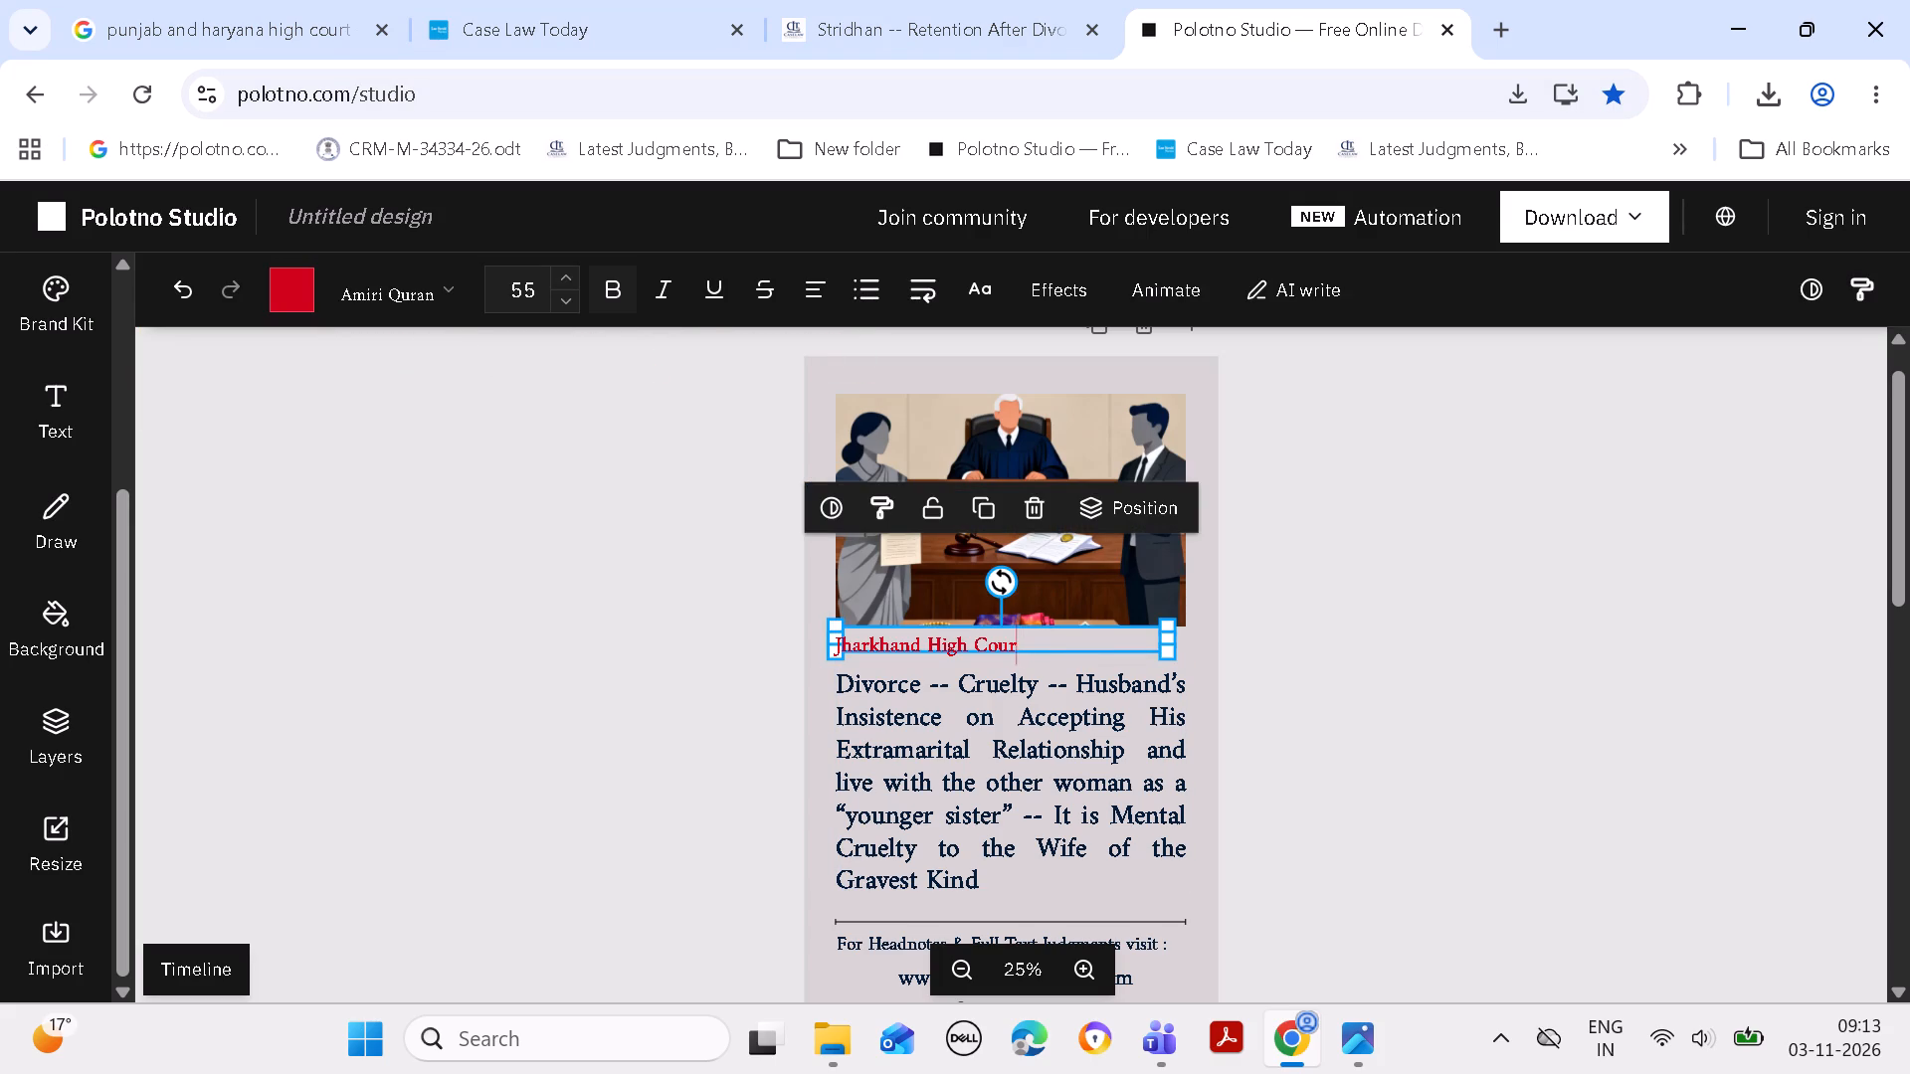
key(BackSpace)
key(BackSpace)
key(BackSpace)
key(BackSpace)
key(BackSpace)
key(BackSpace)
key(BackSpace)
key(BackSpace)
key(BackSpace)
key(BackSpace)
key(BackSpace)
key(BackSpace)
key(BackSpace)
key(BackSpace)
key(BackSpace)
key(BackSpace)
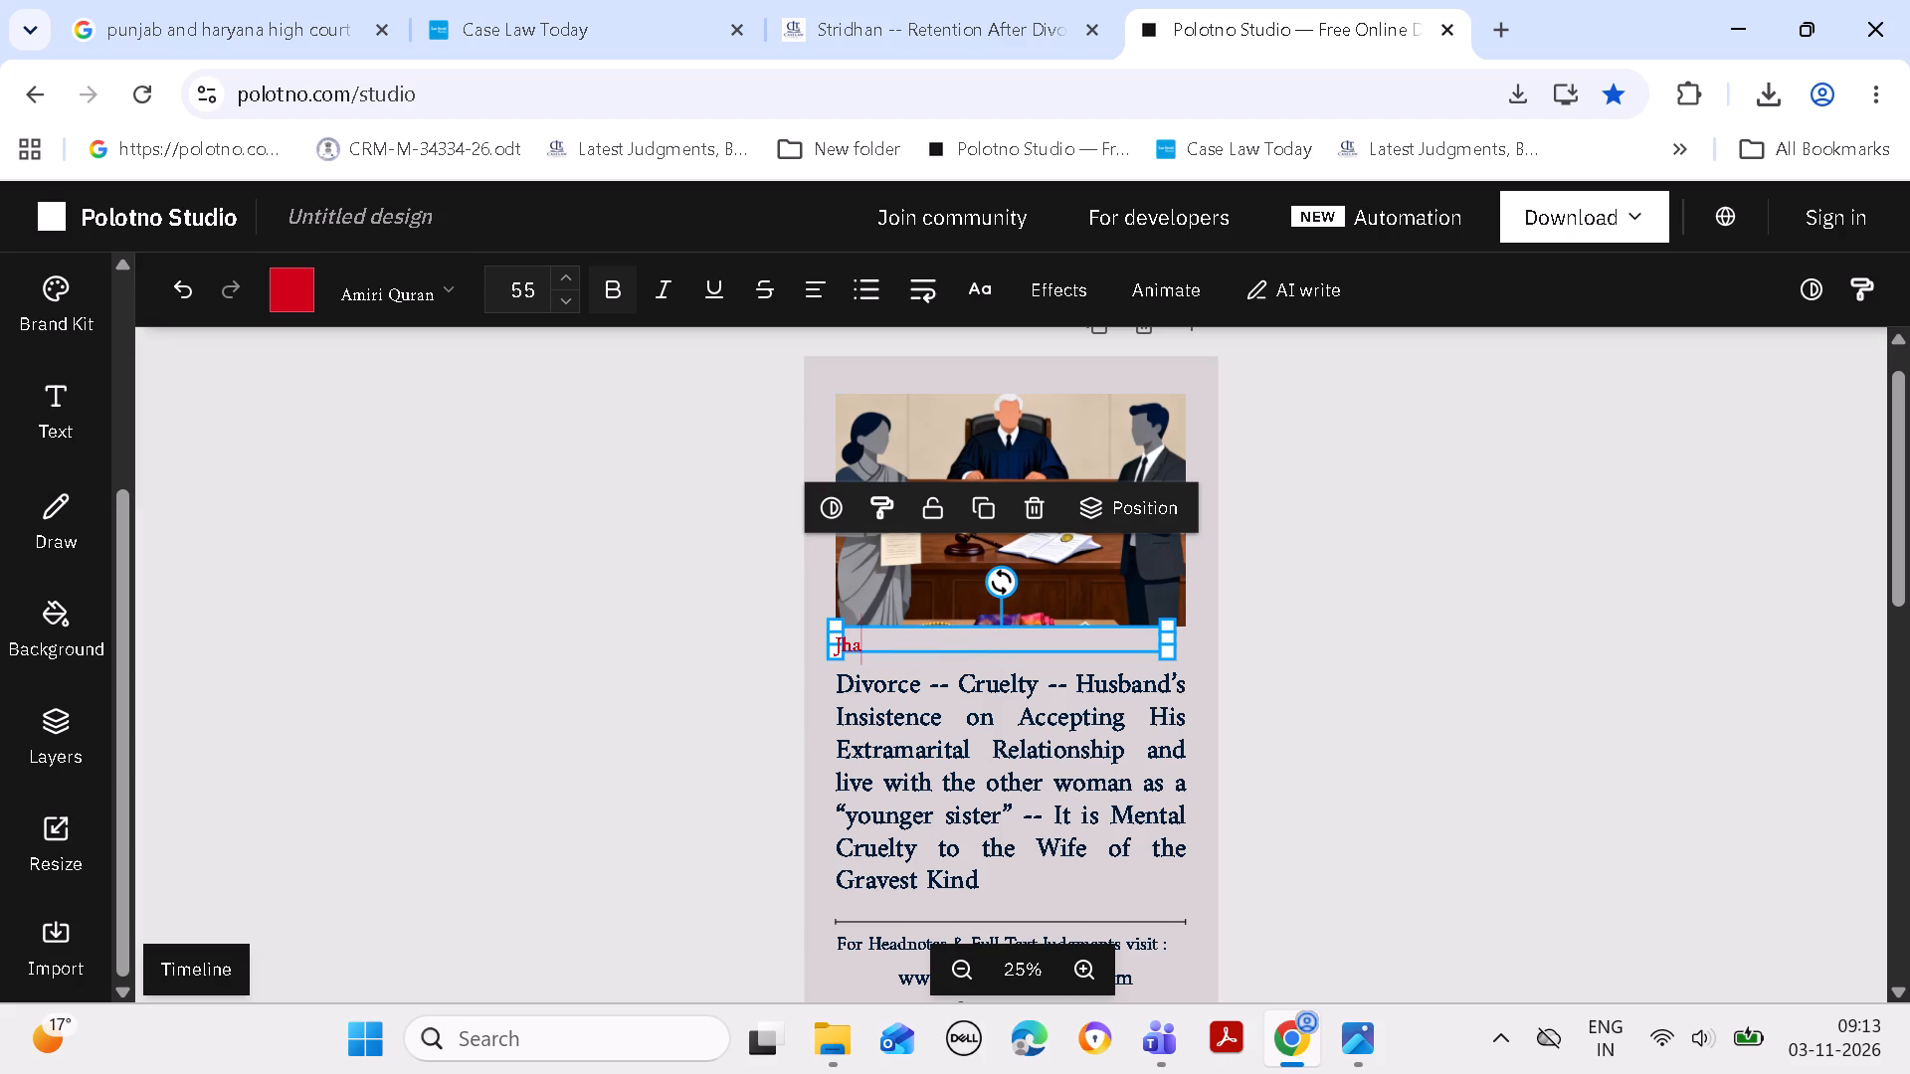
key(BackSpace)
key(BackSpace)
key(BackSpace)
key(ctrl+v)
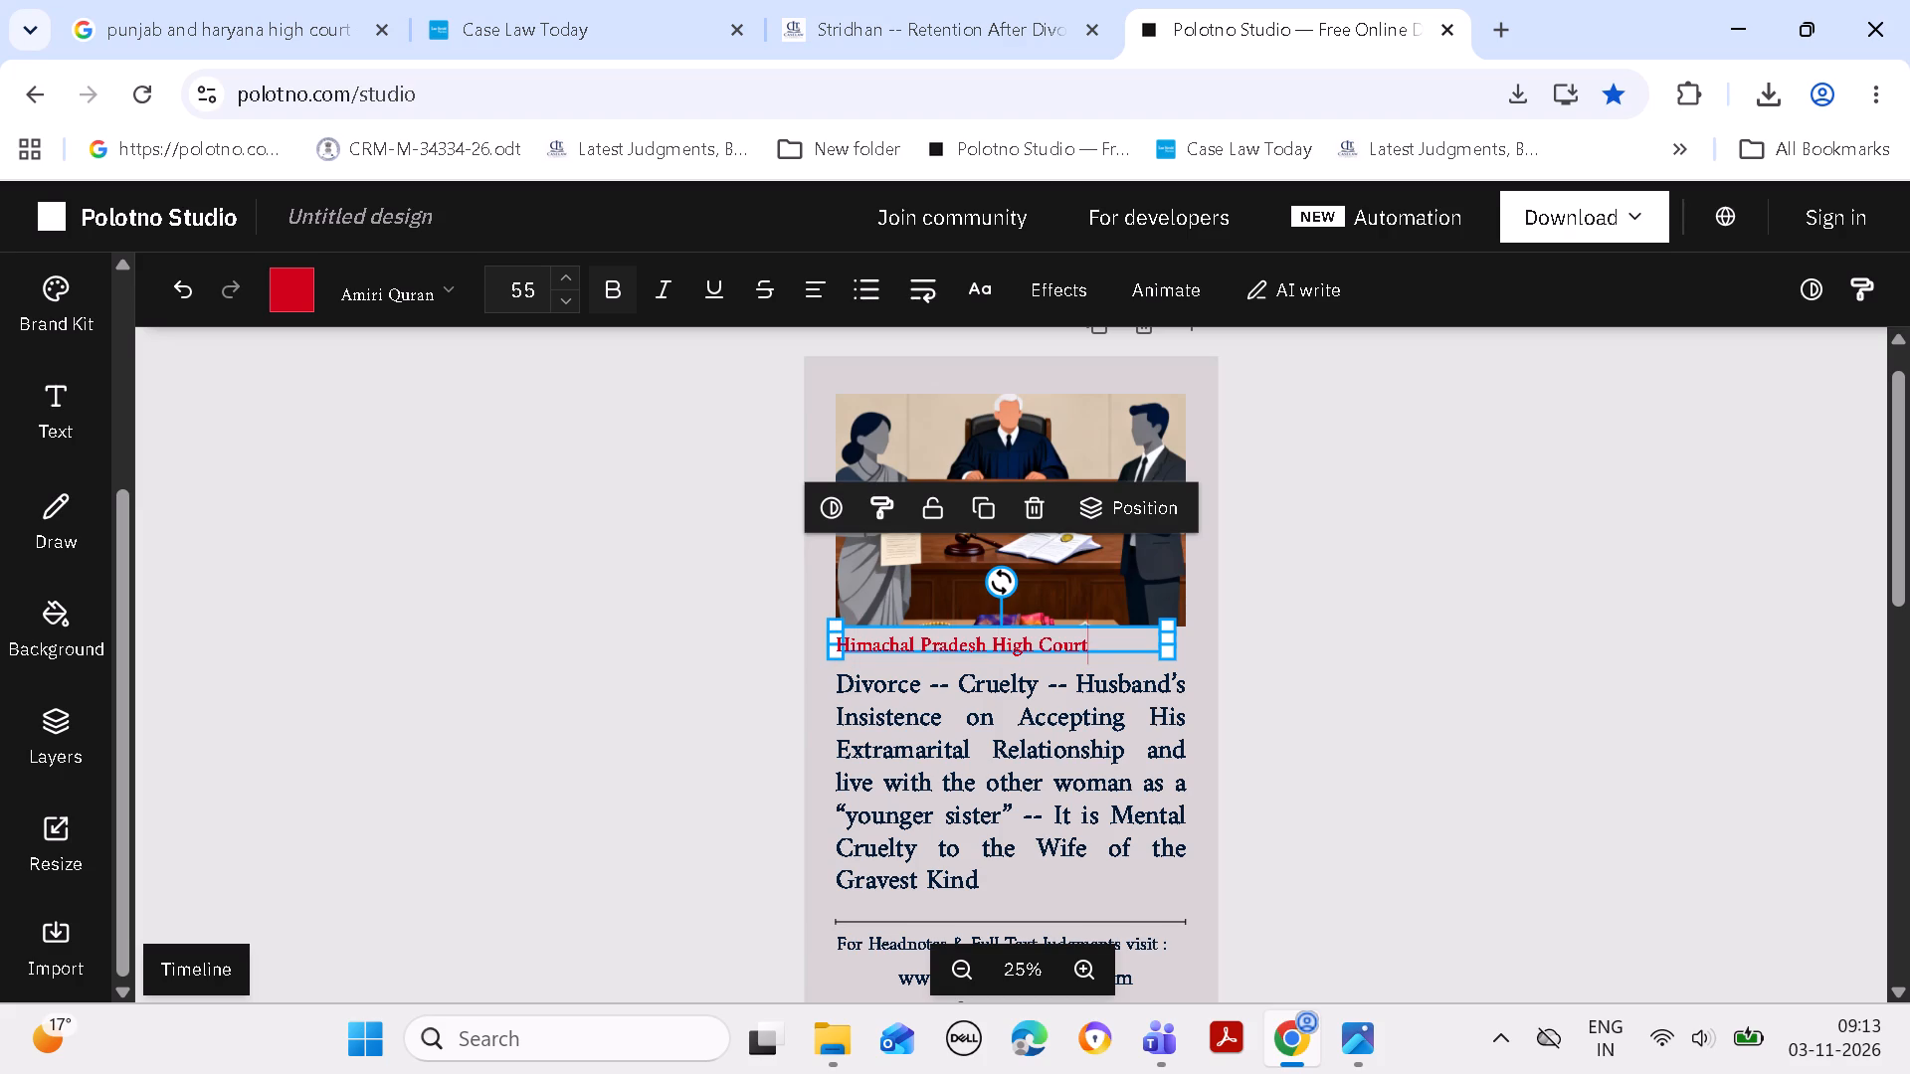
click(1491, 661)
click(1484, 654)
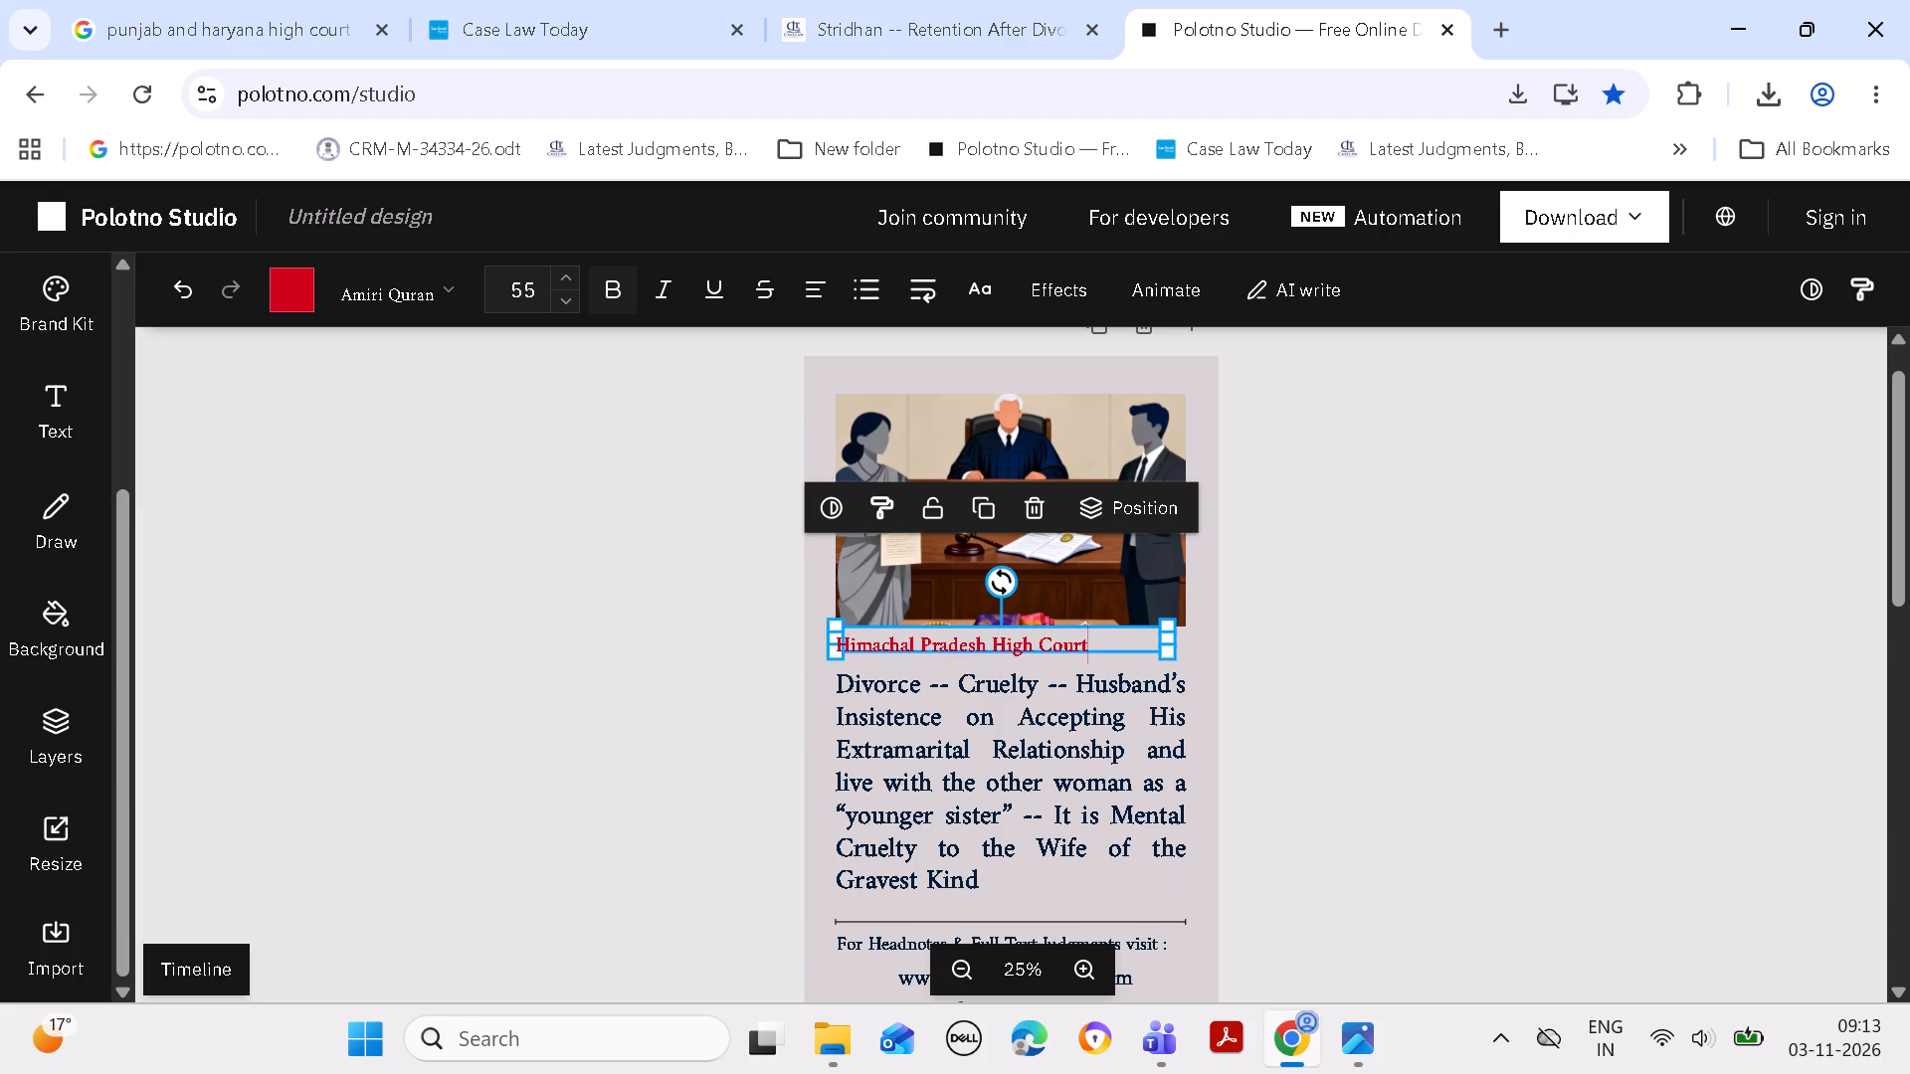
double_click(1479, 647)
click(1328, 539)
double_click(1321, 533)
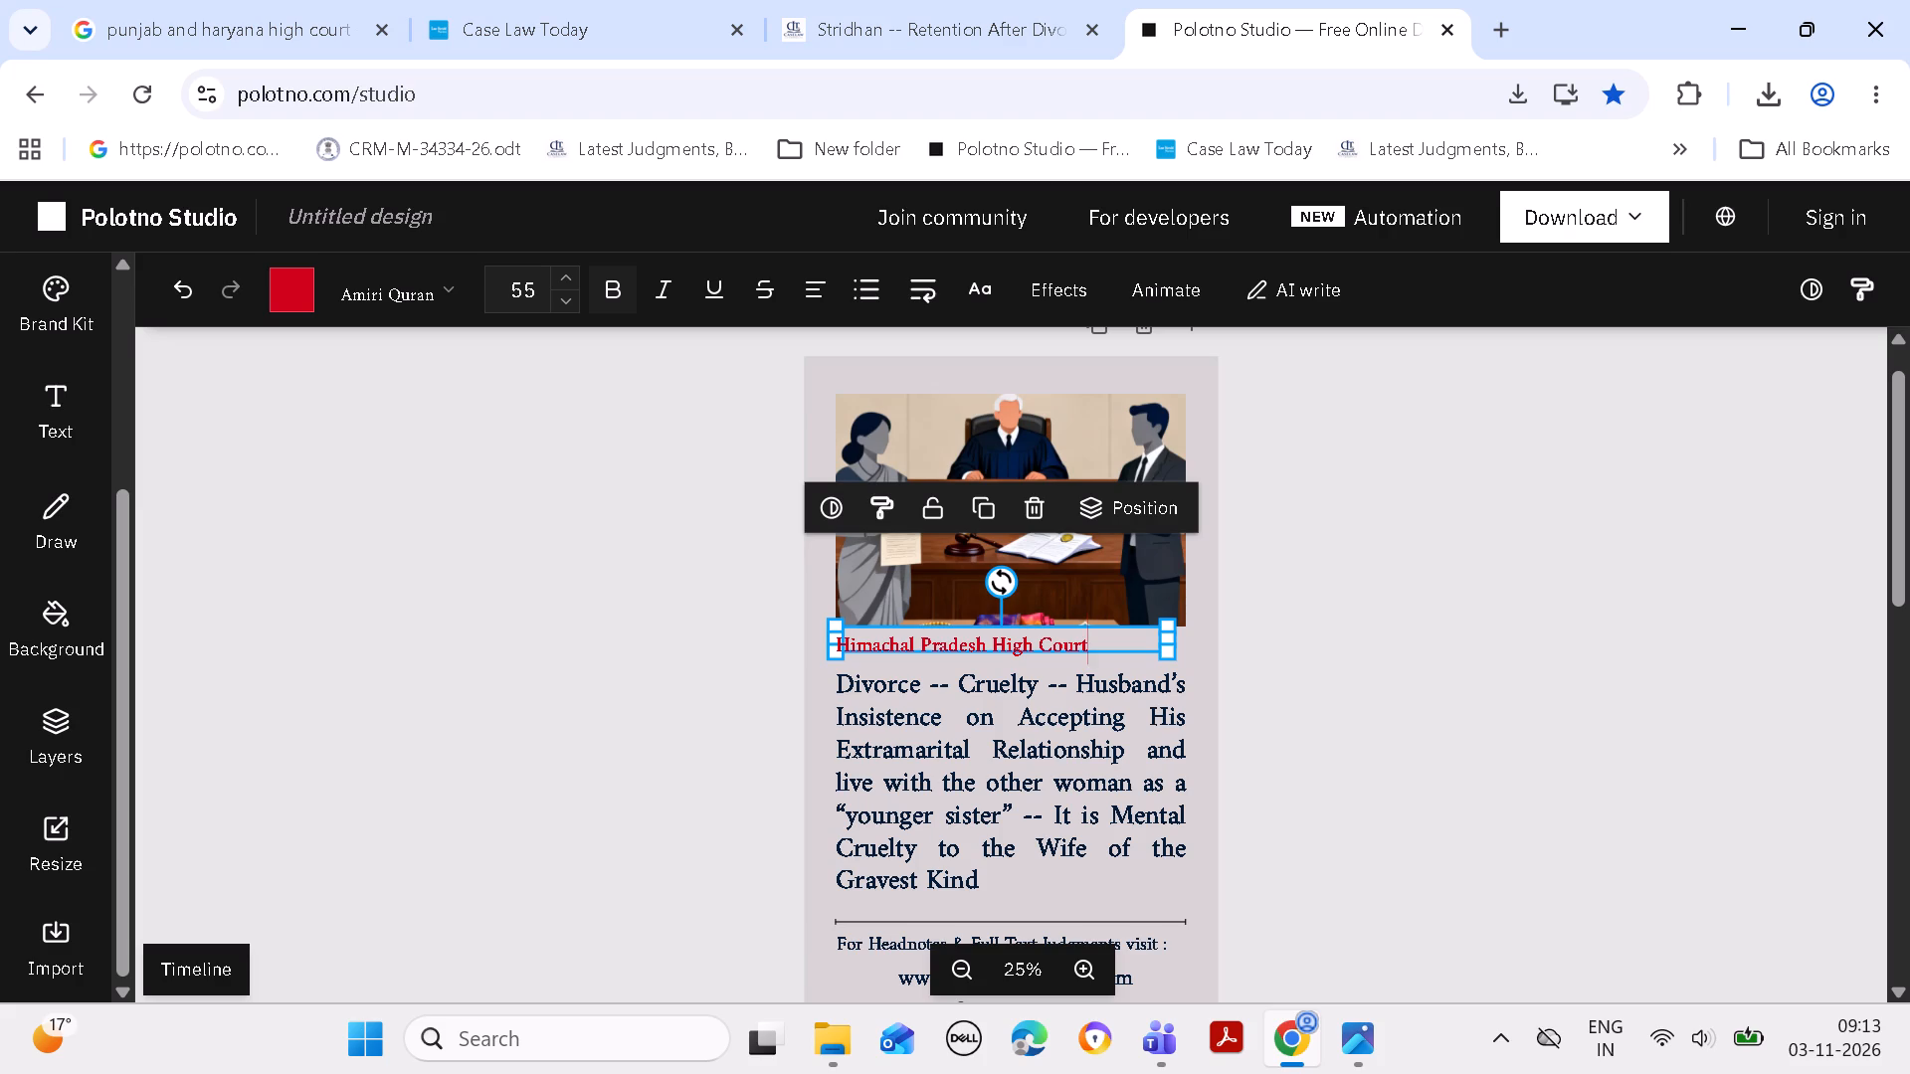
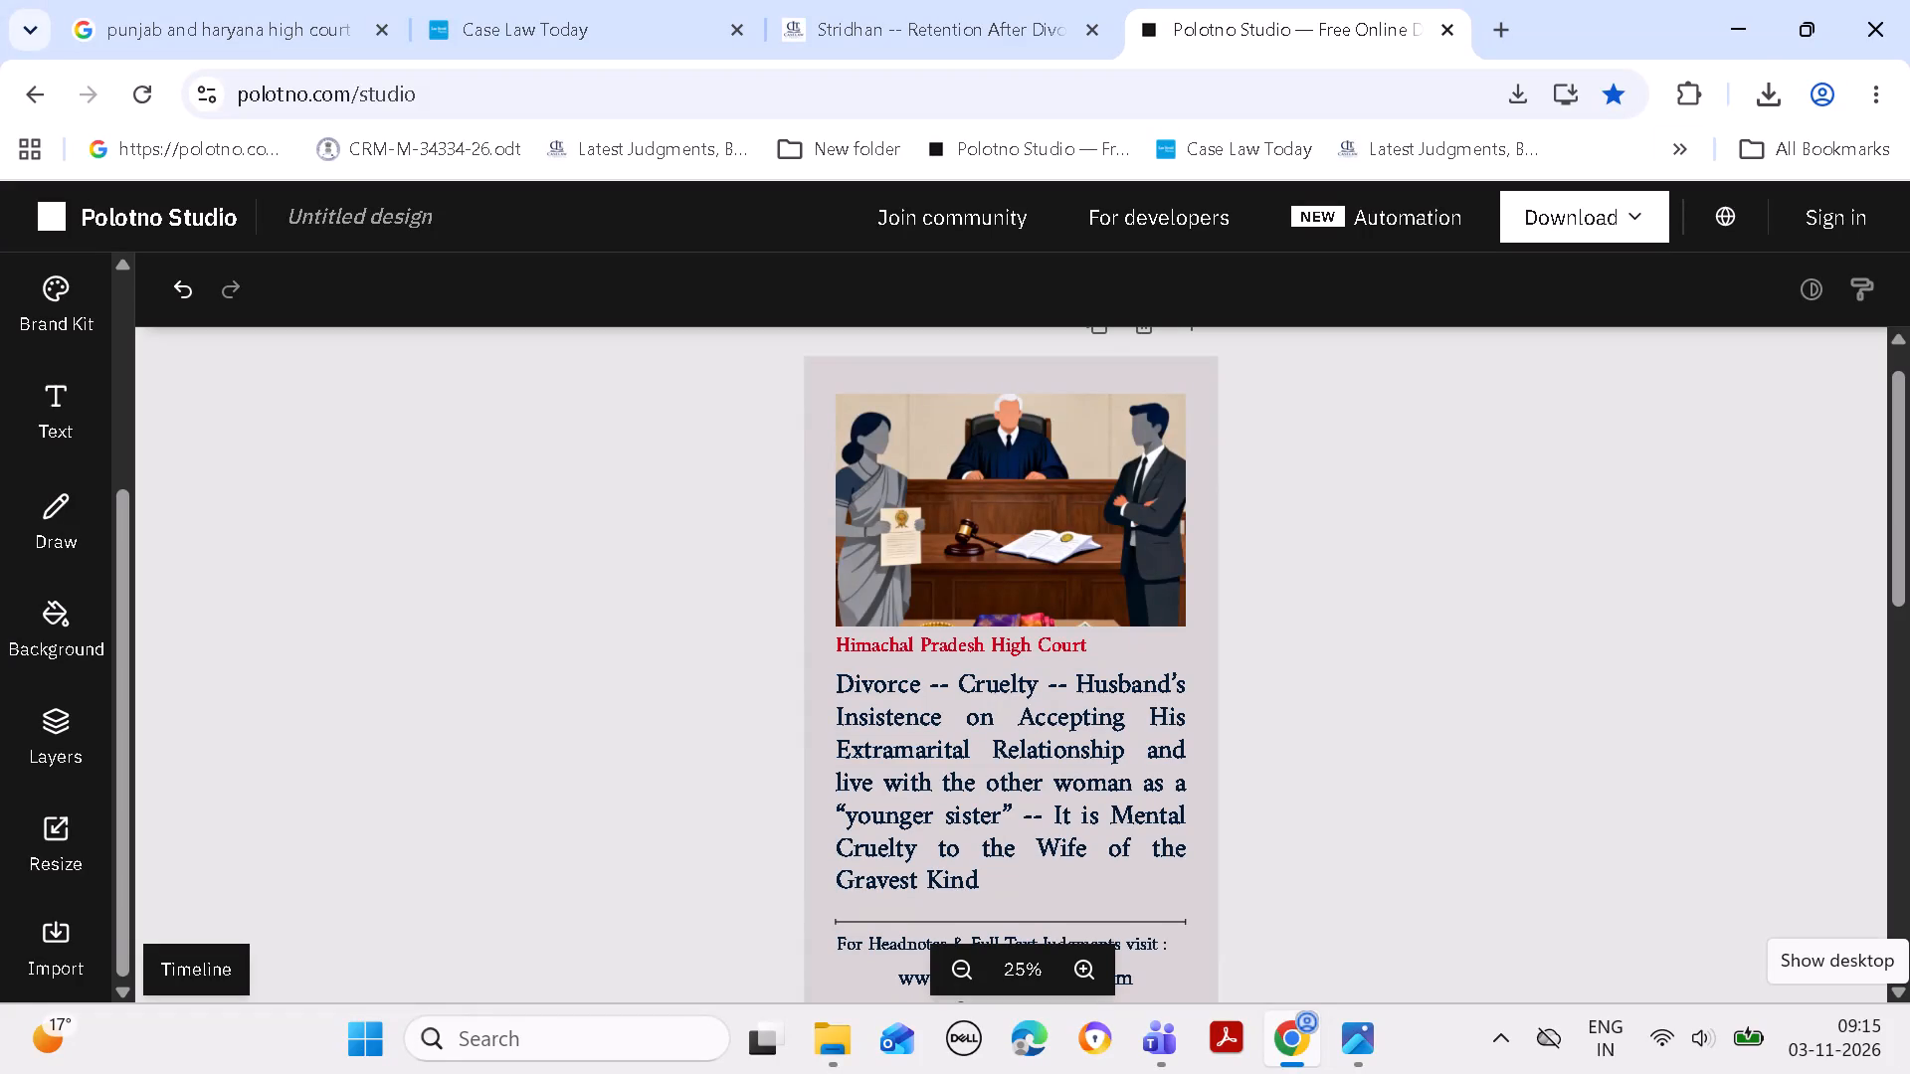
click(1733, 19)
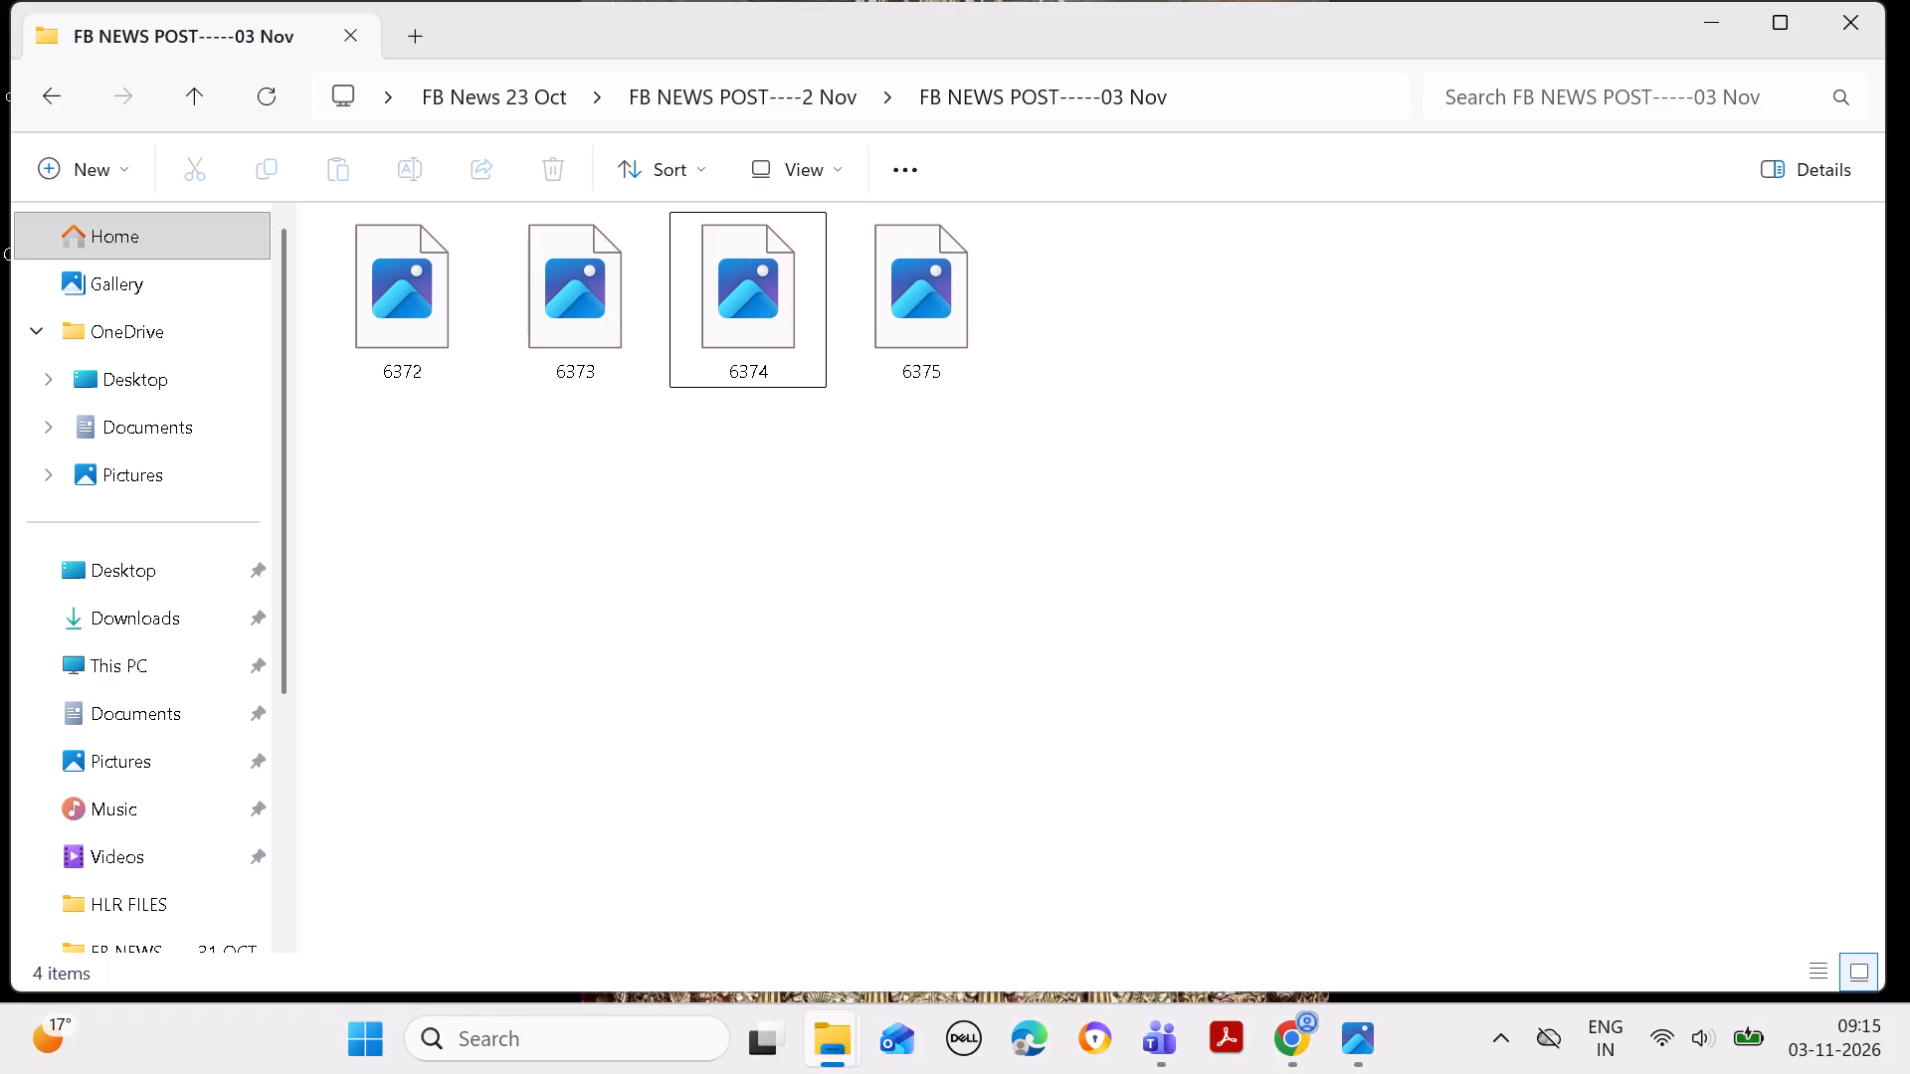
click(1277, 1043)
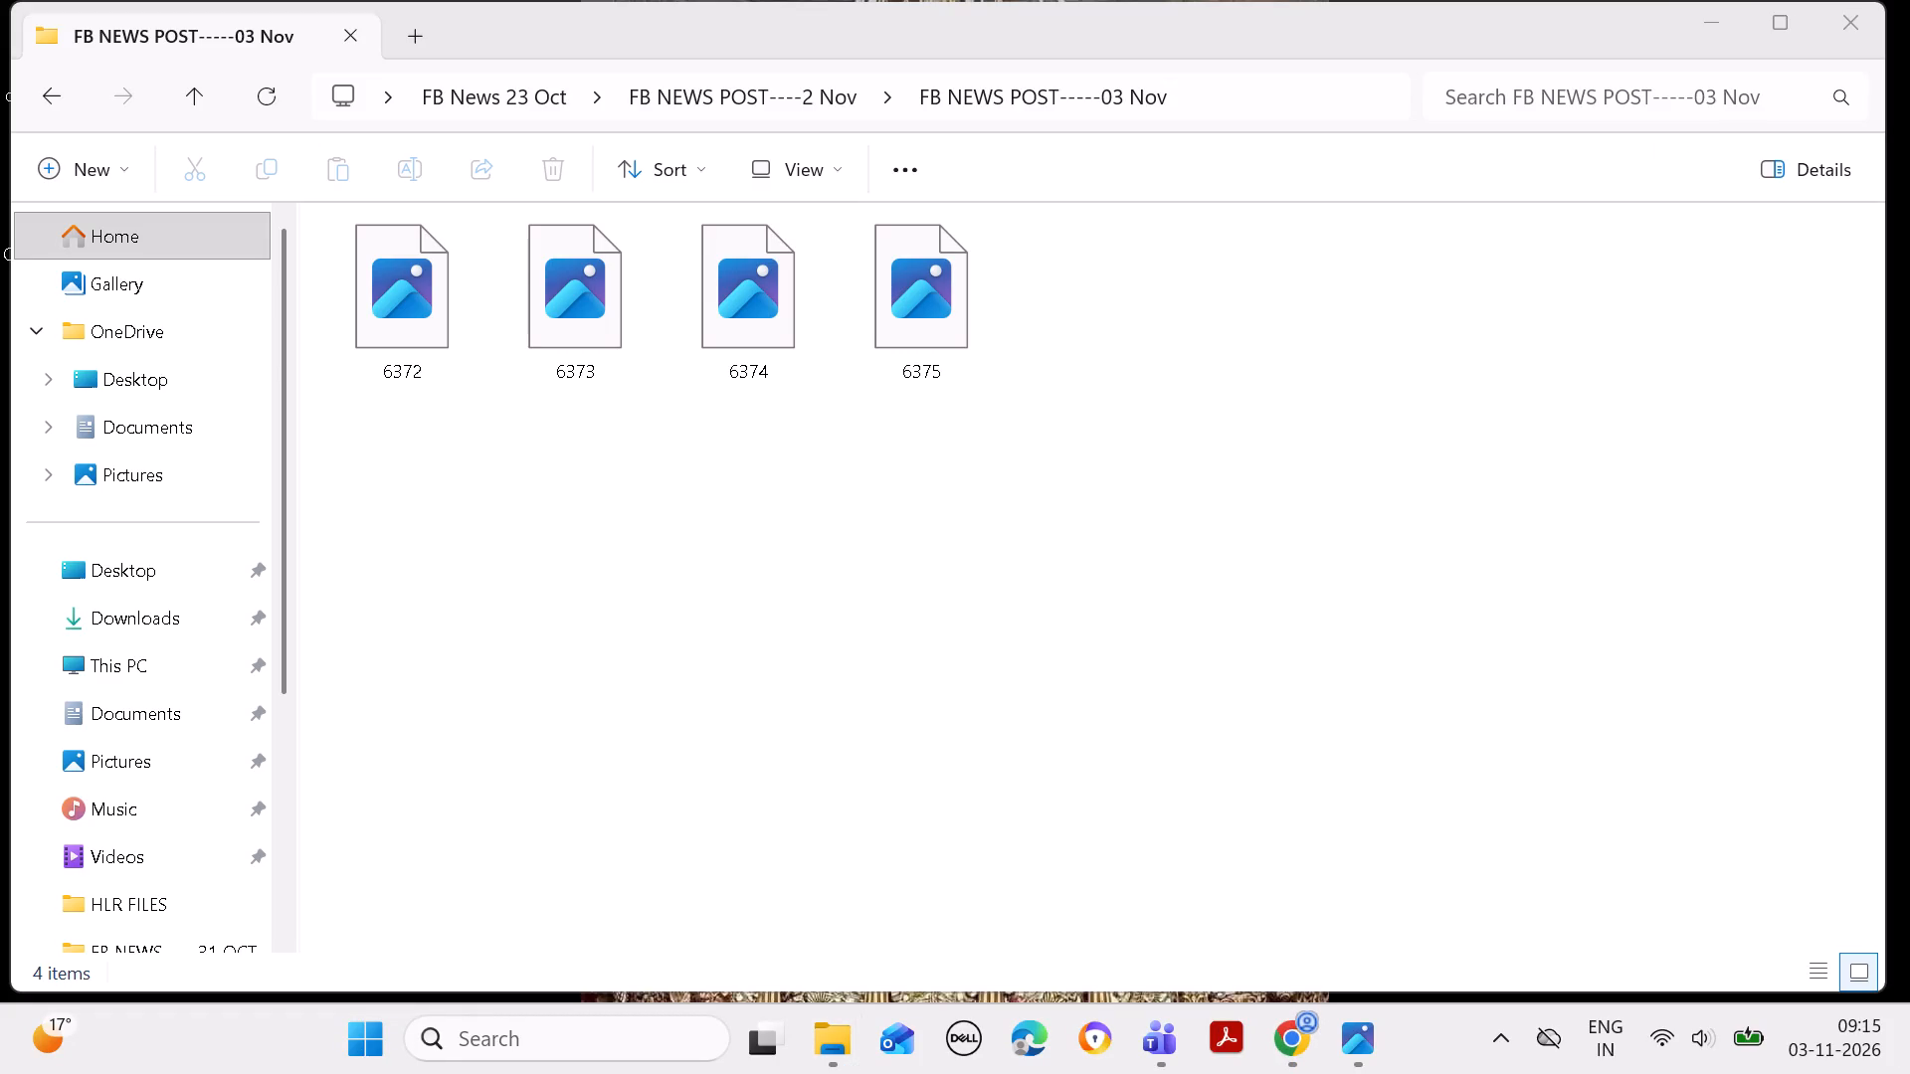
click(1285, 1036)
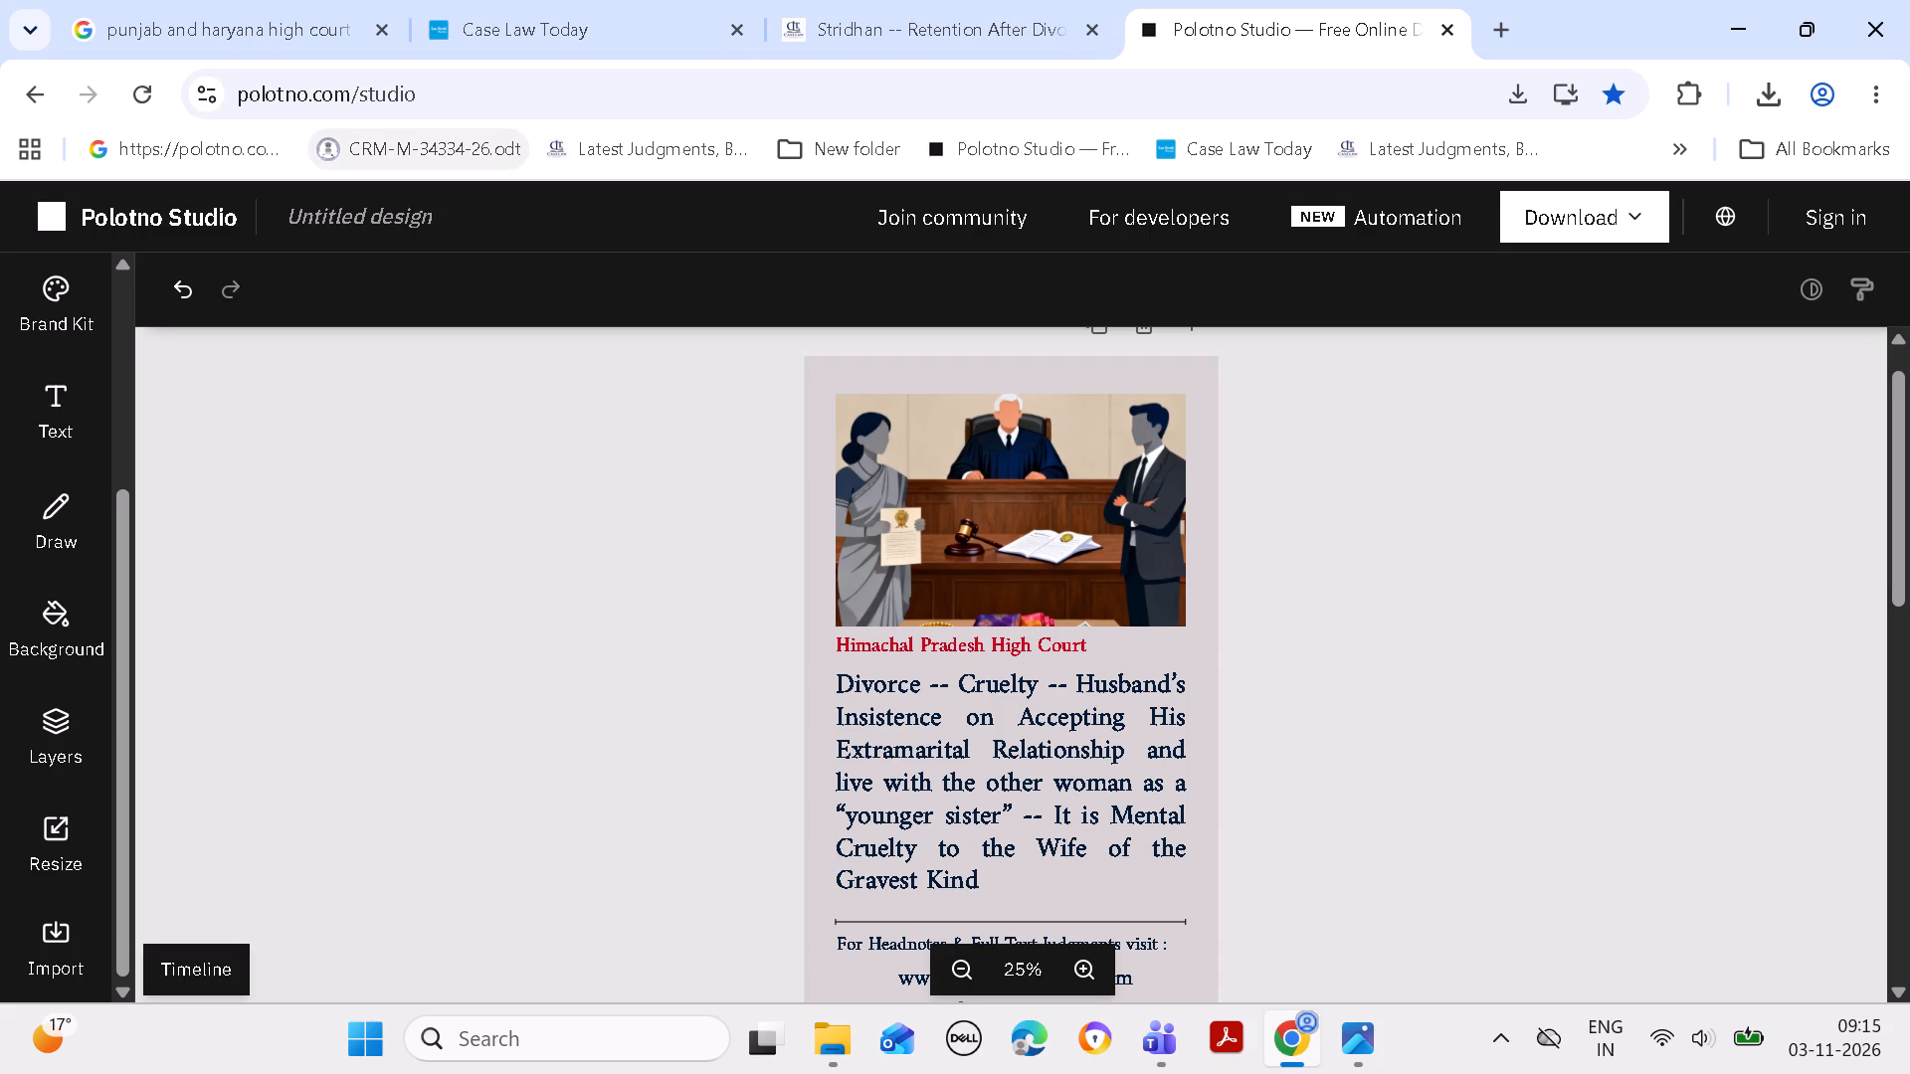
Switch to the Case Law Today edit page for item 6376 and copy the entire Law Point text about Stridhan retention after divorce.
click(498, 30)
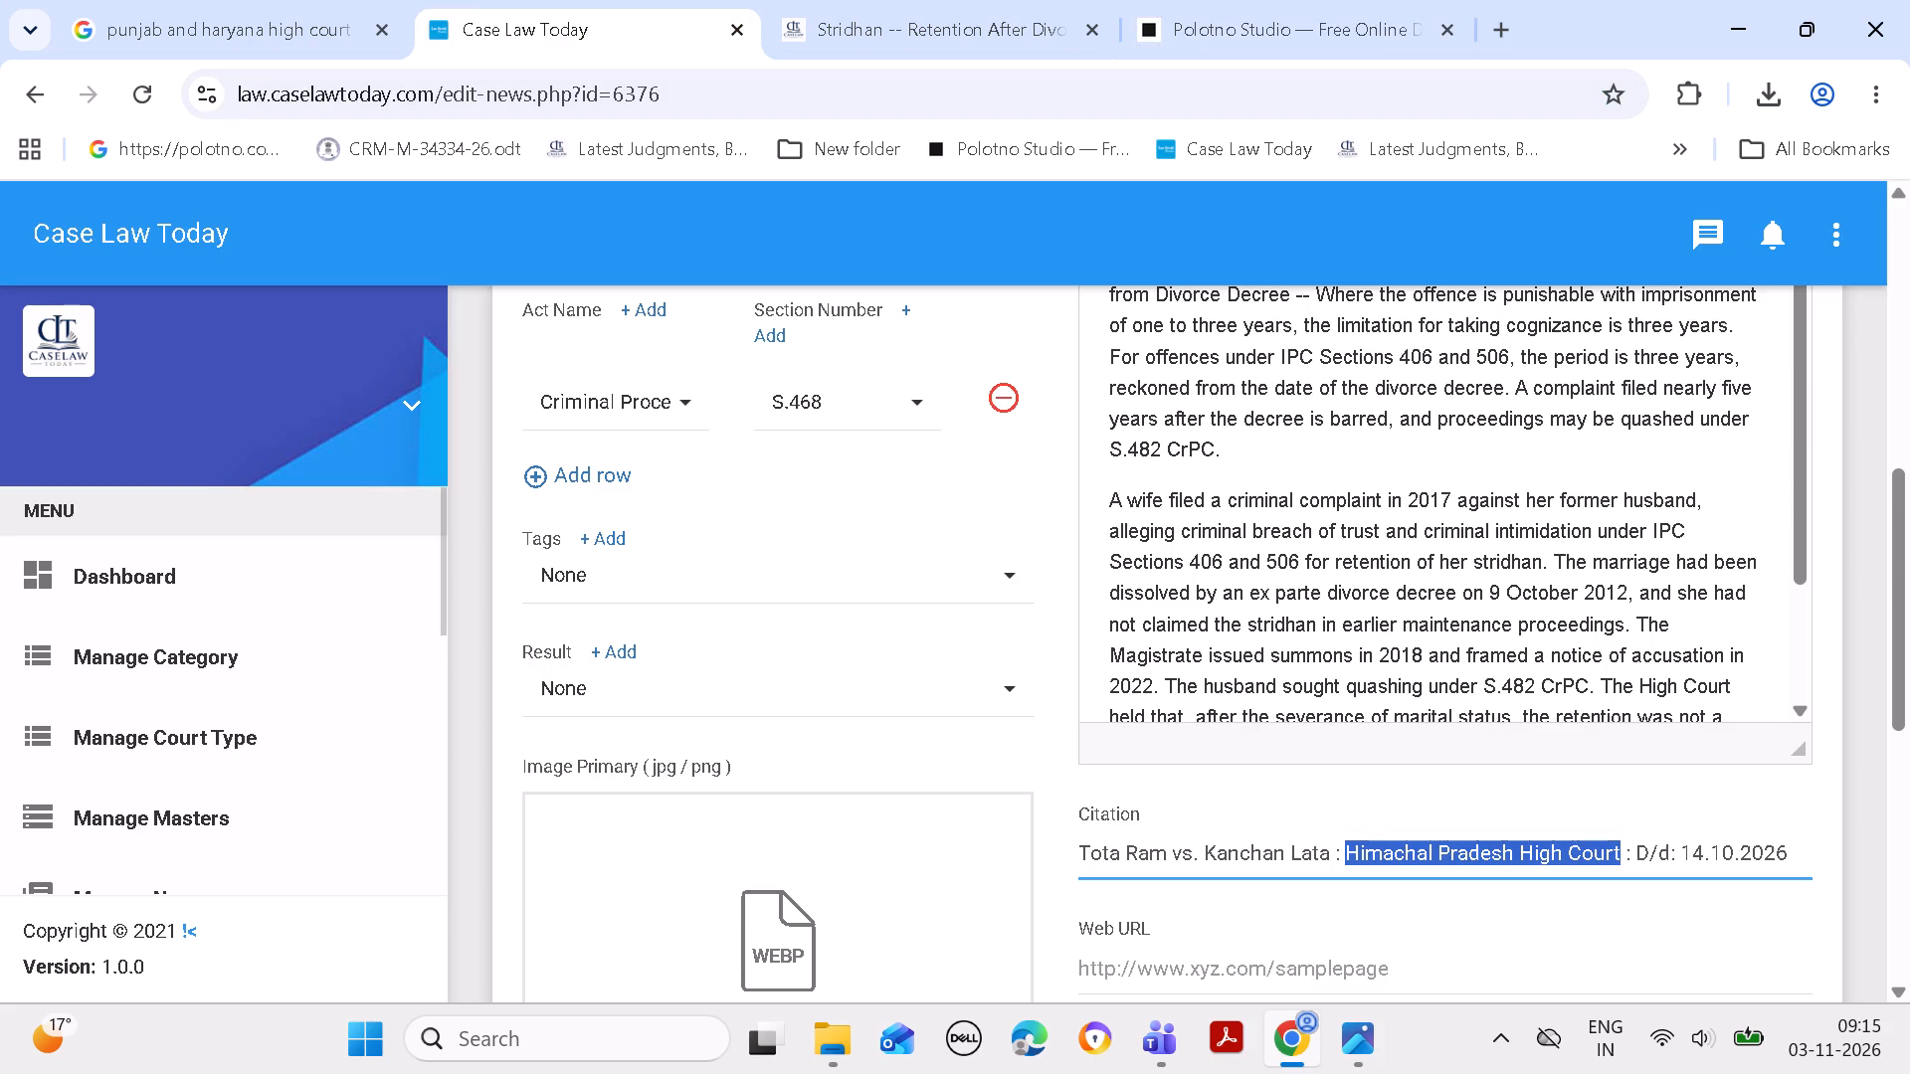
drag(1893, 589, 1900, 501)
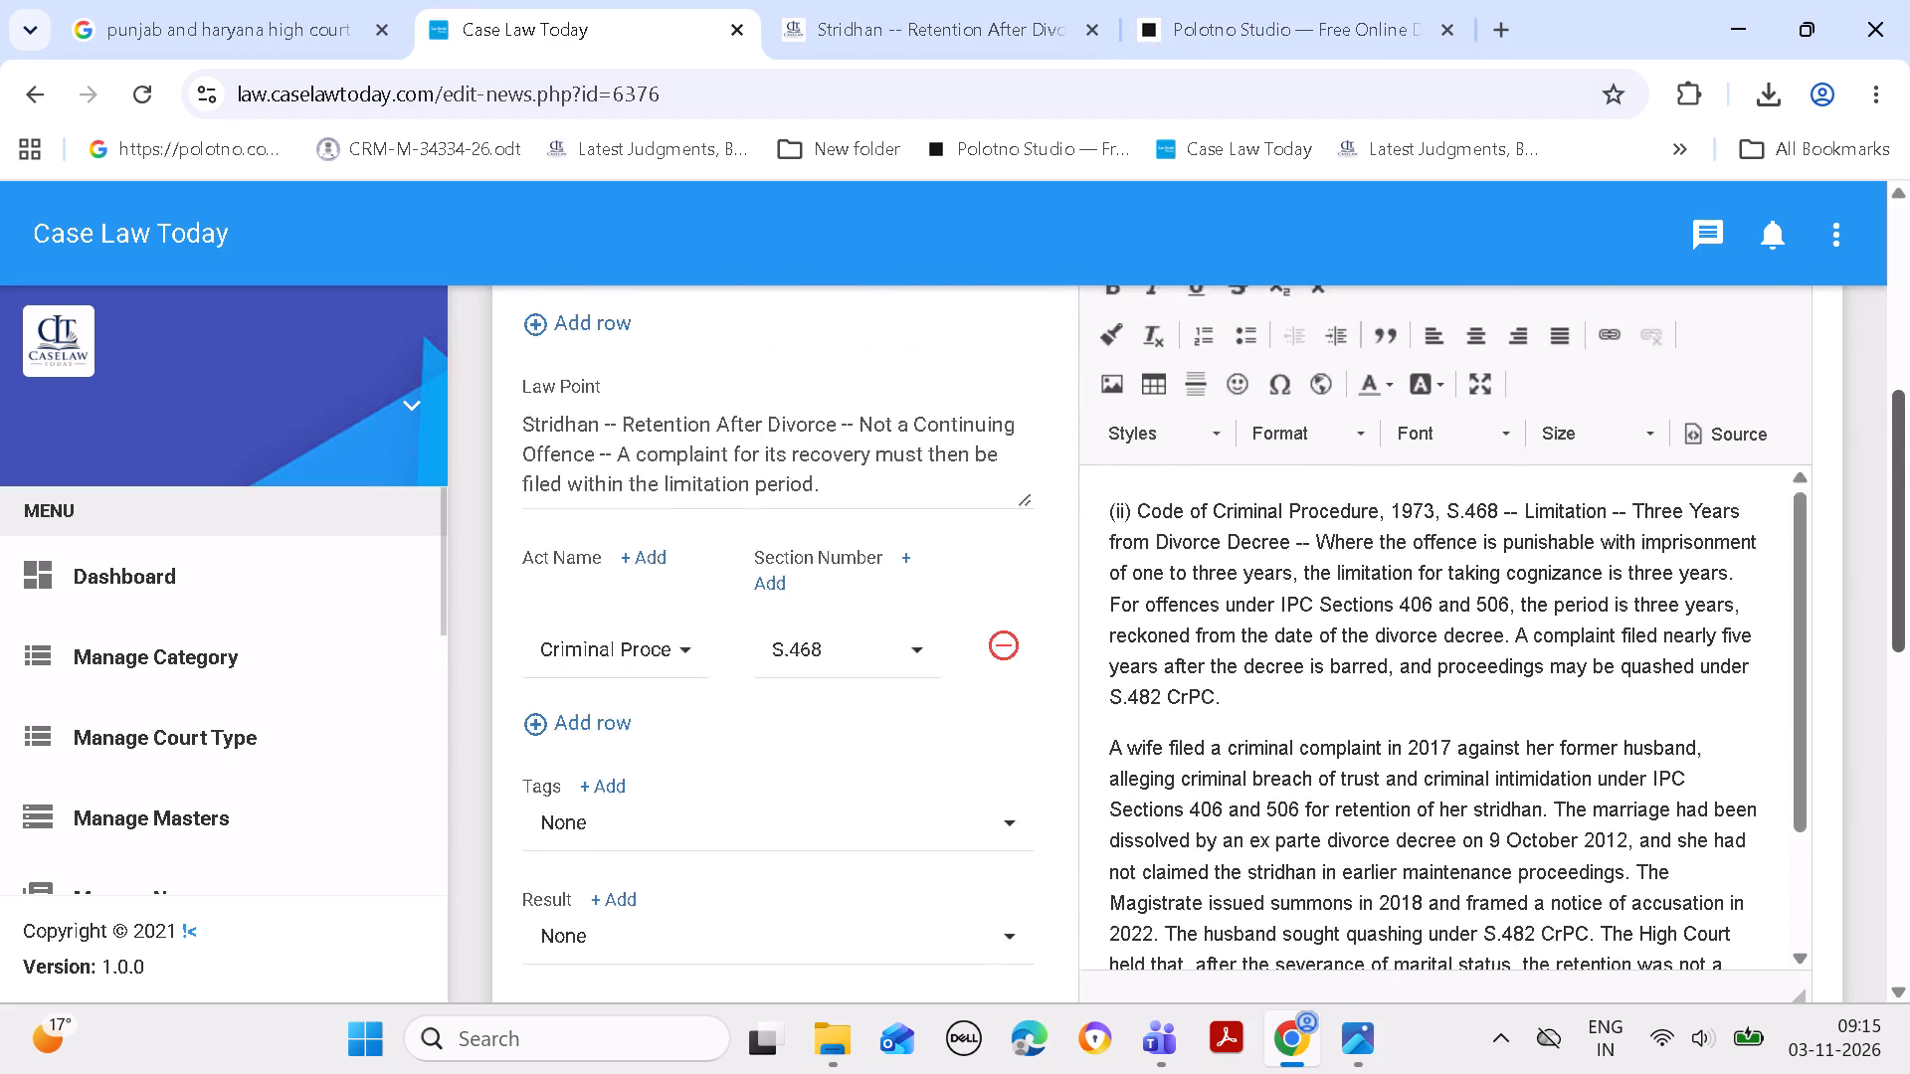
drag(1900, 501, 1905, 465)
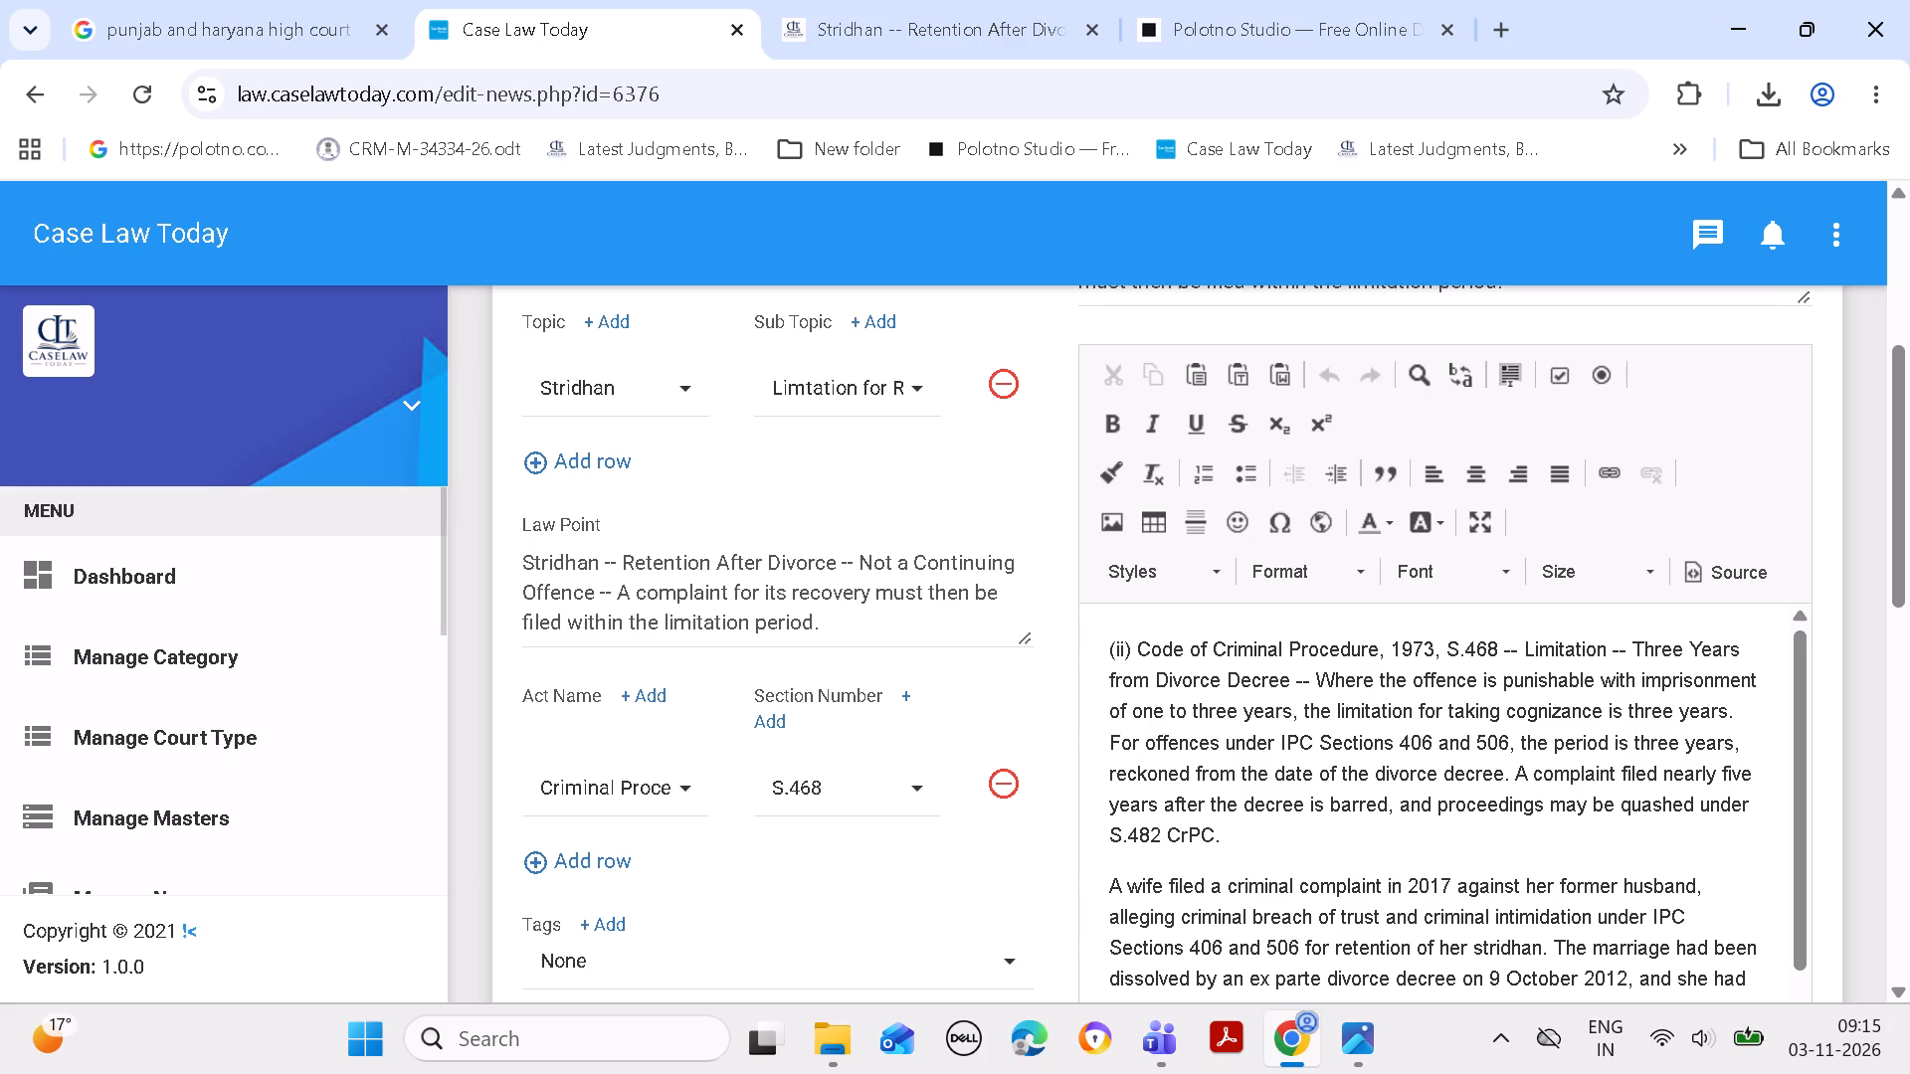
click(1909, 519)
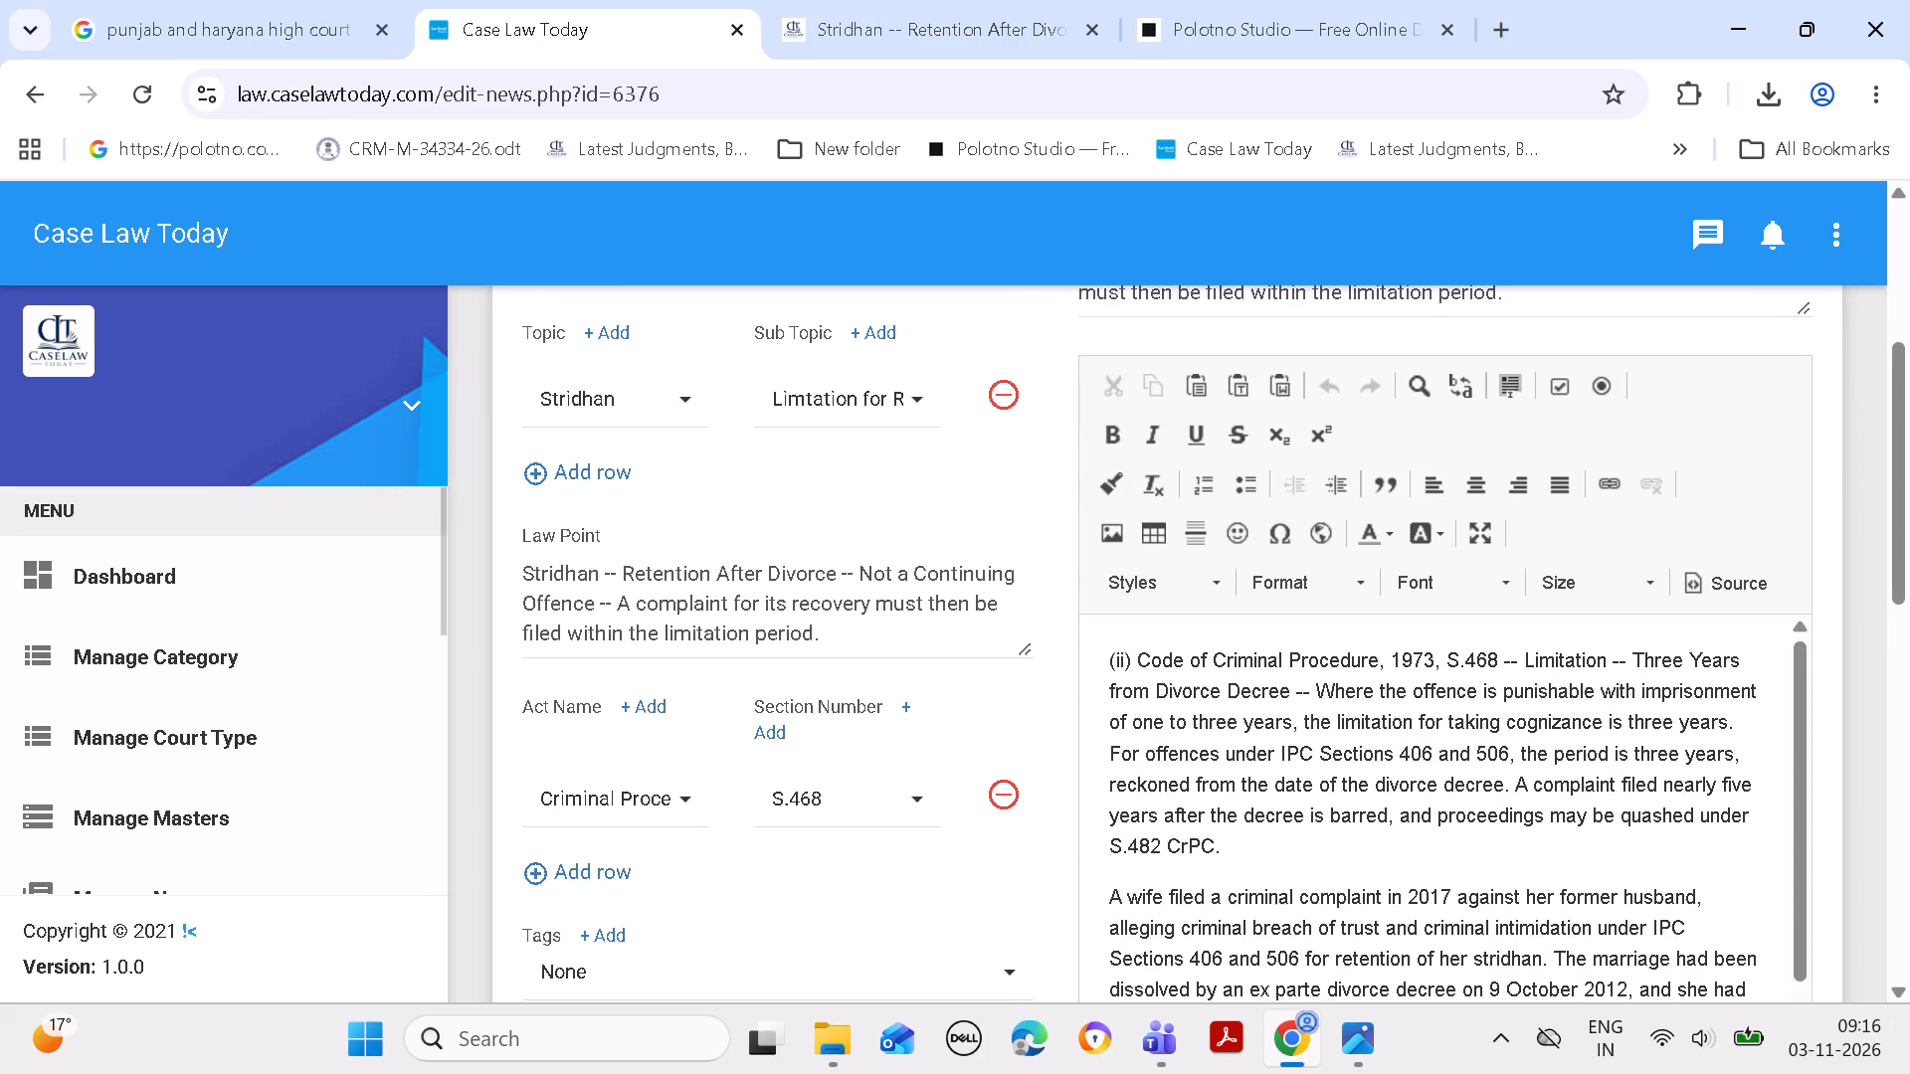
click(522, 574)
key(ctrl+a)
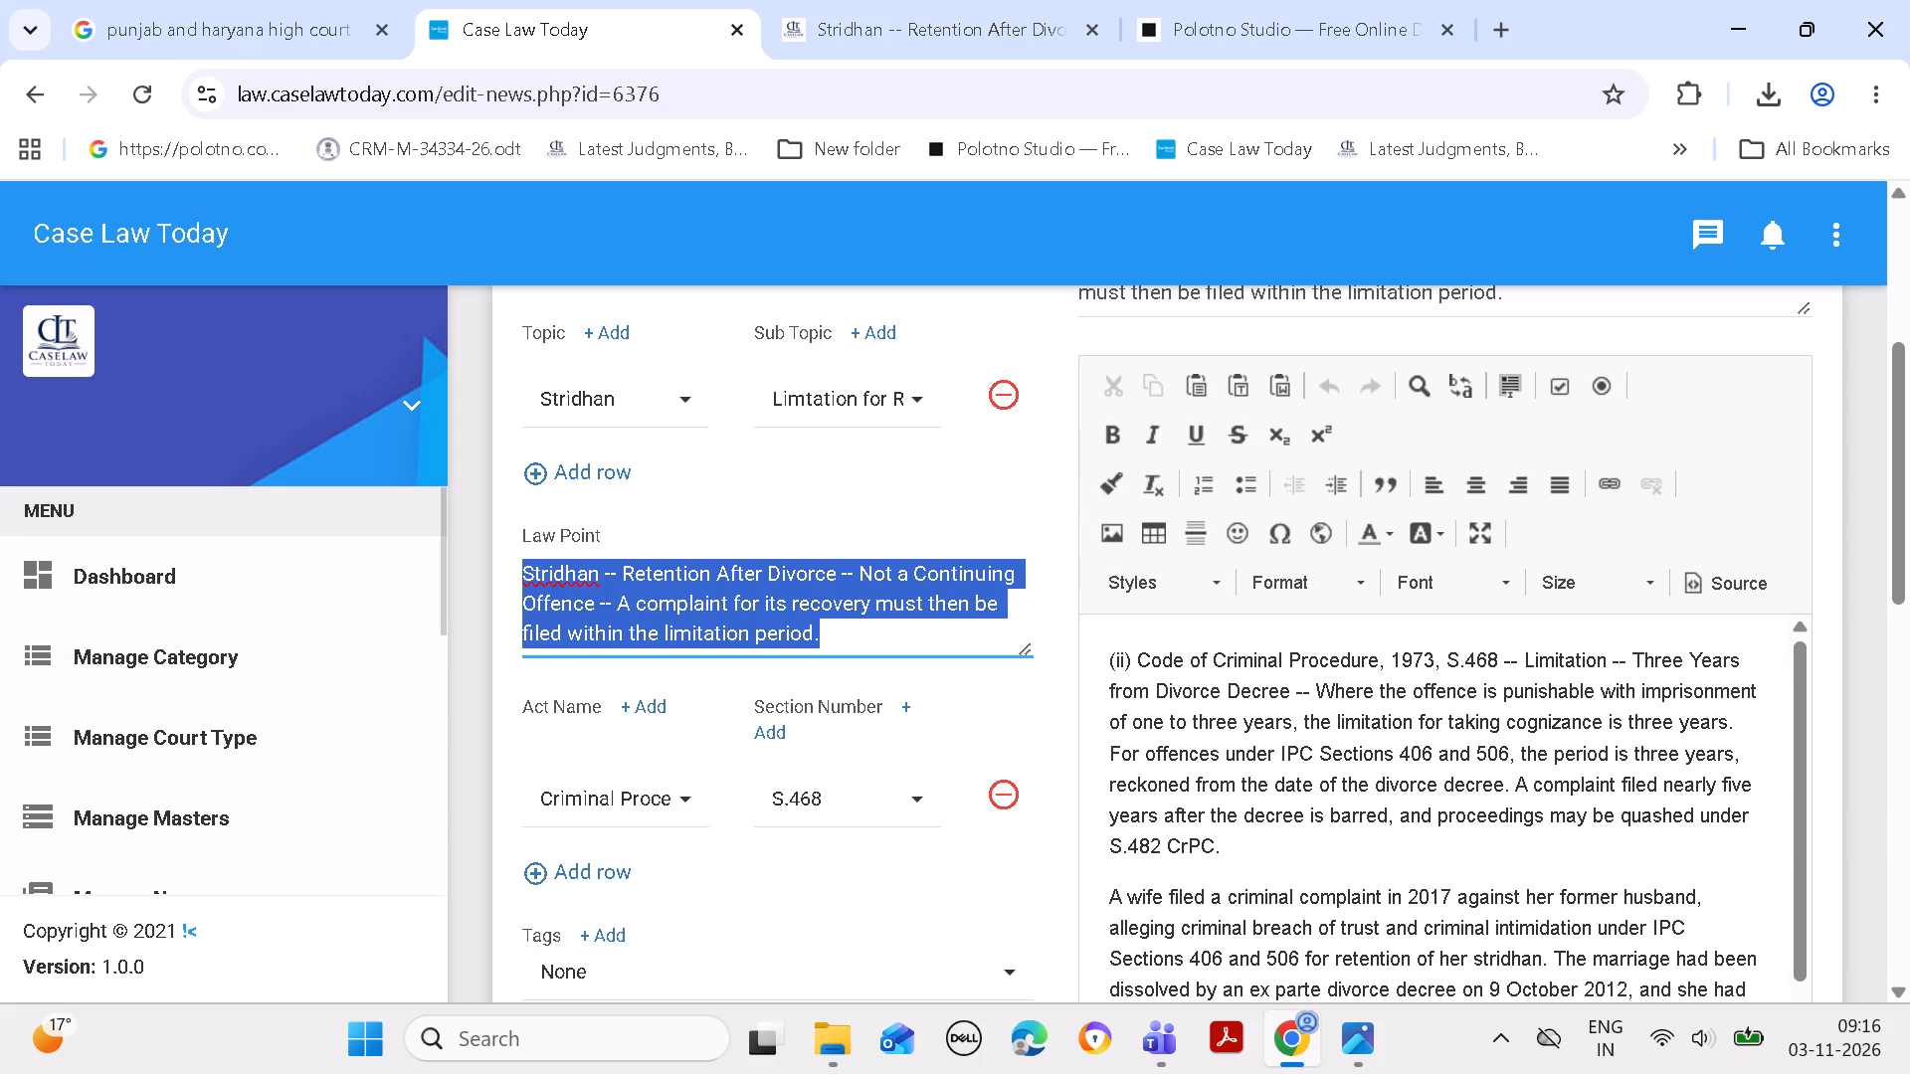
key(ctrl+c)
click(882, 26)
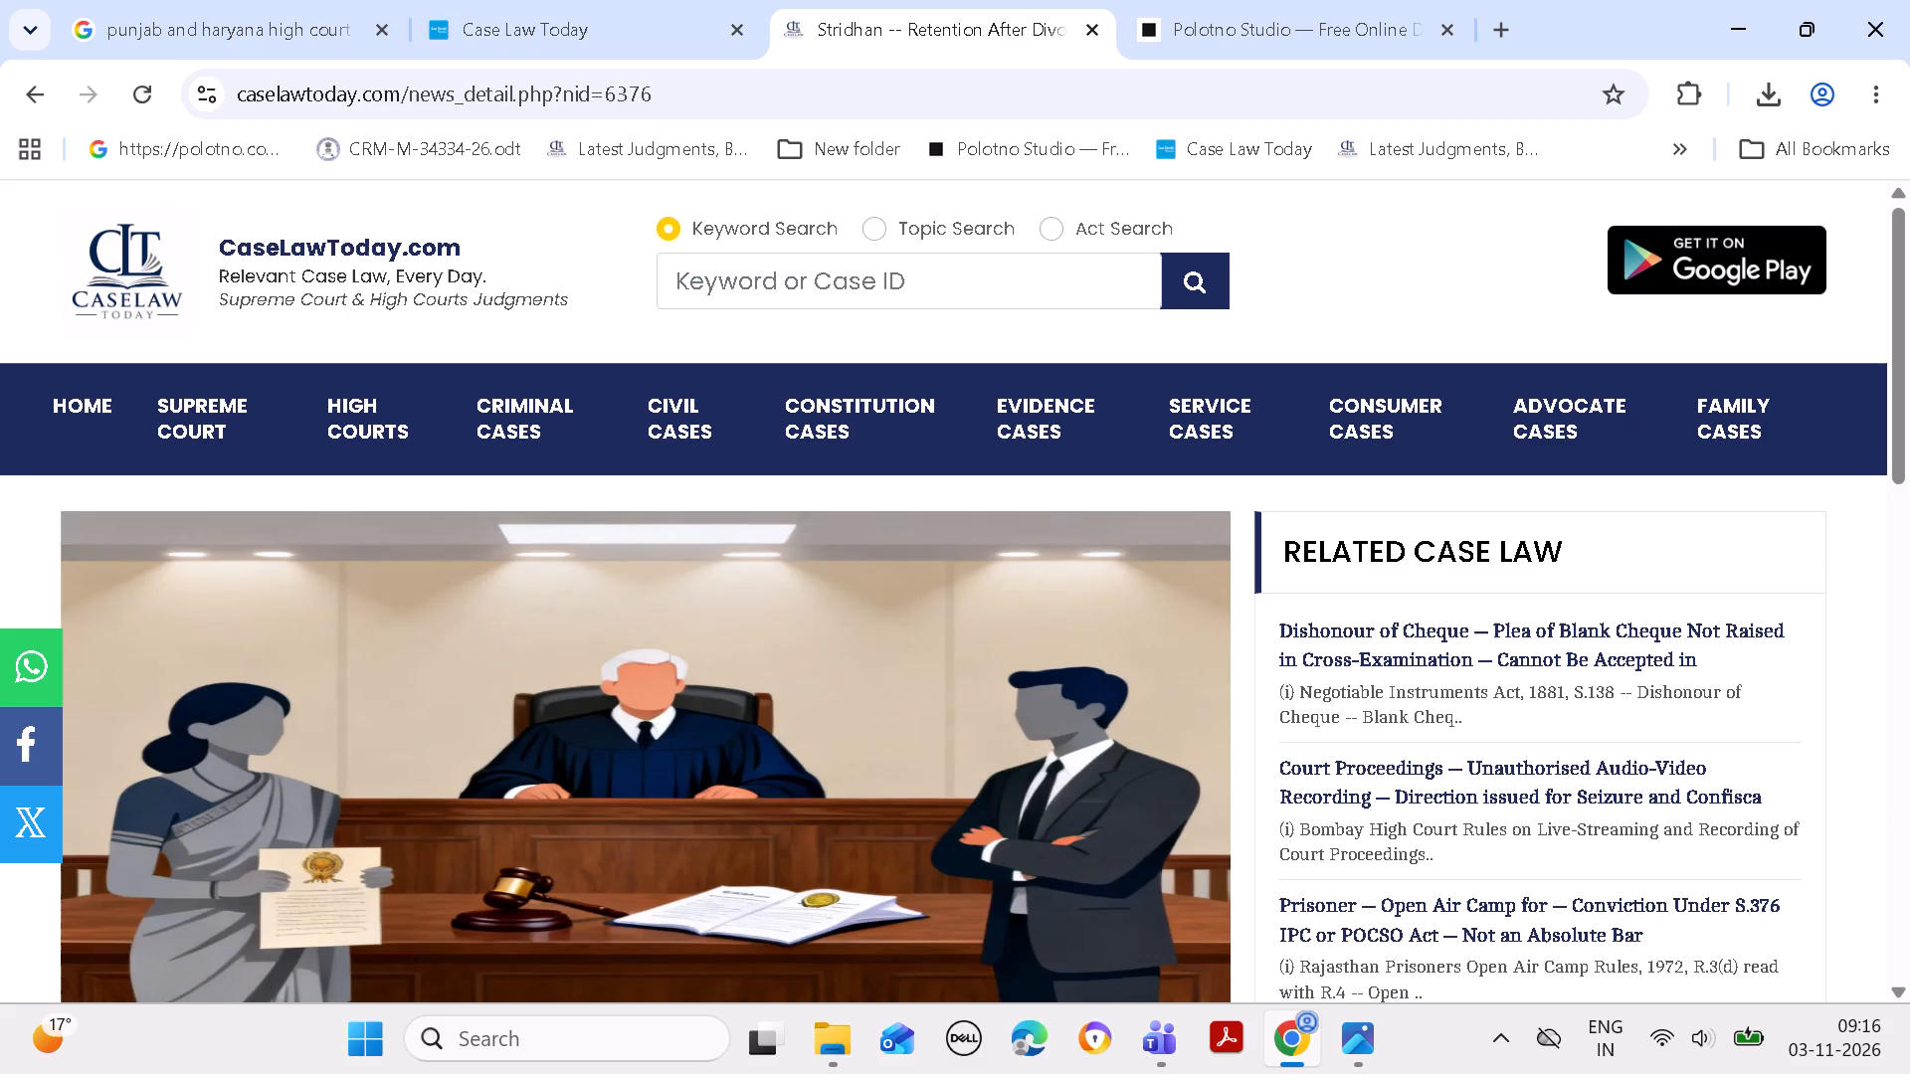
click(566, 35)
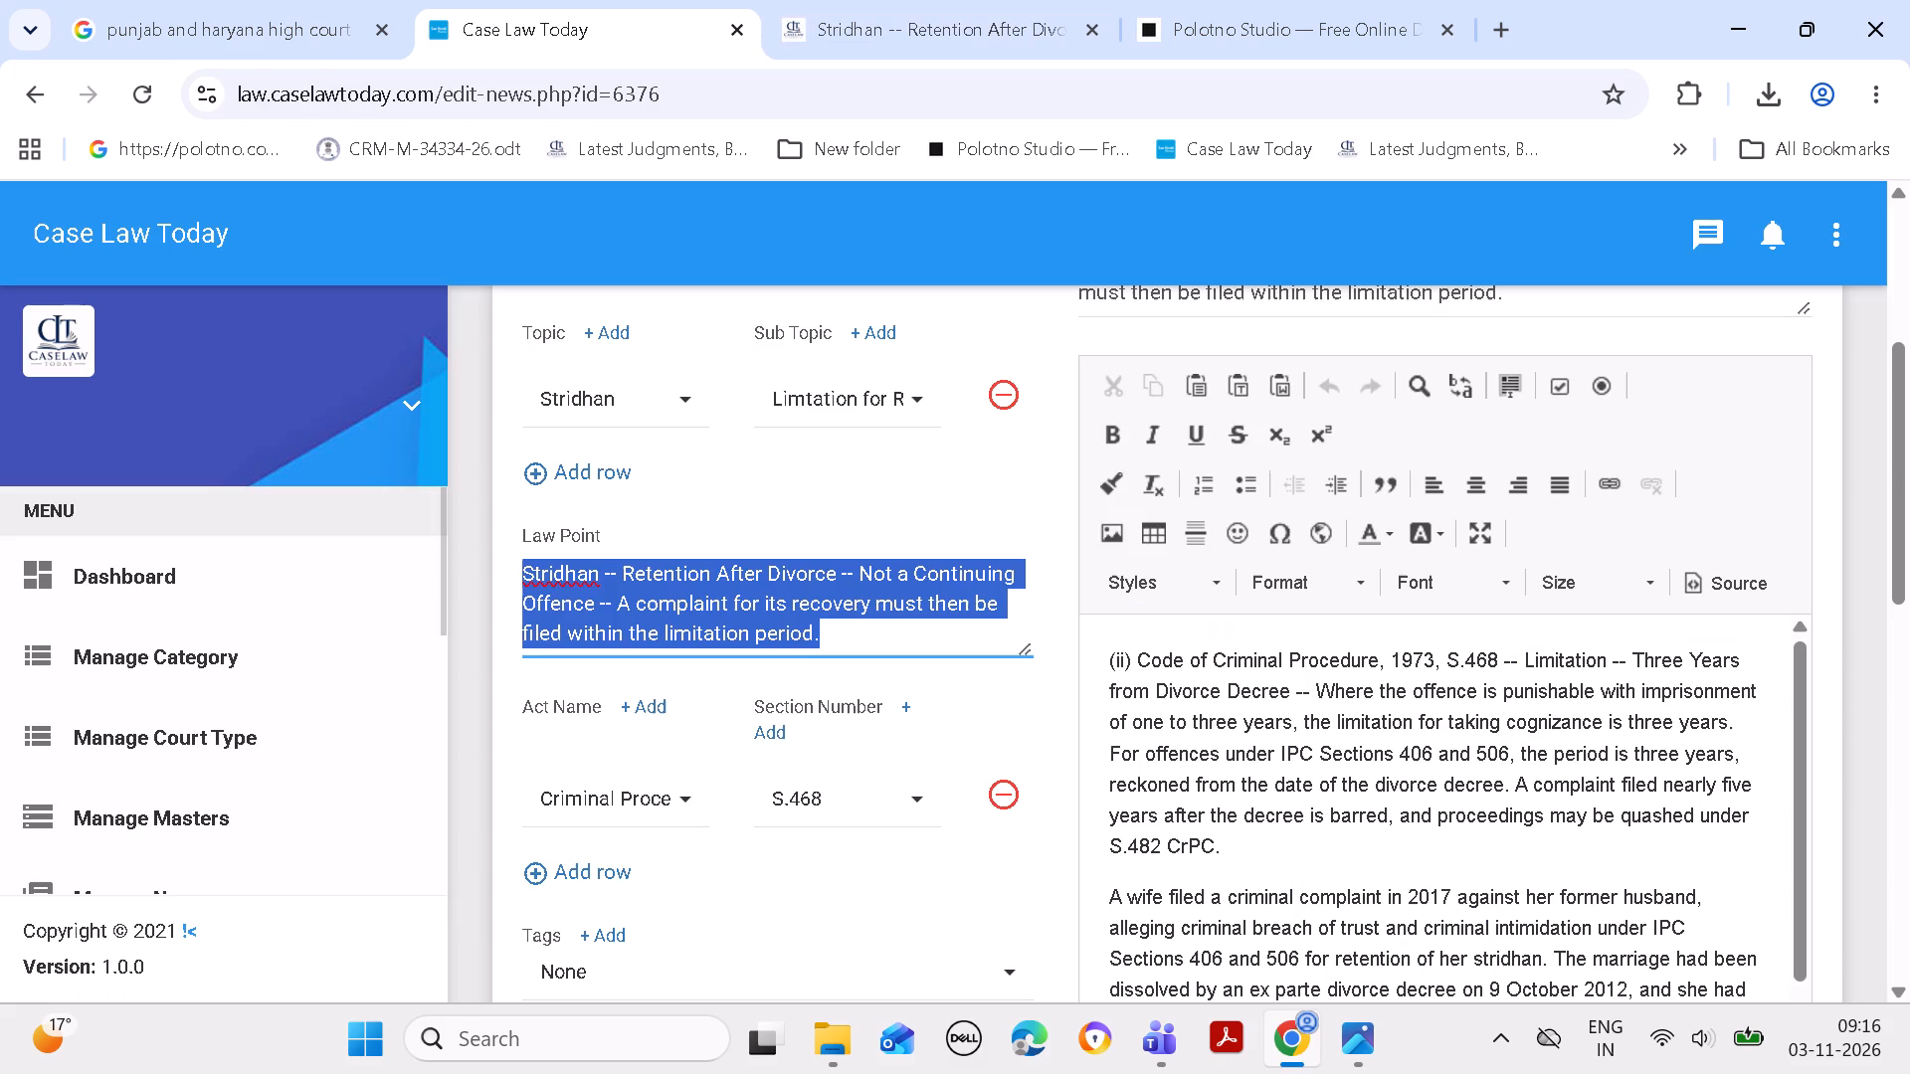
Back in the Polotno Studio design, replace the dark blue divorce-cruelty headline text with the copied Stridhan law point.
click(1196, 25)
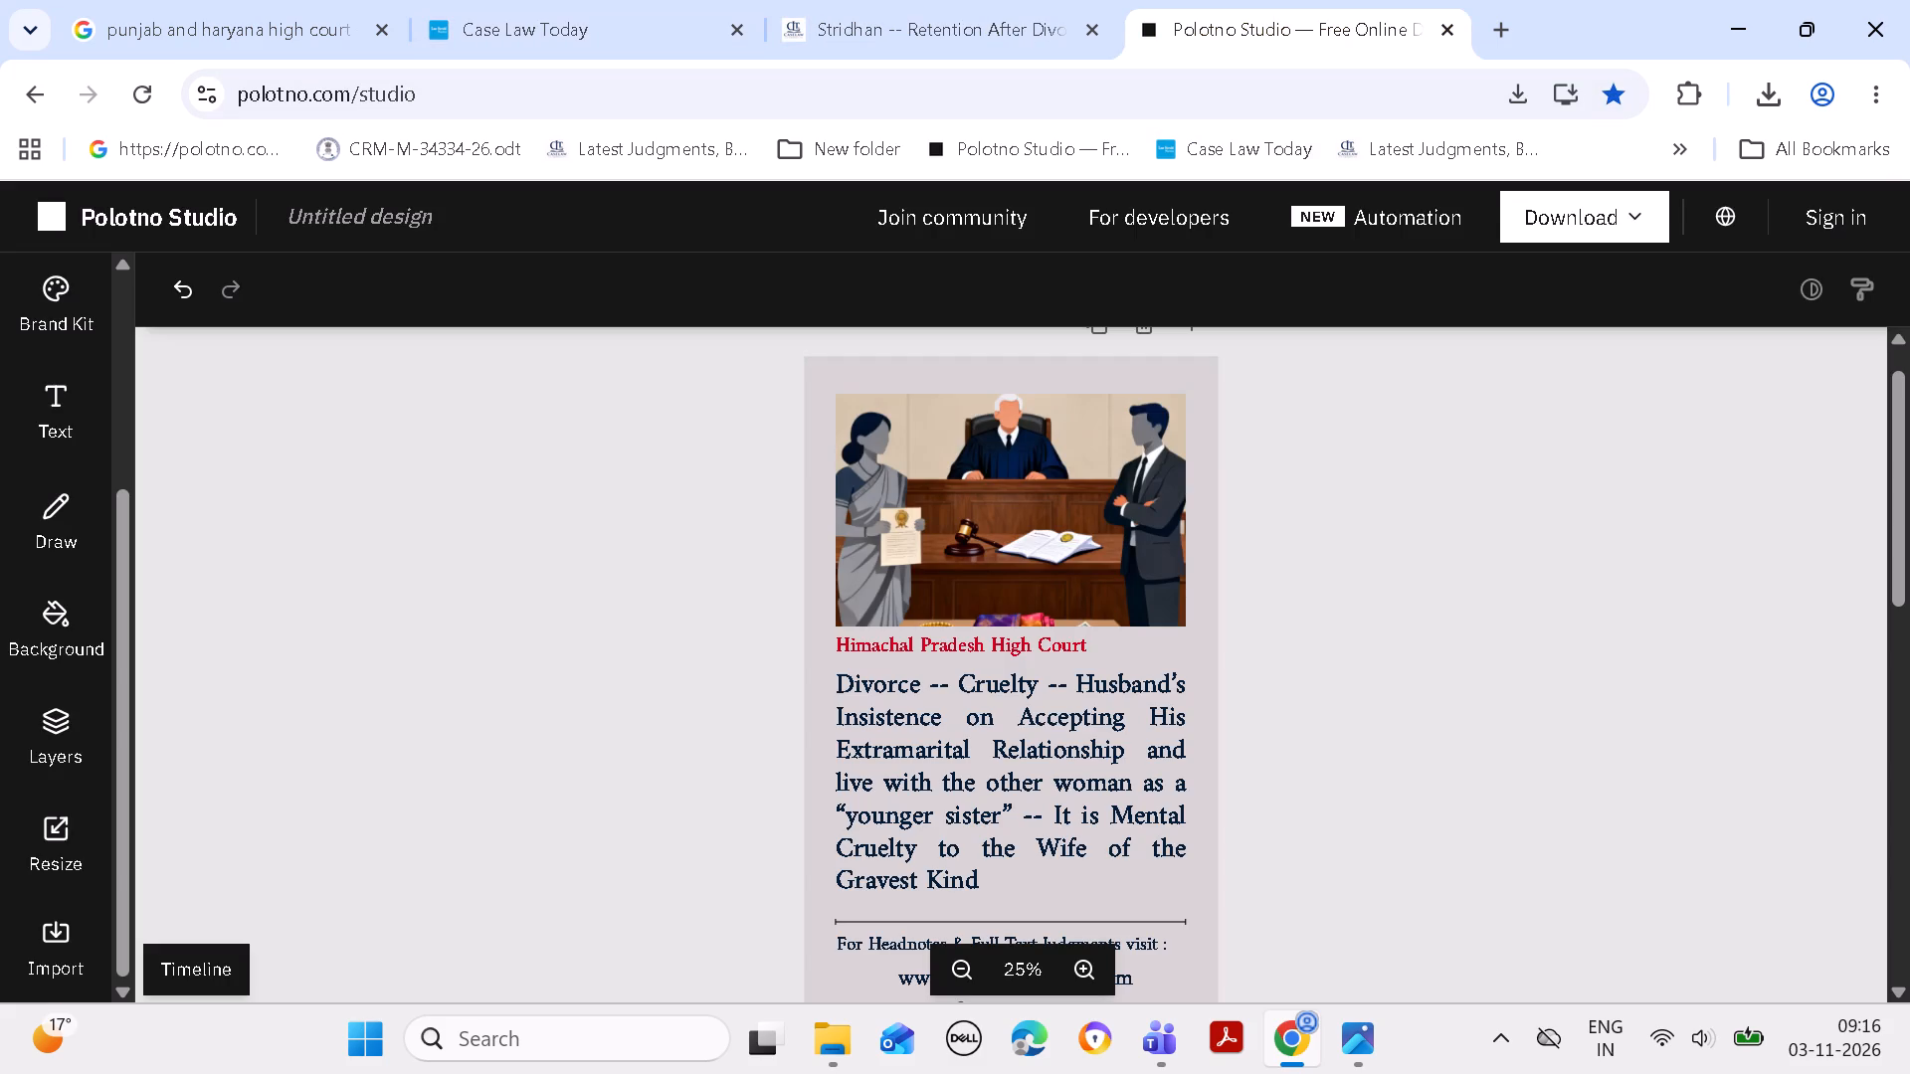
double_click(1069, 812)
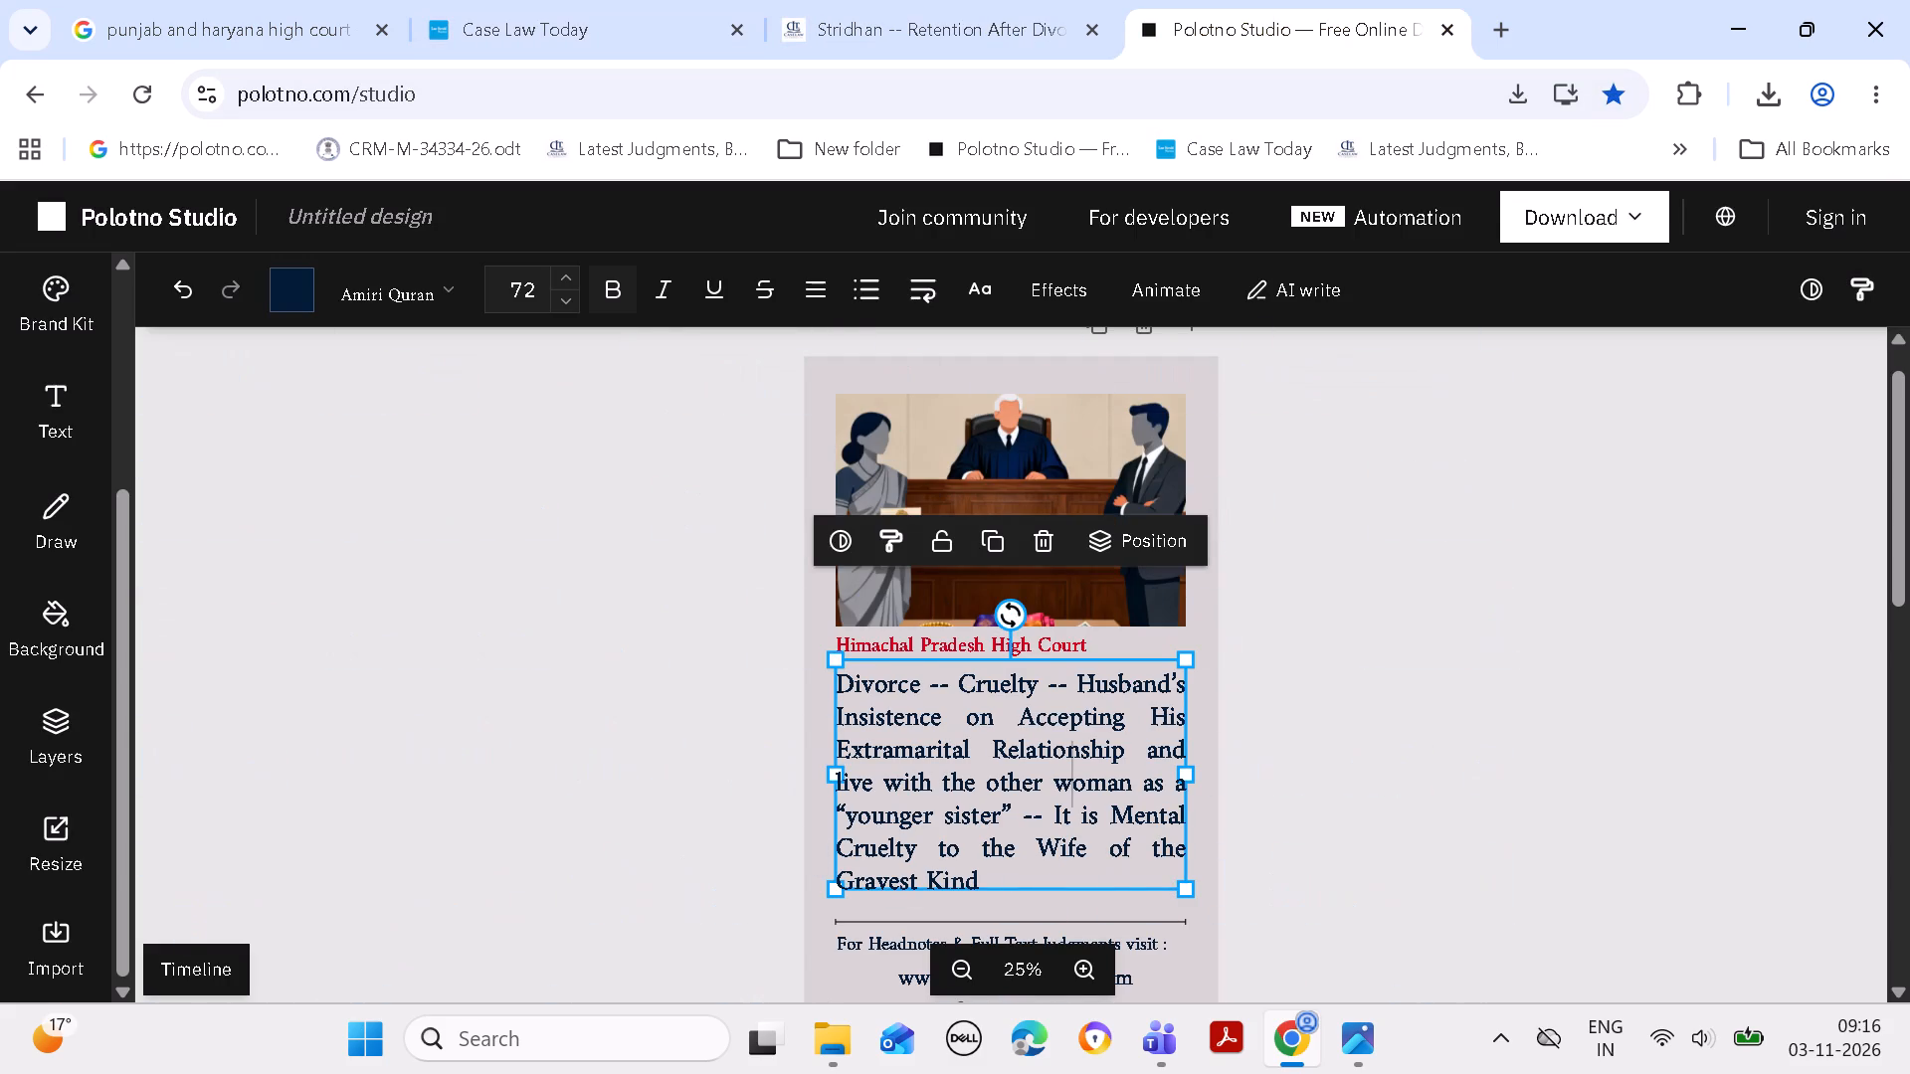
key(ctrl+a)
key(ctrl+v)
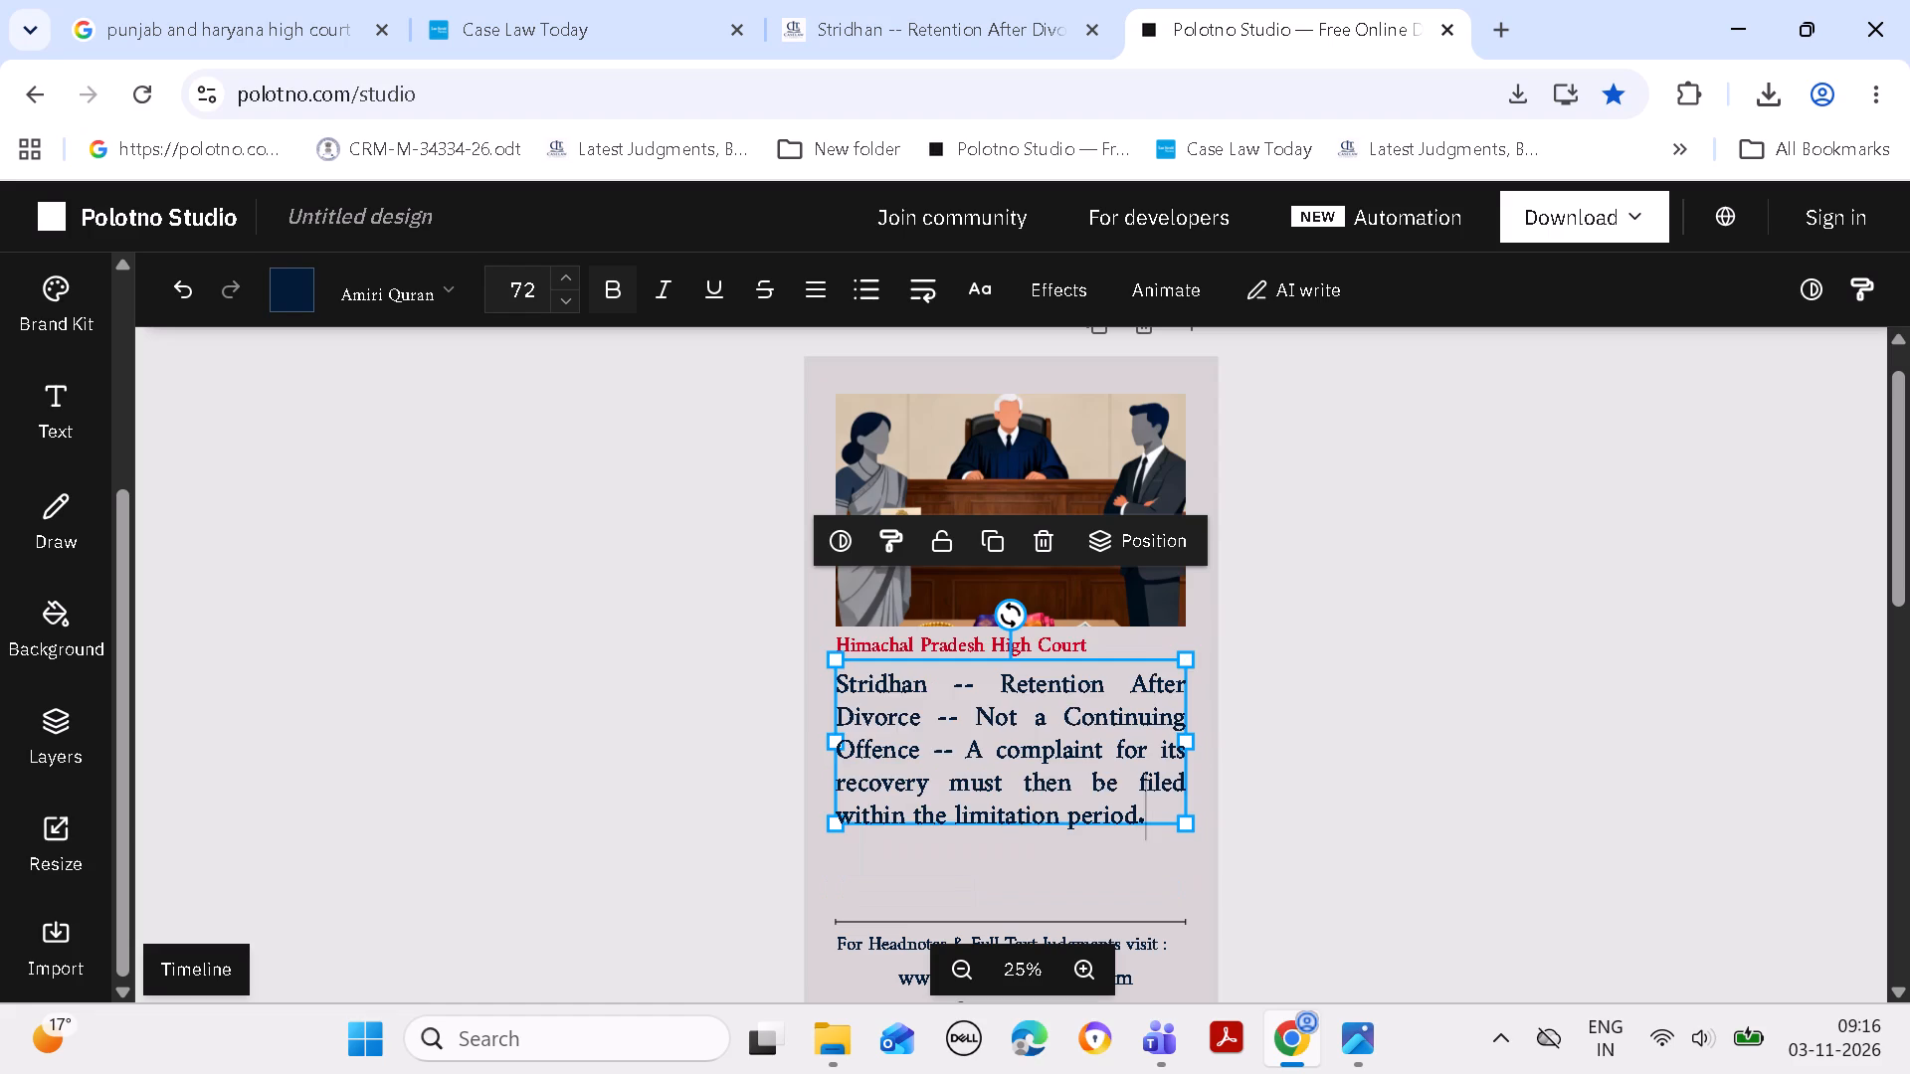
Enlarge the Stridhan headline's font size to 83 so it fills the space above the divider line.
triple_click(570, 269)
triple_click(570, 269)
click(570, 269)
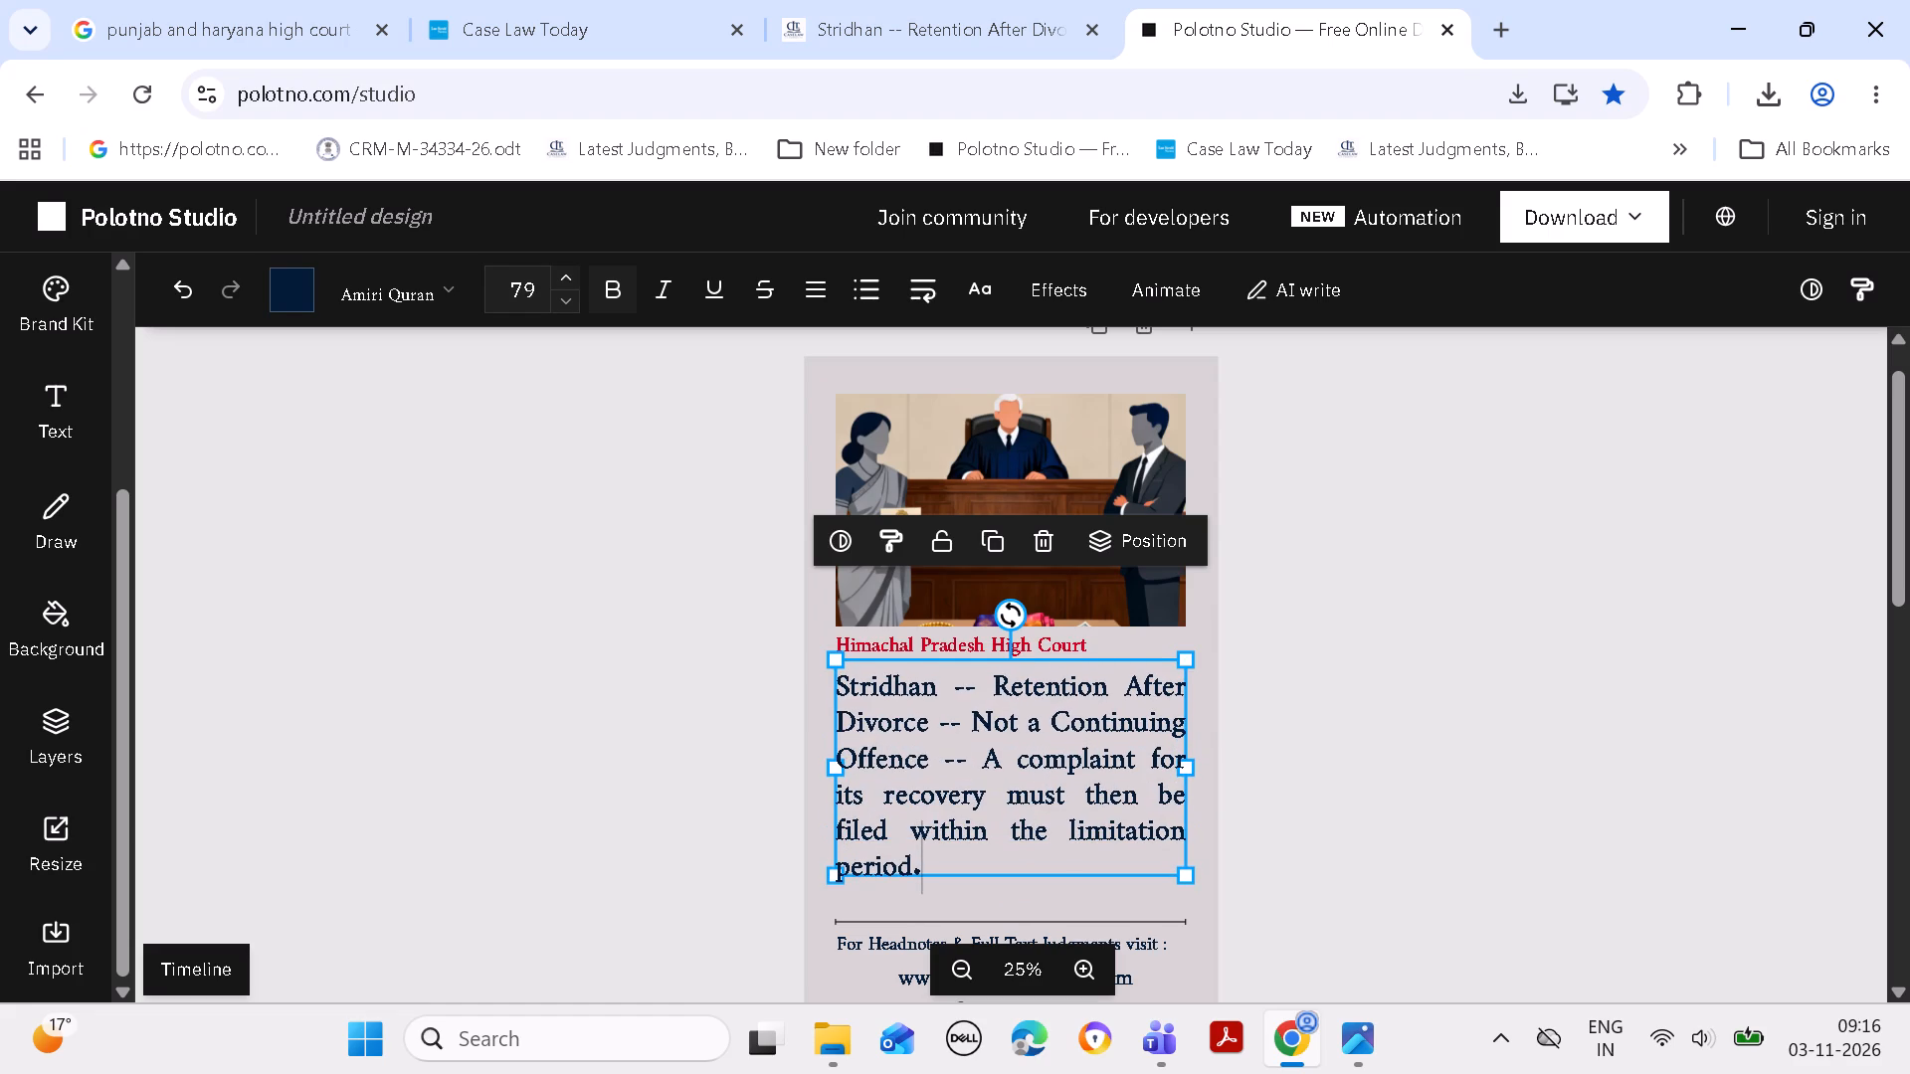
click(570, 269)
click(570, 269)
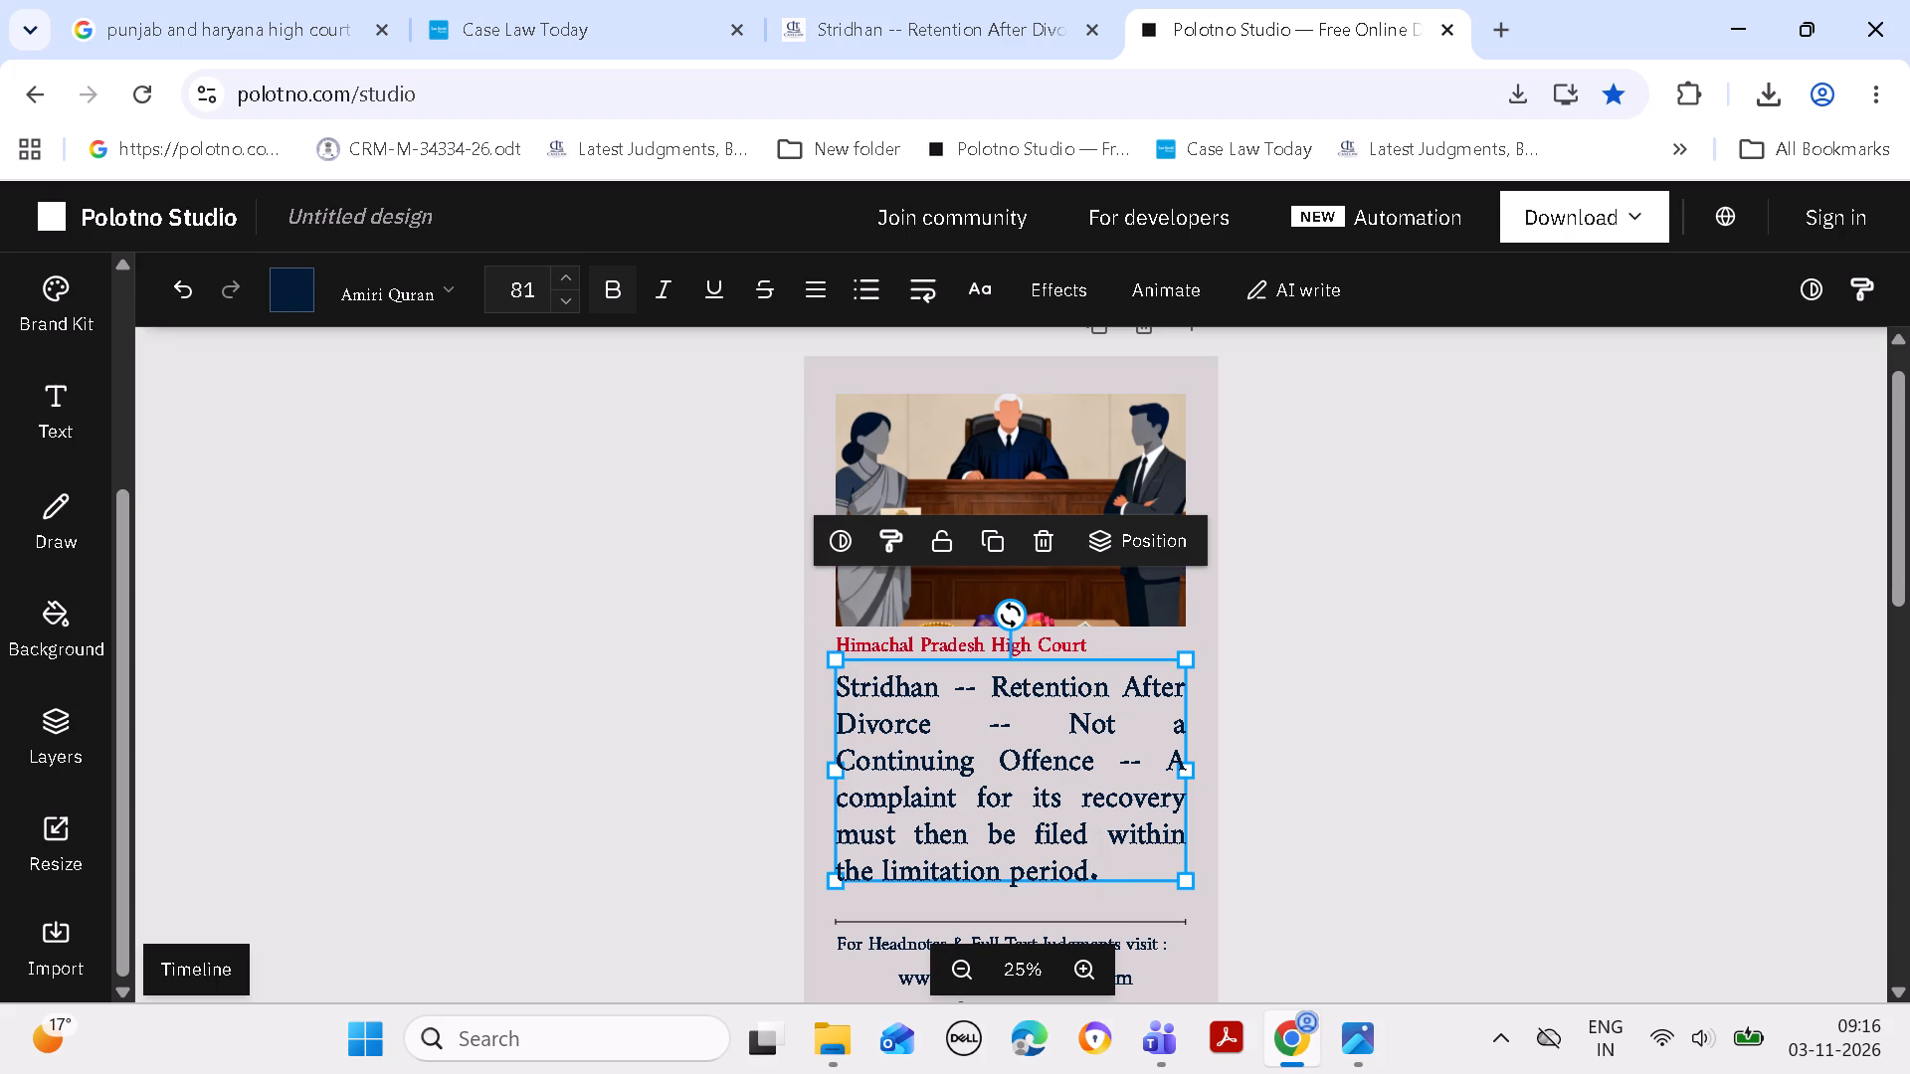
click(561, 274)
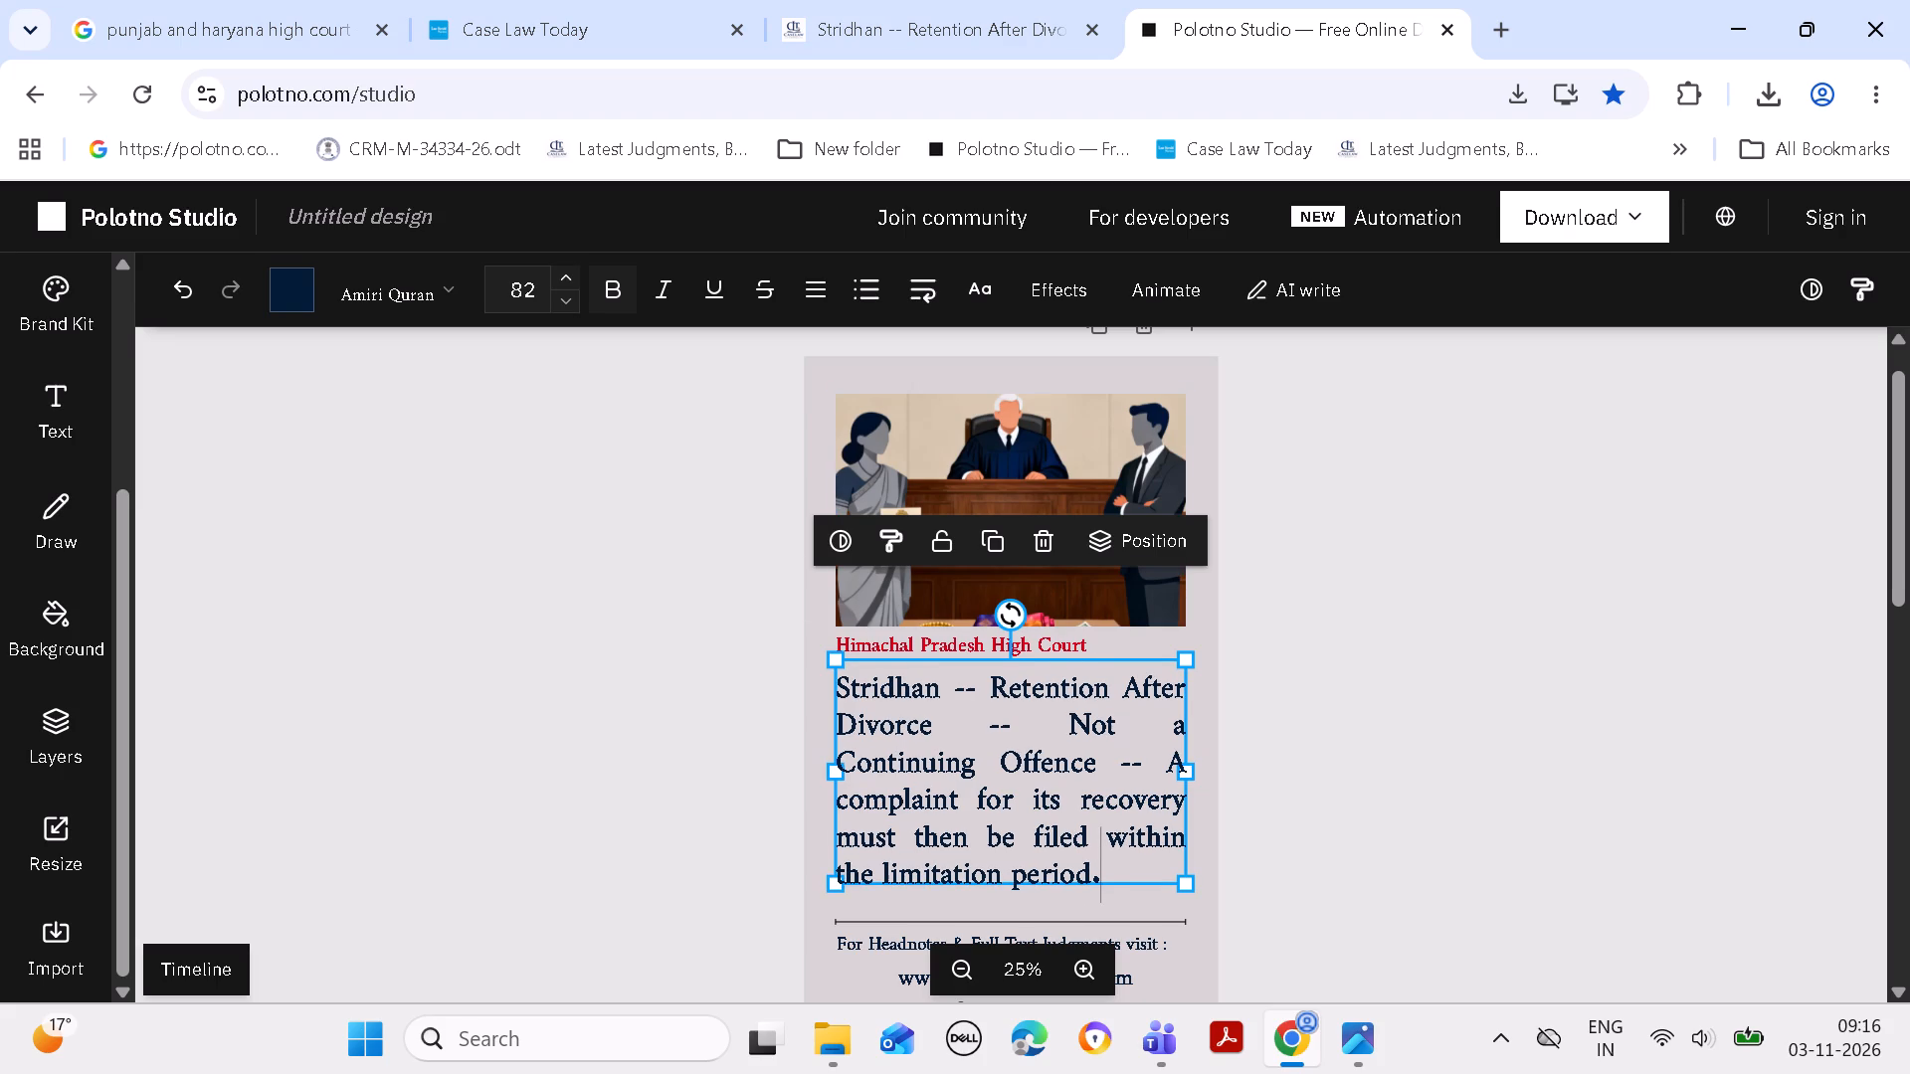
click(1352, 630)
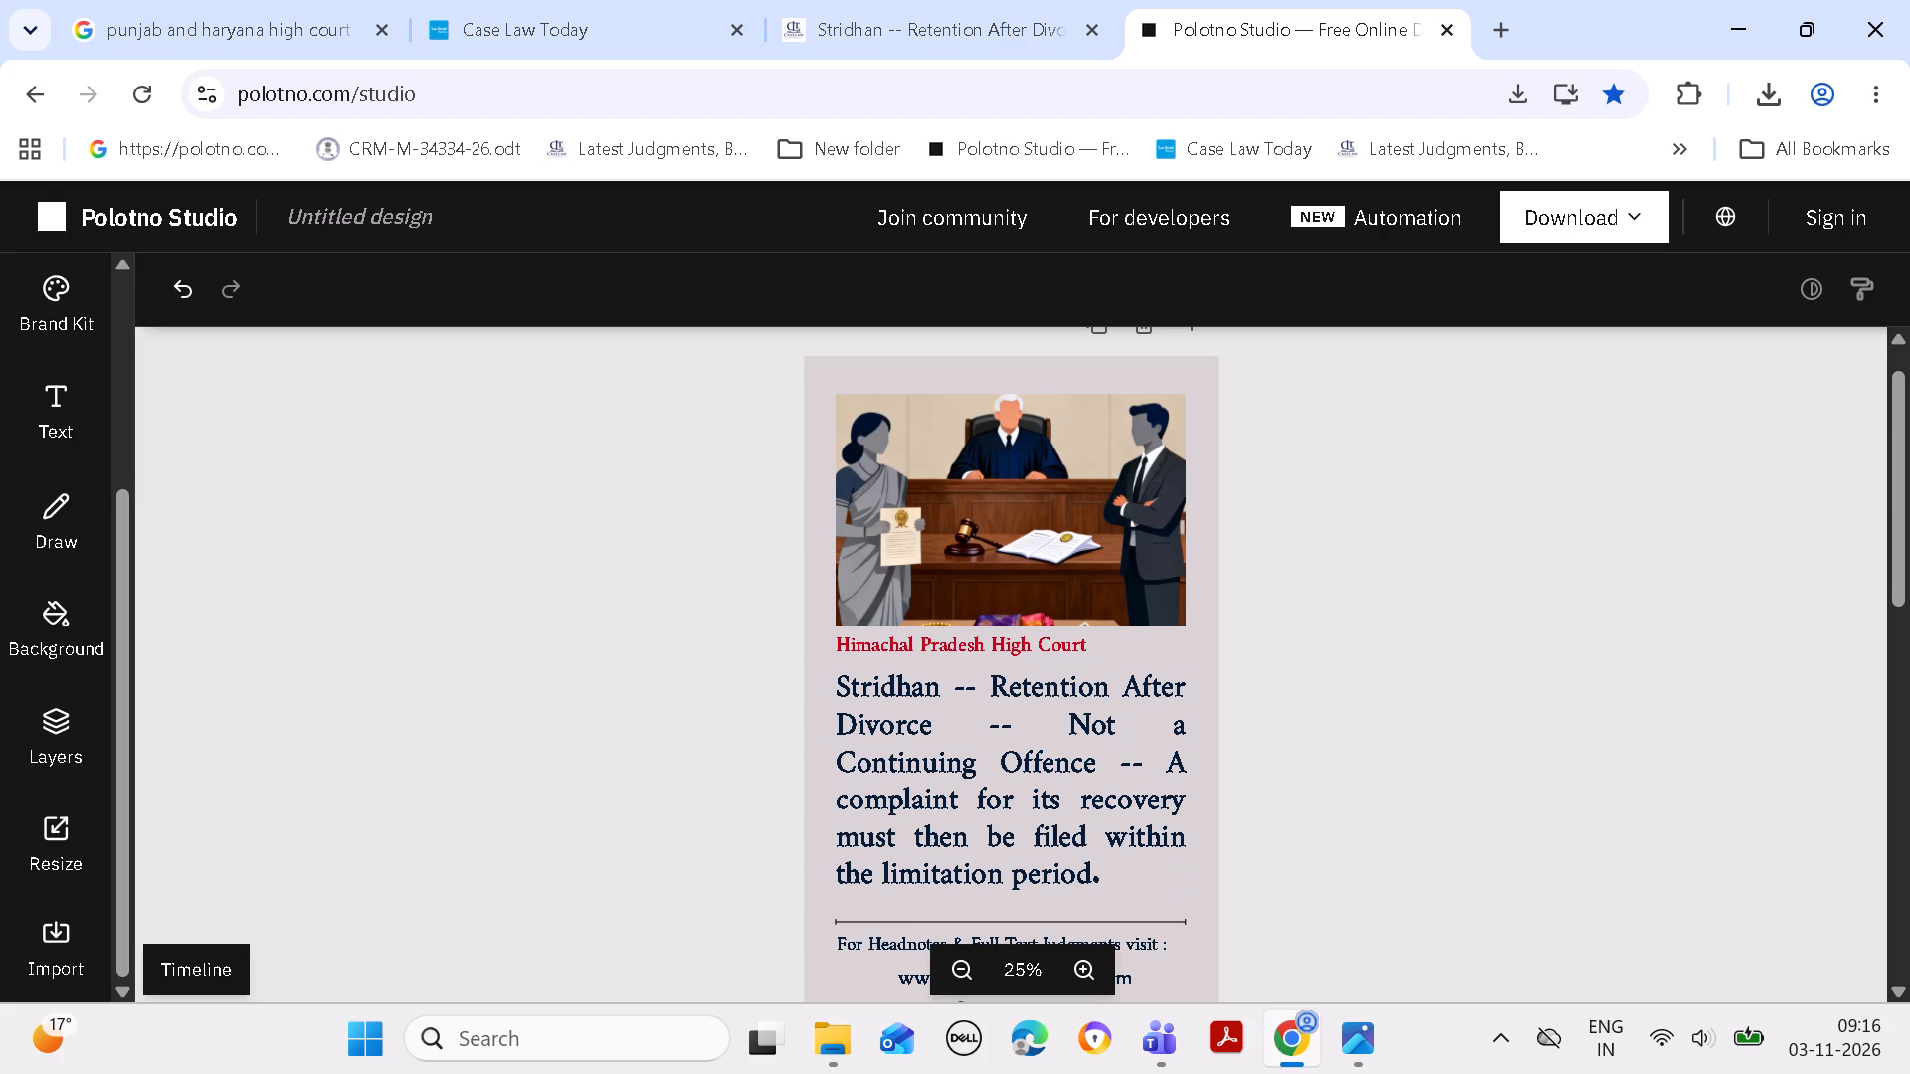
click(1097, 742)
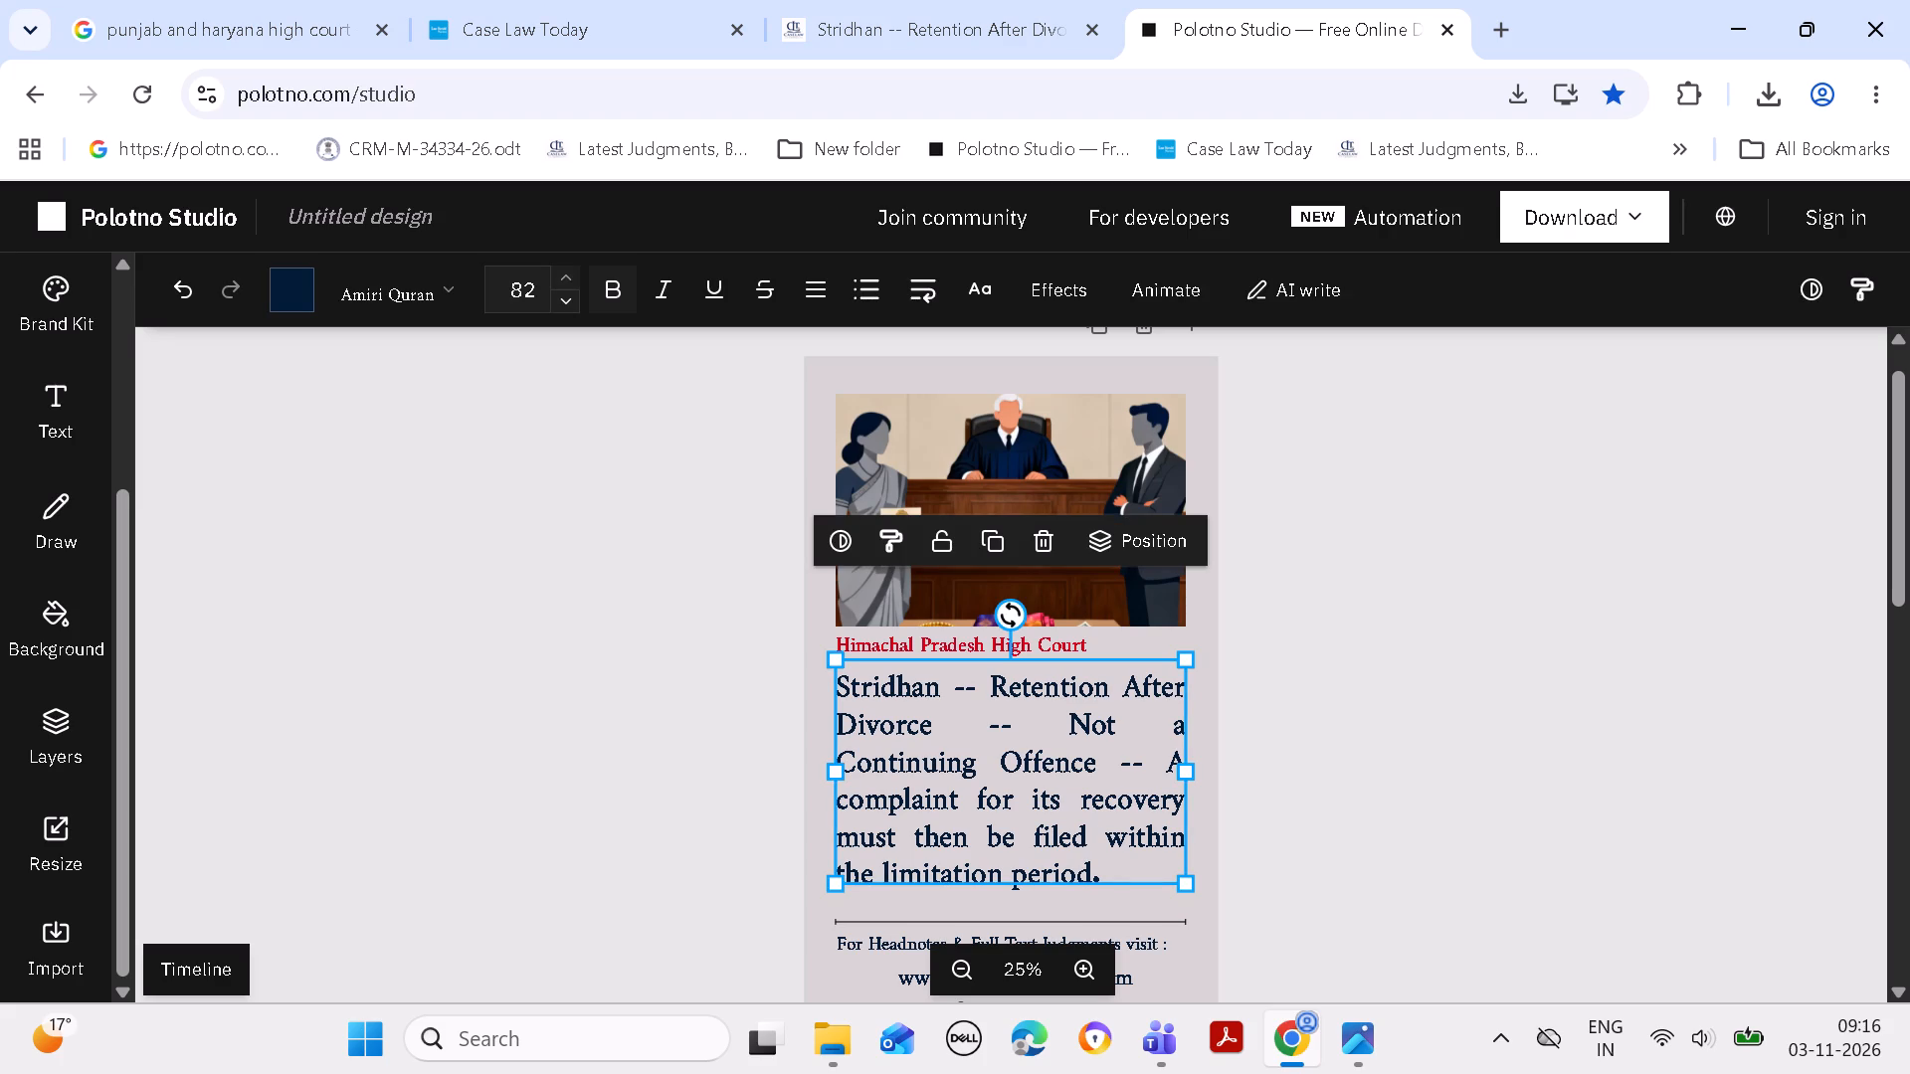
click(562, 276)
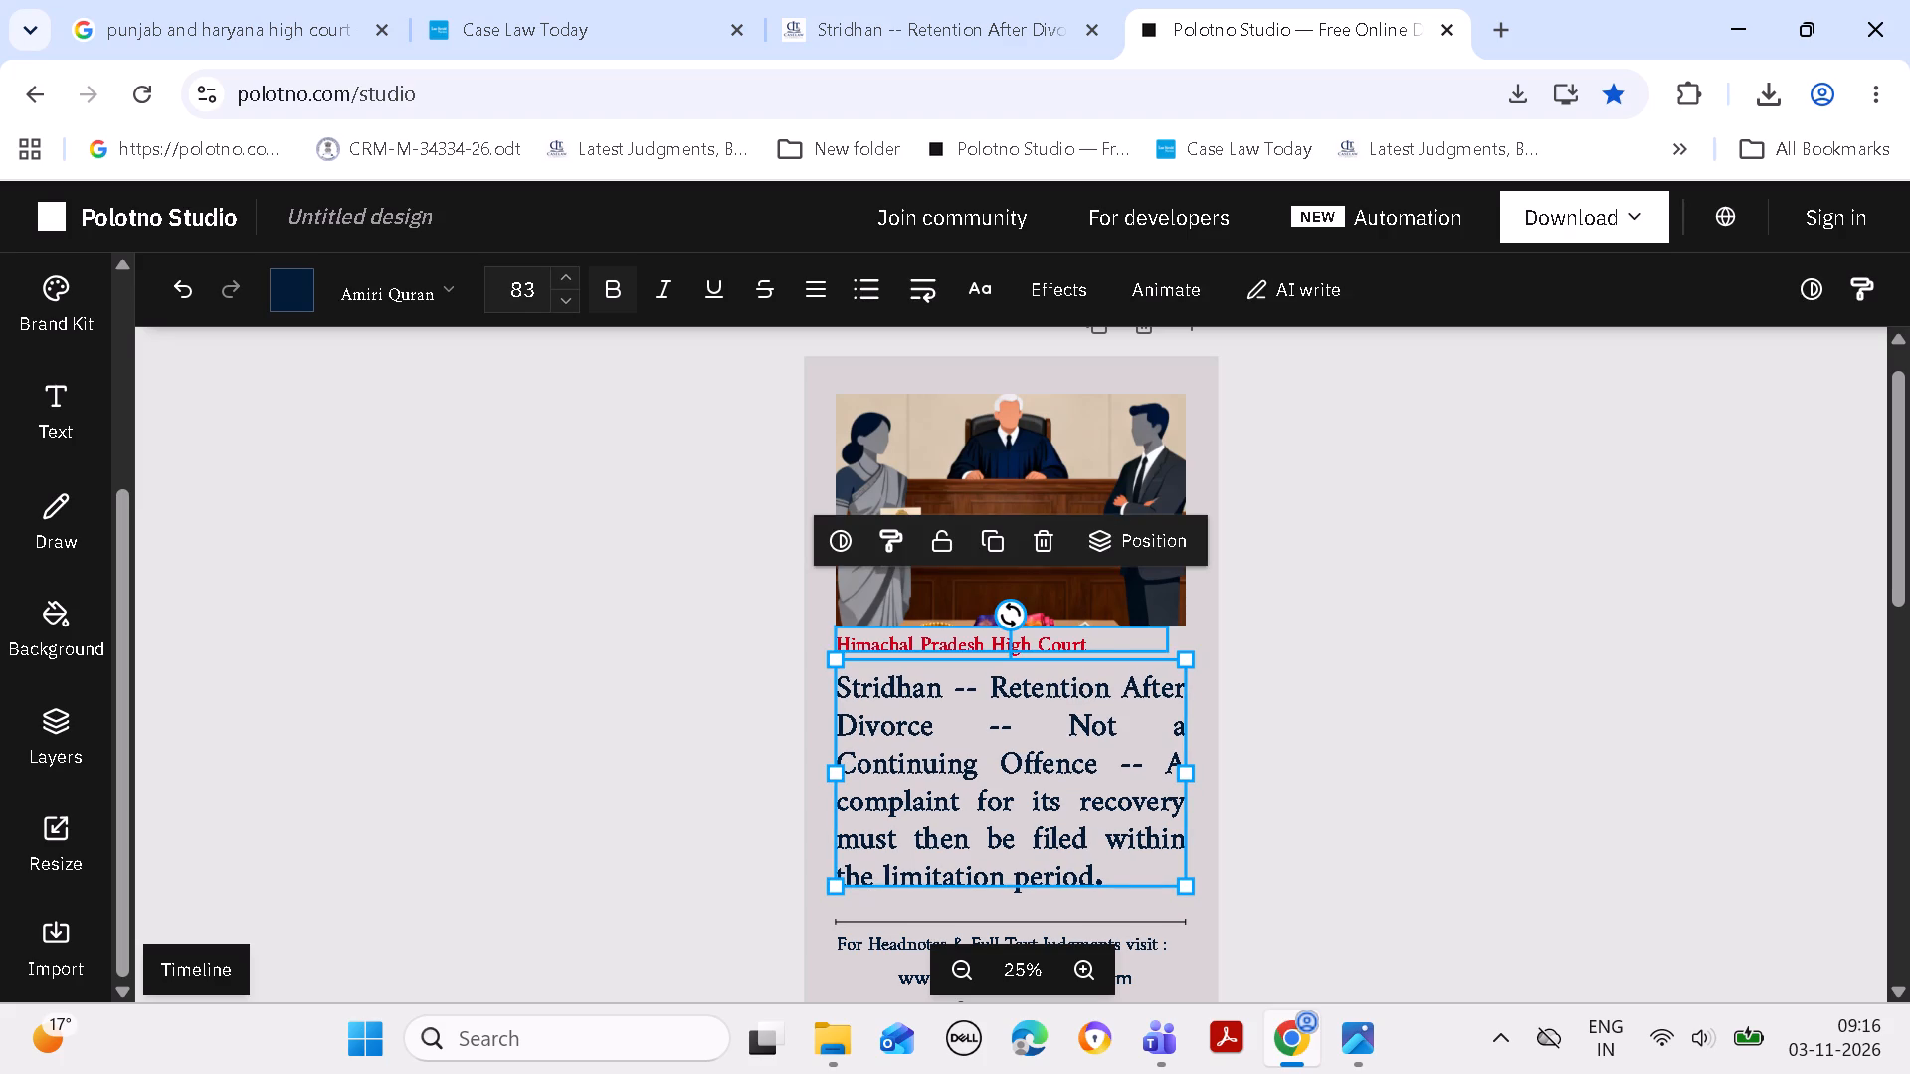
click(1328, 685)
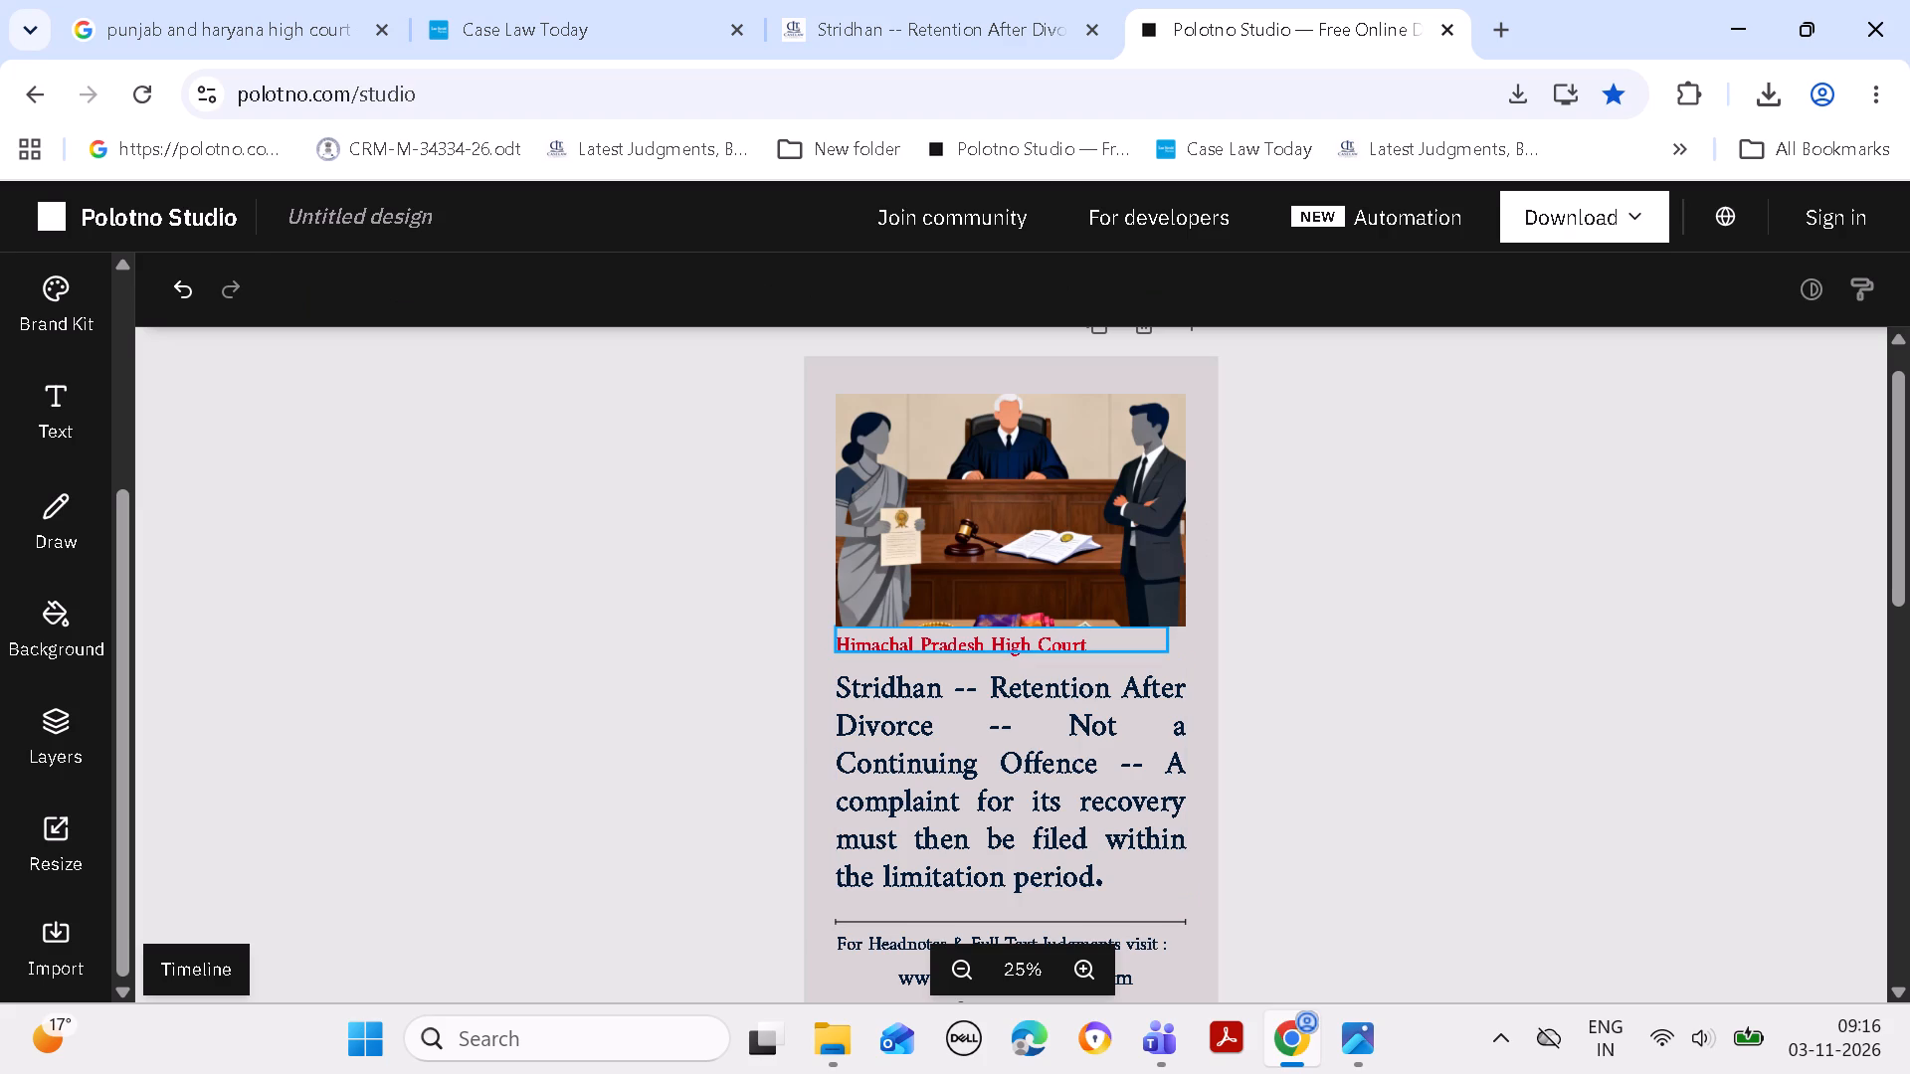
Set the font size of the red "Himachal Pradesh High Court" text to 54.
click(898, 727)
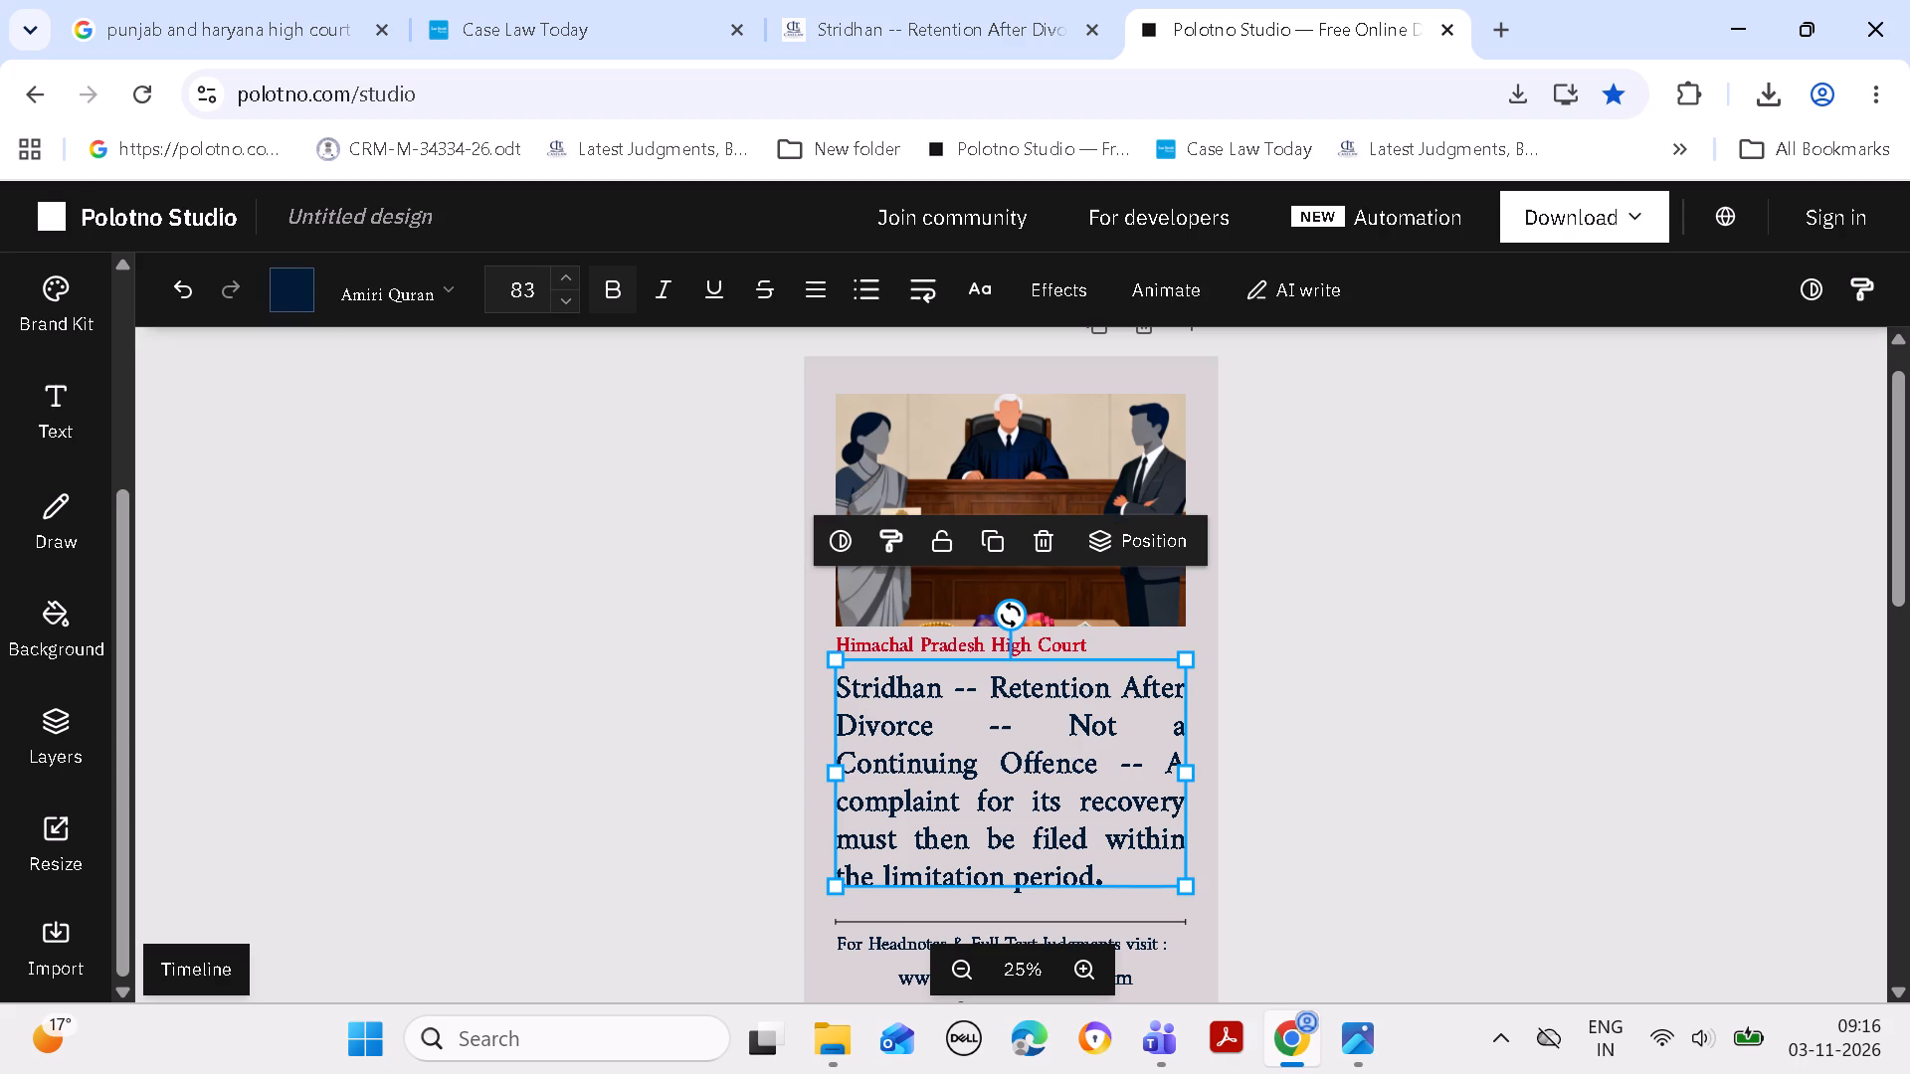
click(908, 643)
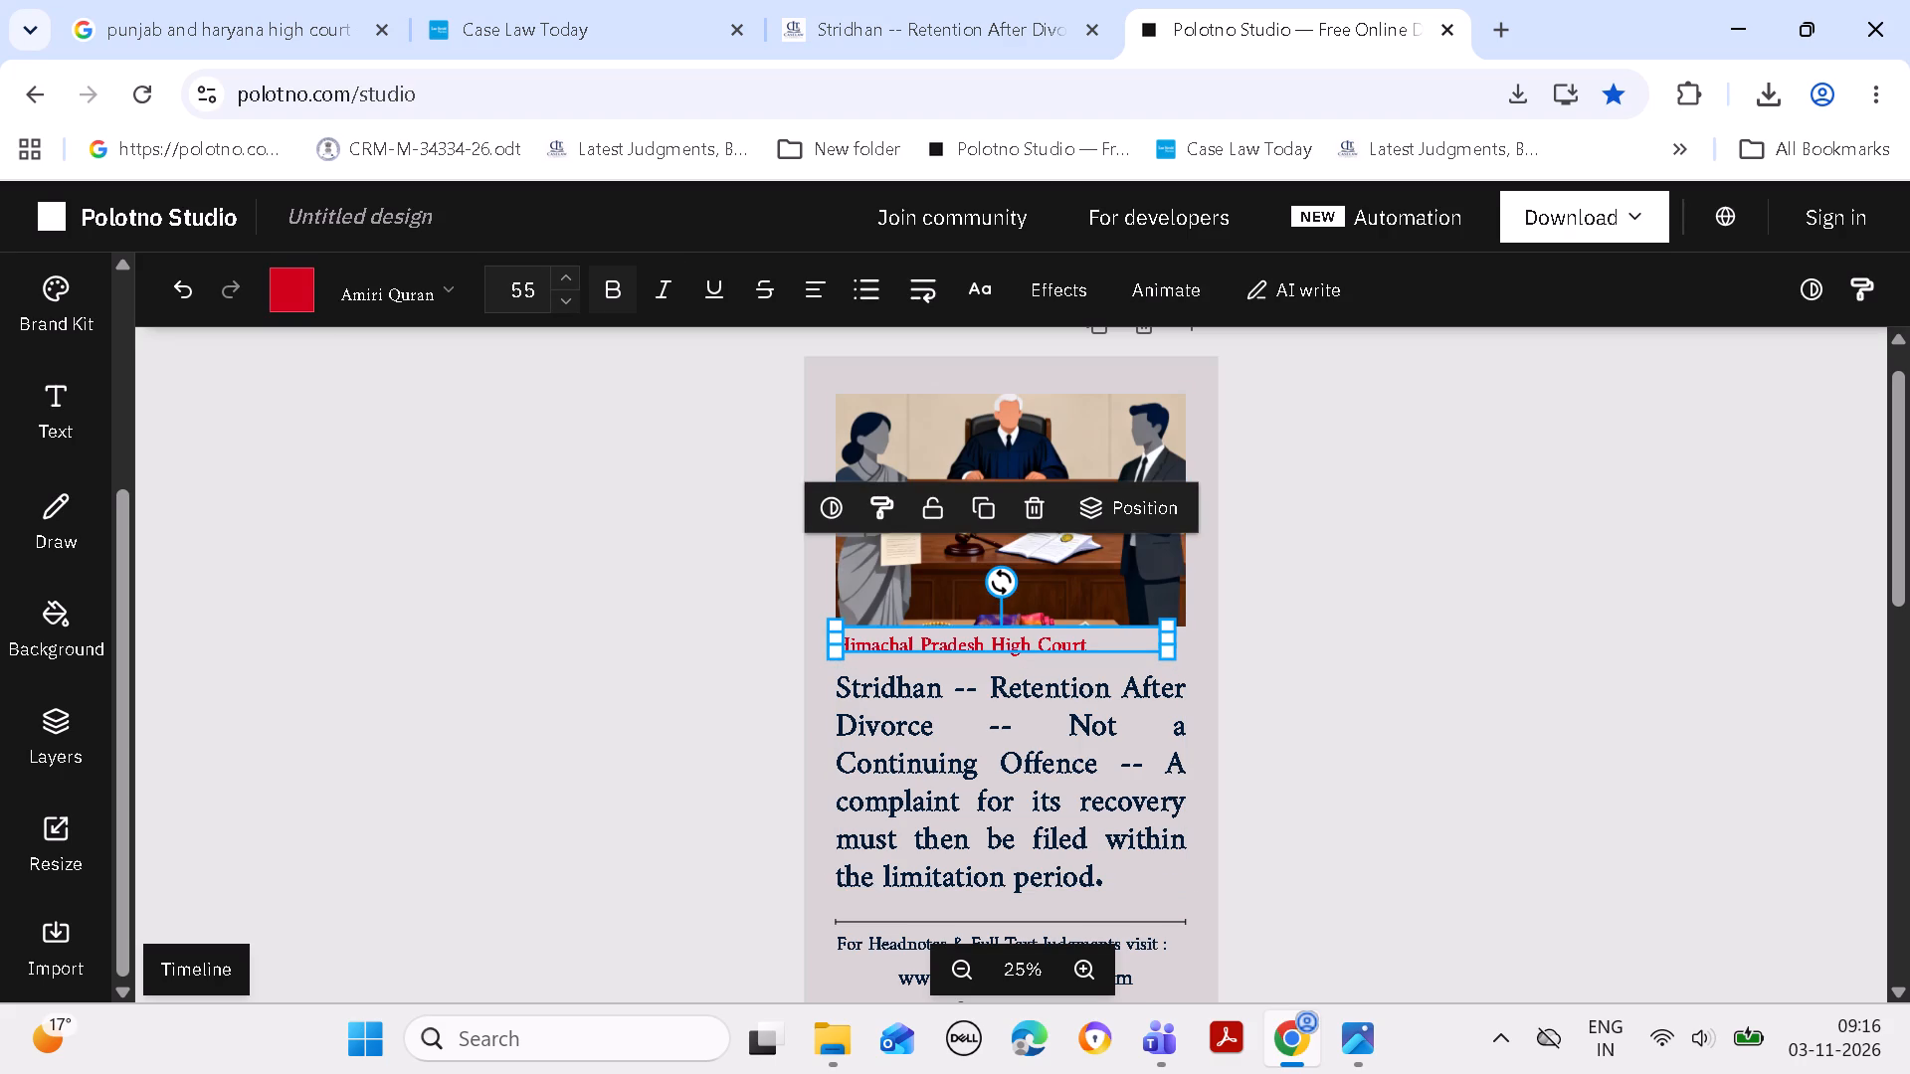
click(574, 297)
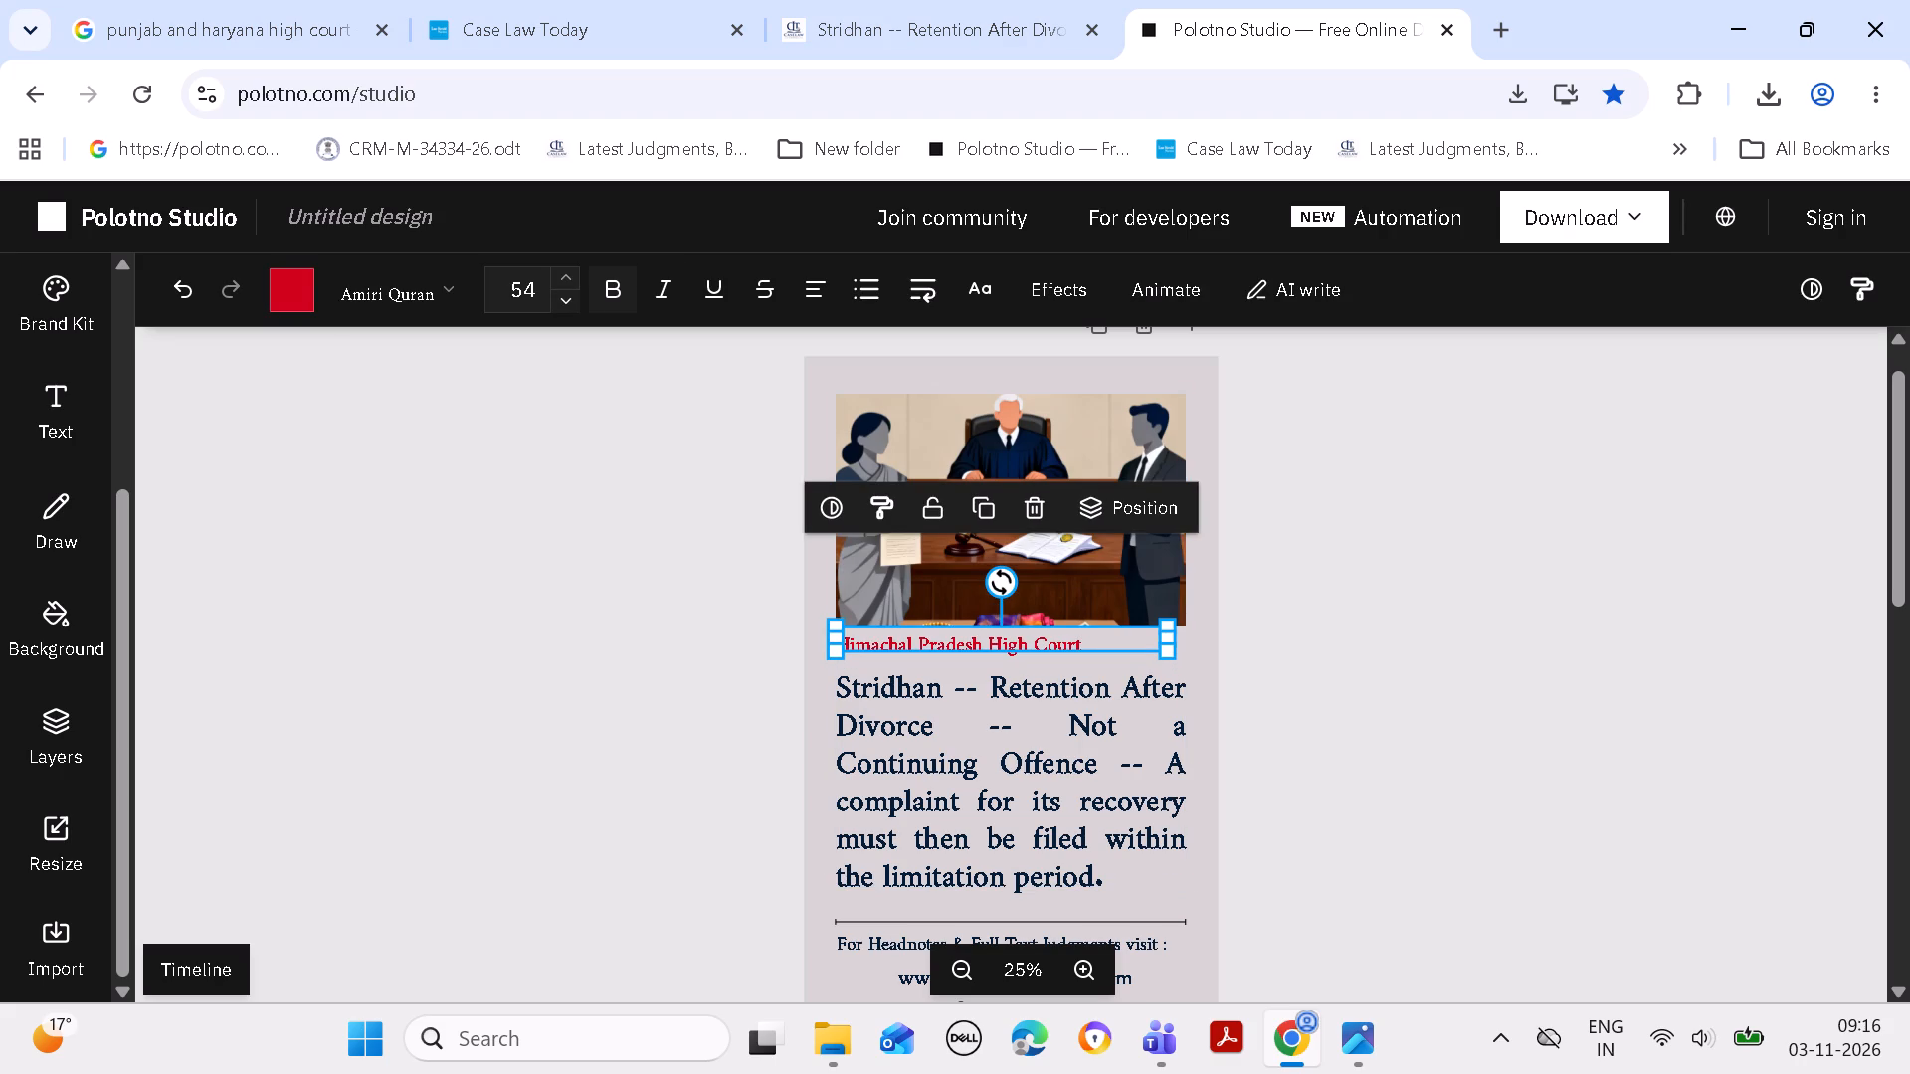
click(1338, 768)
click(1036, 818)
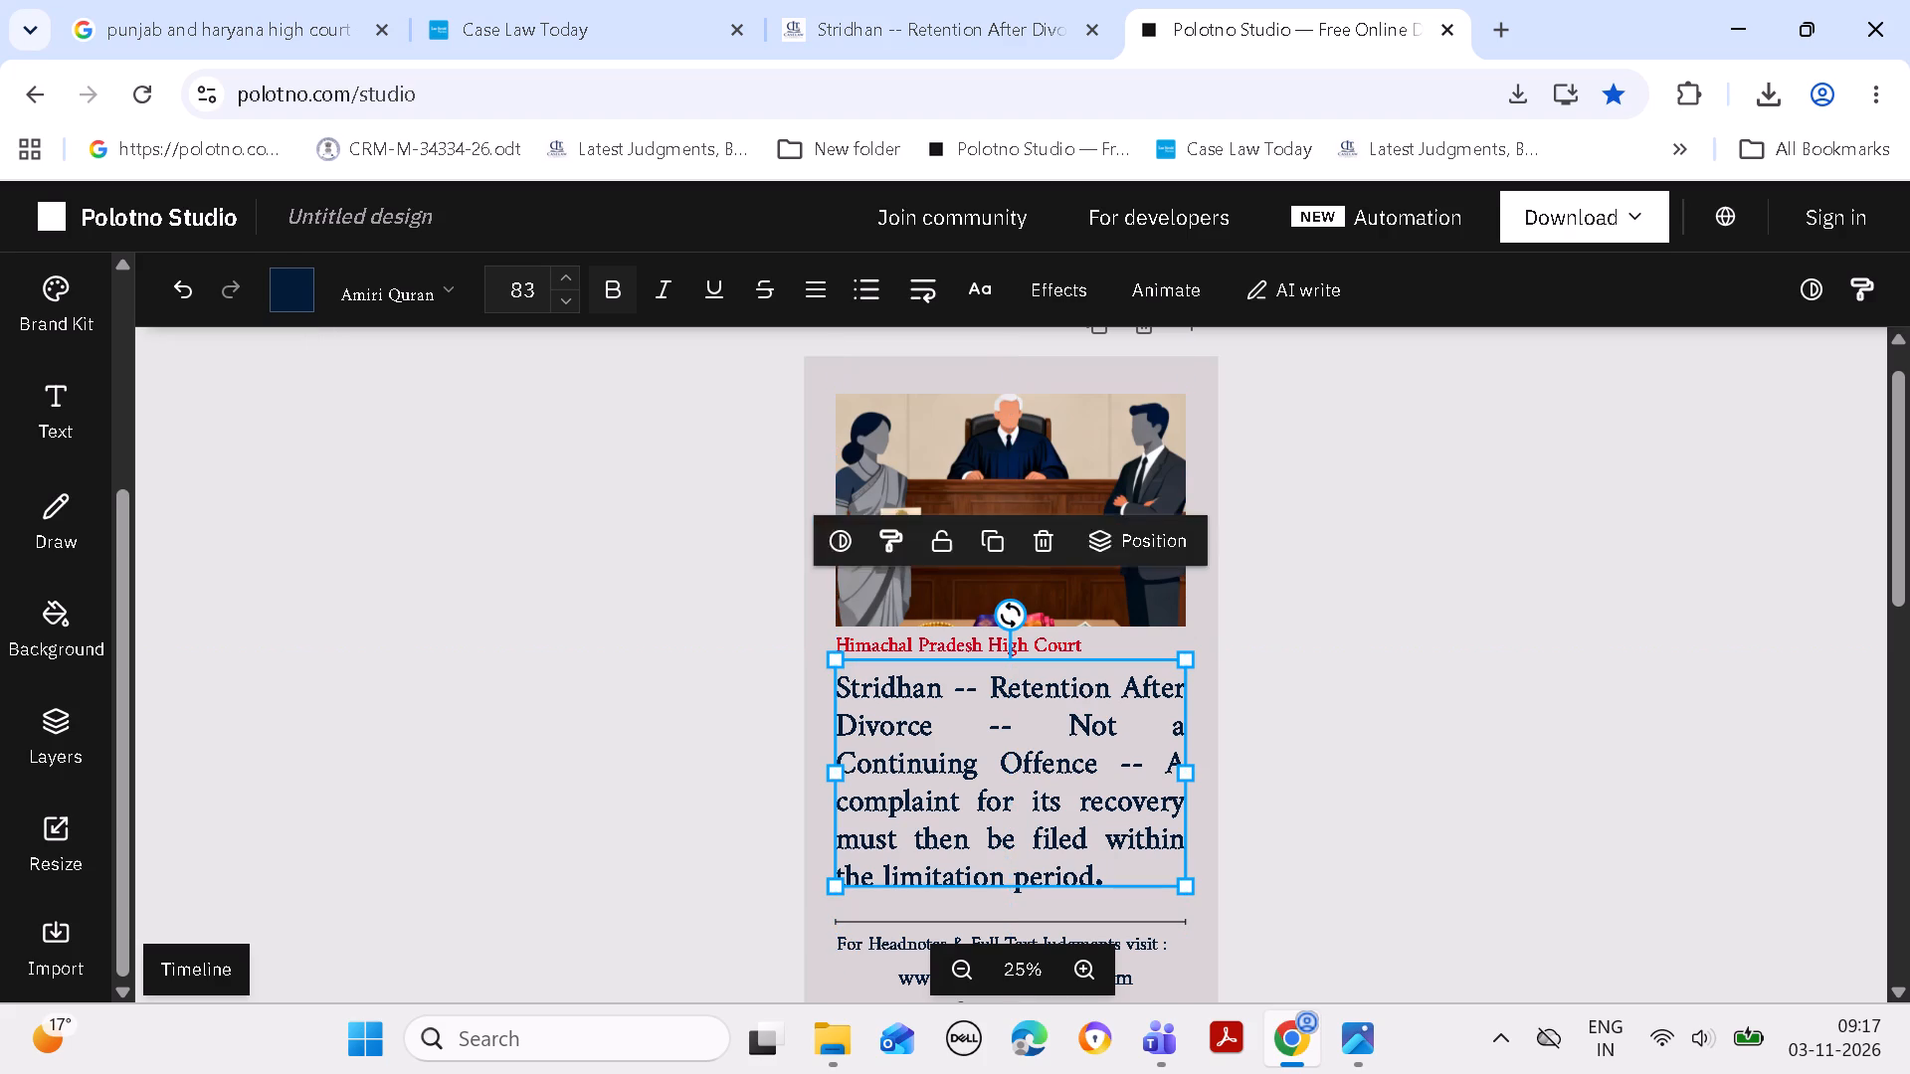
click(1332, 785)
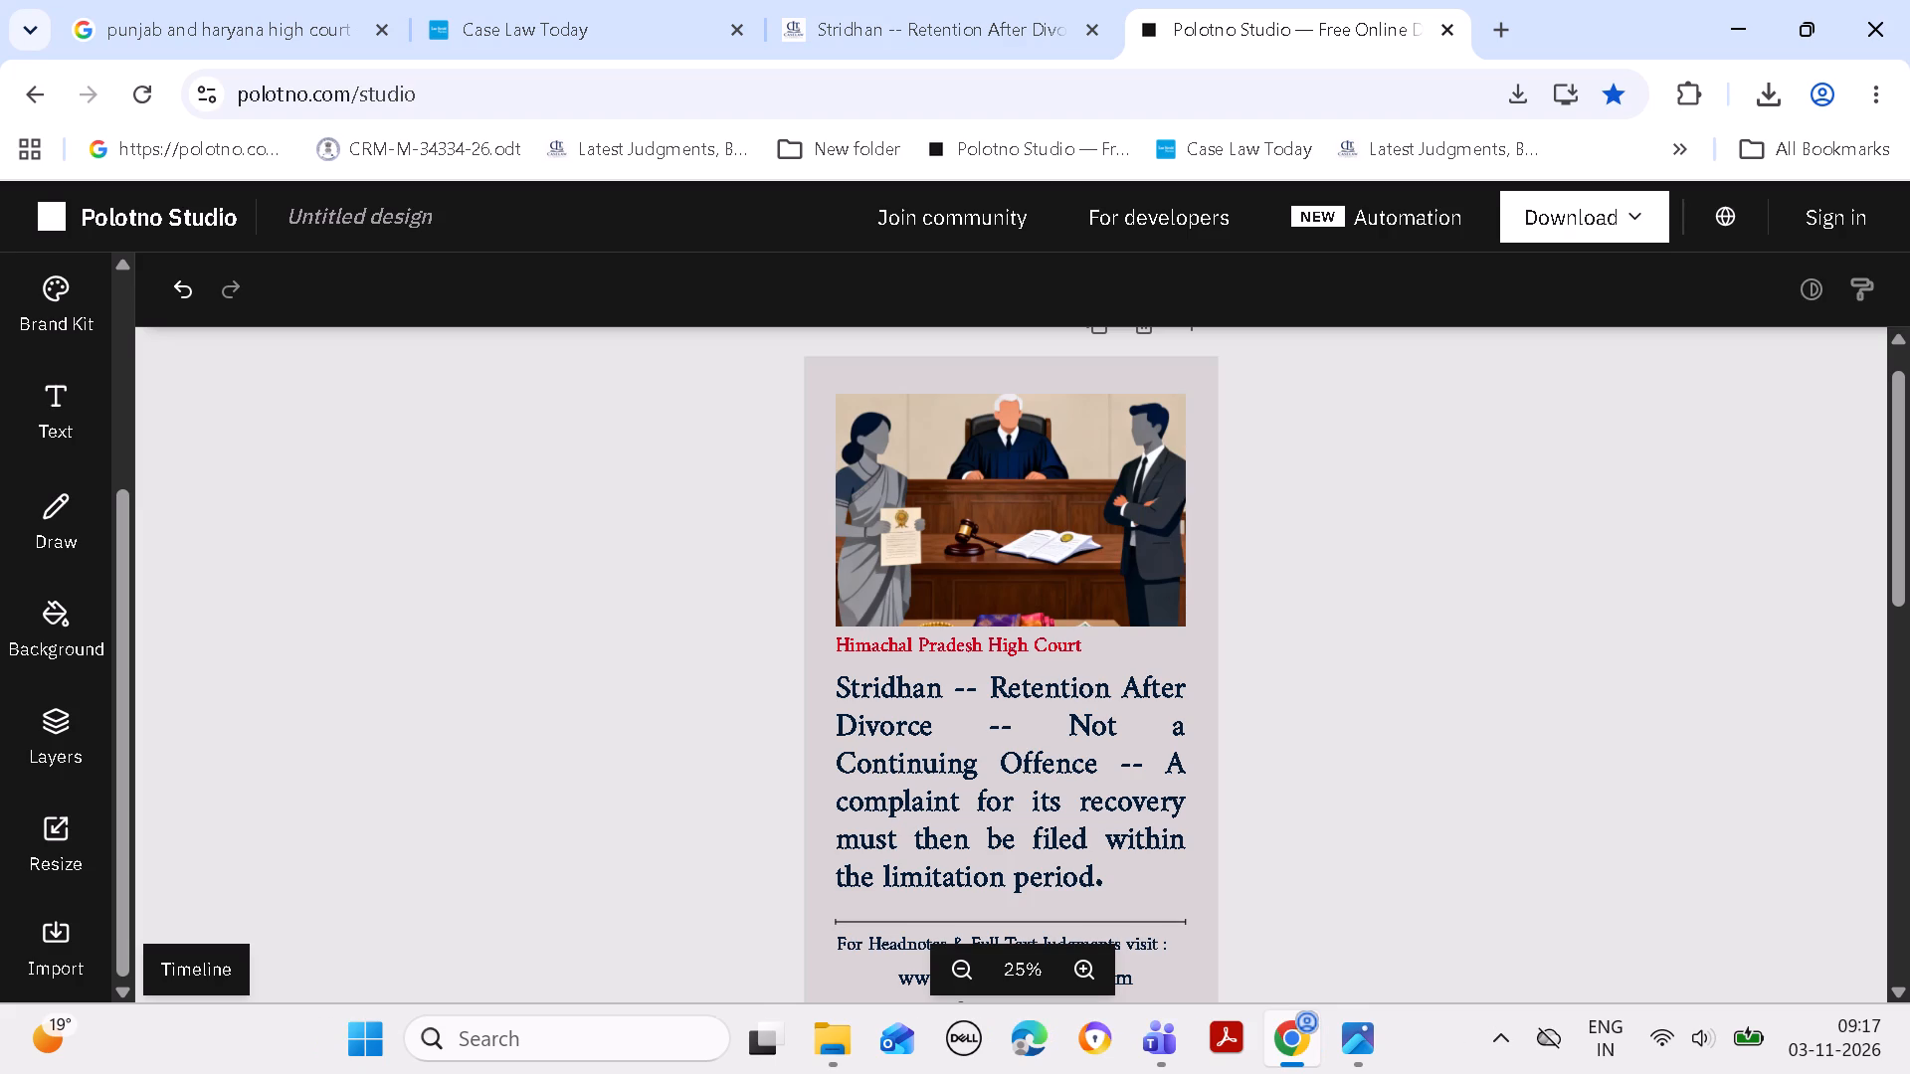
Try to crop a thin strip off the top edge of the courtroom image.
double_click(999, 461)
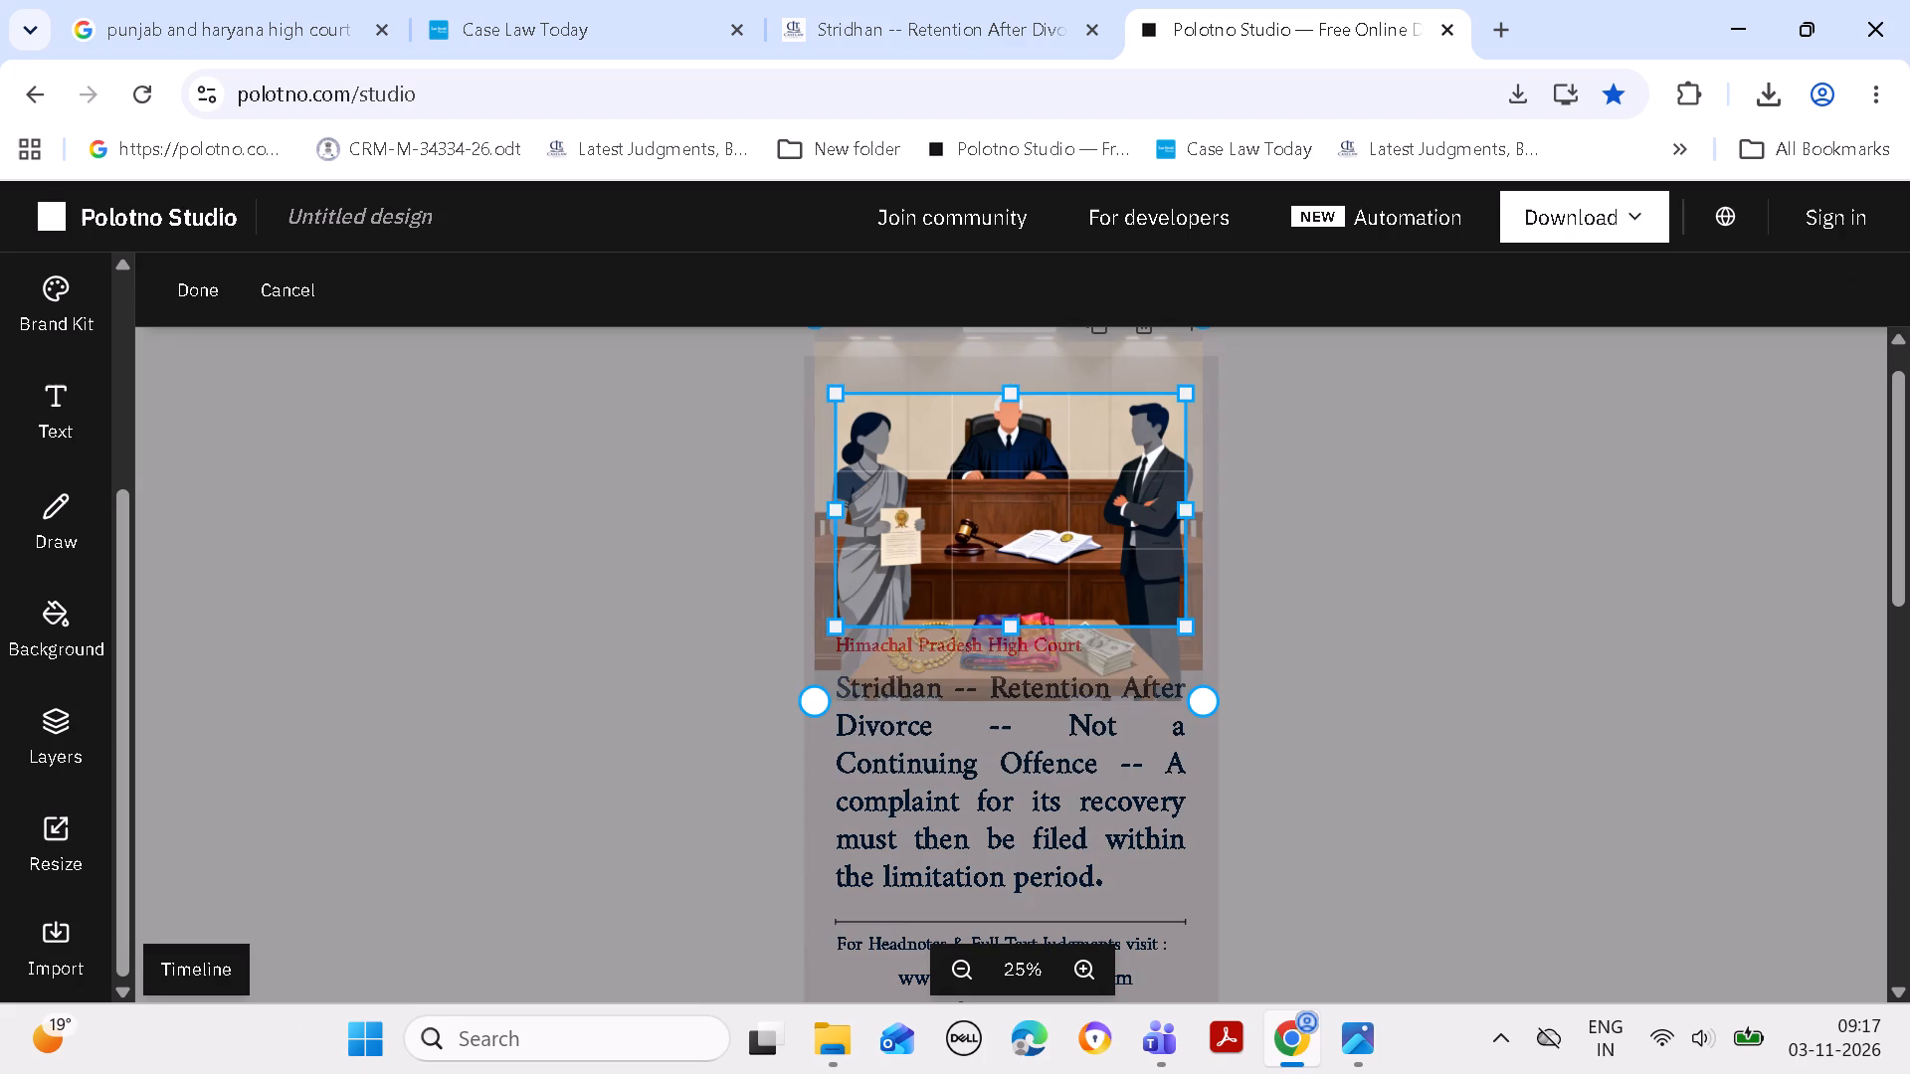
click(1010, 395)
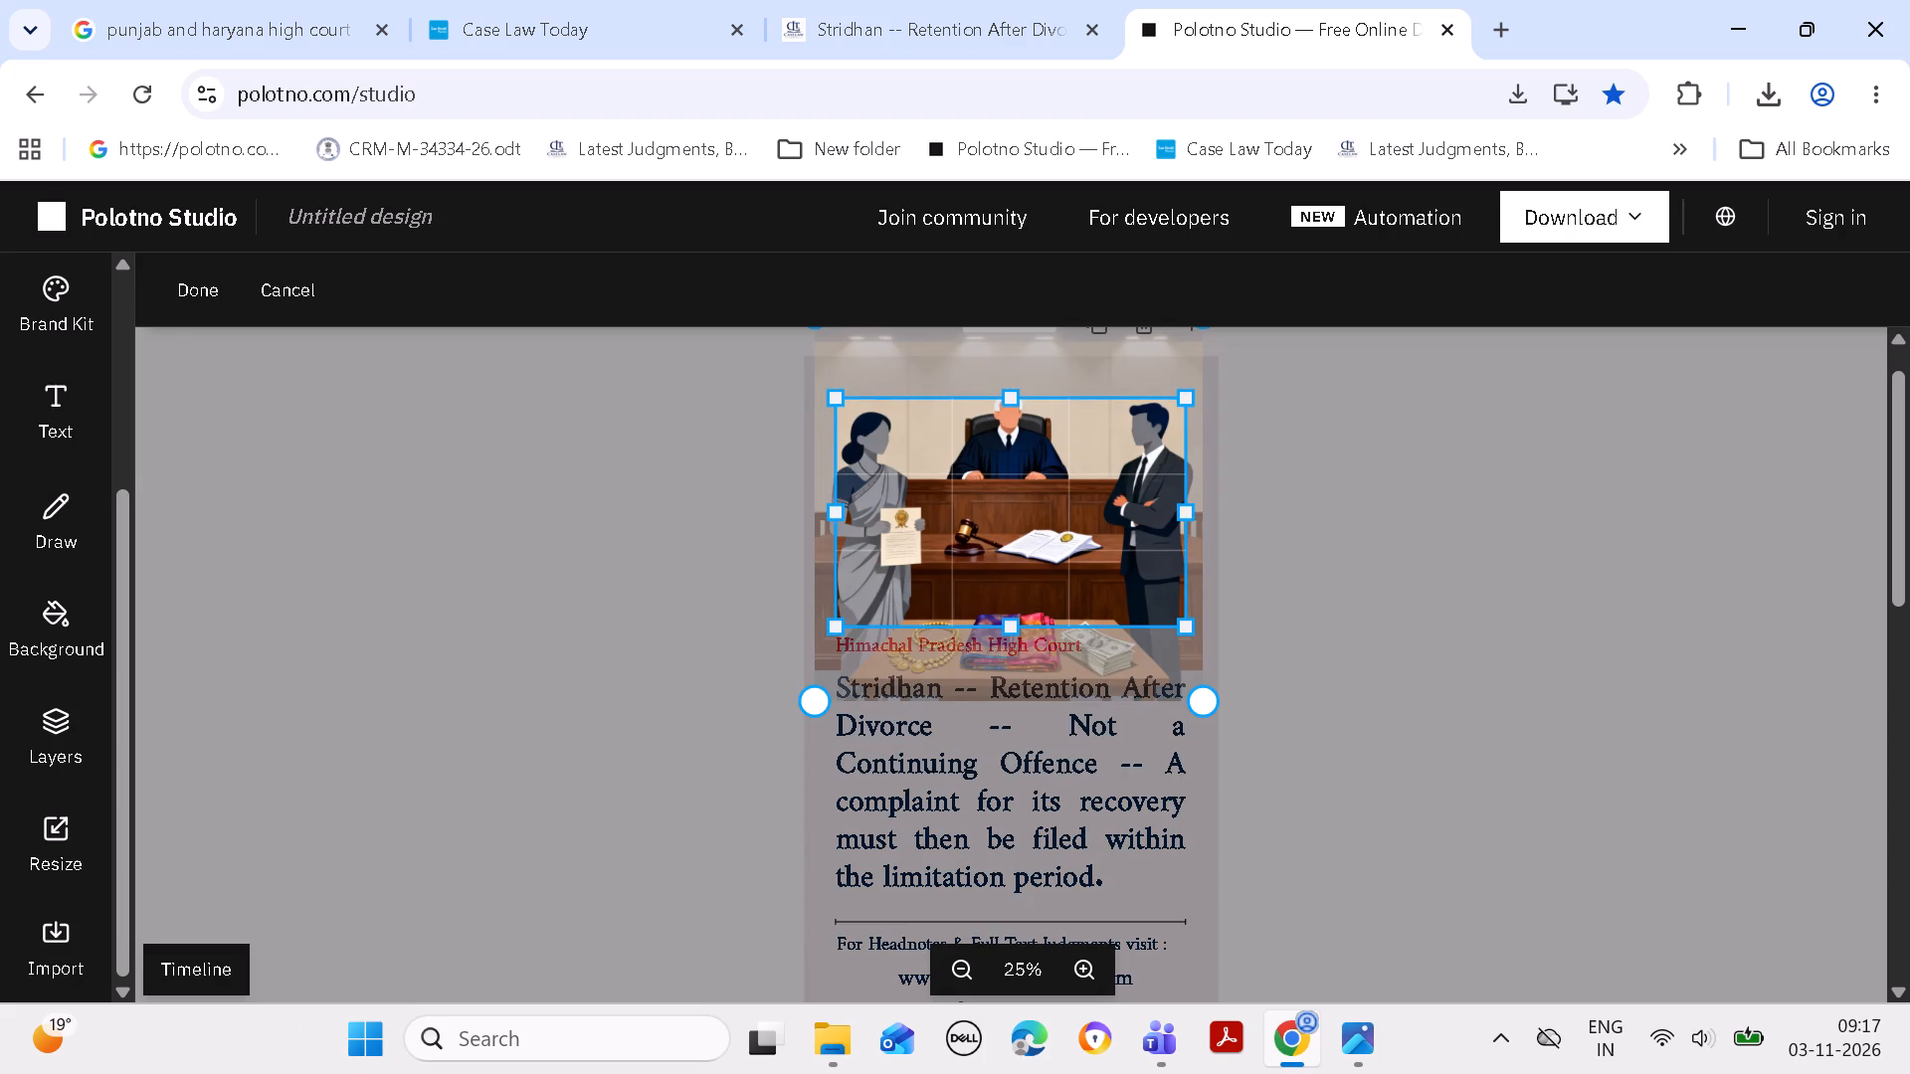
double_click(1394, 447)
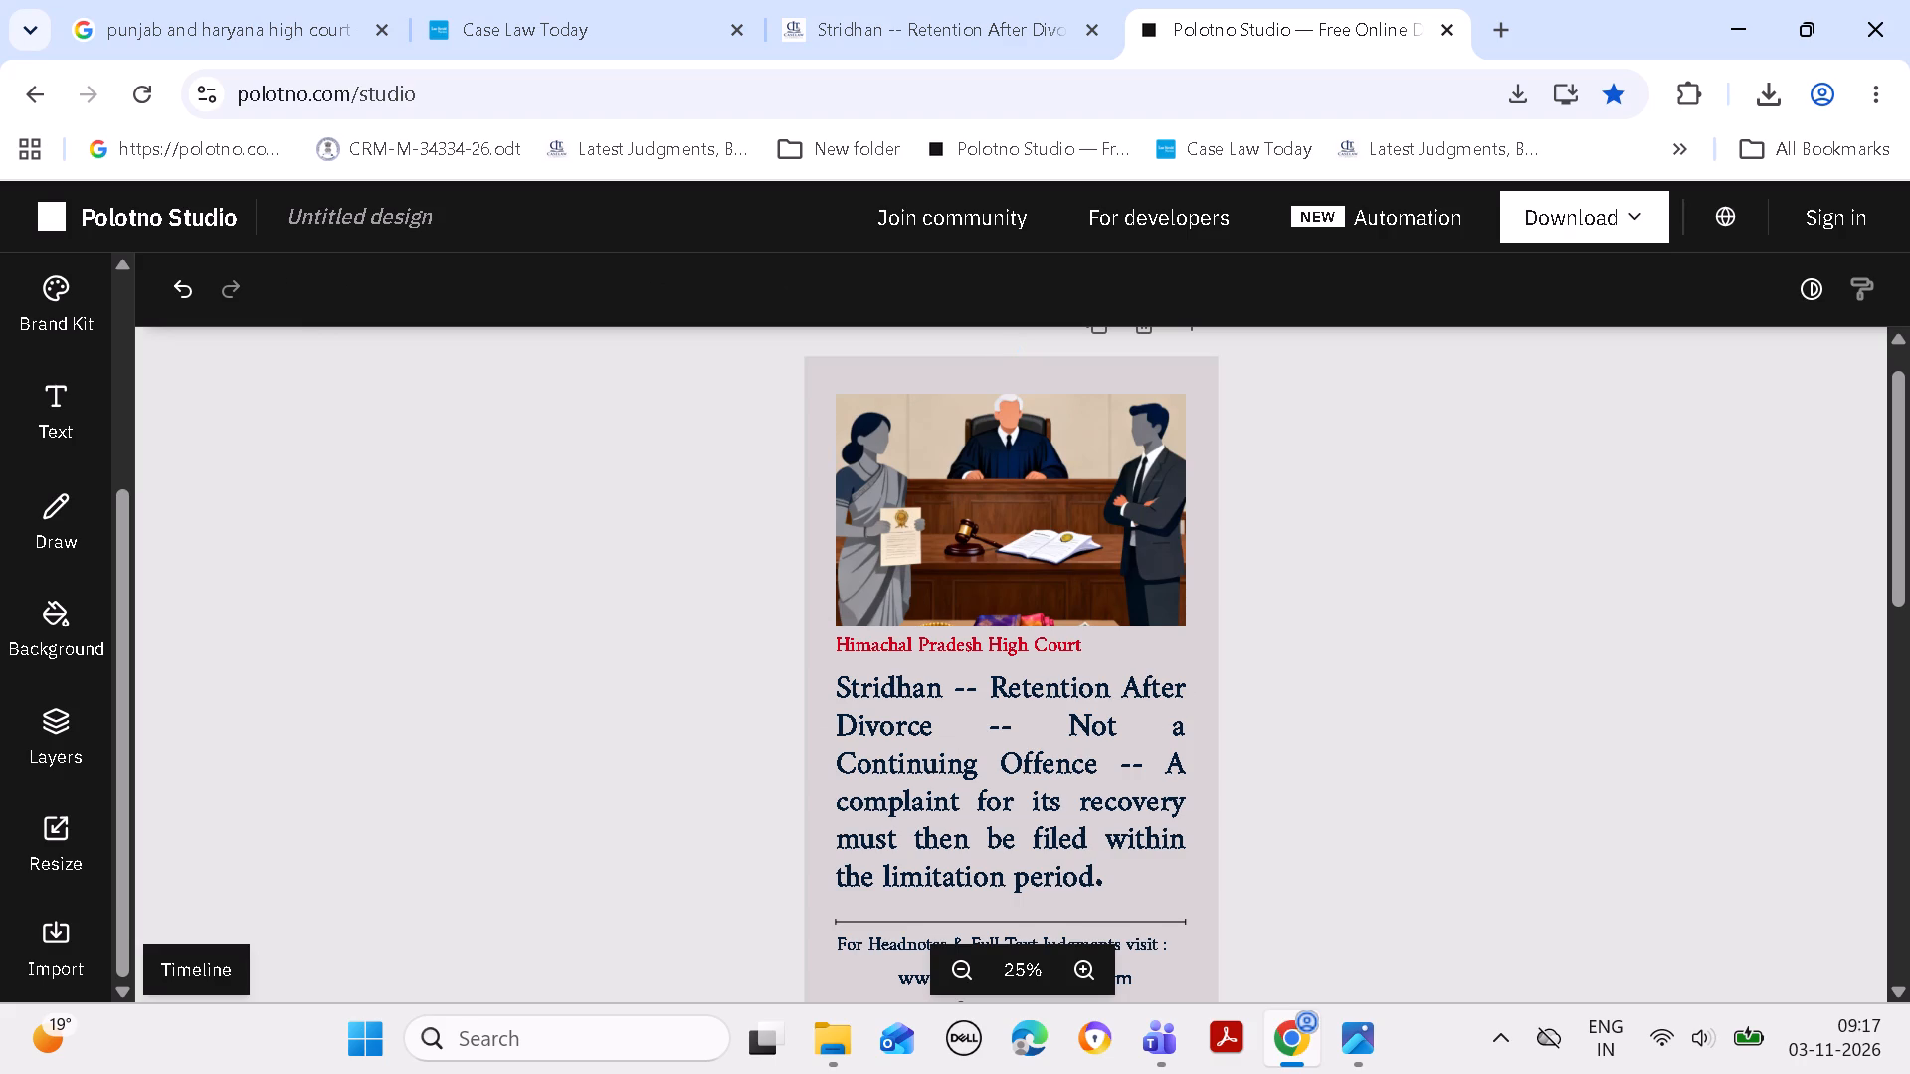
Snap both side edges of the headline text box to the courtroom image's edges, at 923 x 598.
click(1154, 773)
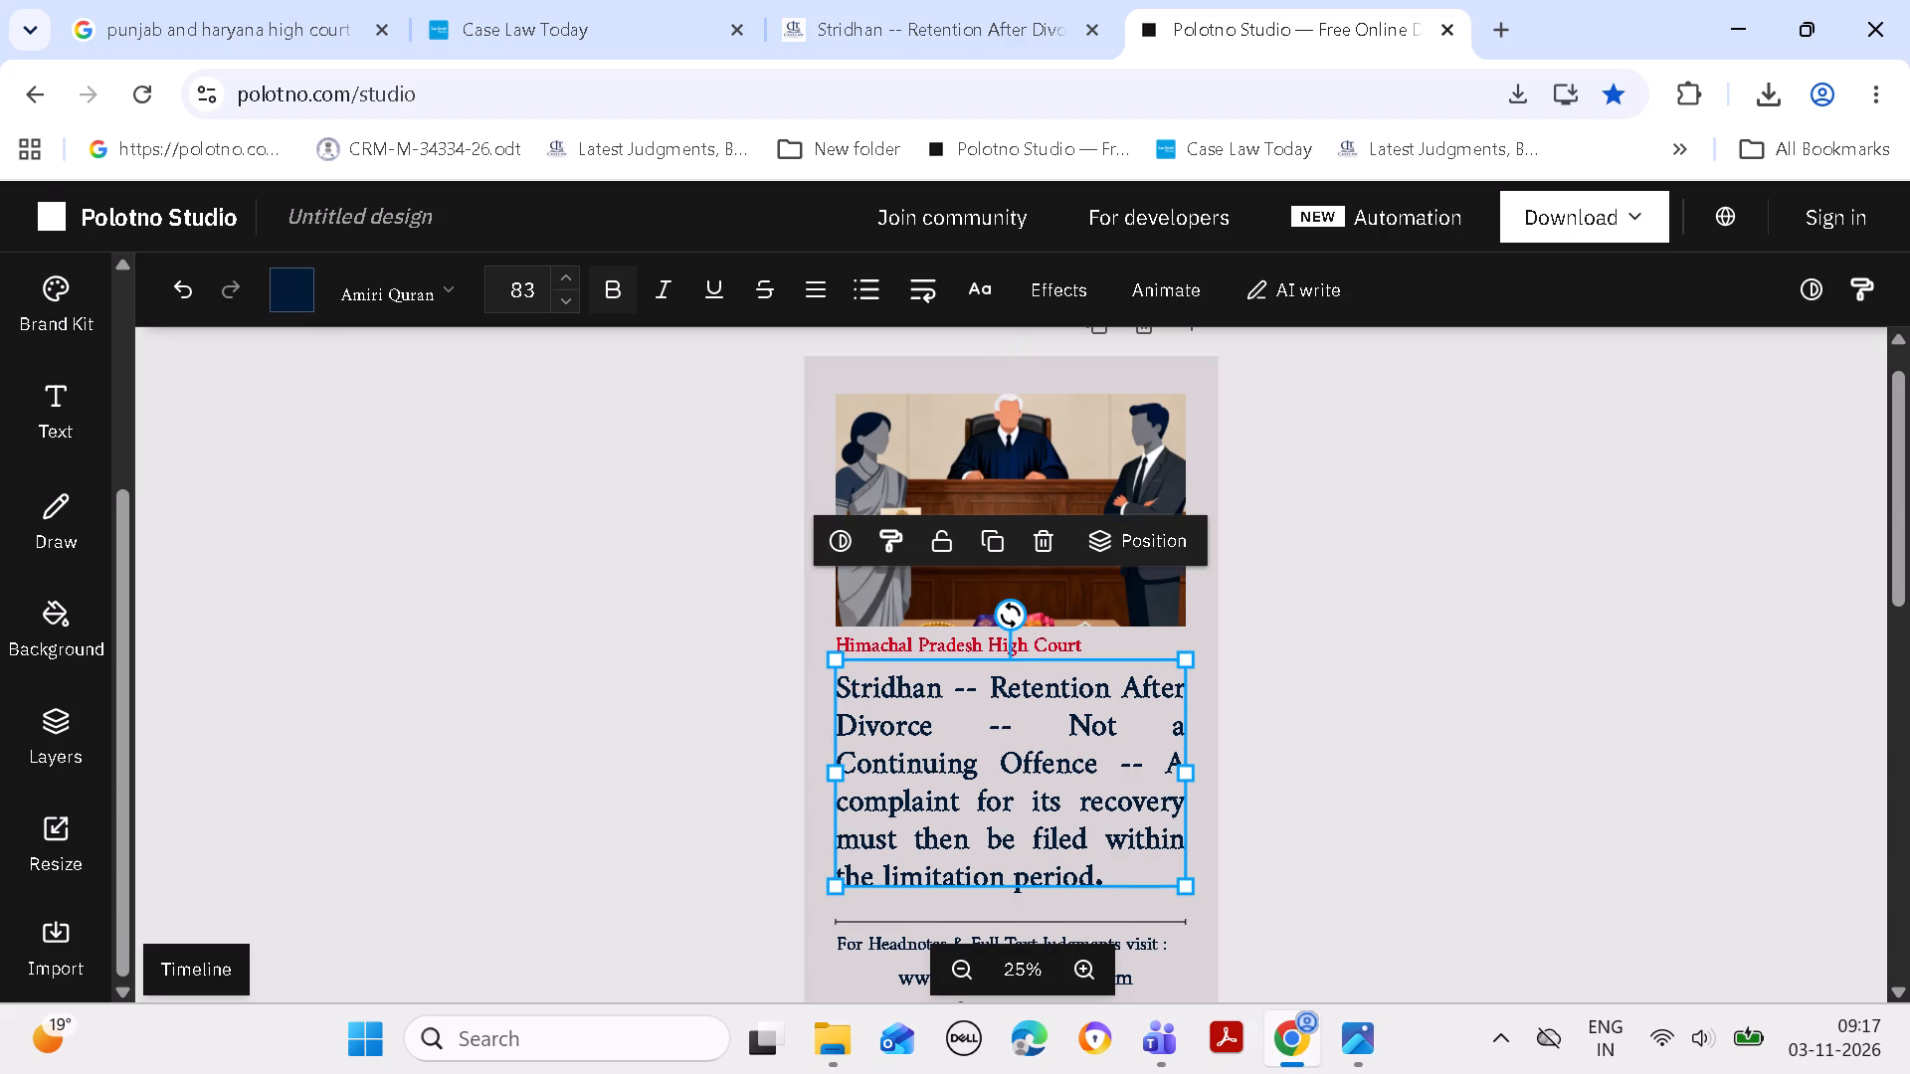
click(1184, 769)
drag(831, 777, 825, 777)
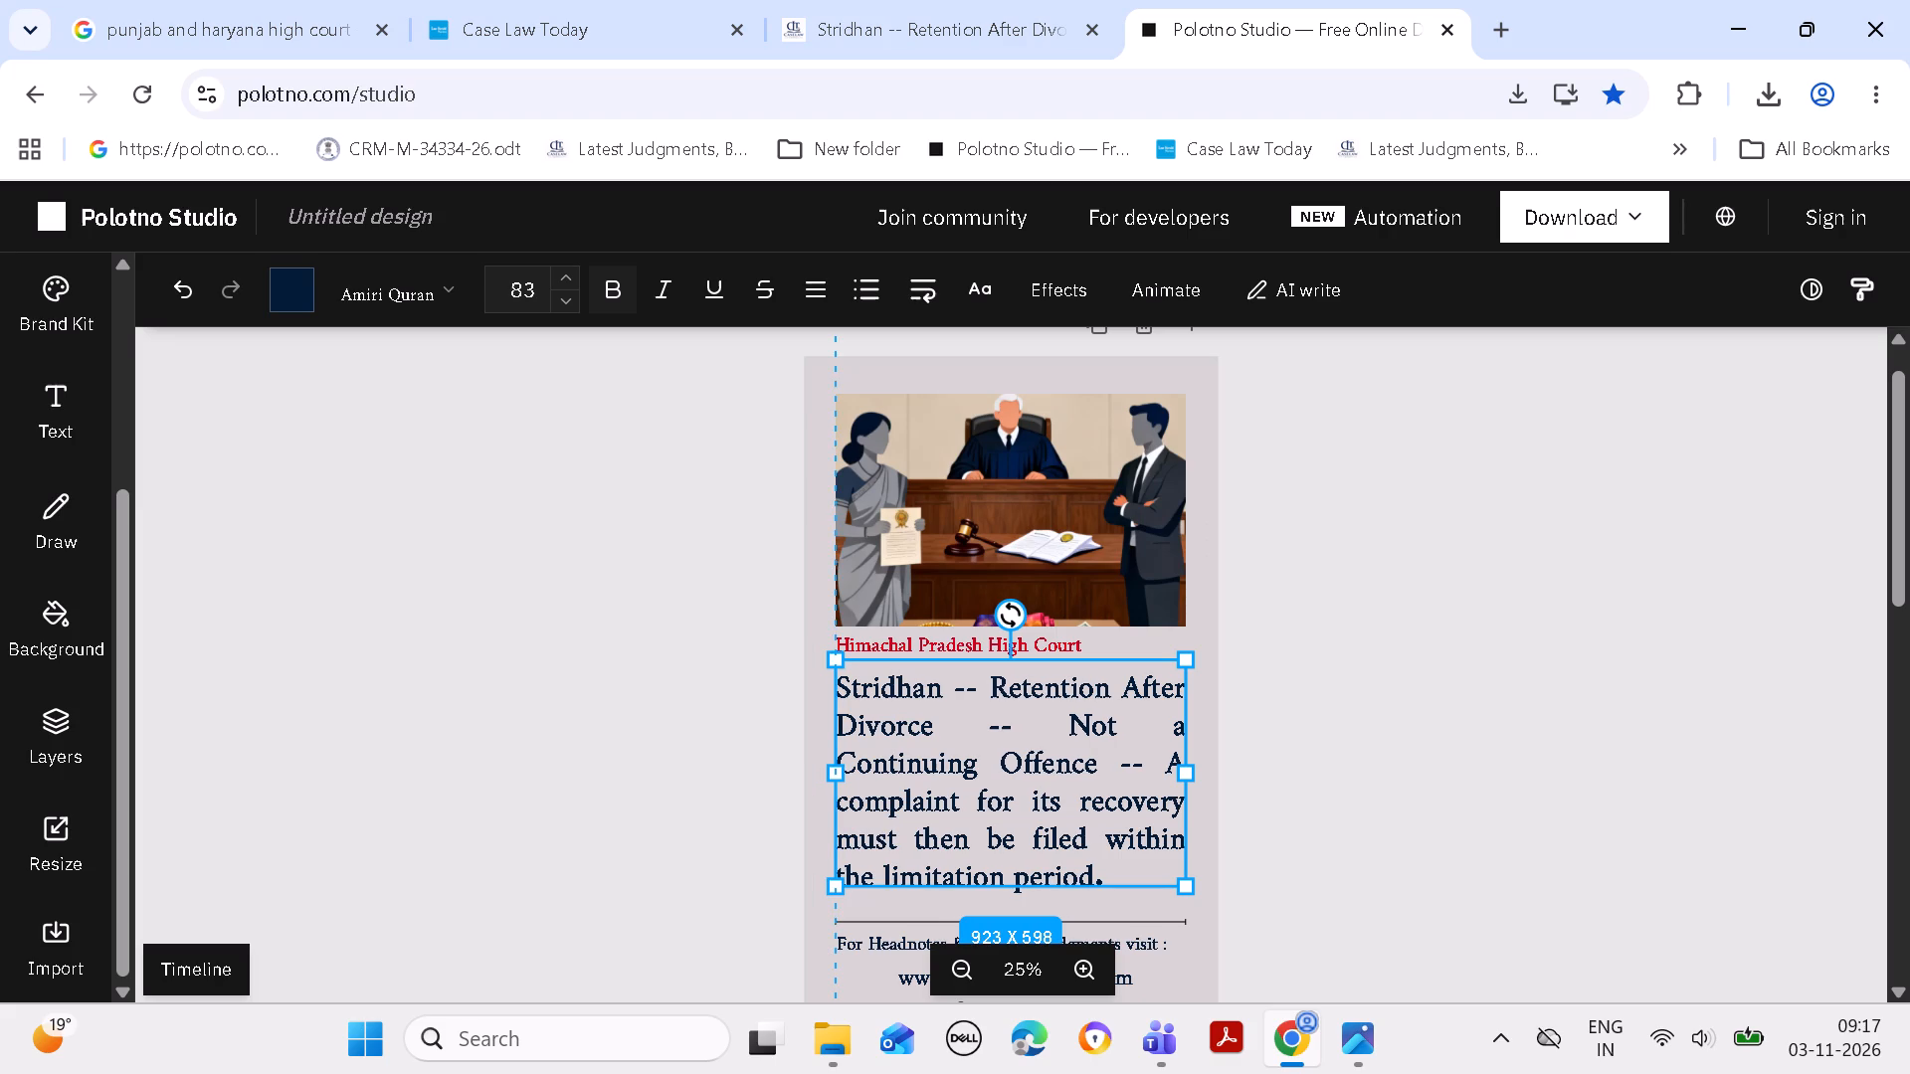
drag(825, 777, 825, 767)
click(1190, 771)
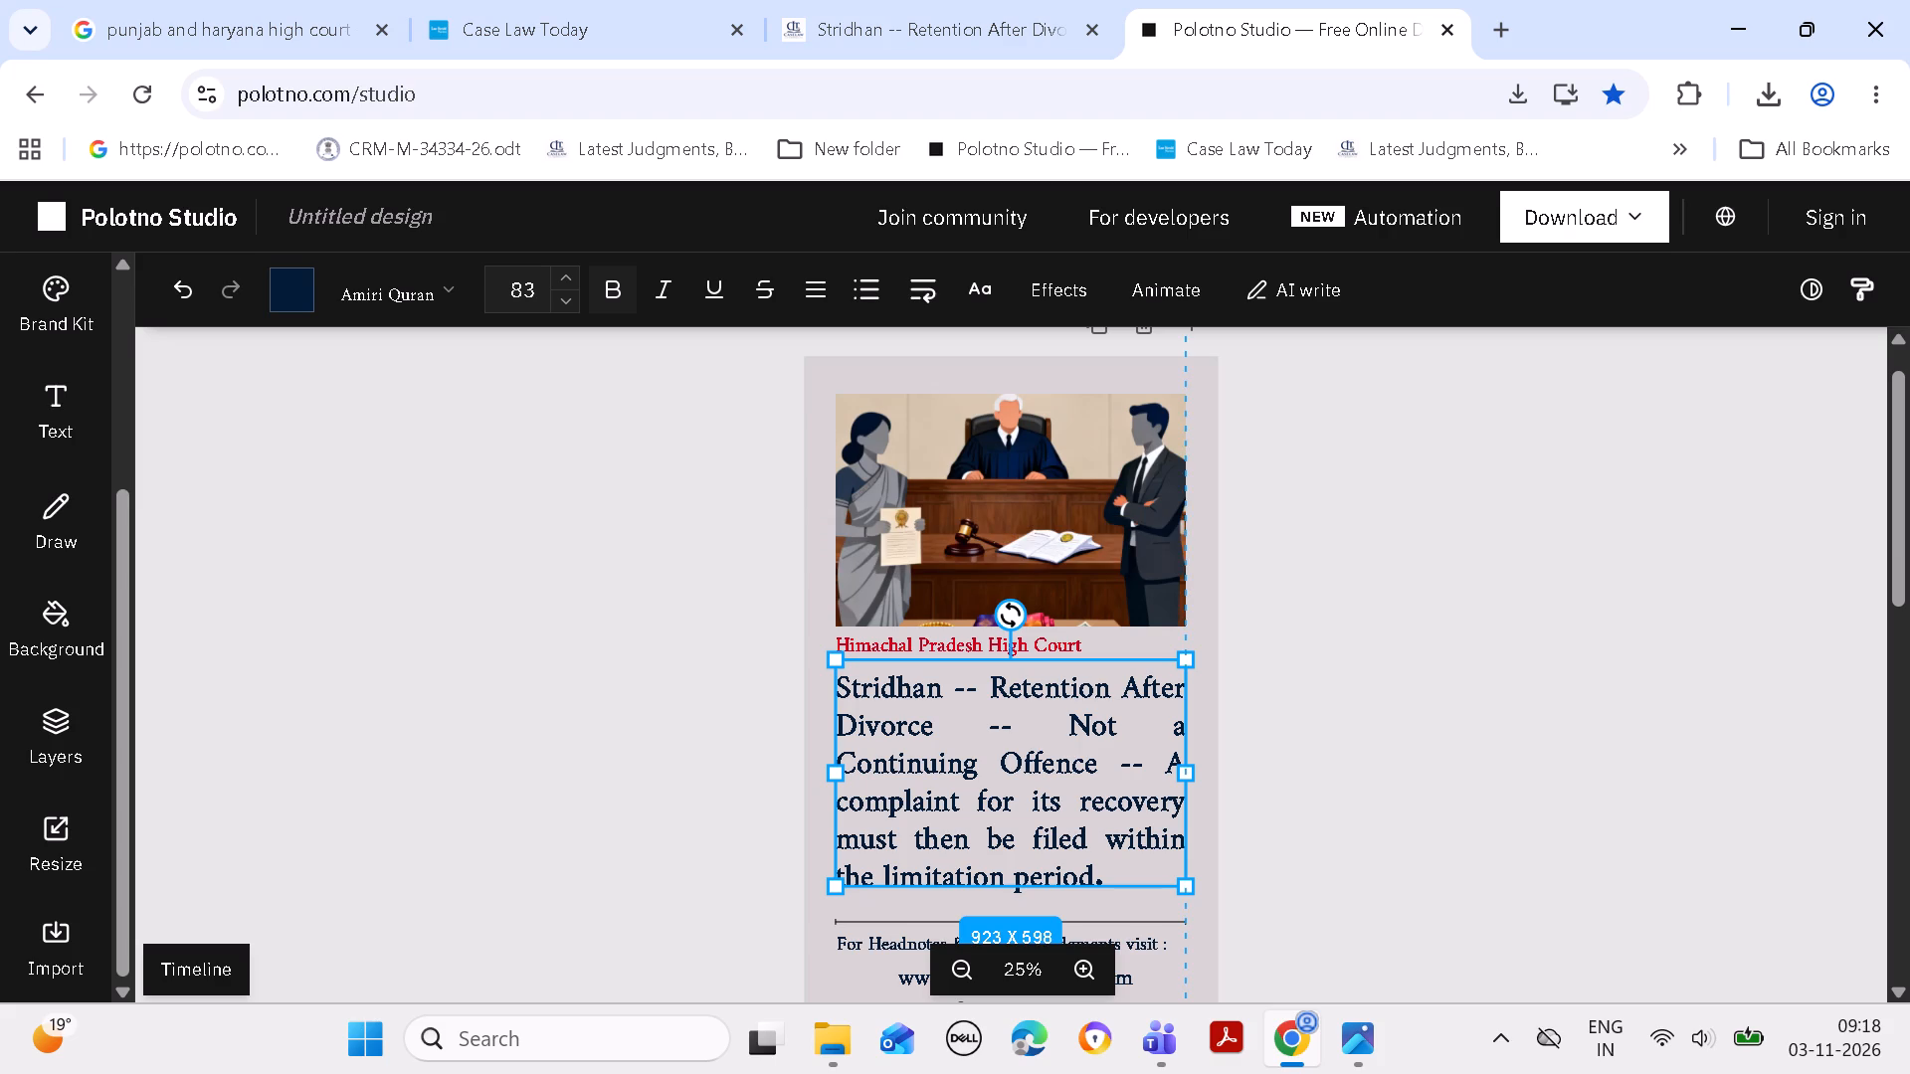
click(1498, 718)
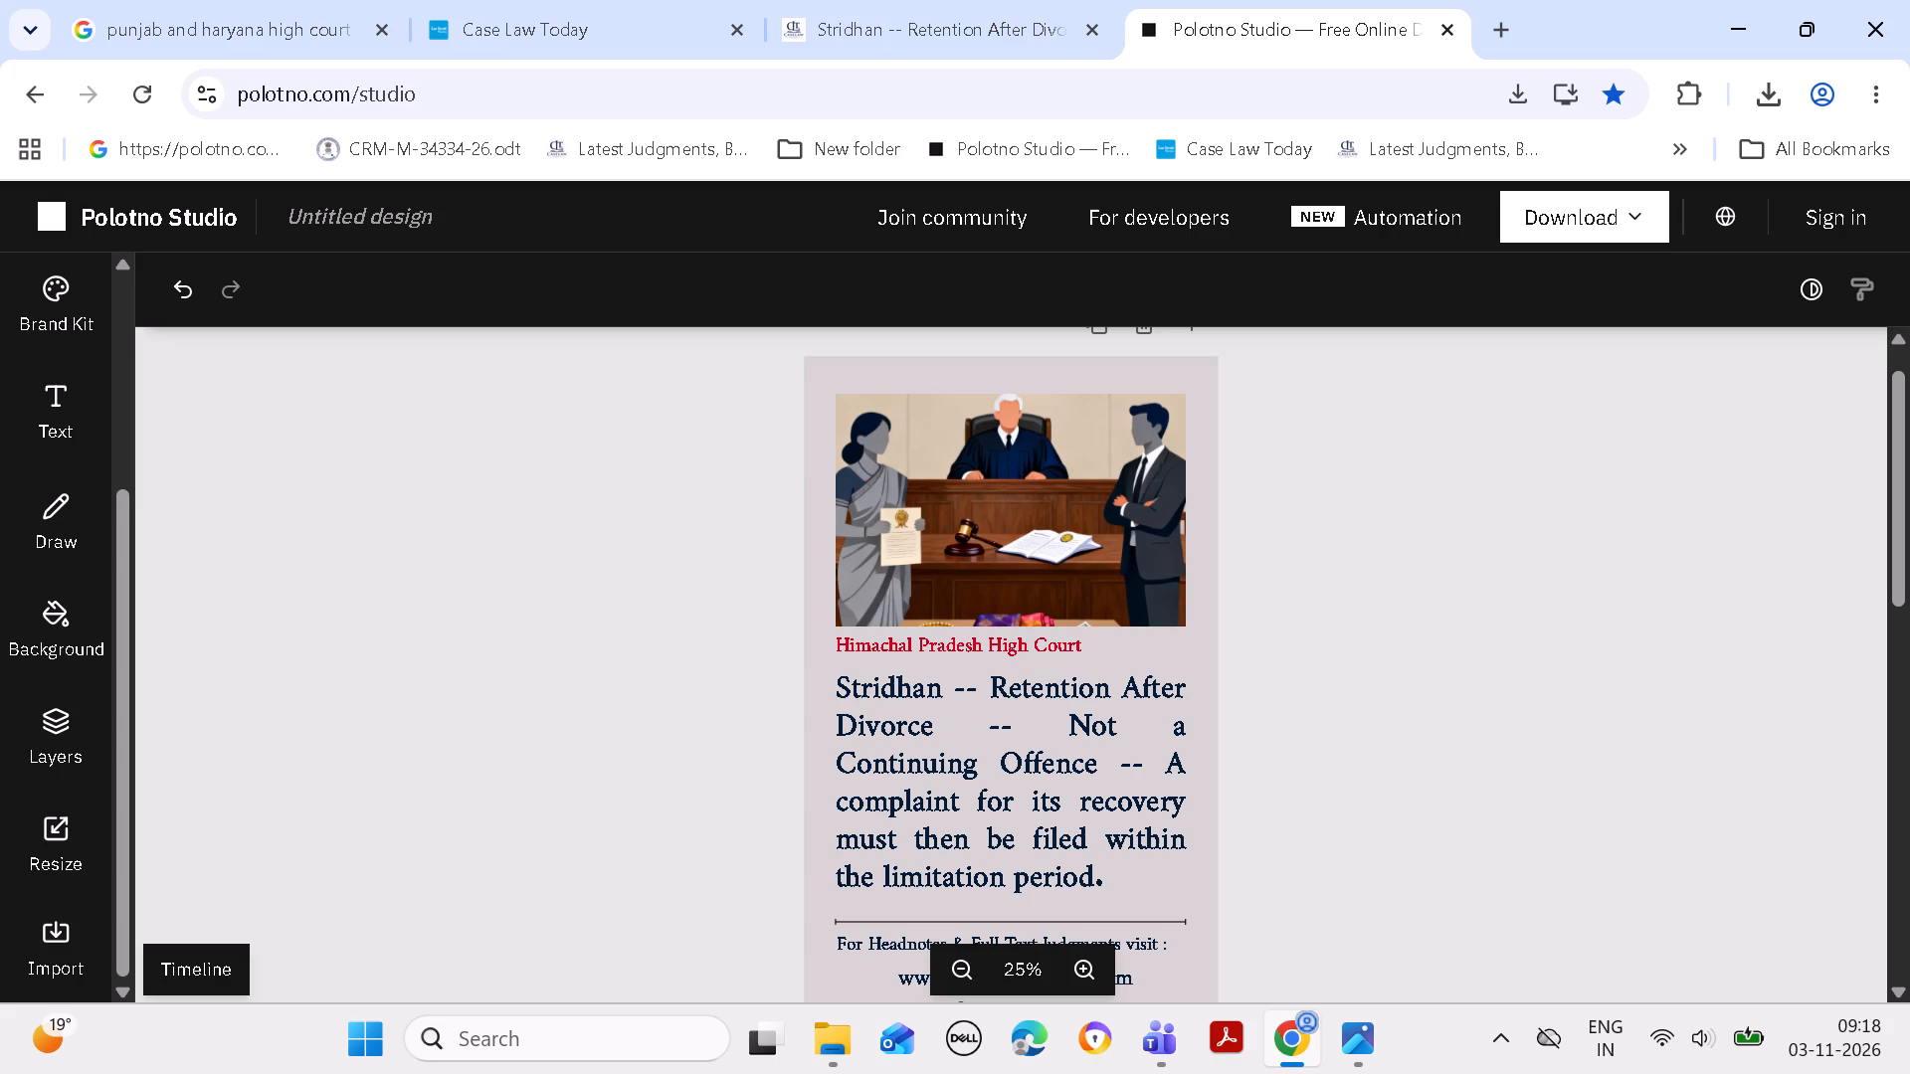
Download the finished Stridhan design as a PNG image.
click(1549, 203)
click(1435, 477)
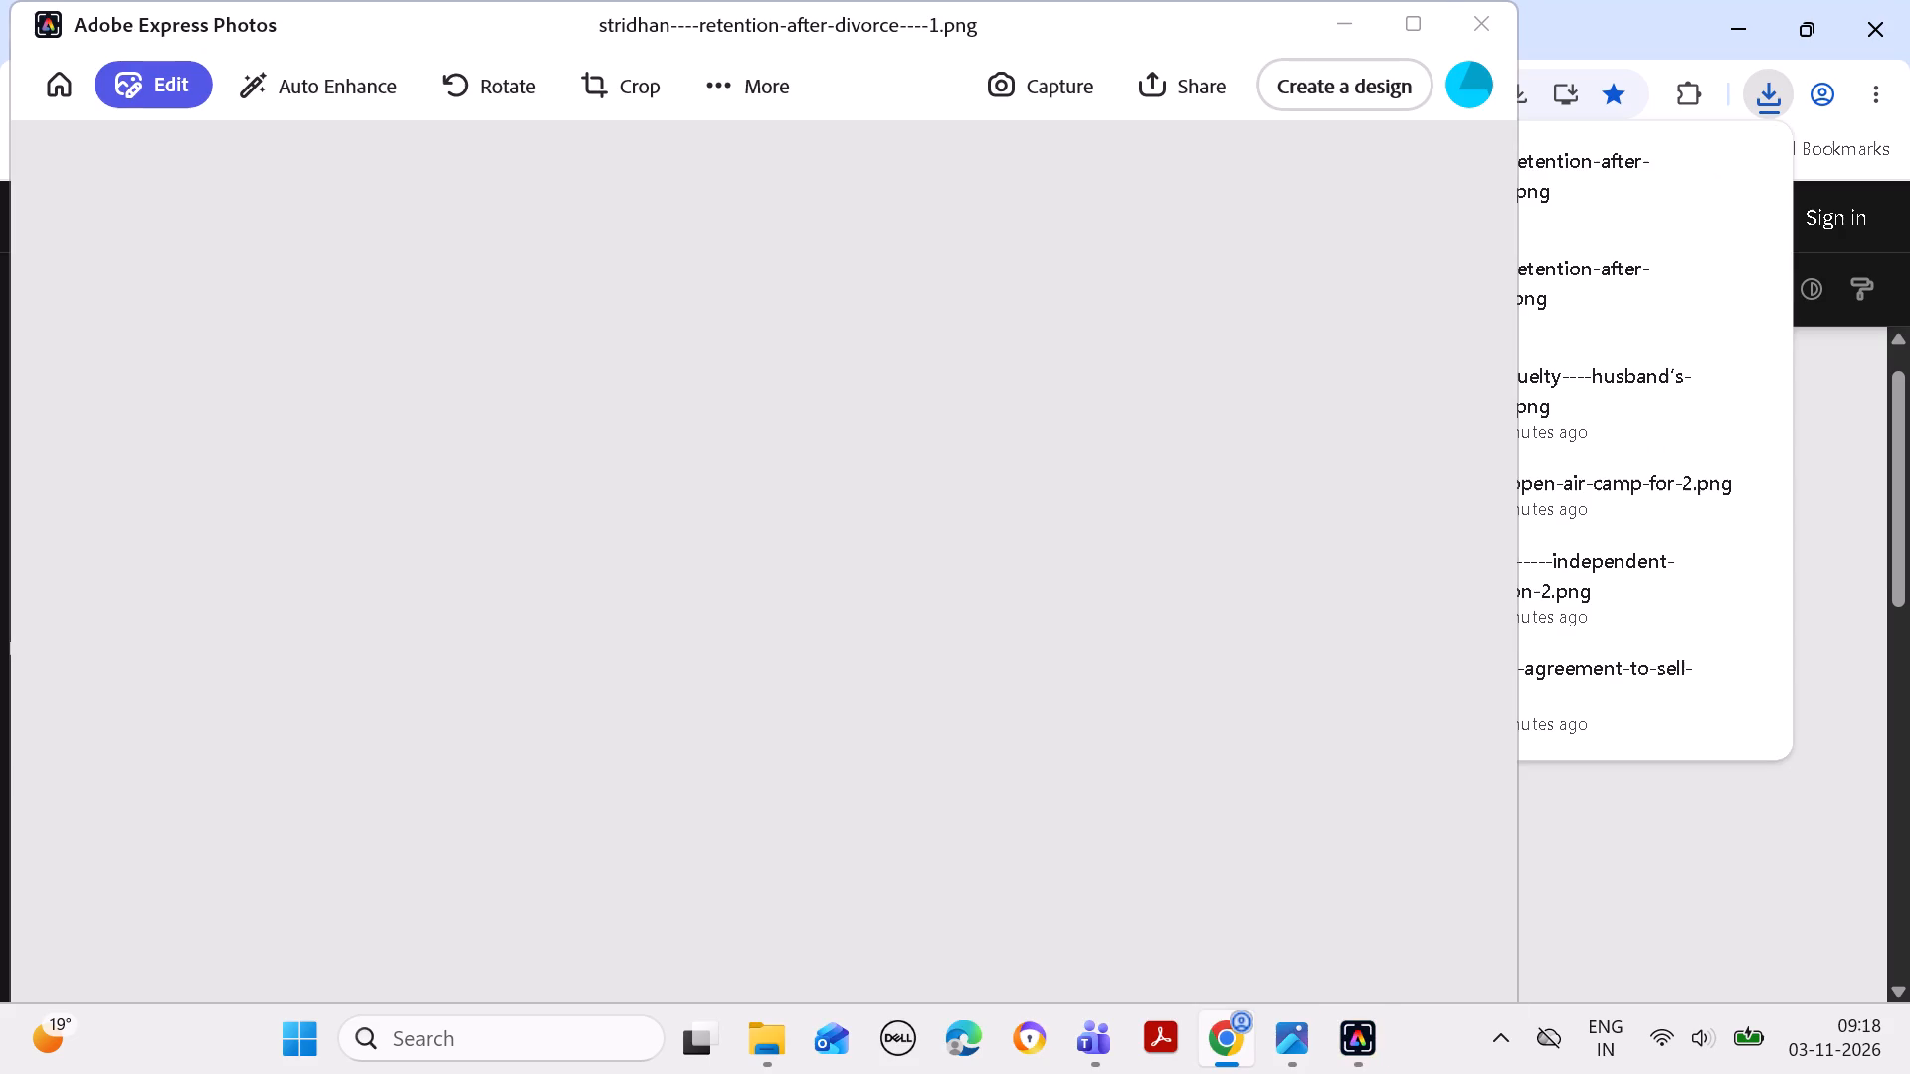
Copy the downloaded Stridhan PNG ending in 1 from the Photos viewer into the "FB NEWS POST-----03 Nov" folder.
click(1473, 20)
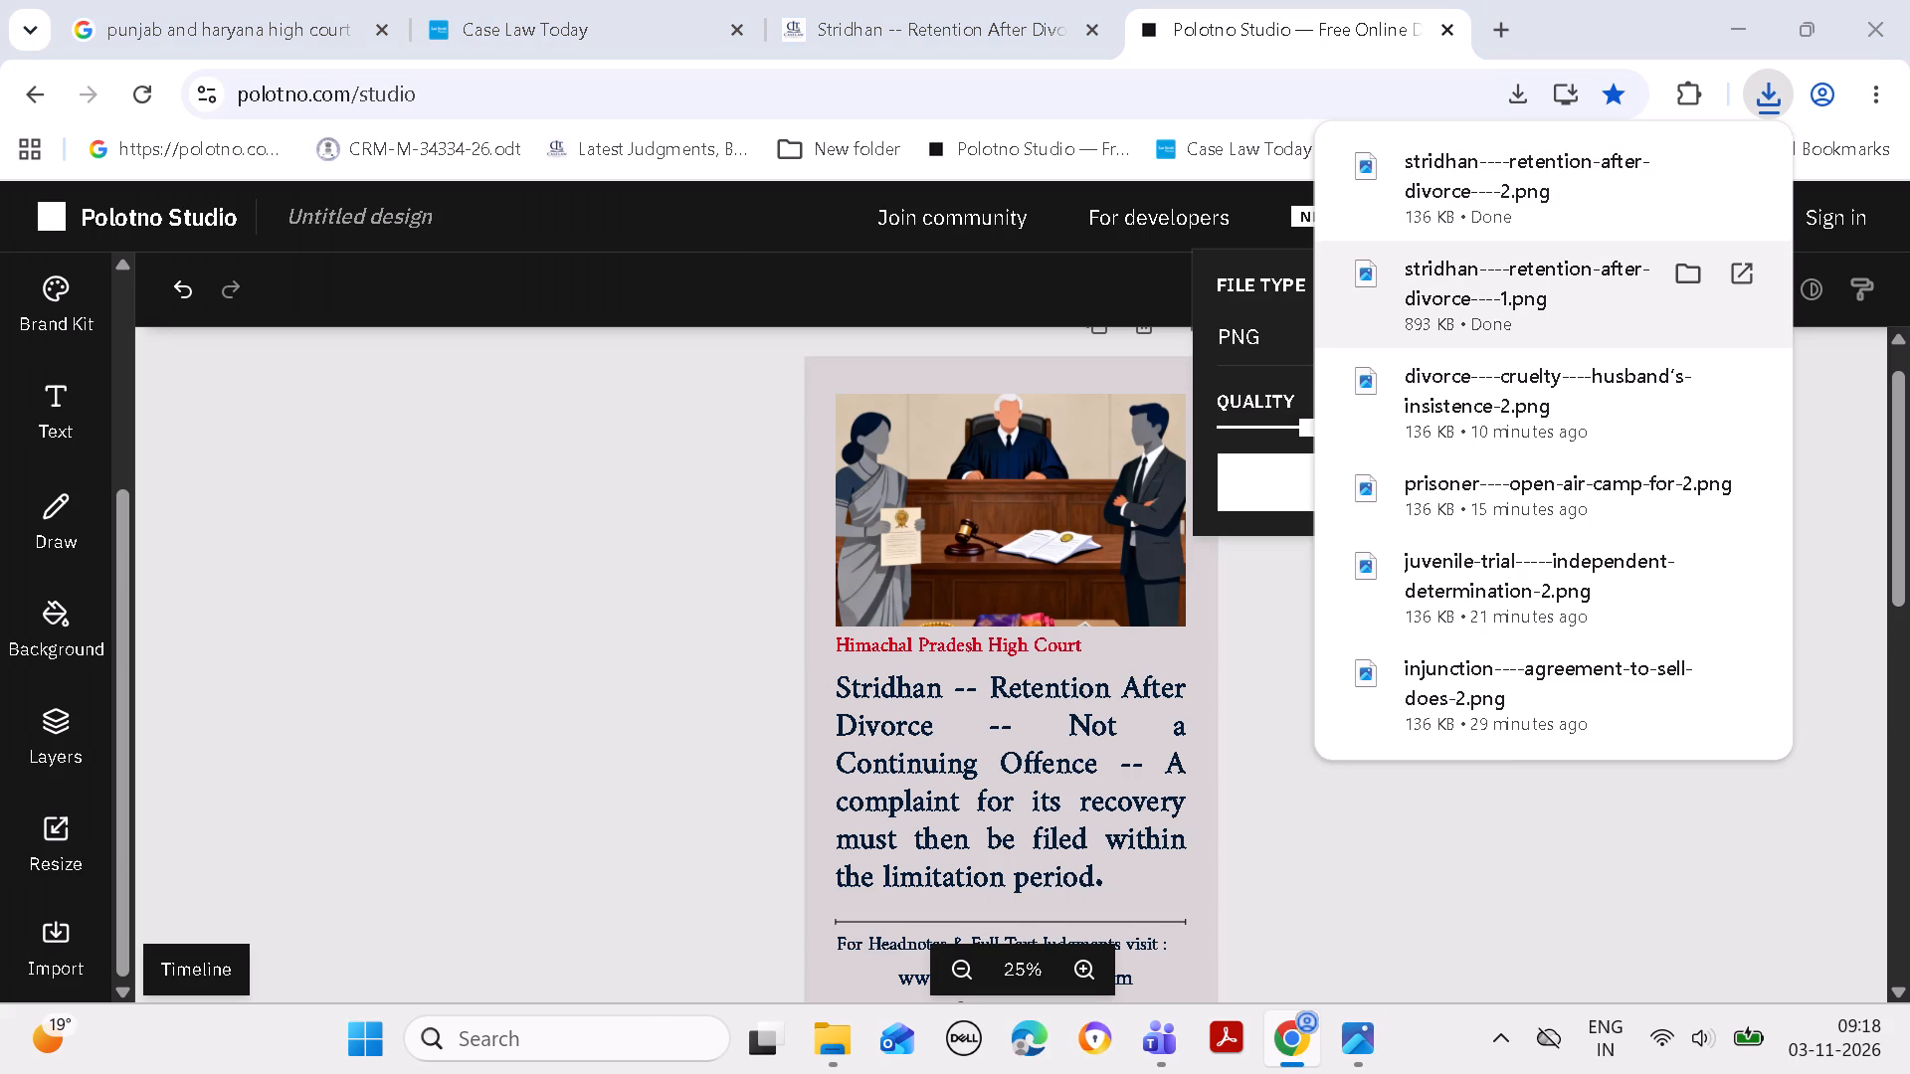
click(1691, 275)
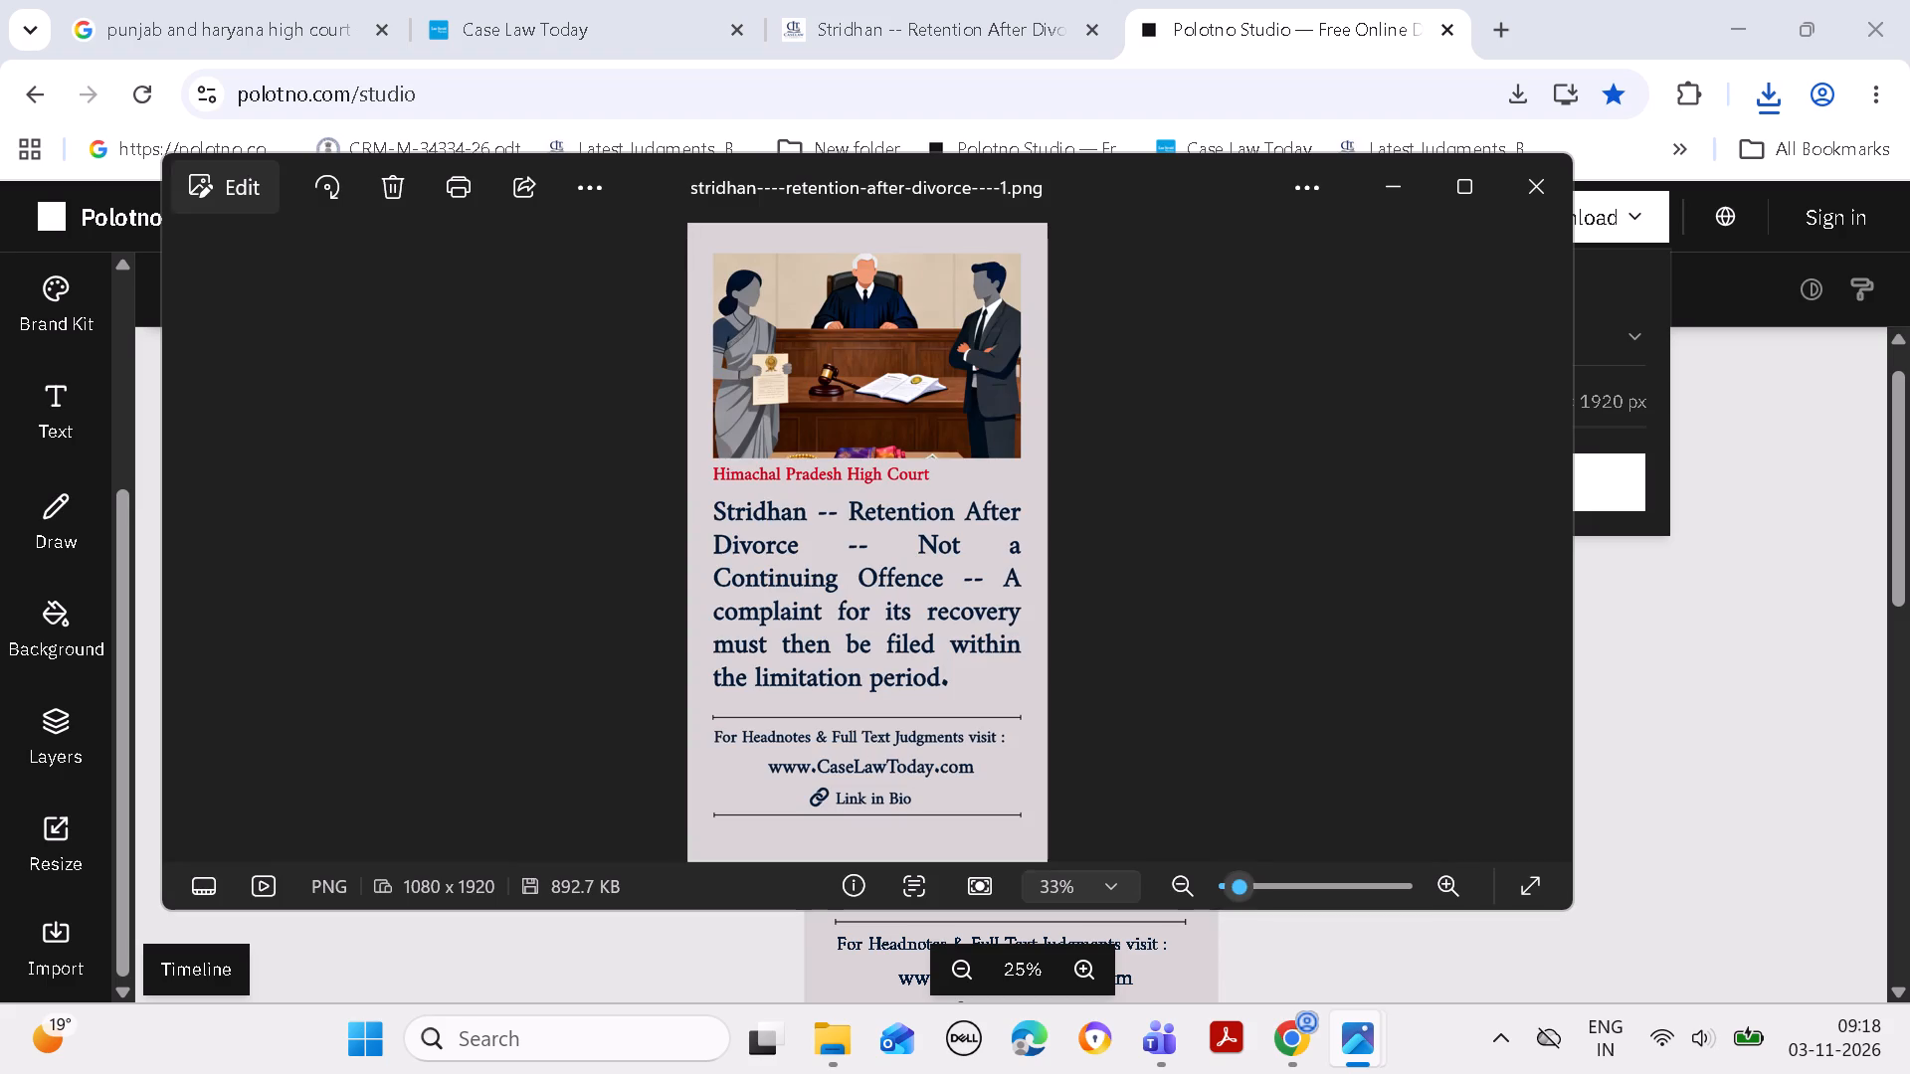
key(ctrl+c)
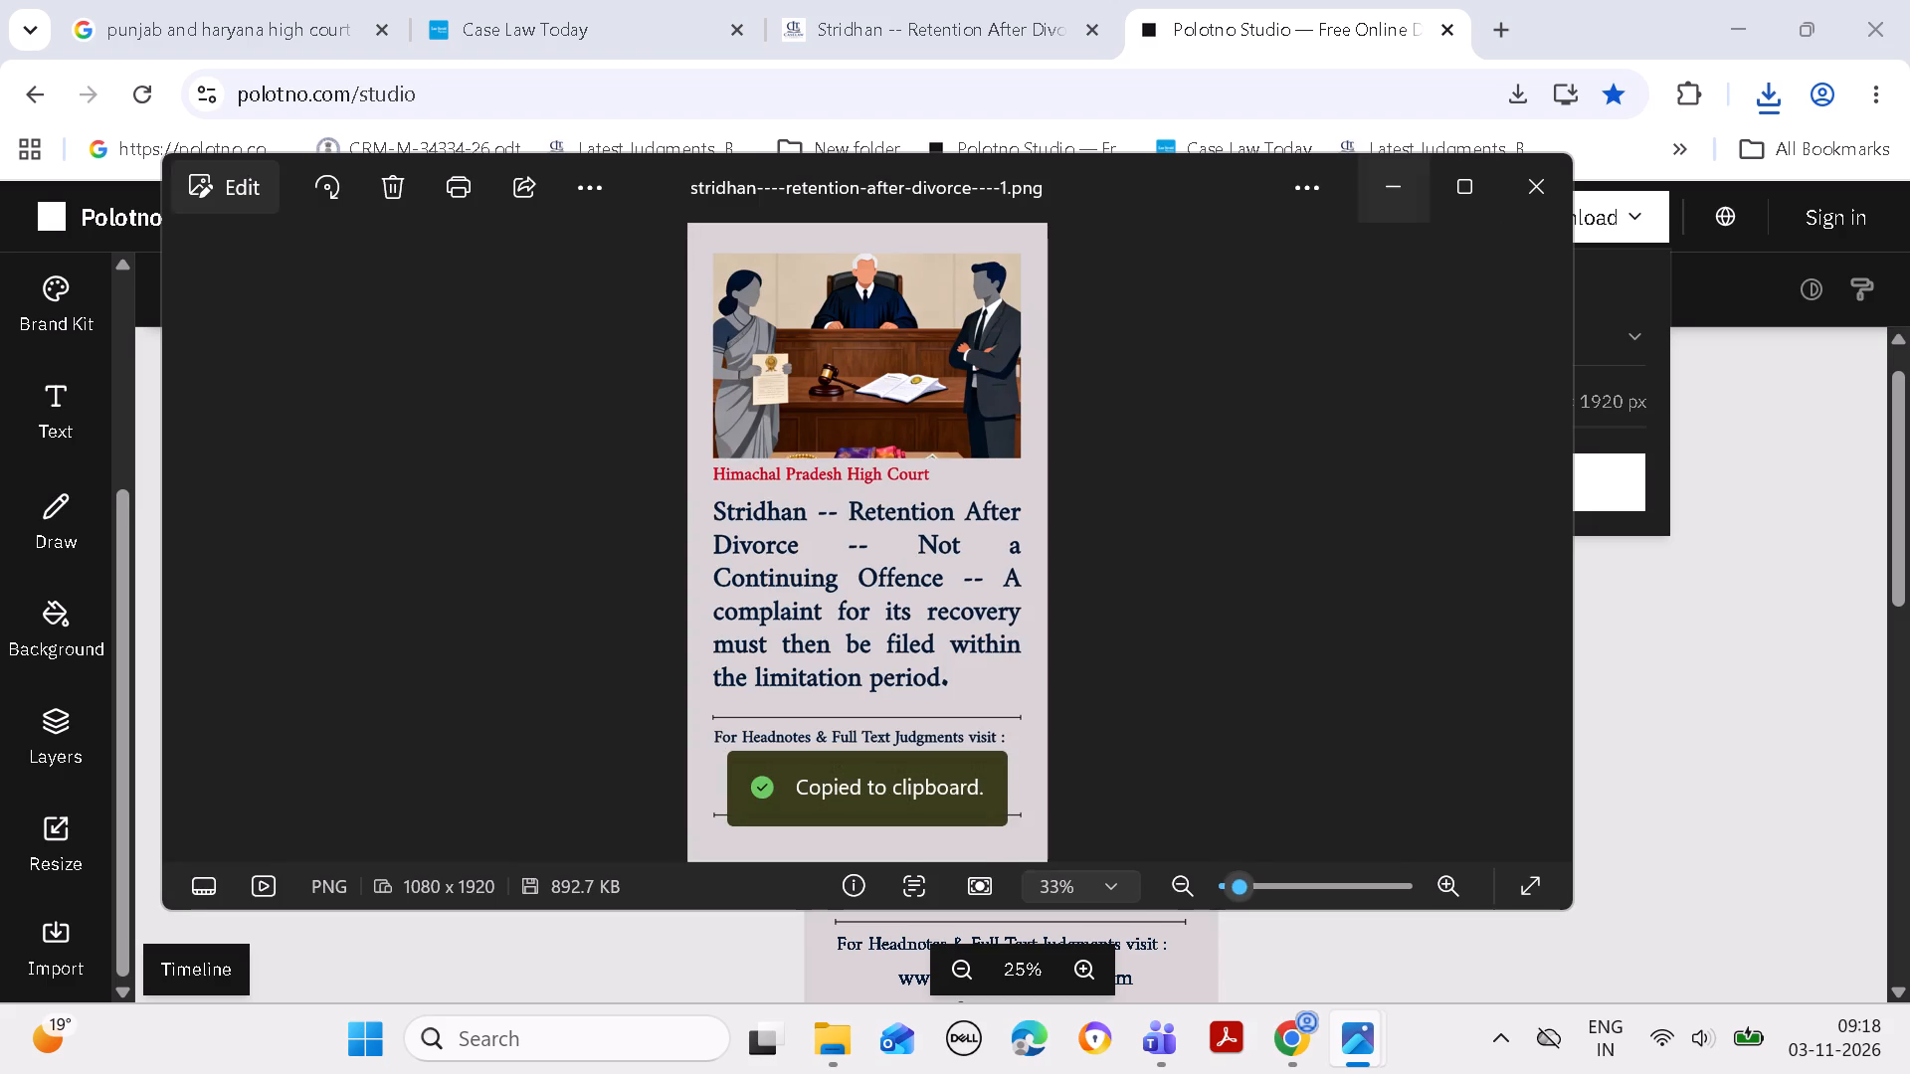
click(1407, 184)
click(1732, 24)
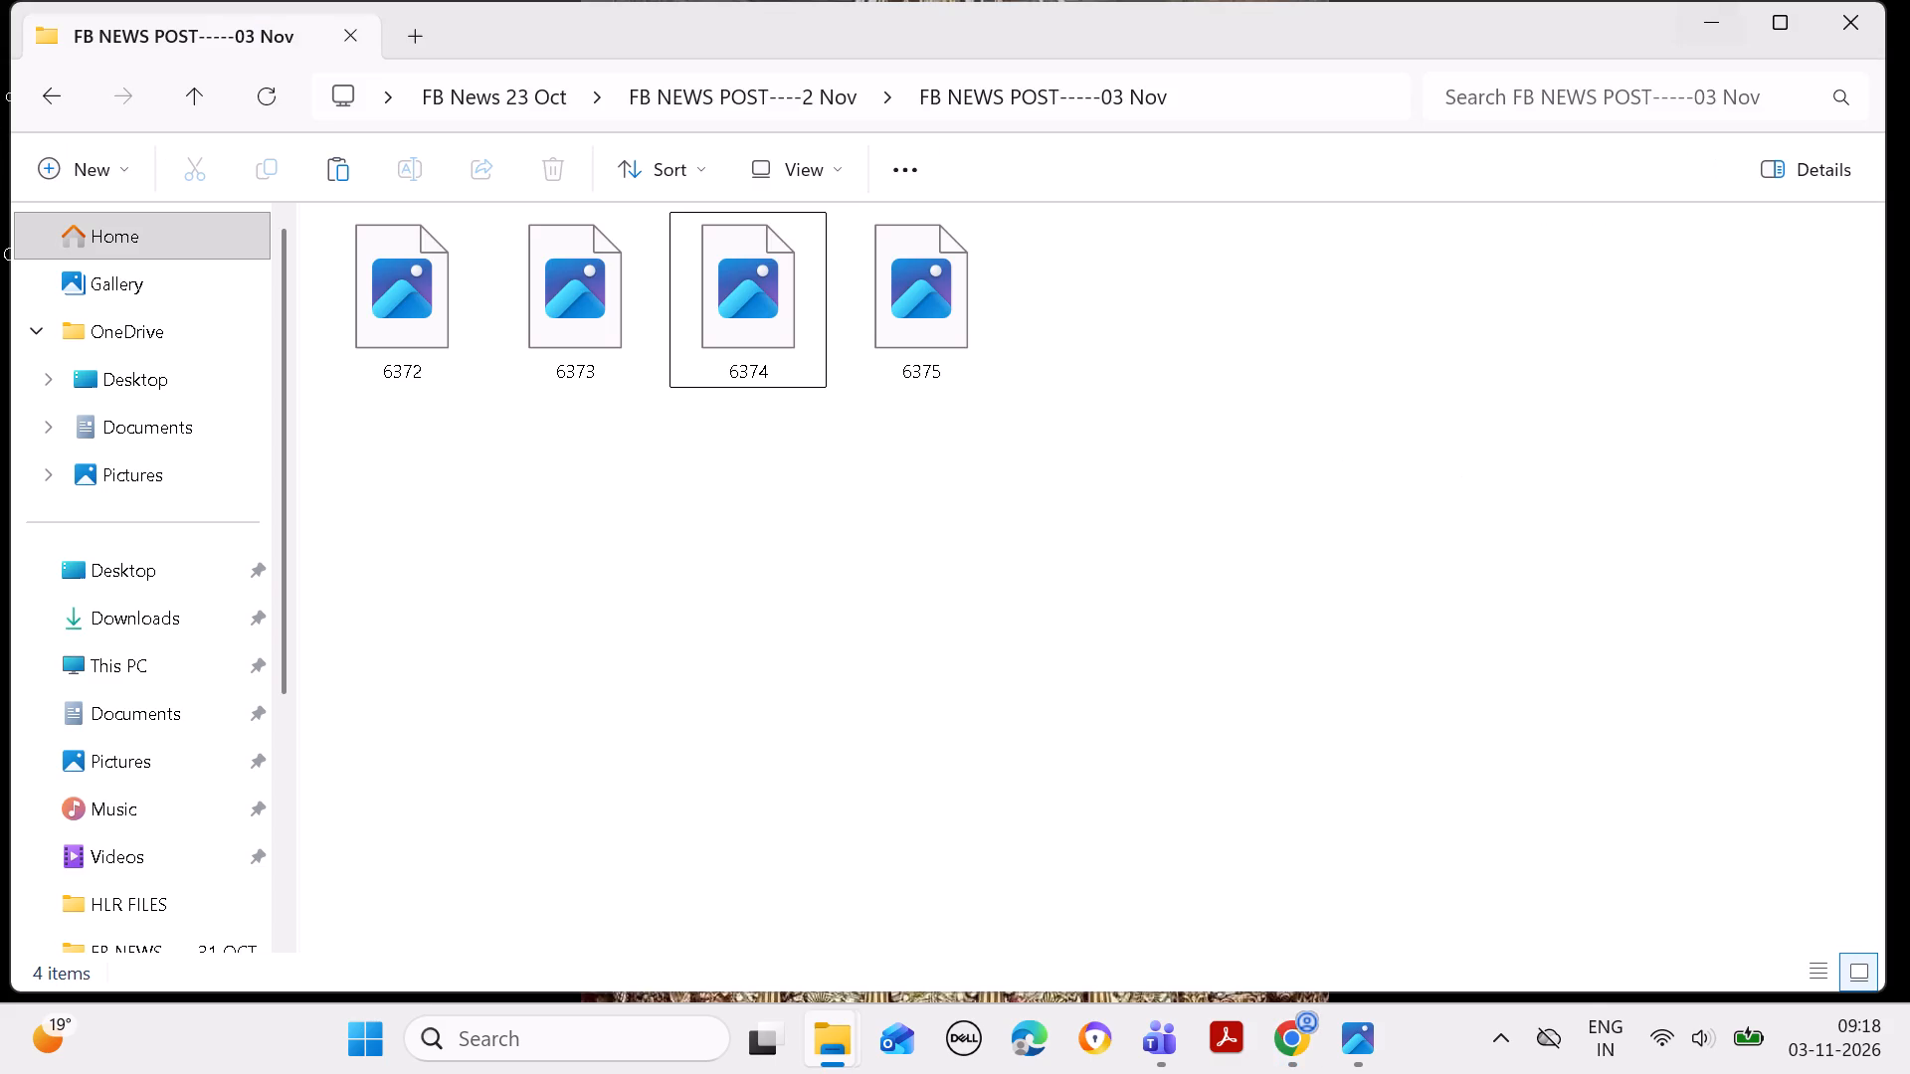
click(1328, 326)
key(ctrl+v)
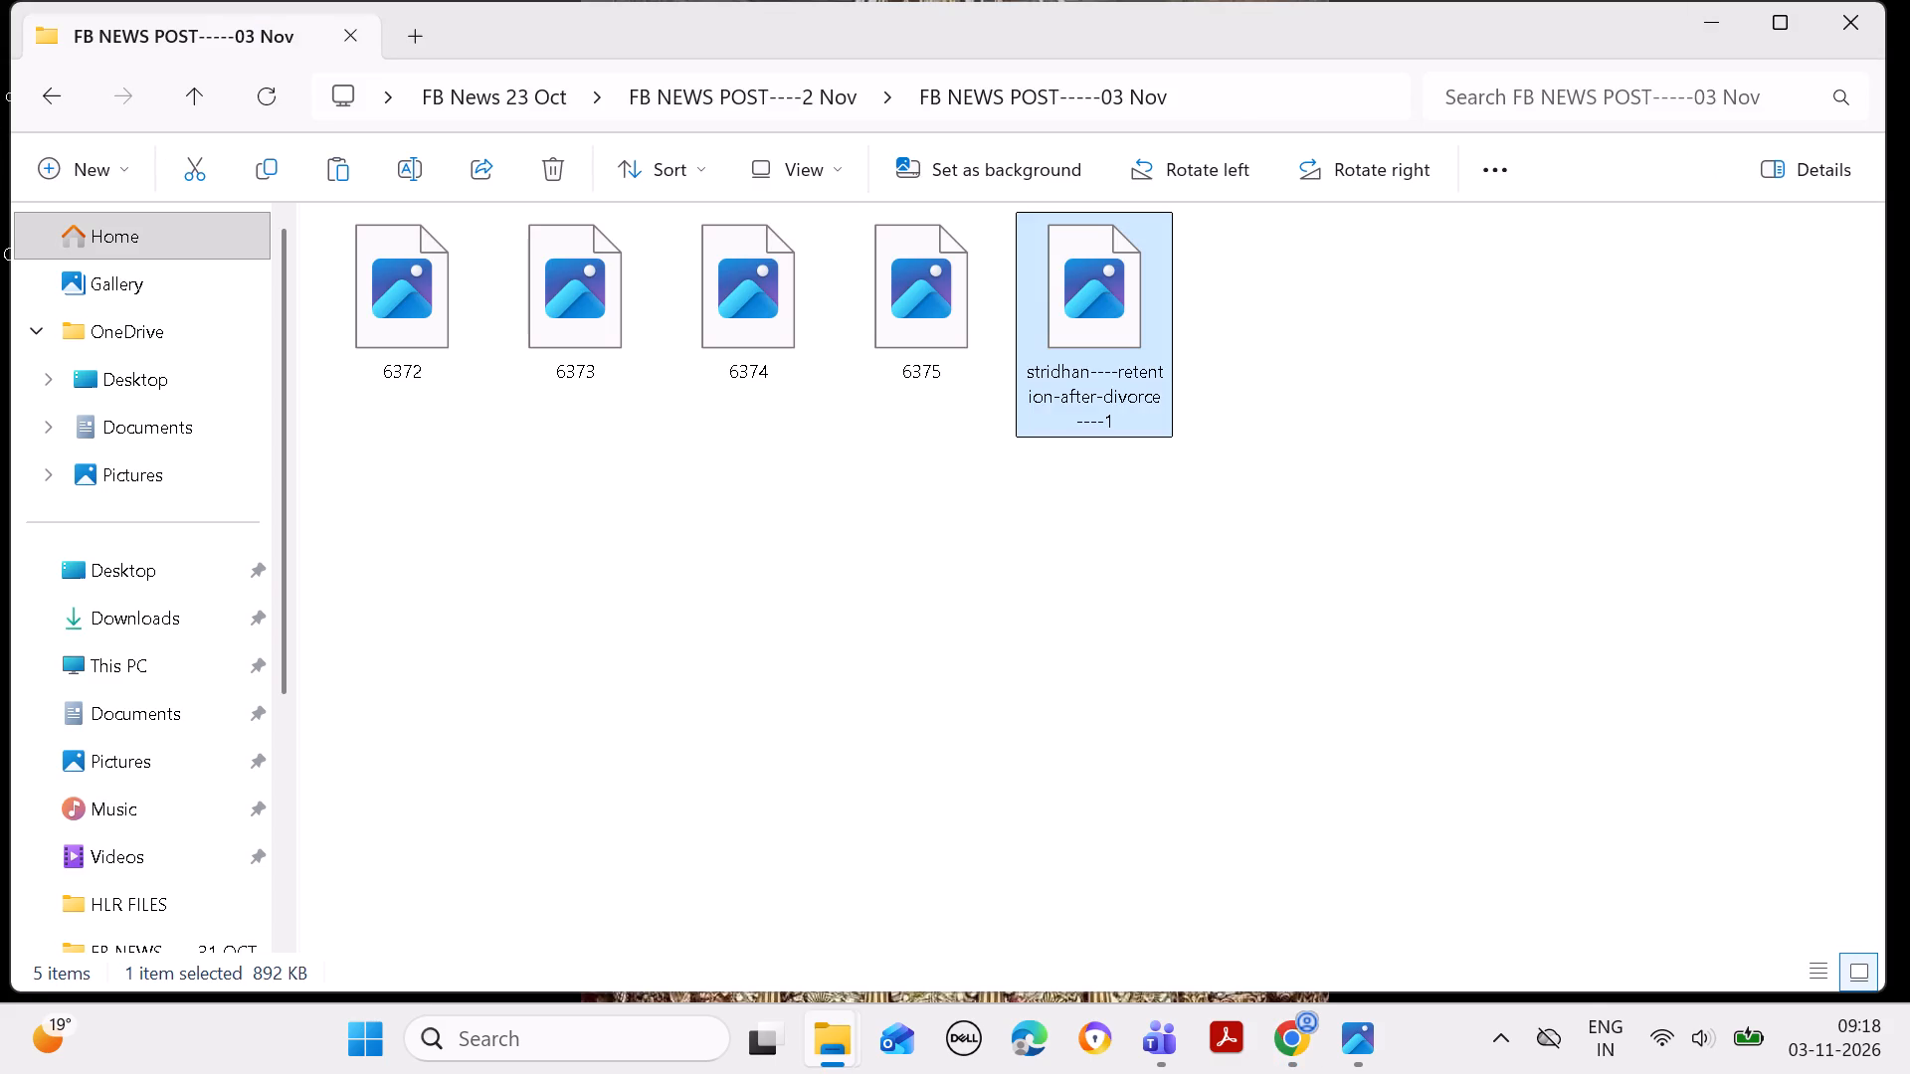
Rename the pasted Stridhan image as 6376.
right_click(1103, 310)
click(1350, 39)
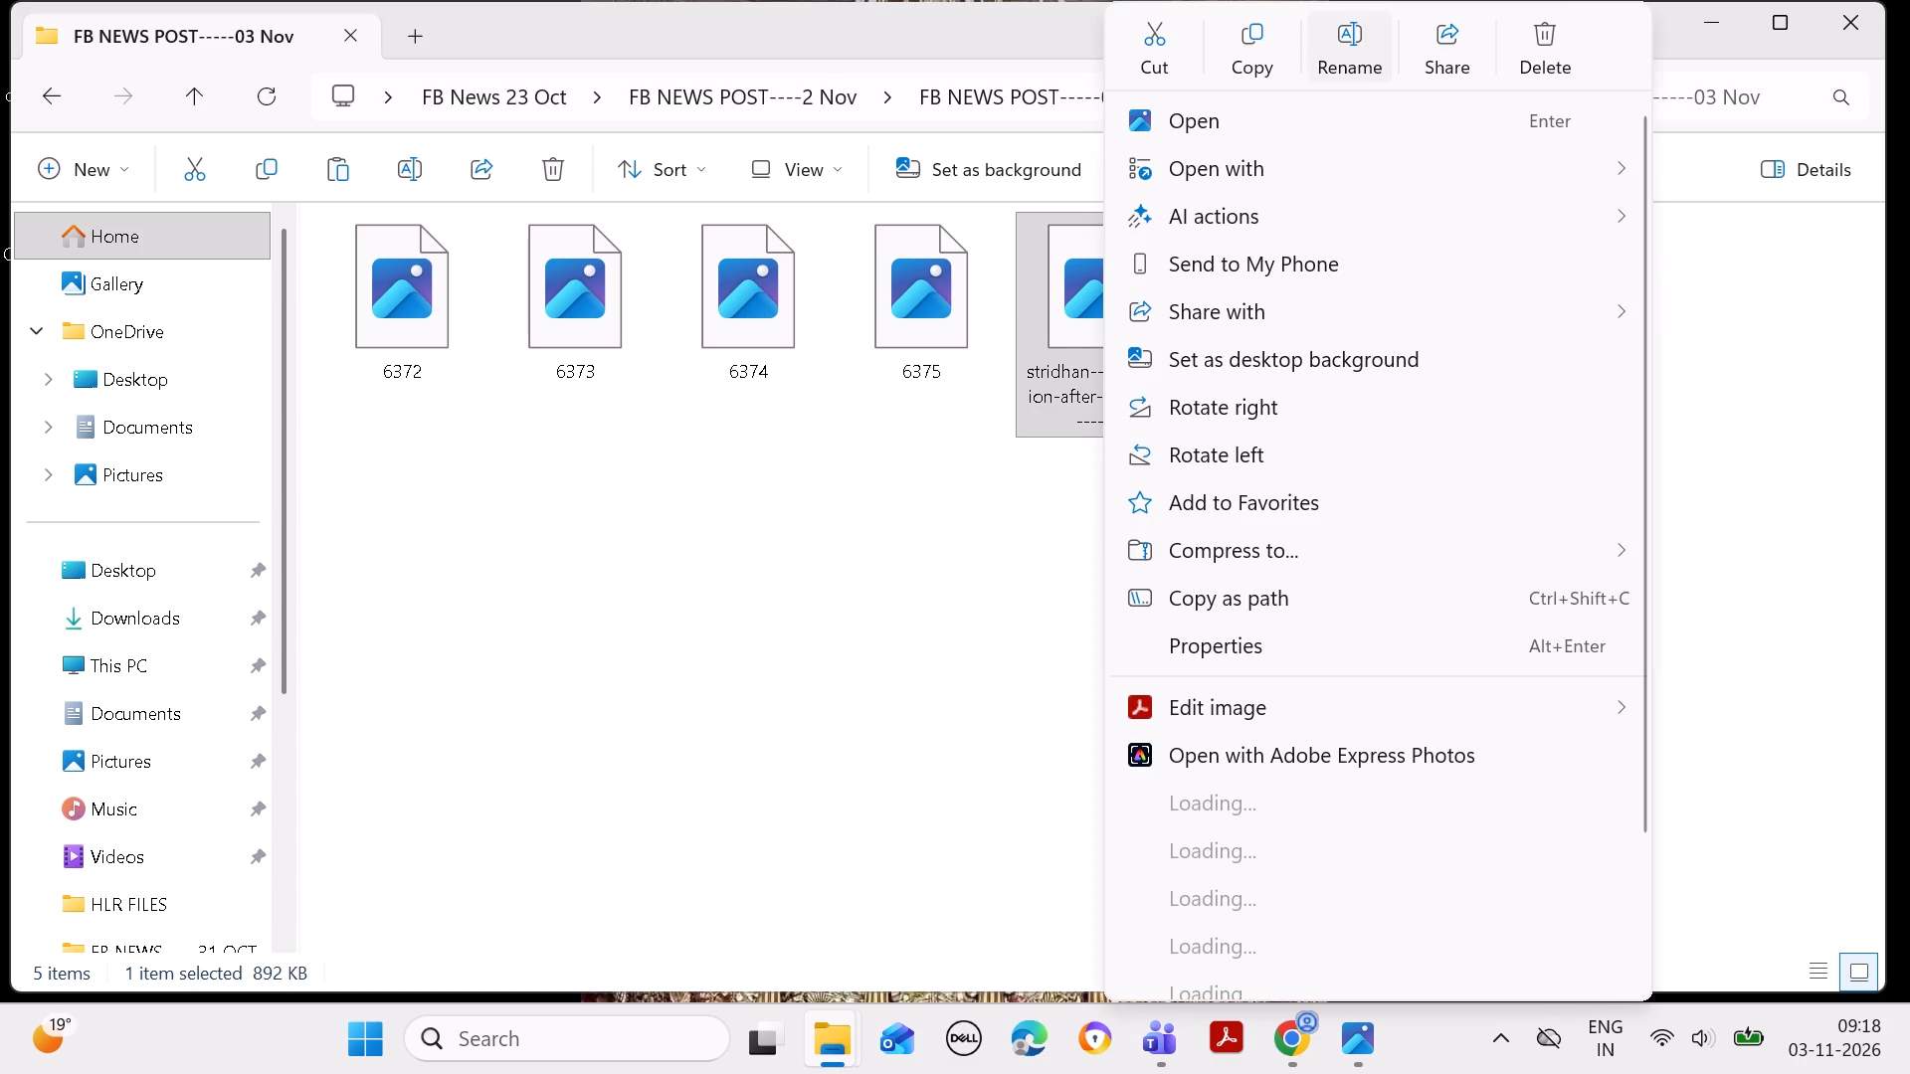
key(BackSpace)
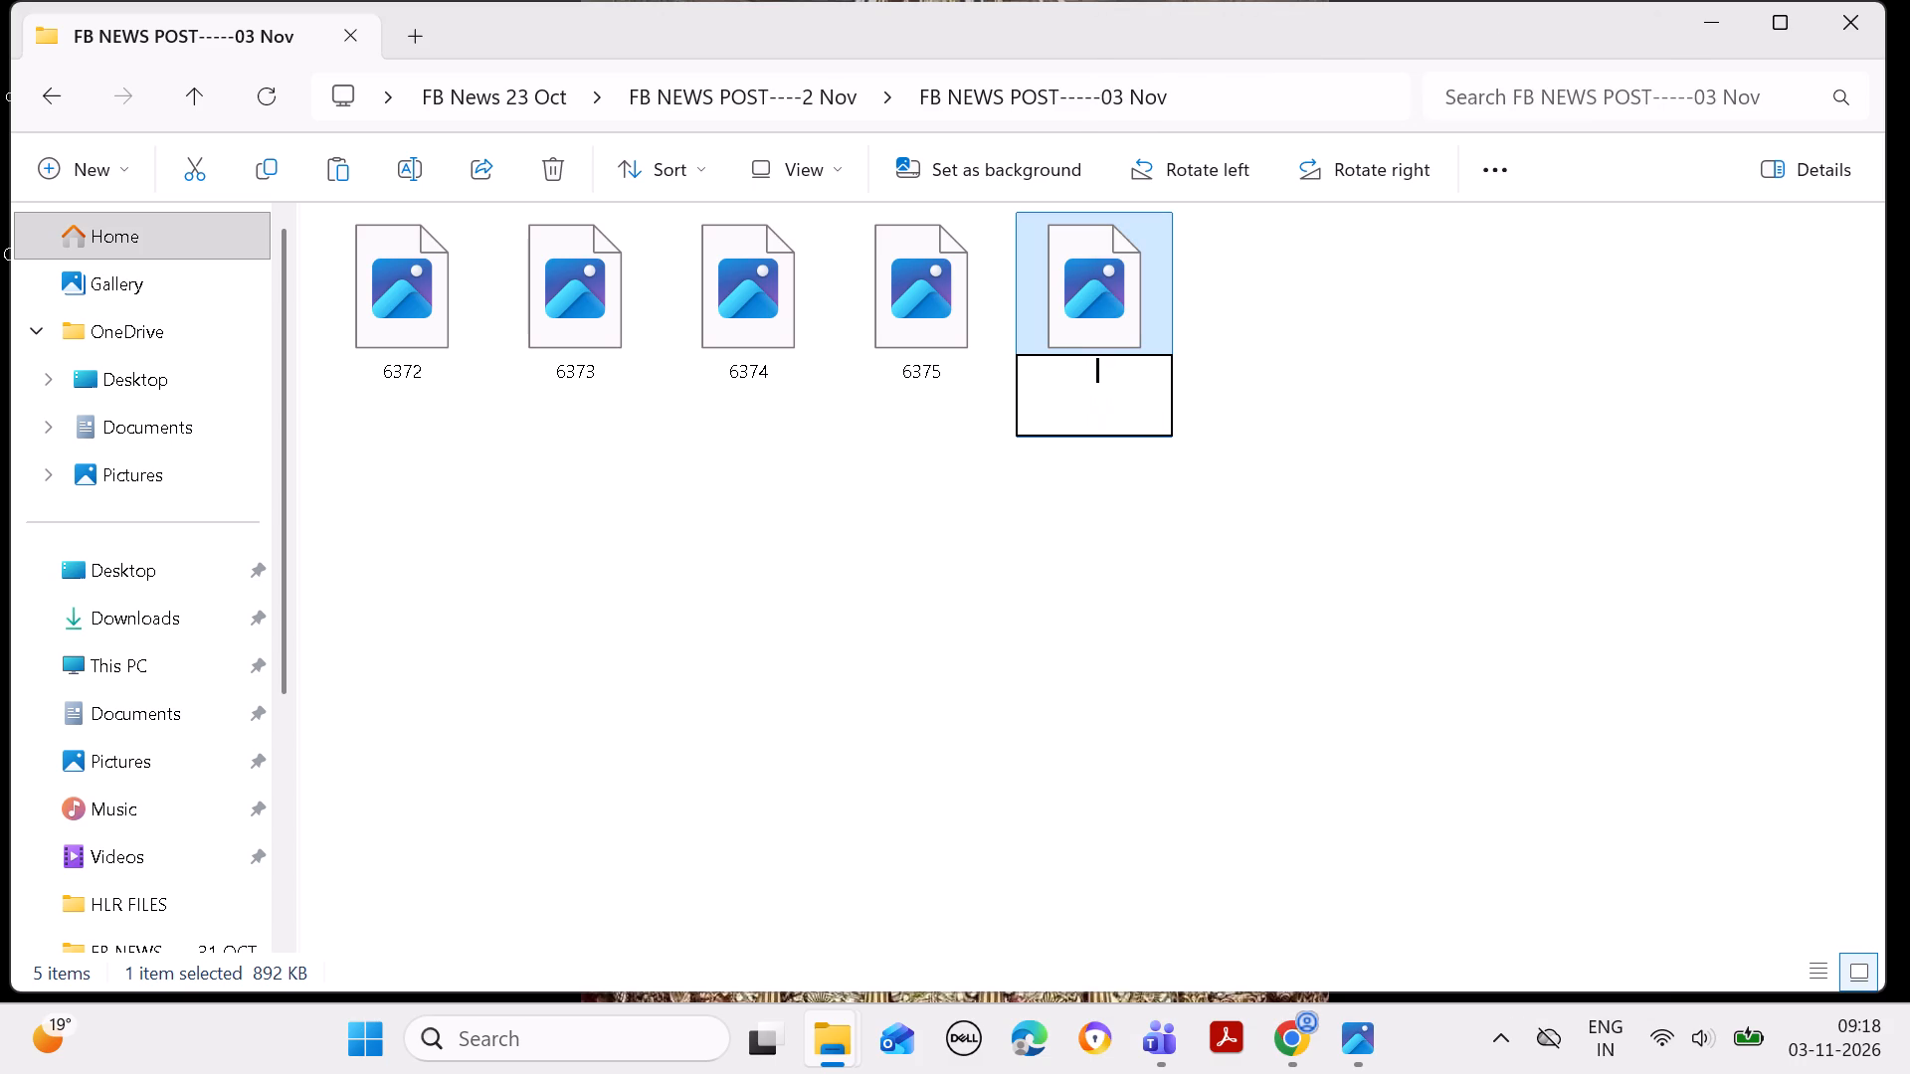
key(6)
key(3)
key(7)
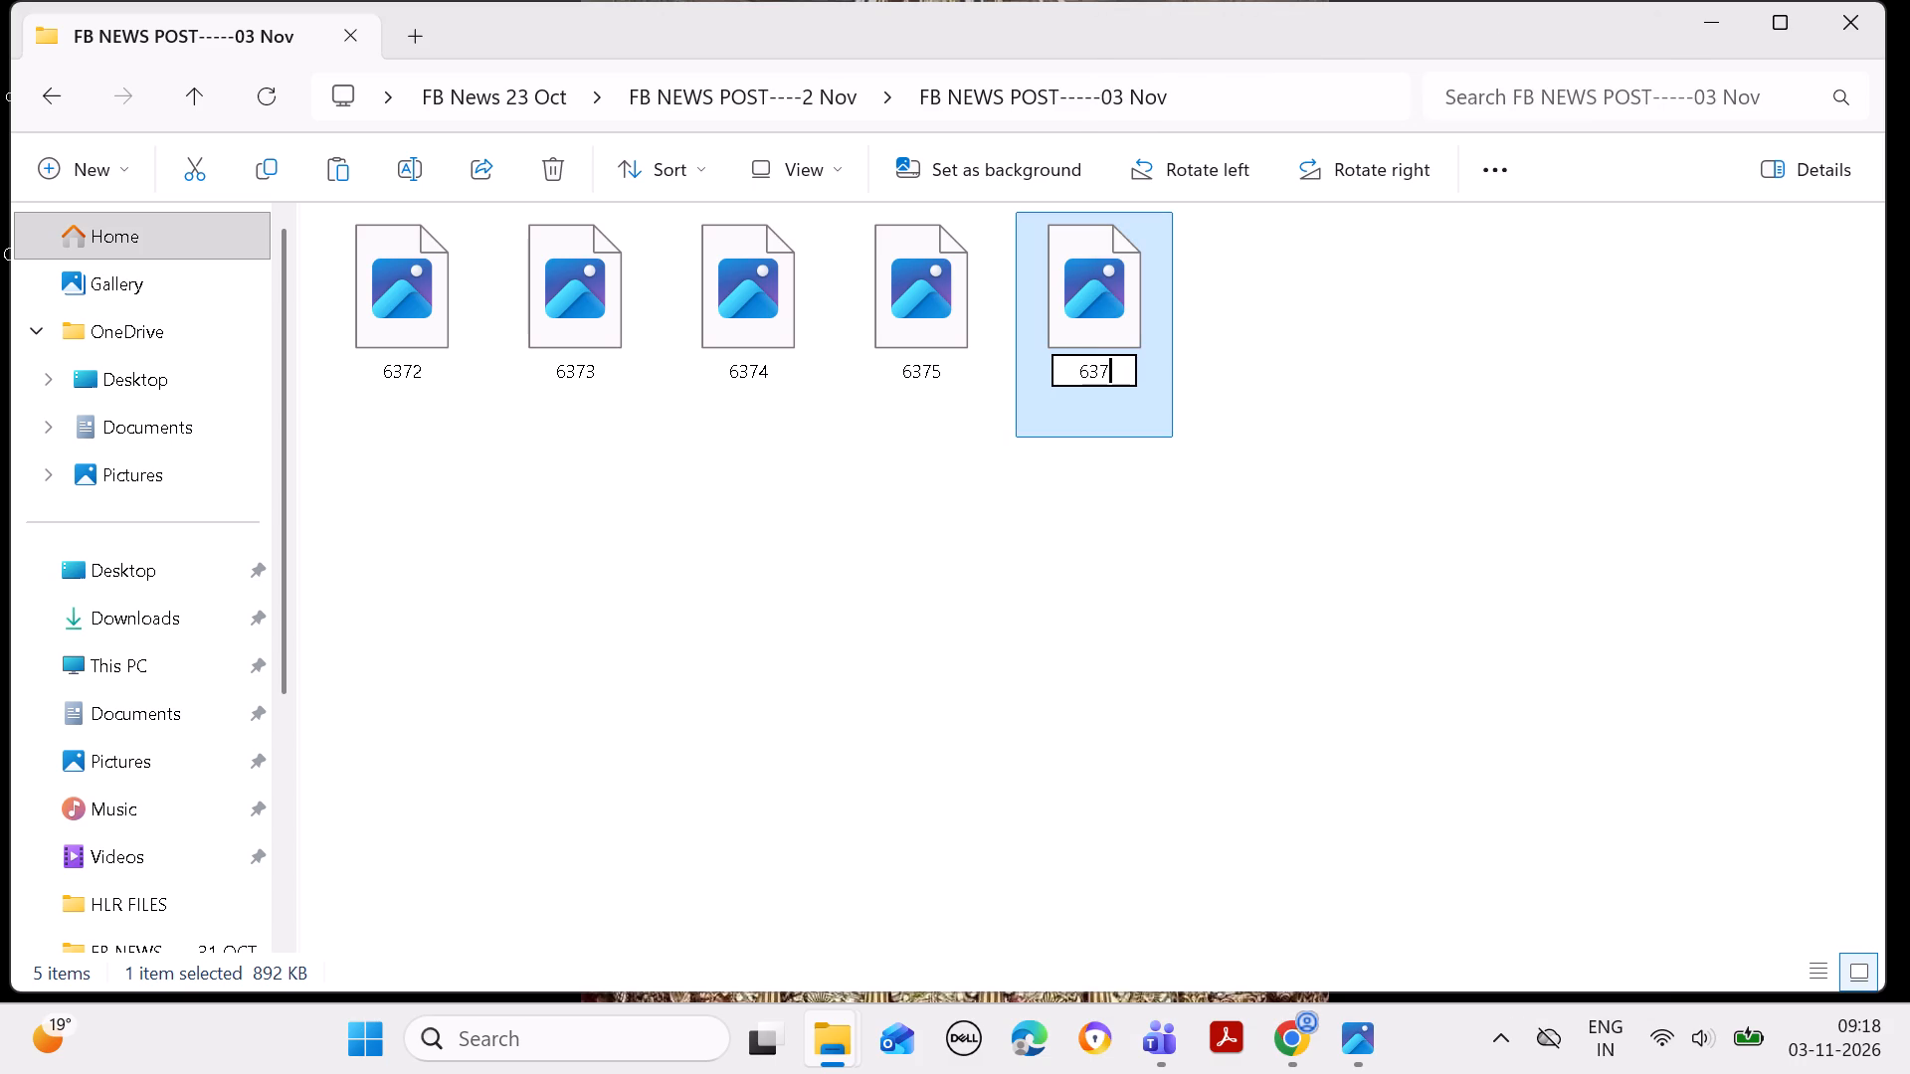
key(6)
key(Return)
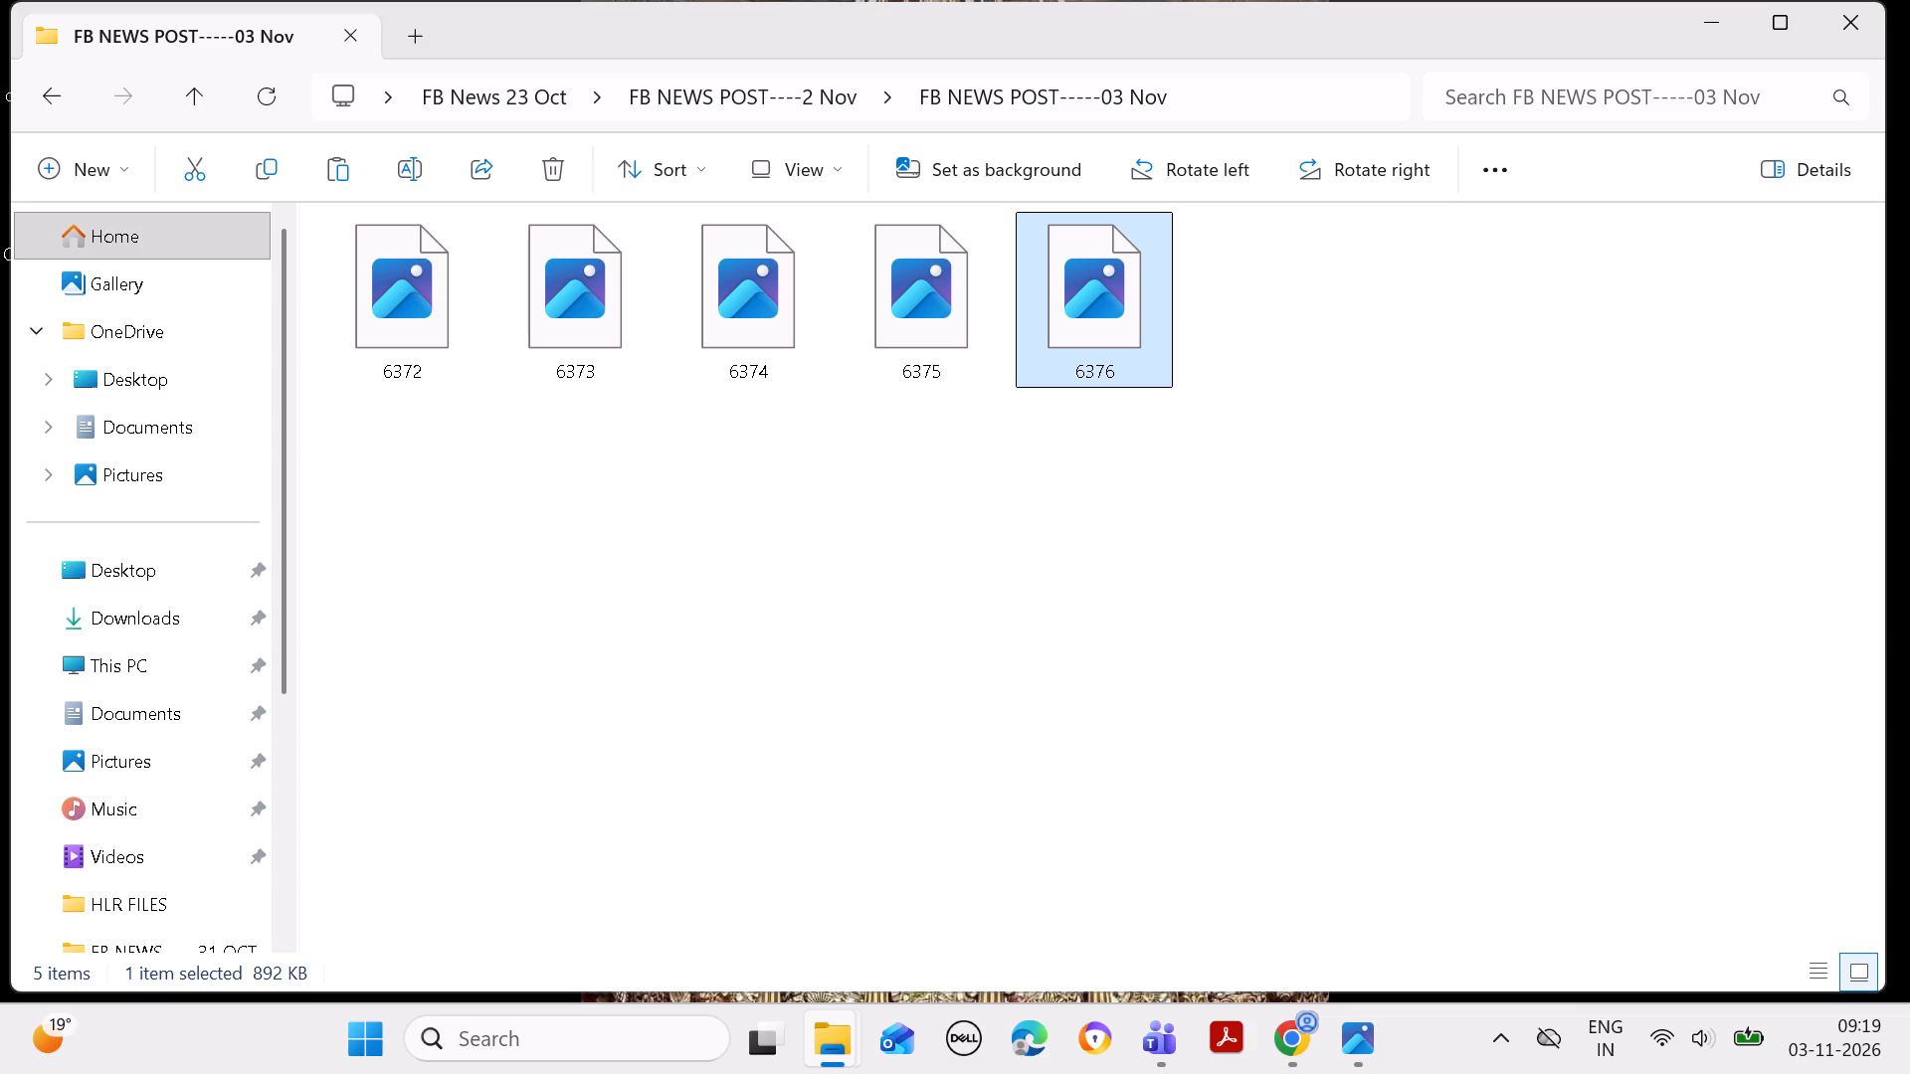
click(1613, 344)
click(1720, 19)
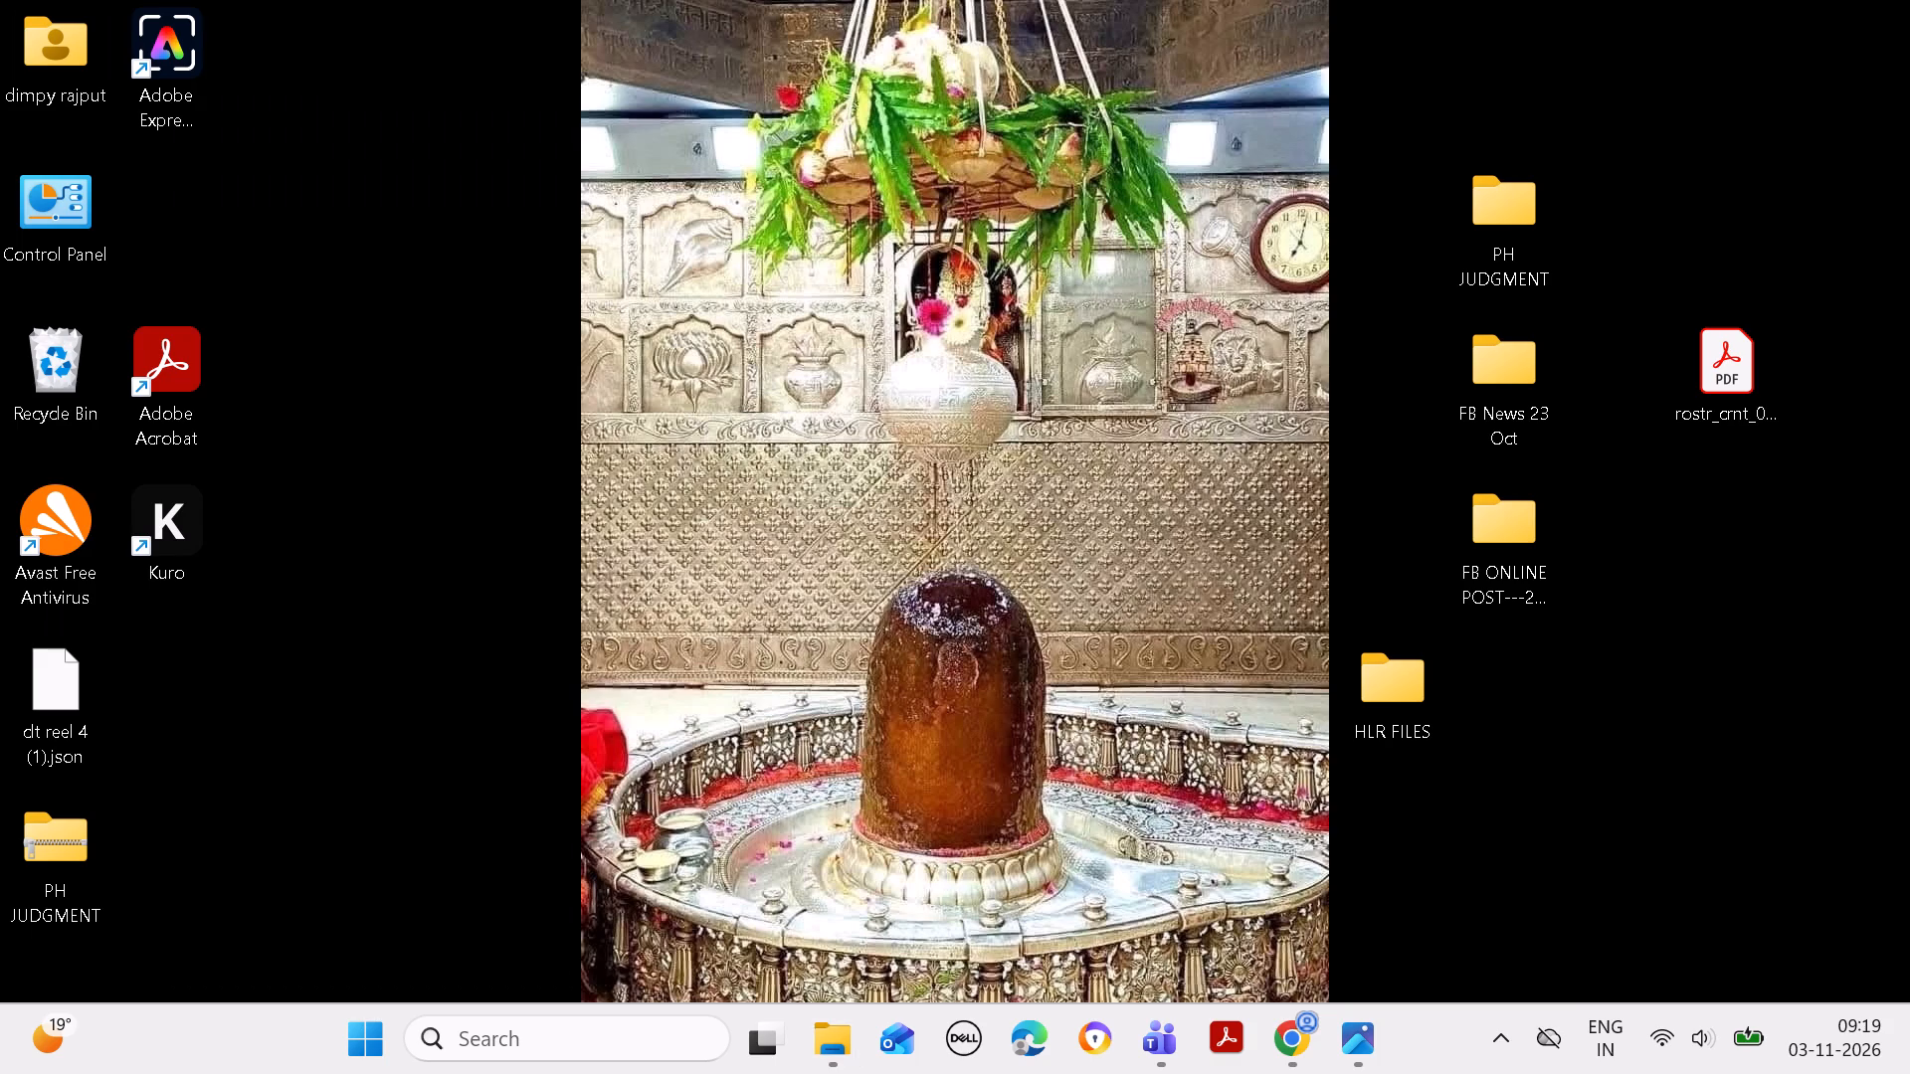
Return to the Case Law Today news list in Chrome and open item 6377, on unauthorised audio-video recording, for editing.
click(1301, 1036)
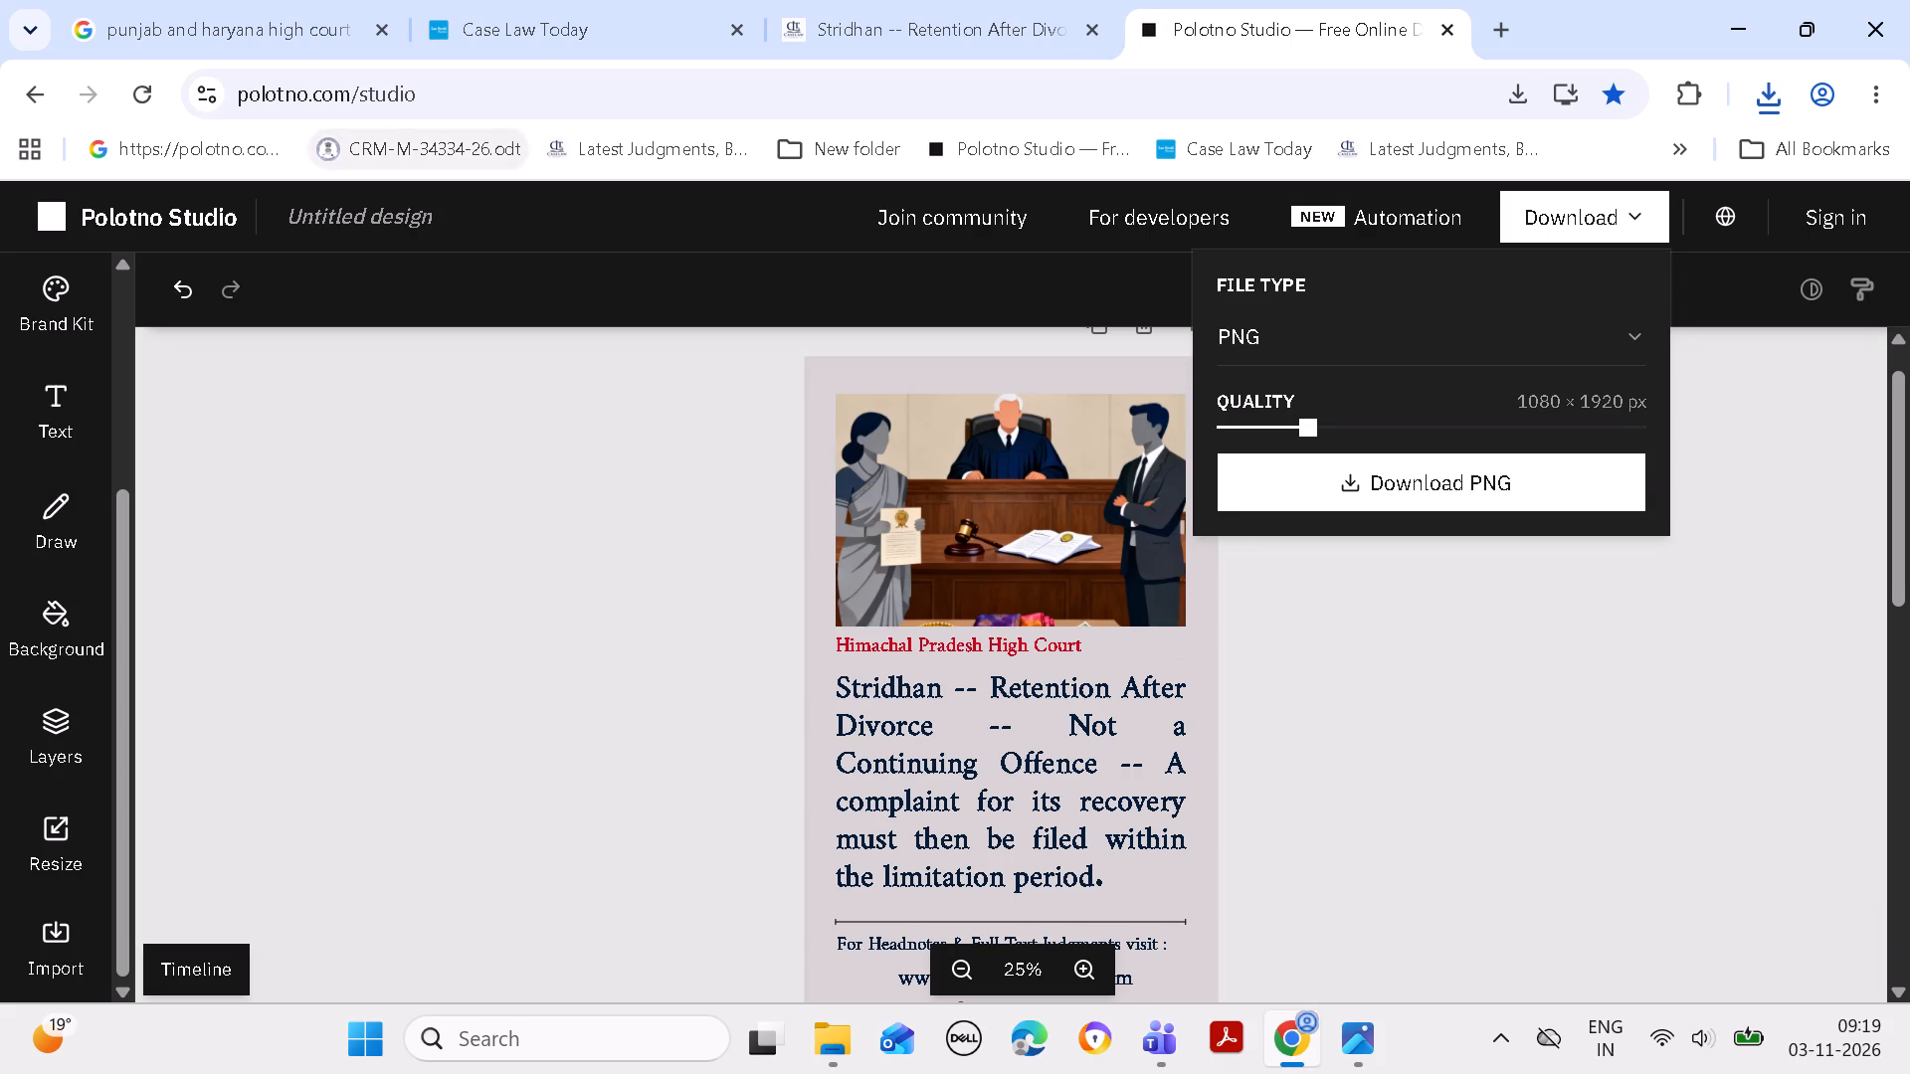
click(530, 18)
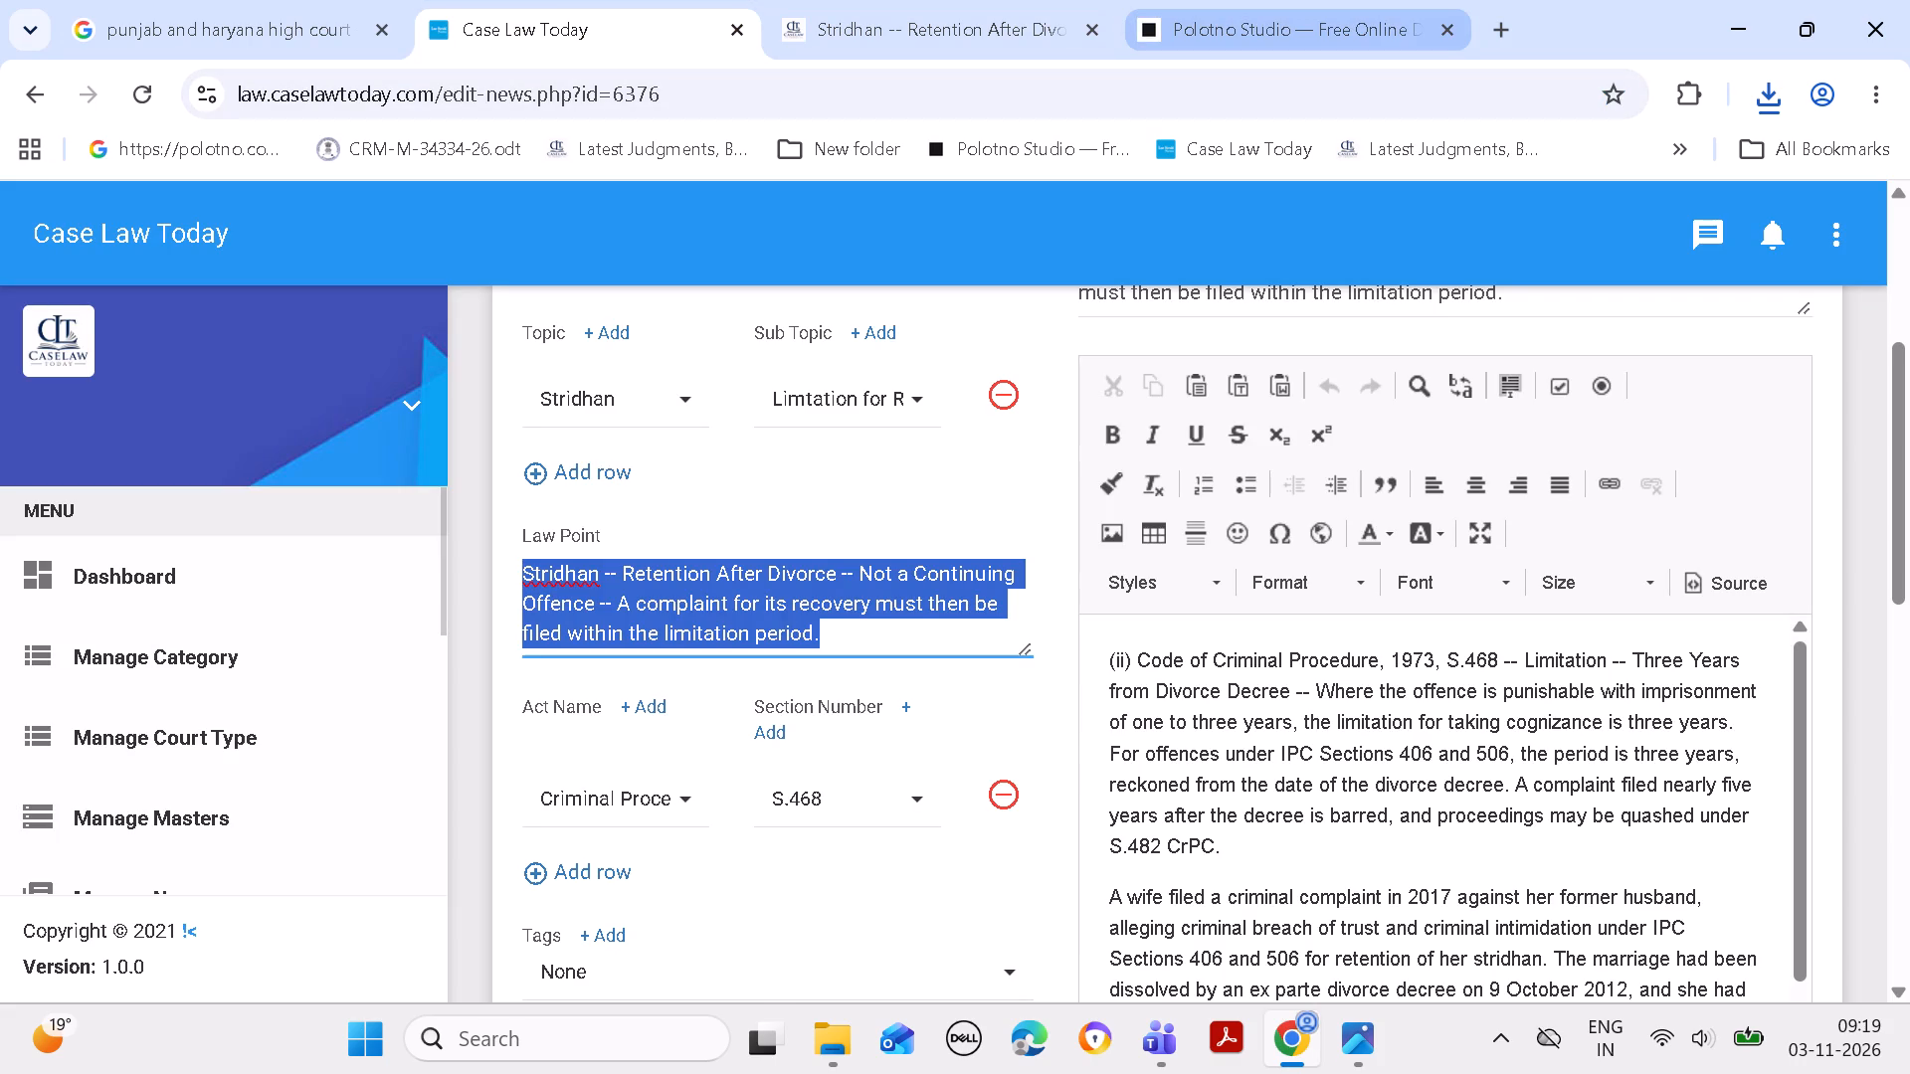
click(1222, 15)
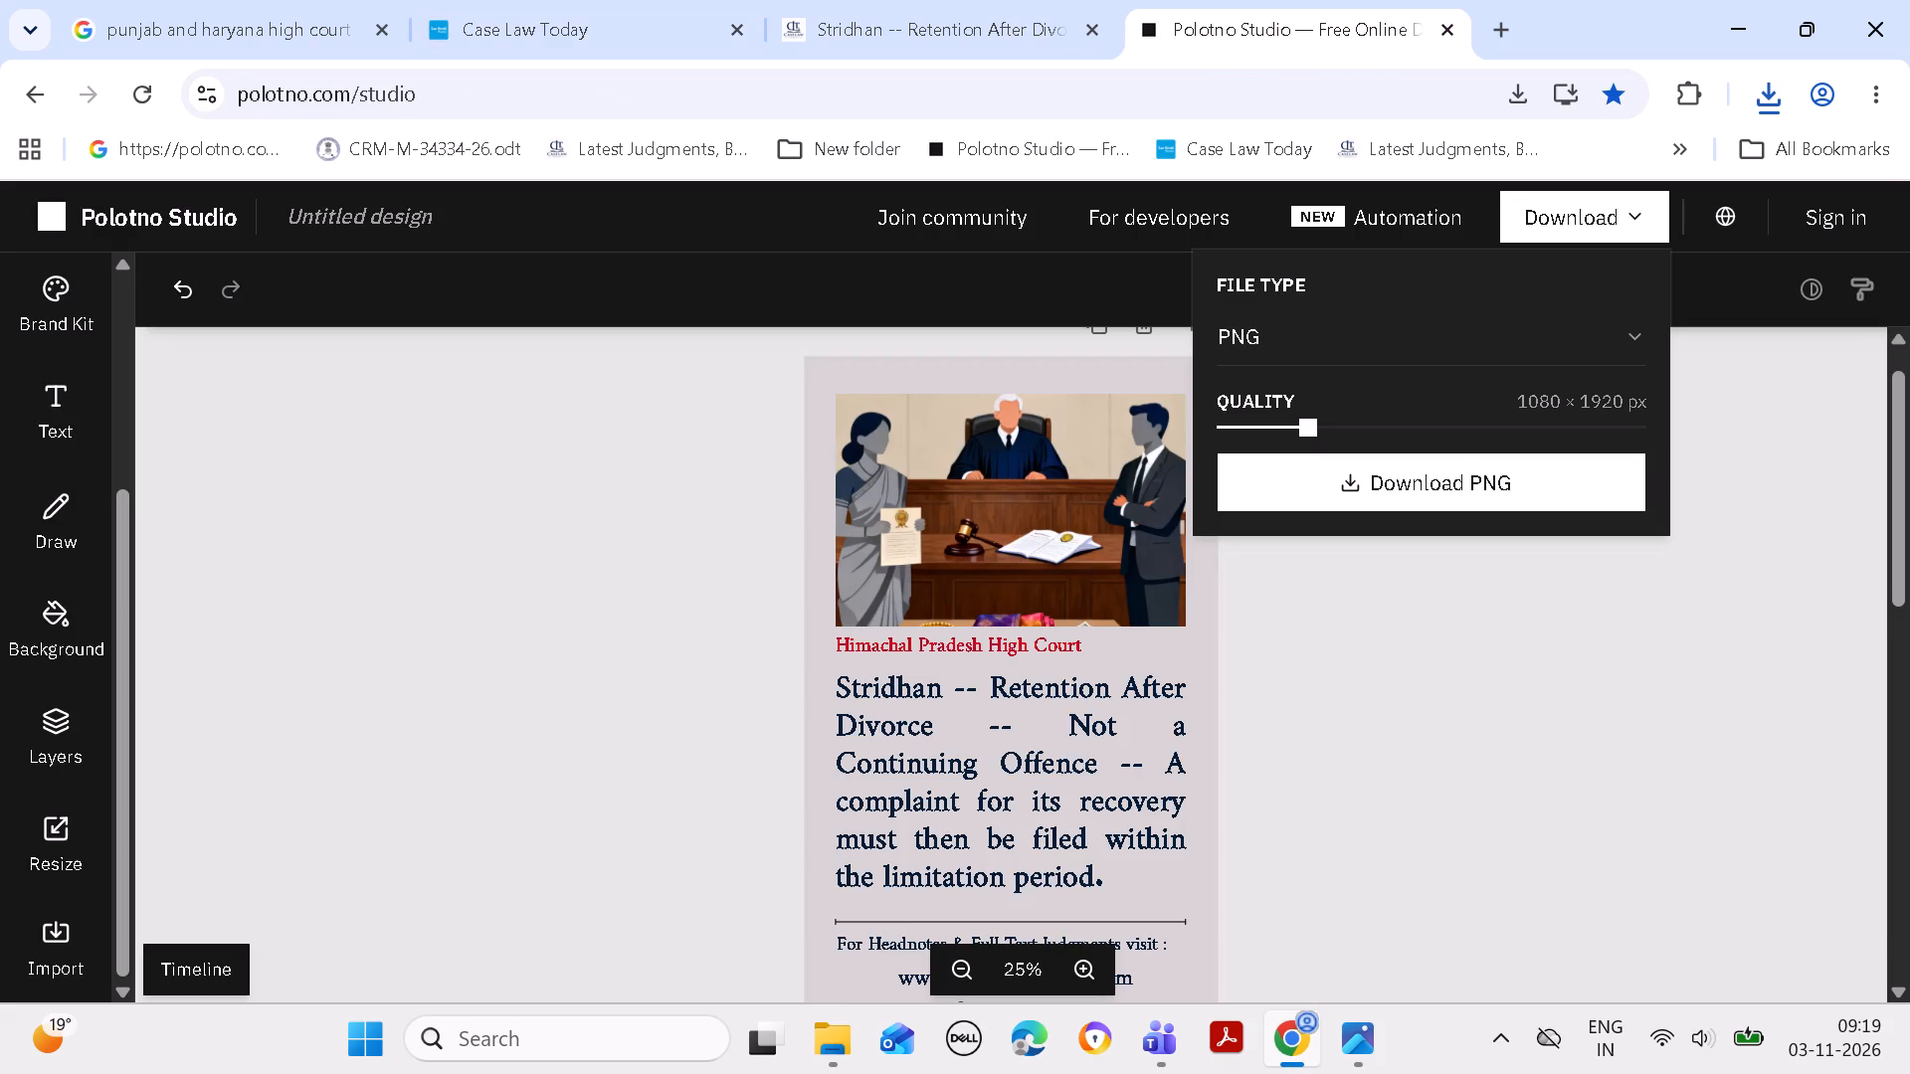
click(543, 28)
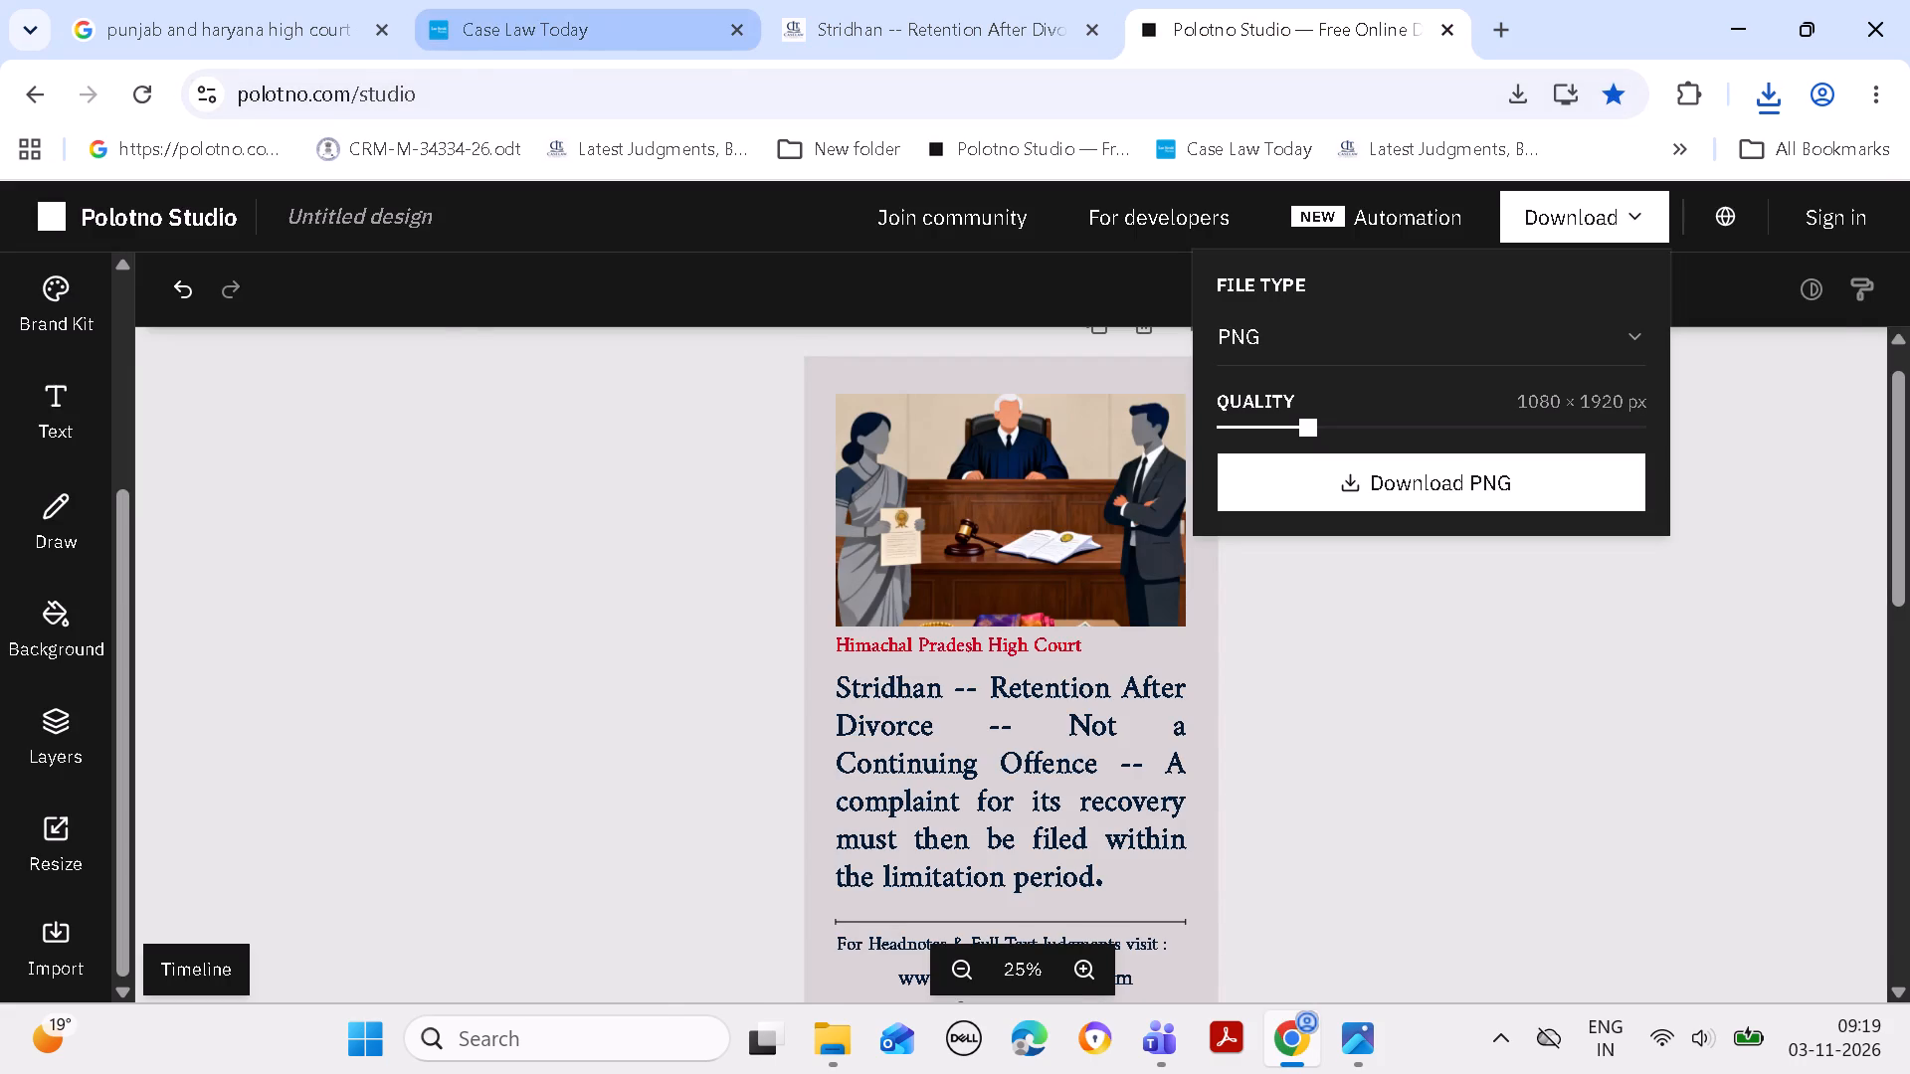
click(426, 233)
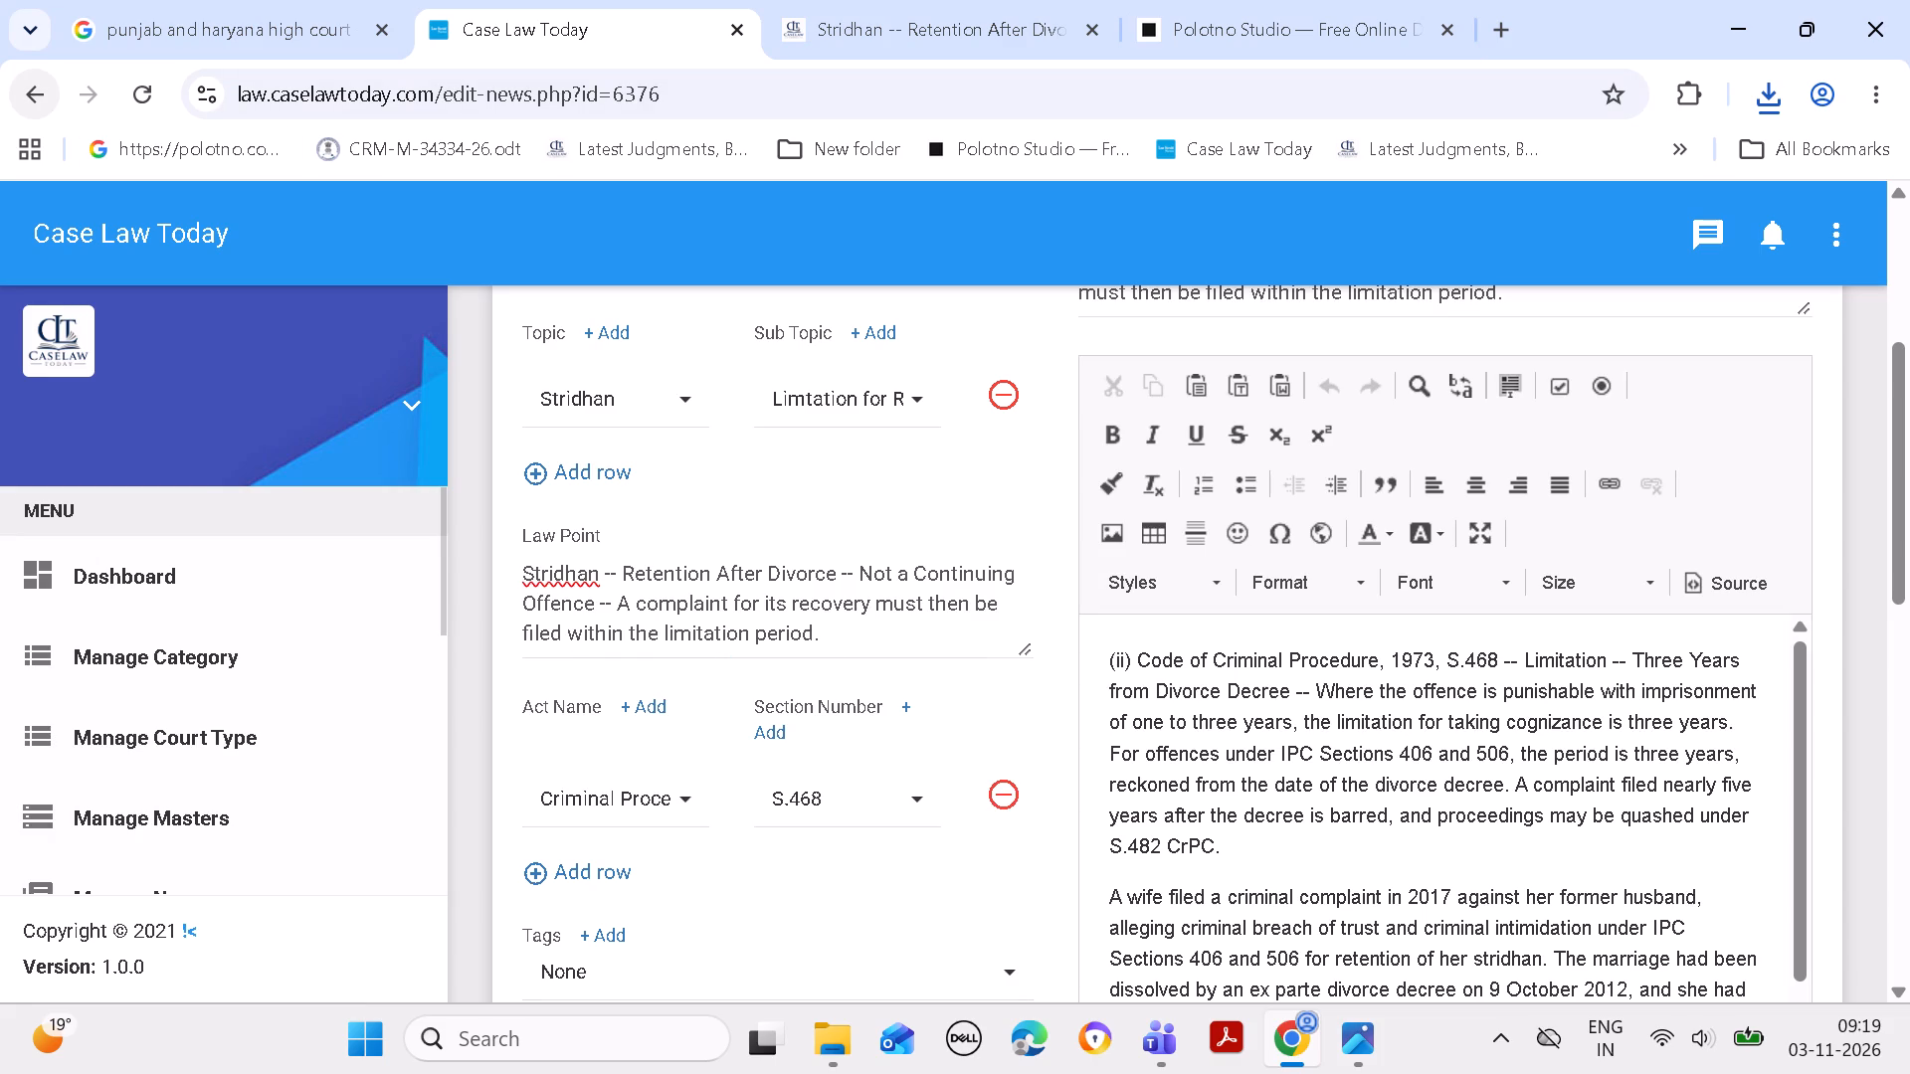
click(26, 96)
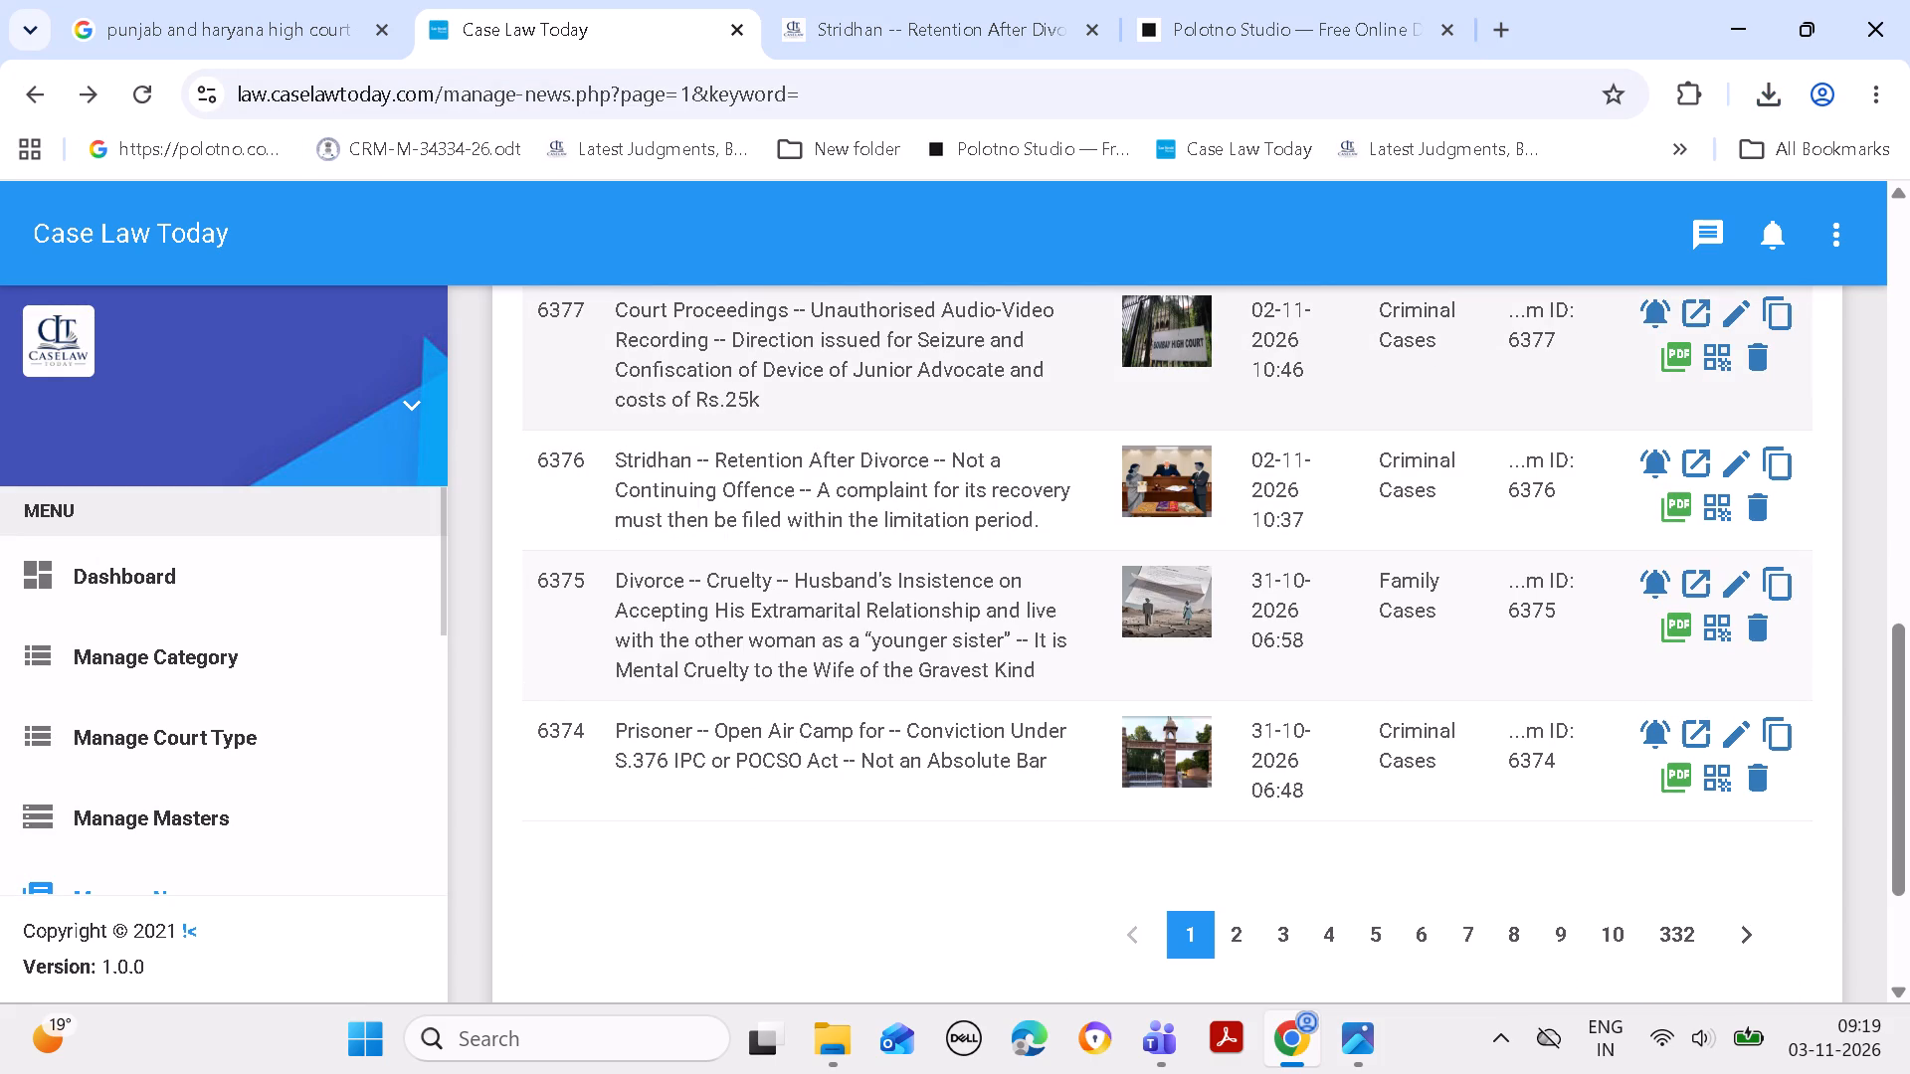
click(1734, 308)
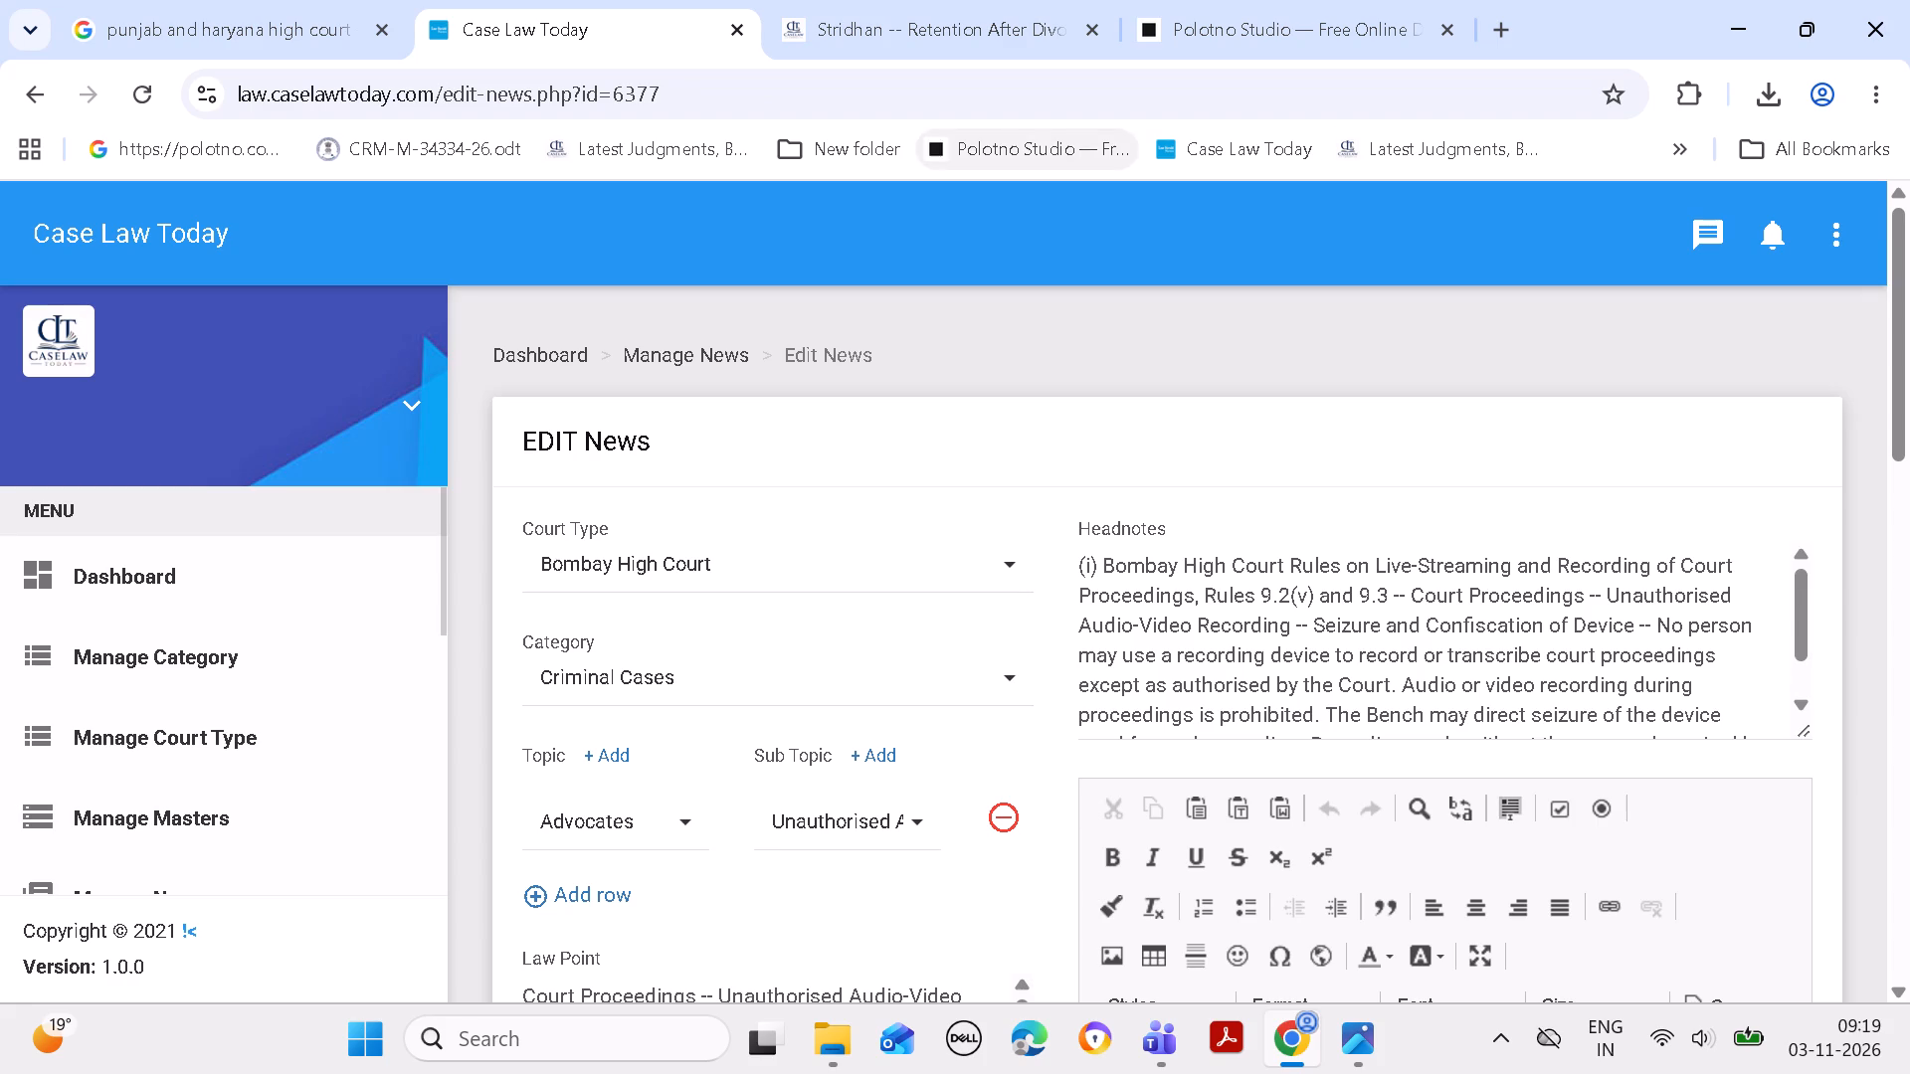
Copy the court name "Bombay High Court" from the Citation of news item 6377.
drag(1907, 382, 1909, 523)
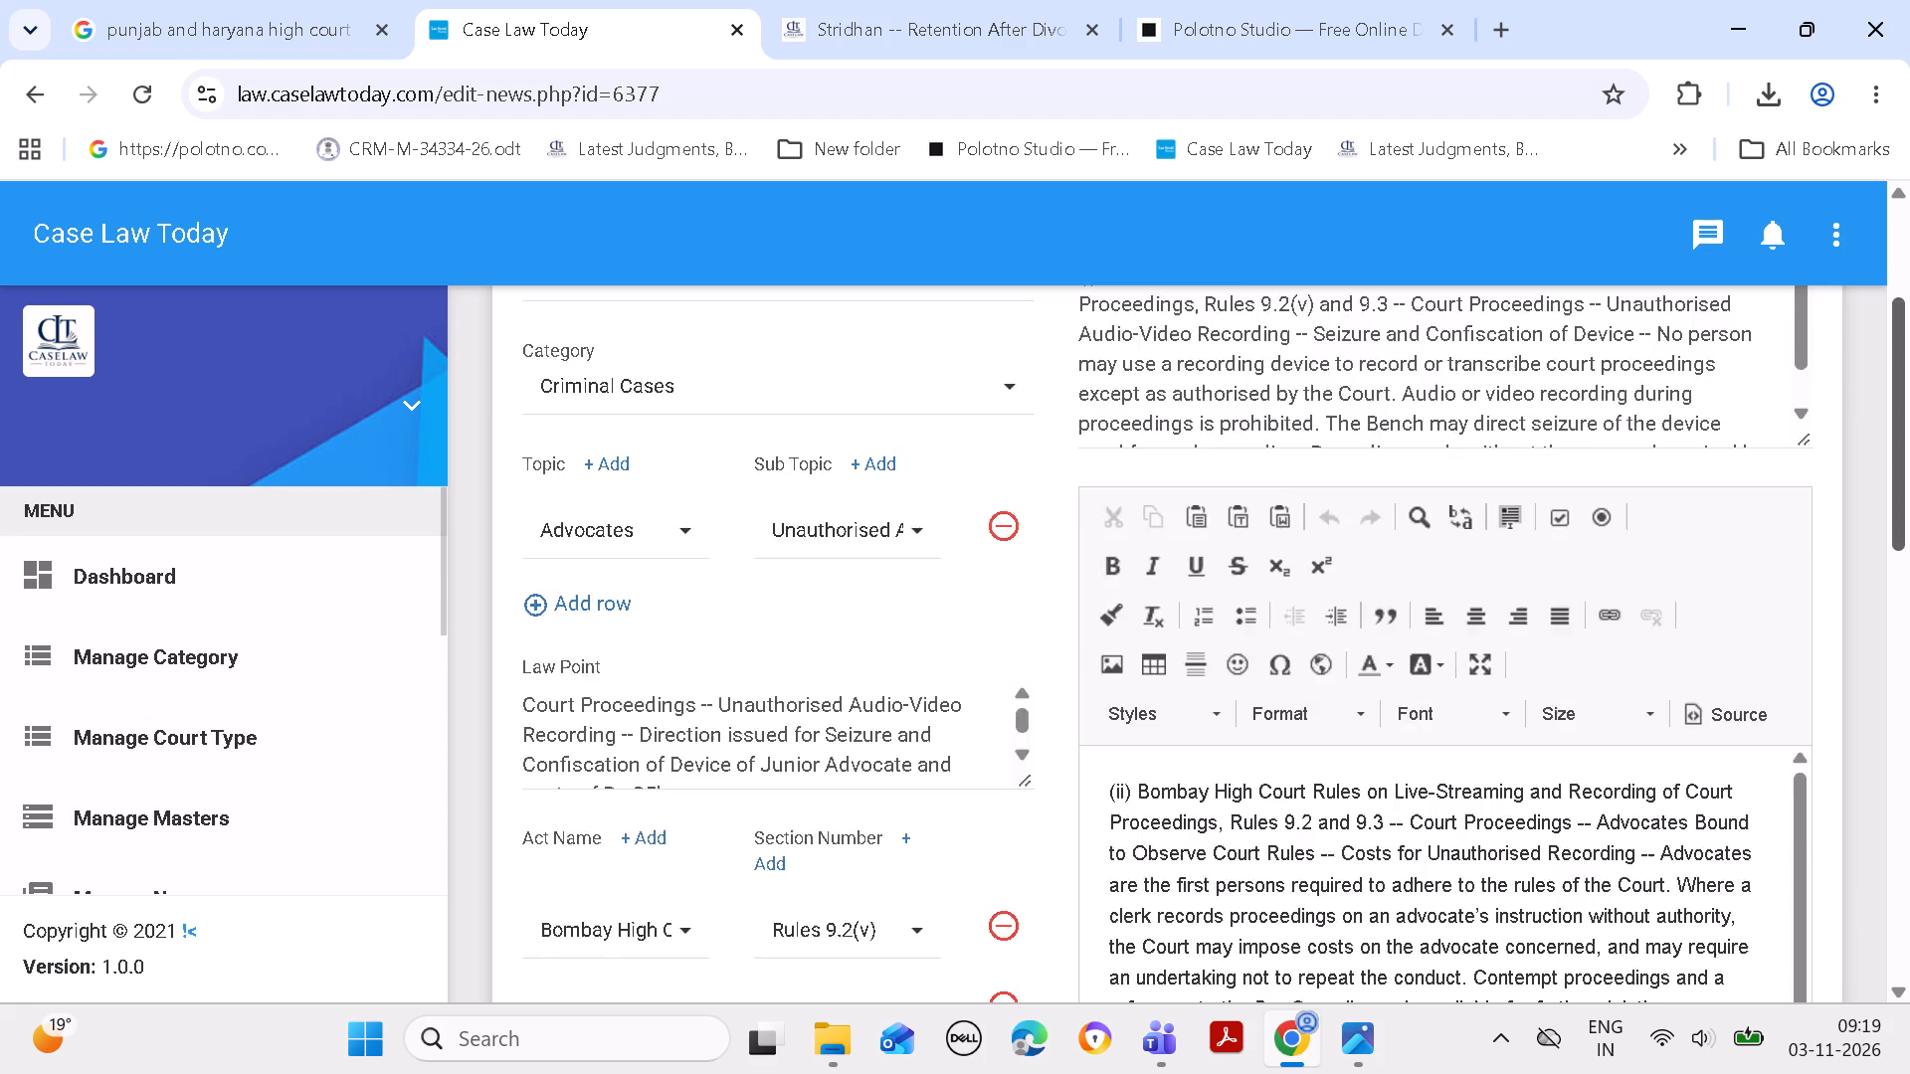
drag(1909, 523, 1906, 697)
click(1693, 651)
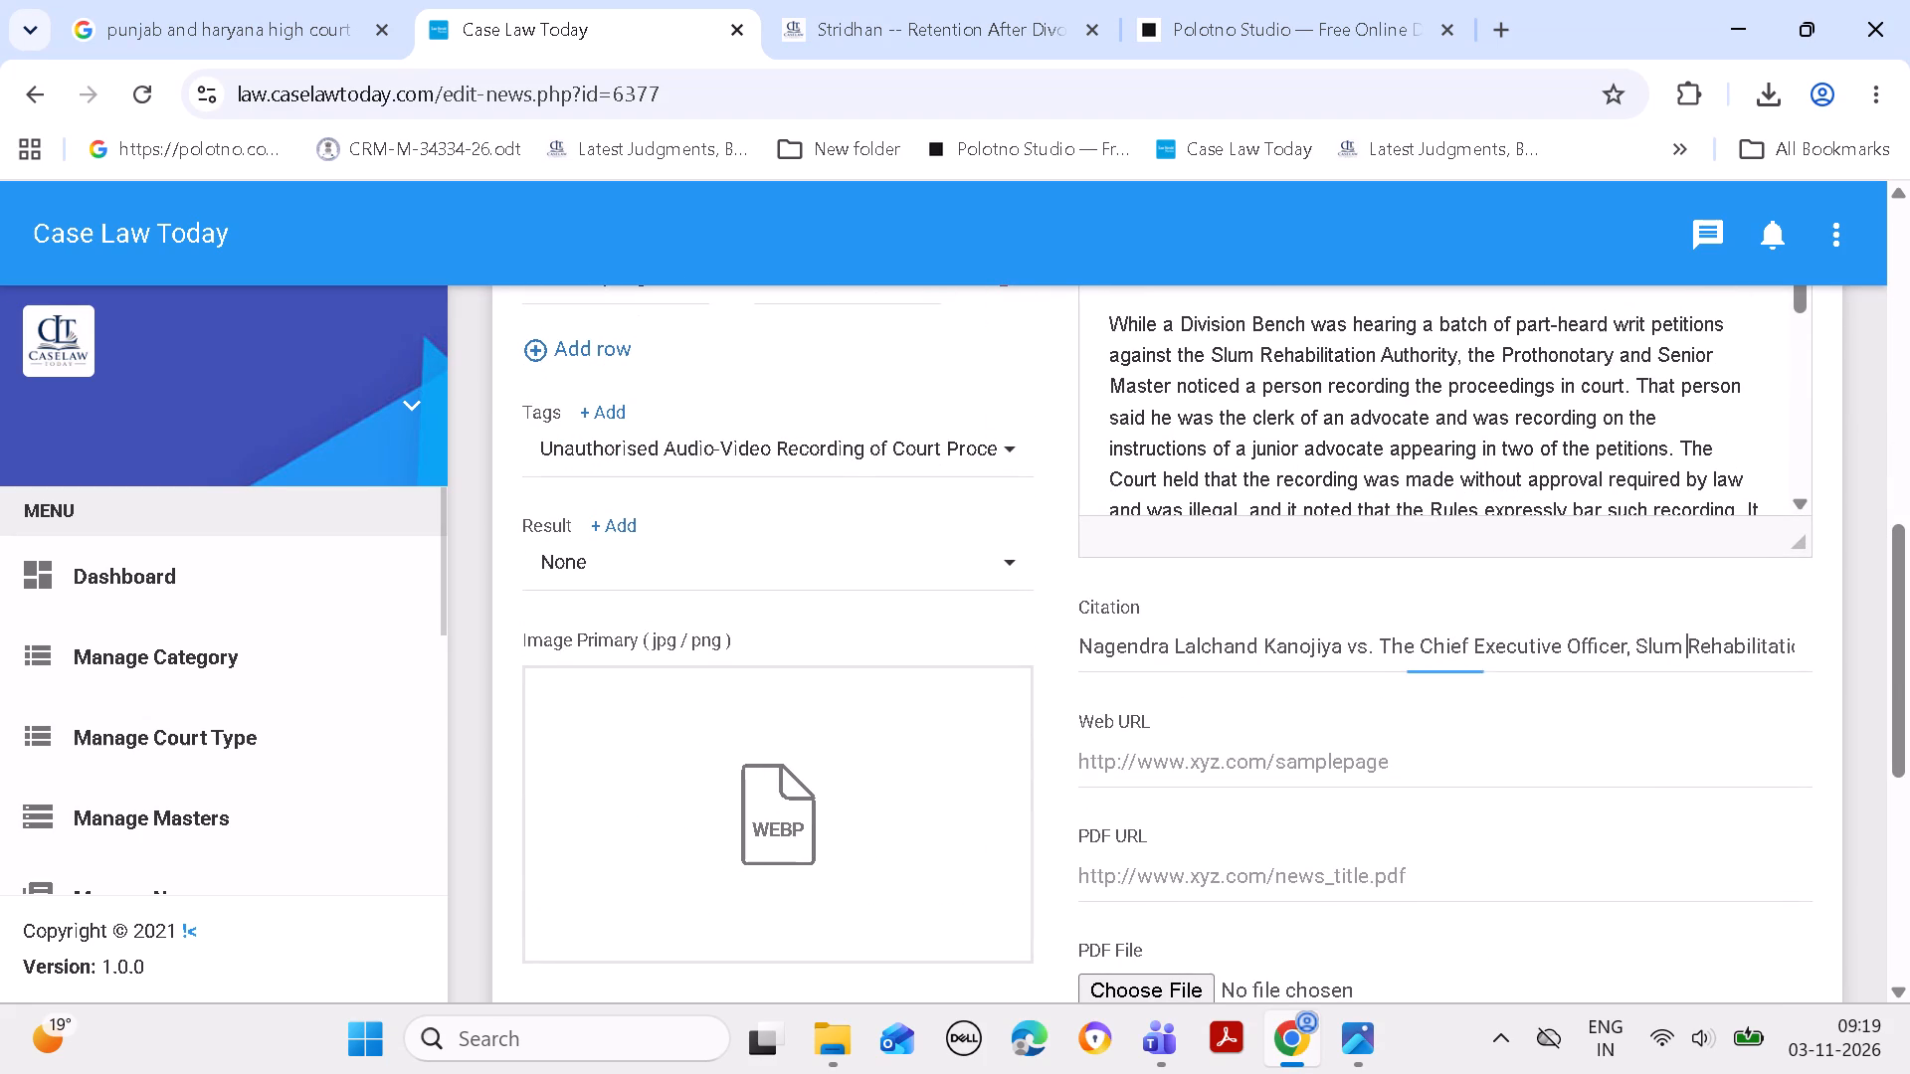
key(Right)
key(Right)
key(Right)
key(Right)
key(Right)
key(Right)
key(Right)
key(Right)
key(Right)
key(Right)
key(Right)
key(Right)
key(Right)
key(Right)
key(Right)
key(Right)
key(Right)
key(Right)
key(Right)
key(Right)
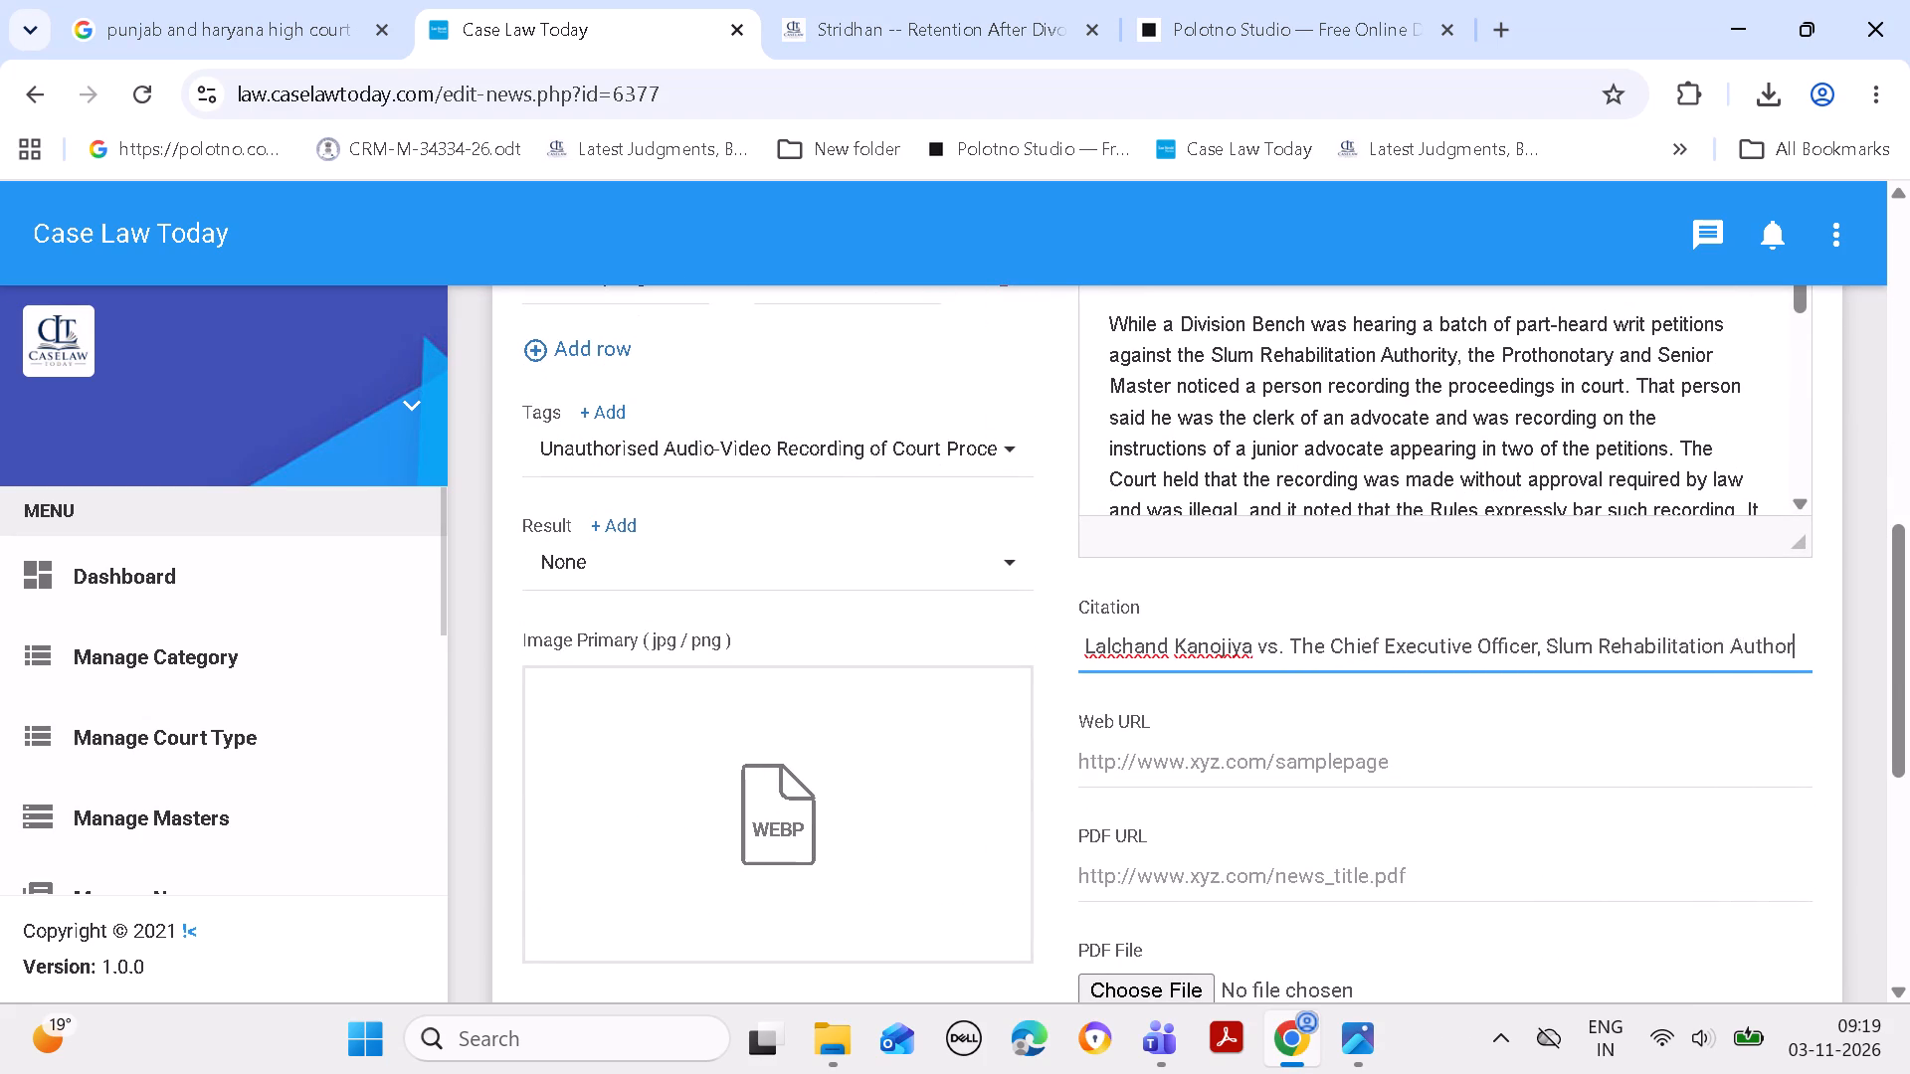
drag(1570, 643, 1591, 642)
click(1591, 639)
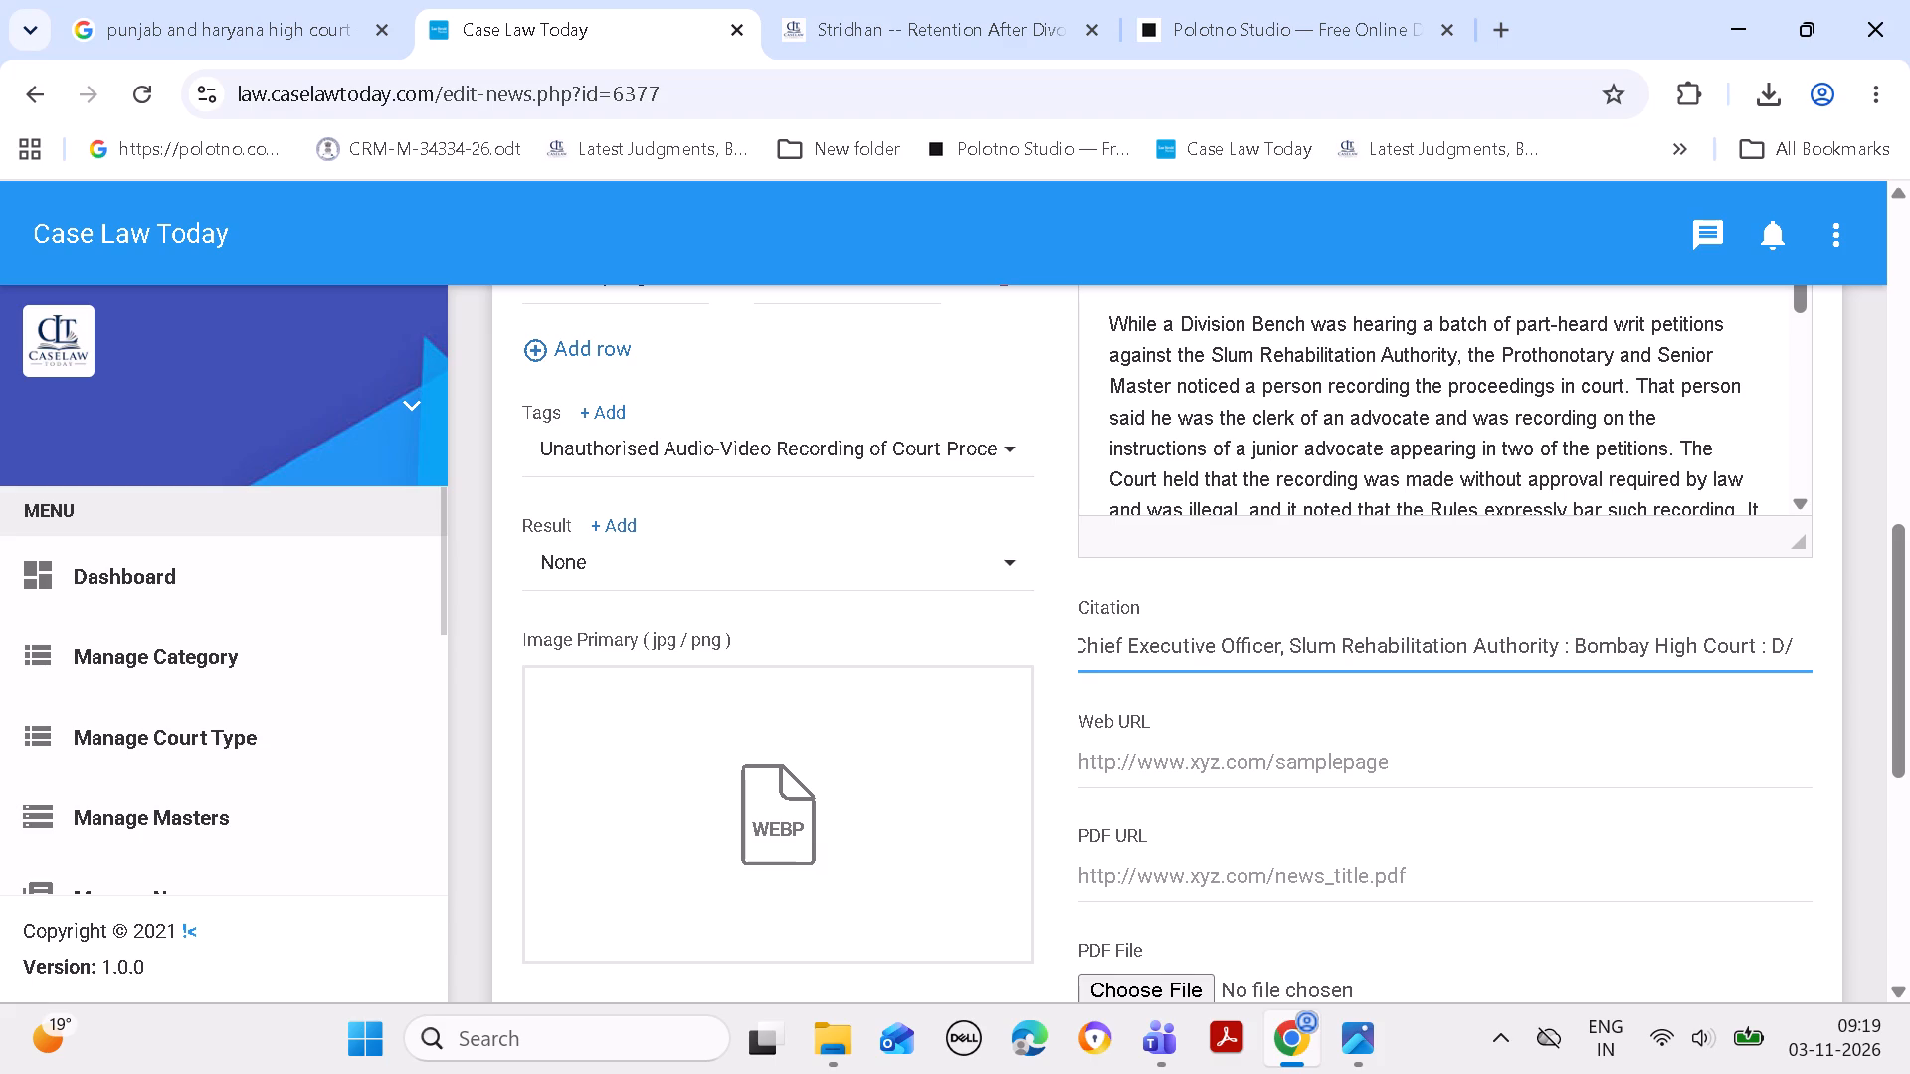
drag(1577, 642, 1759, 634)
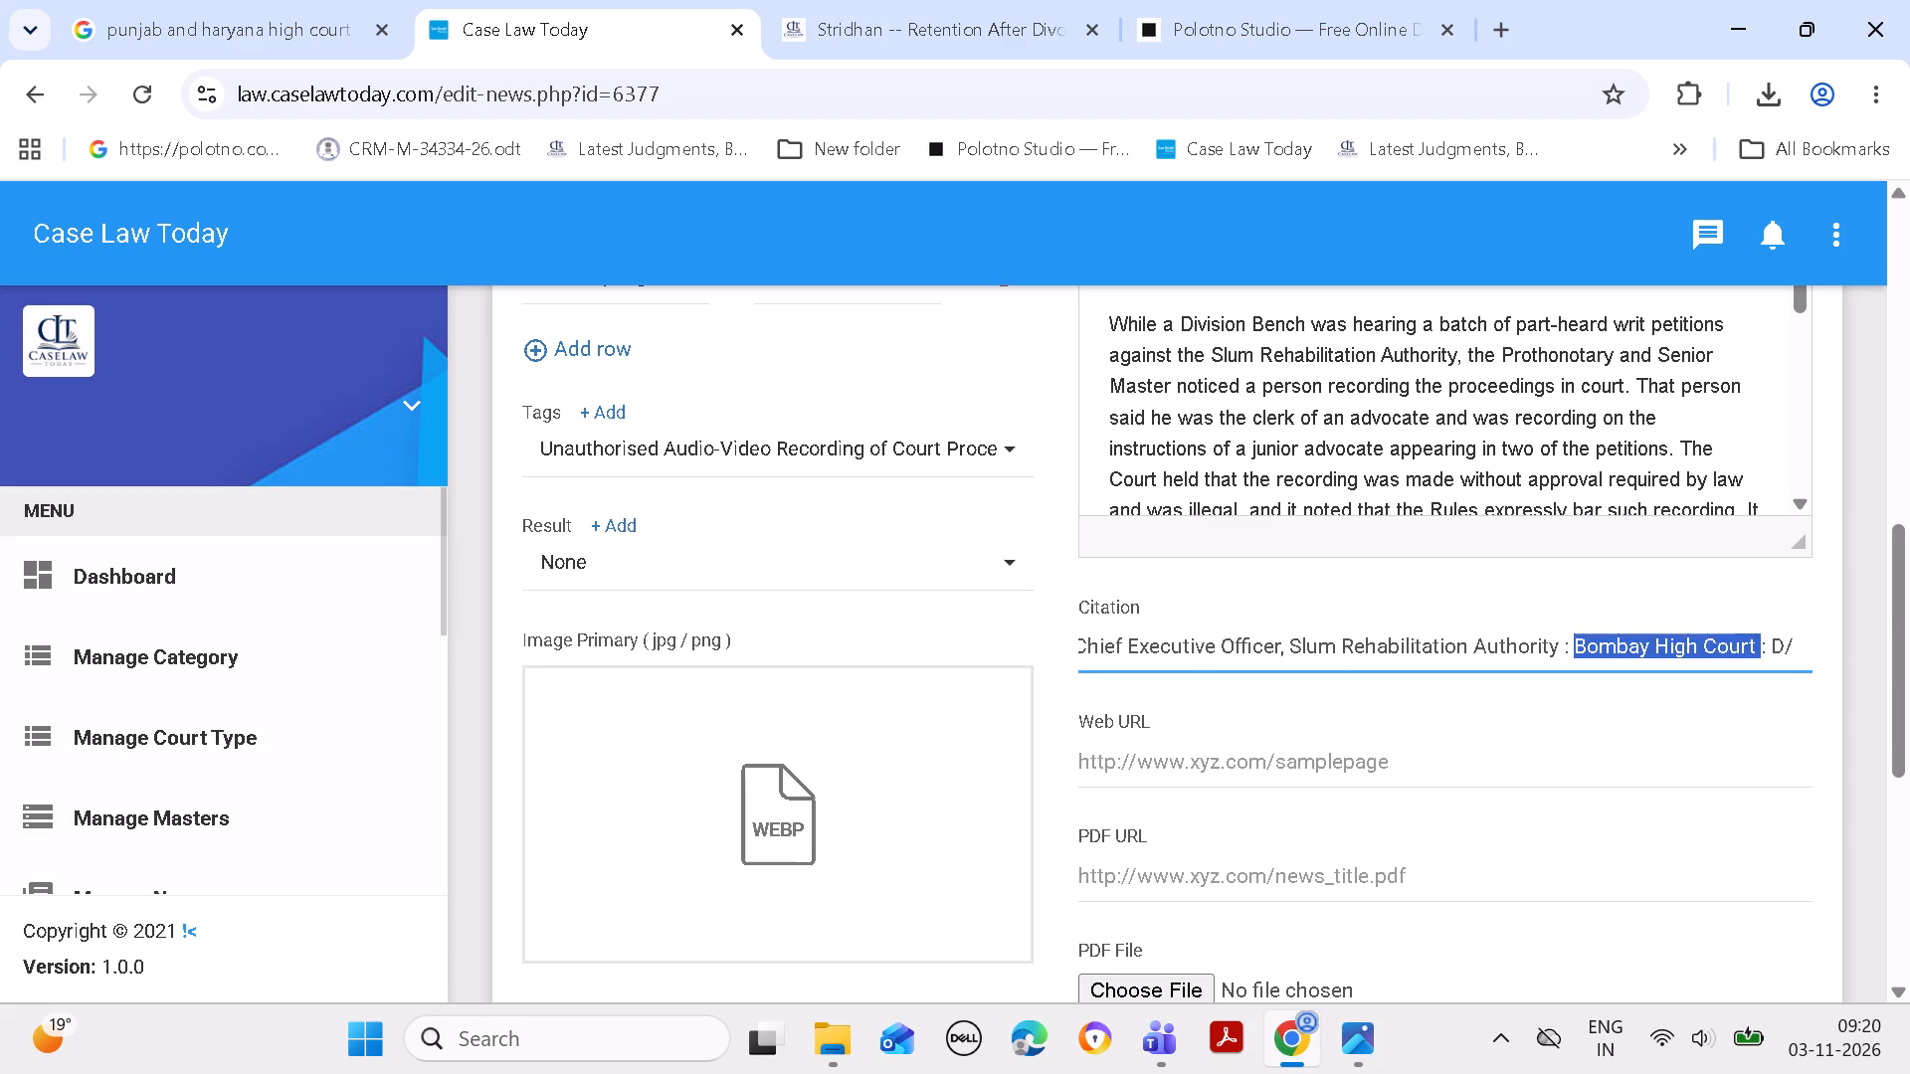
key(ctrl+c)
Replace the red court name below the courtroom image in the Polotno design with "Bombay High Court".
click(1227, 42)
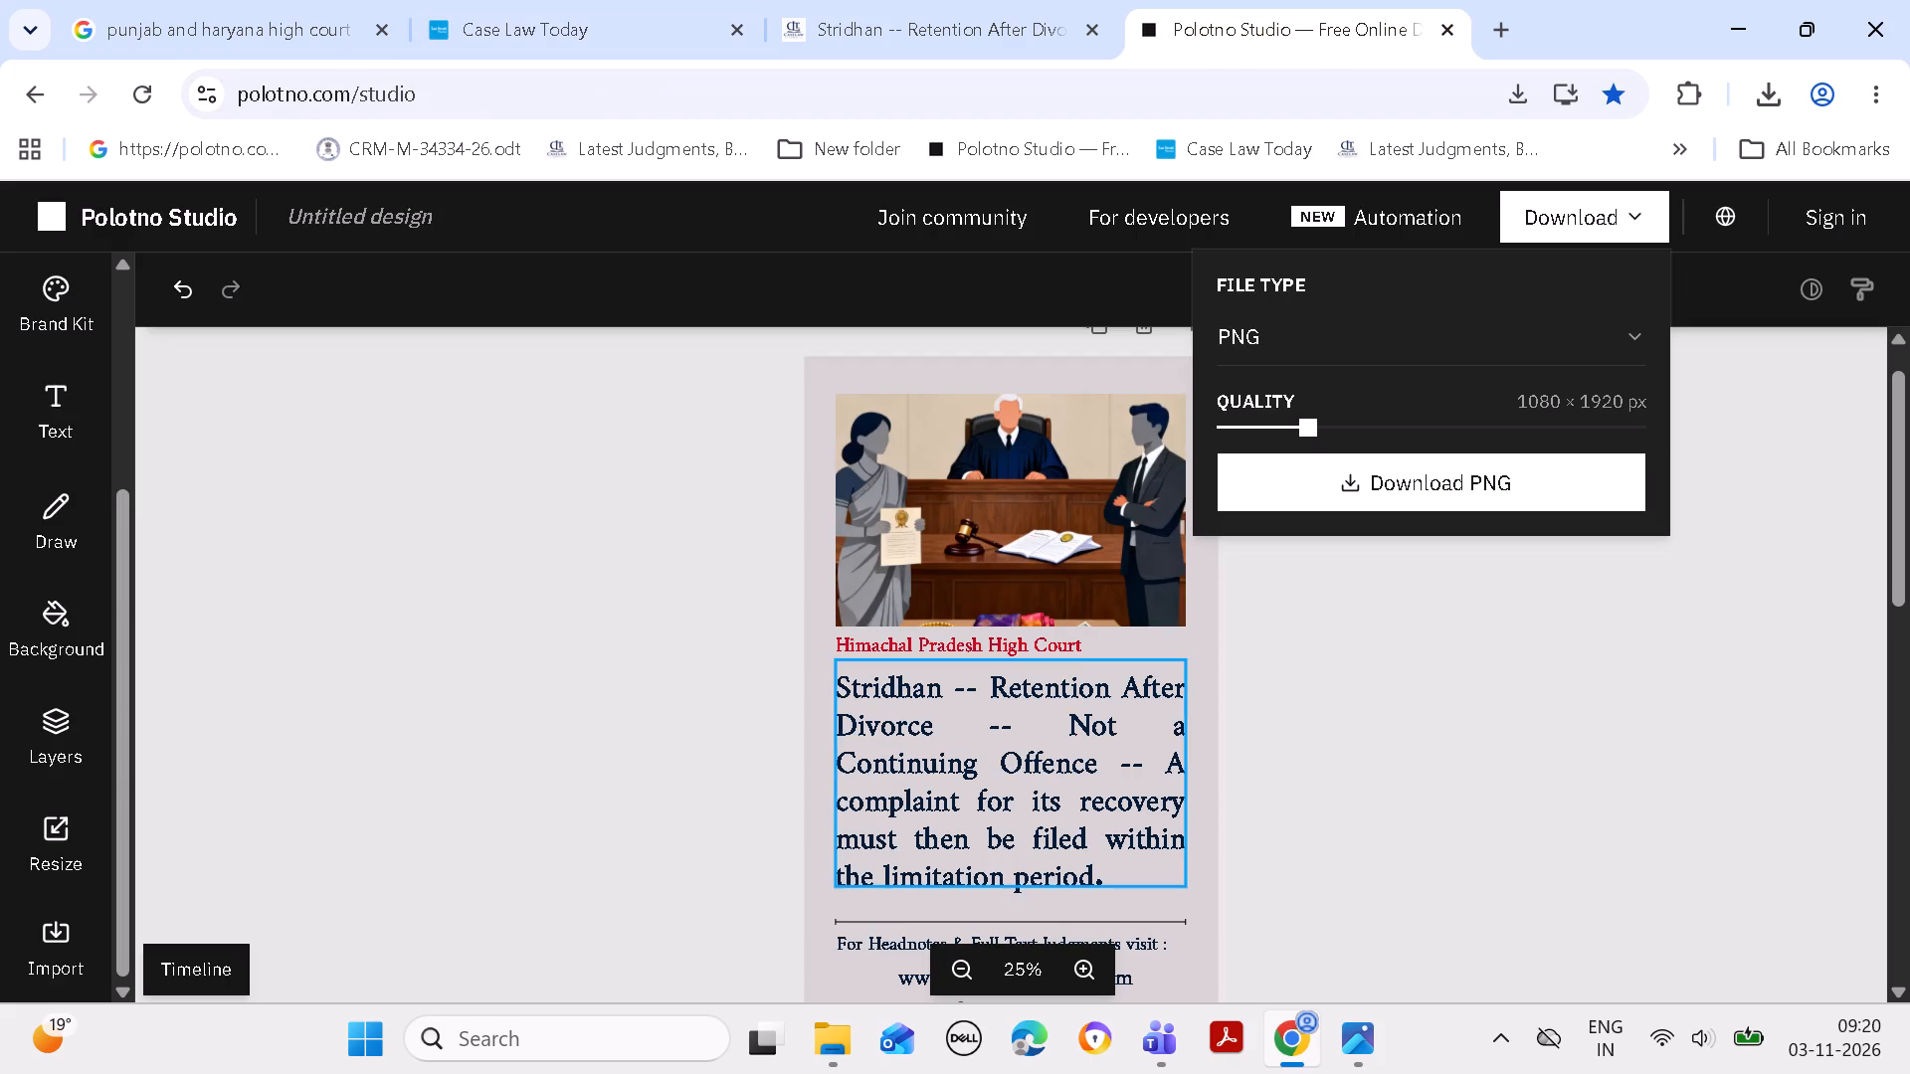
double_click(943, 637)
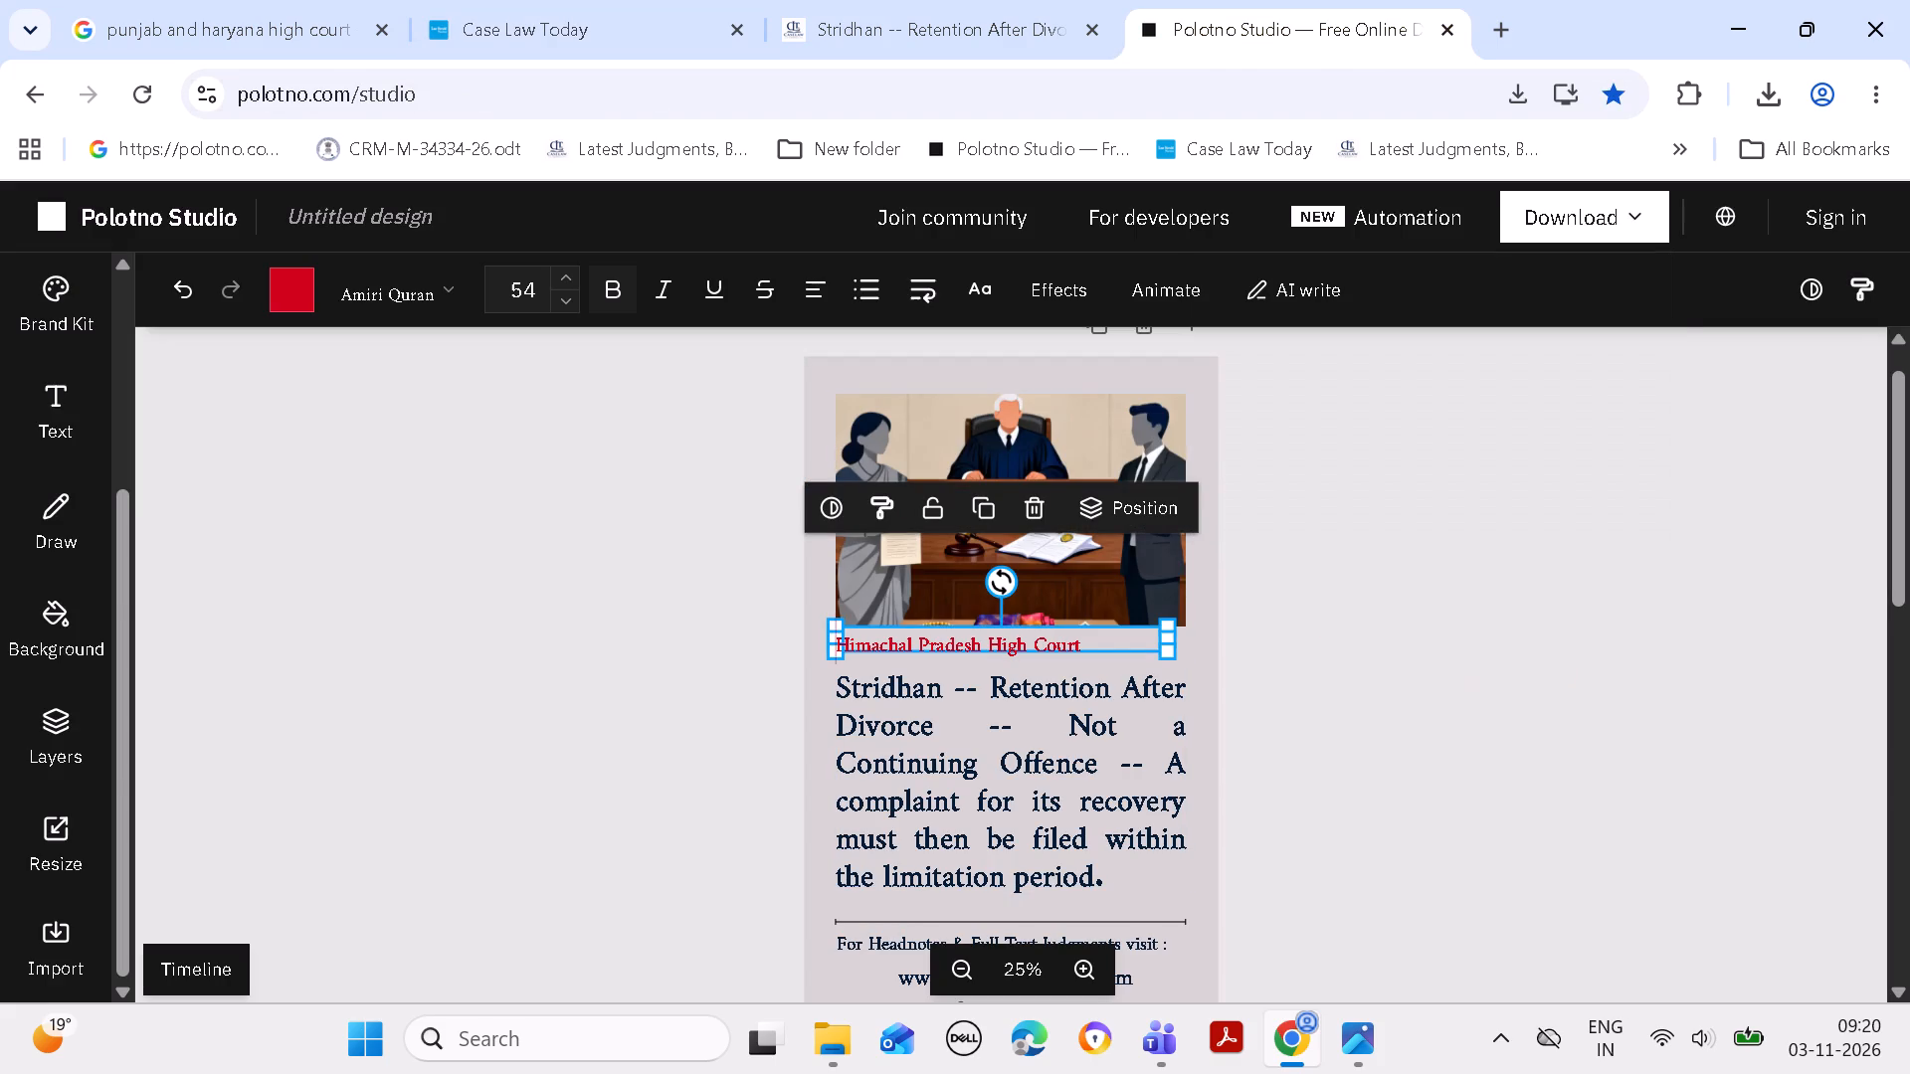
click(1080, 644)
key(BackSpace)
key(BackSpace)
key(BackSpace)
key(BackSpace)
key(BackSpace)
key(BackSpace)
key(BackSpace)
key(BackSpace)
key(BackSpace)
key(BackSpace)
key(BackSpace)
key(BackSpace)
key(BackSpace)
key(BackSpace)
key(BackSpace)
key(BackSpace)
key(BackSpace)
key(BackSpace)
key(BackSpace)
key(BackSpace)
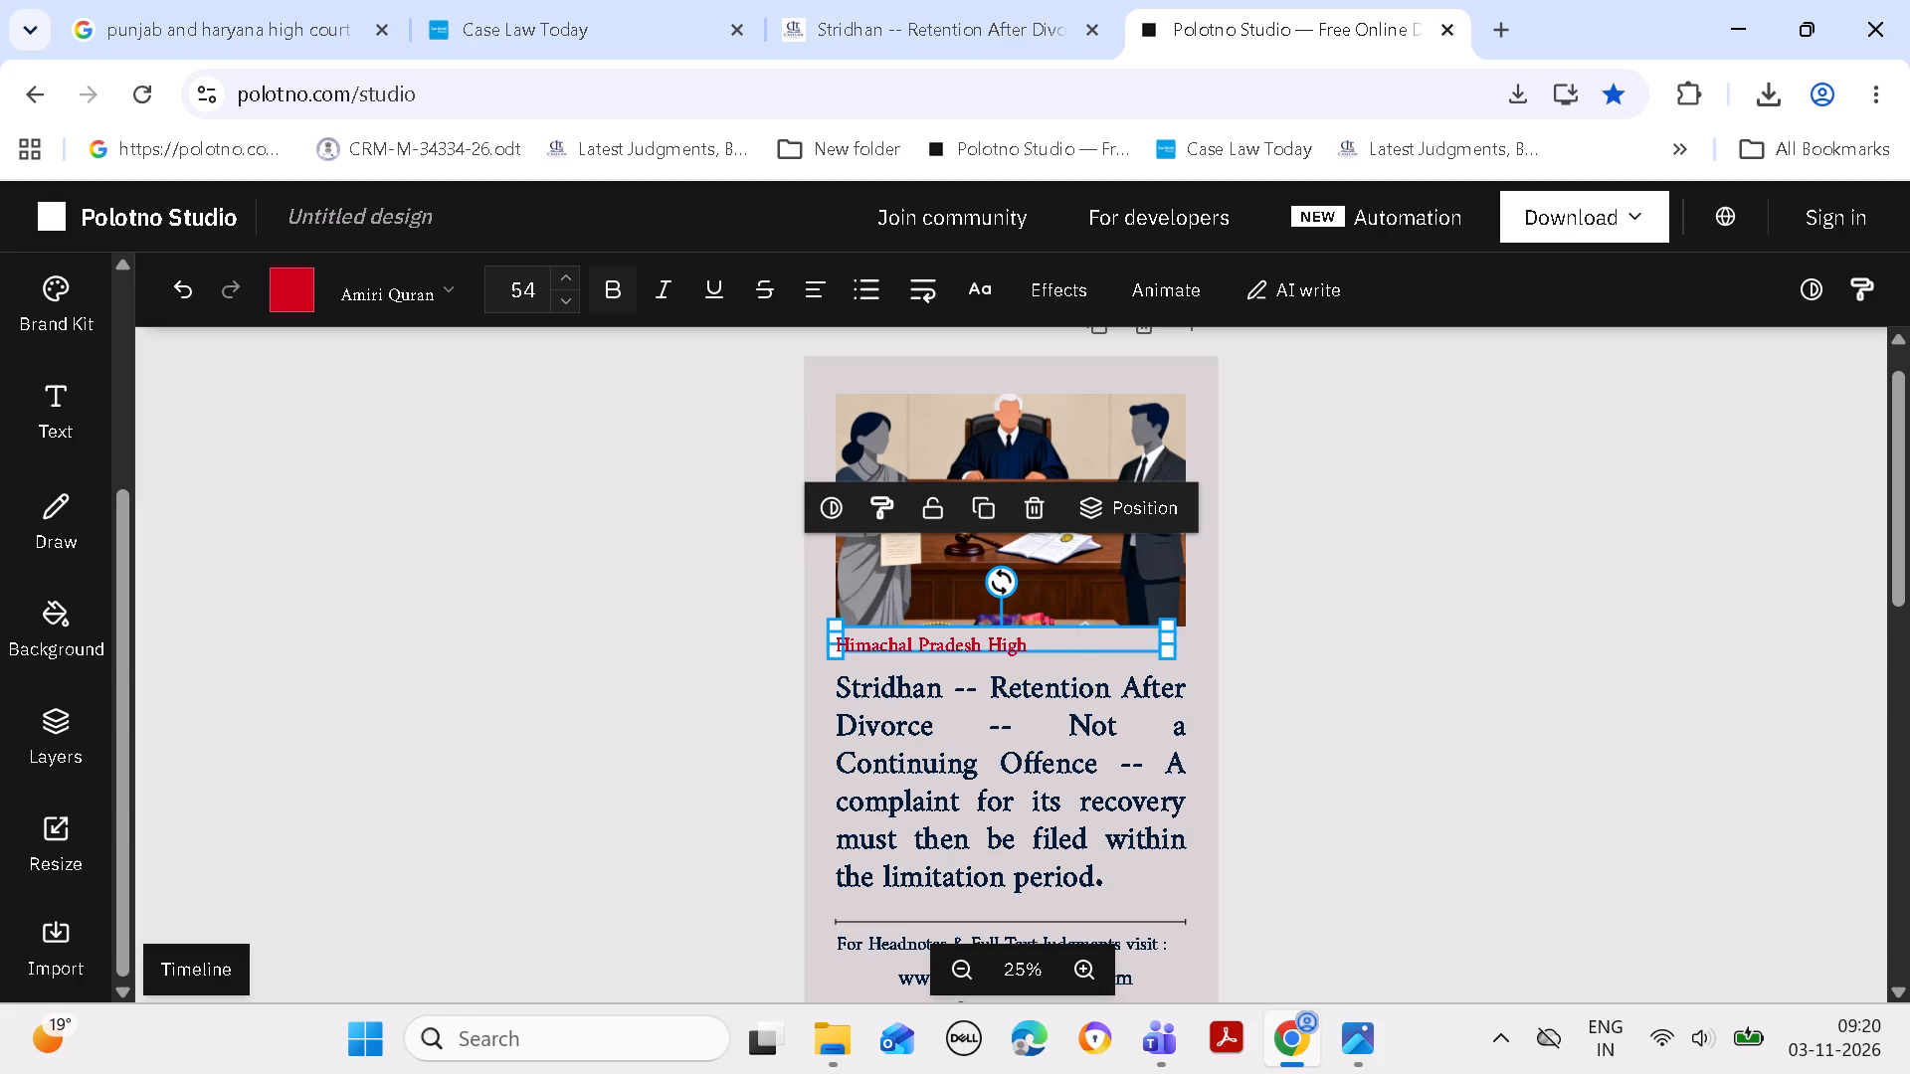
key(ctrl+v)
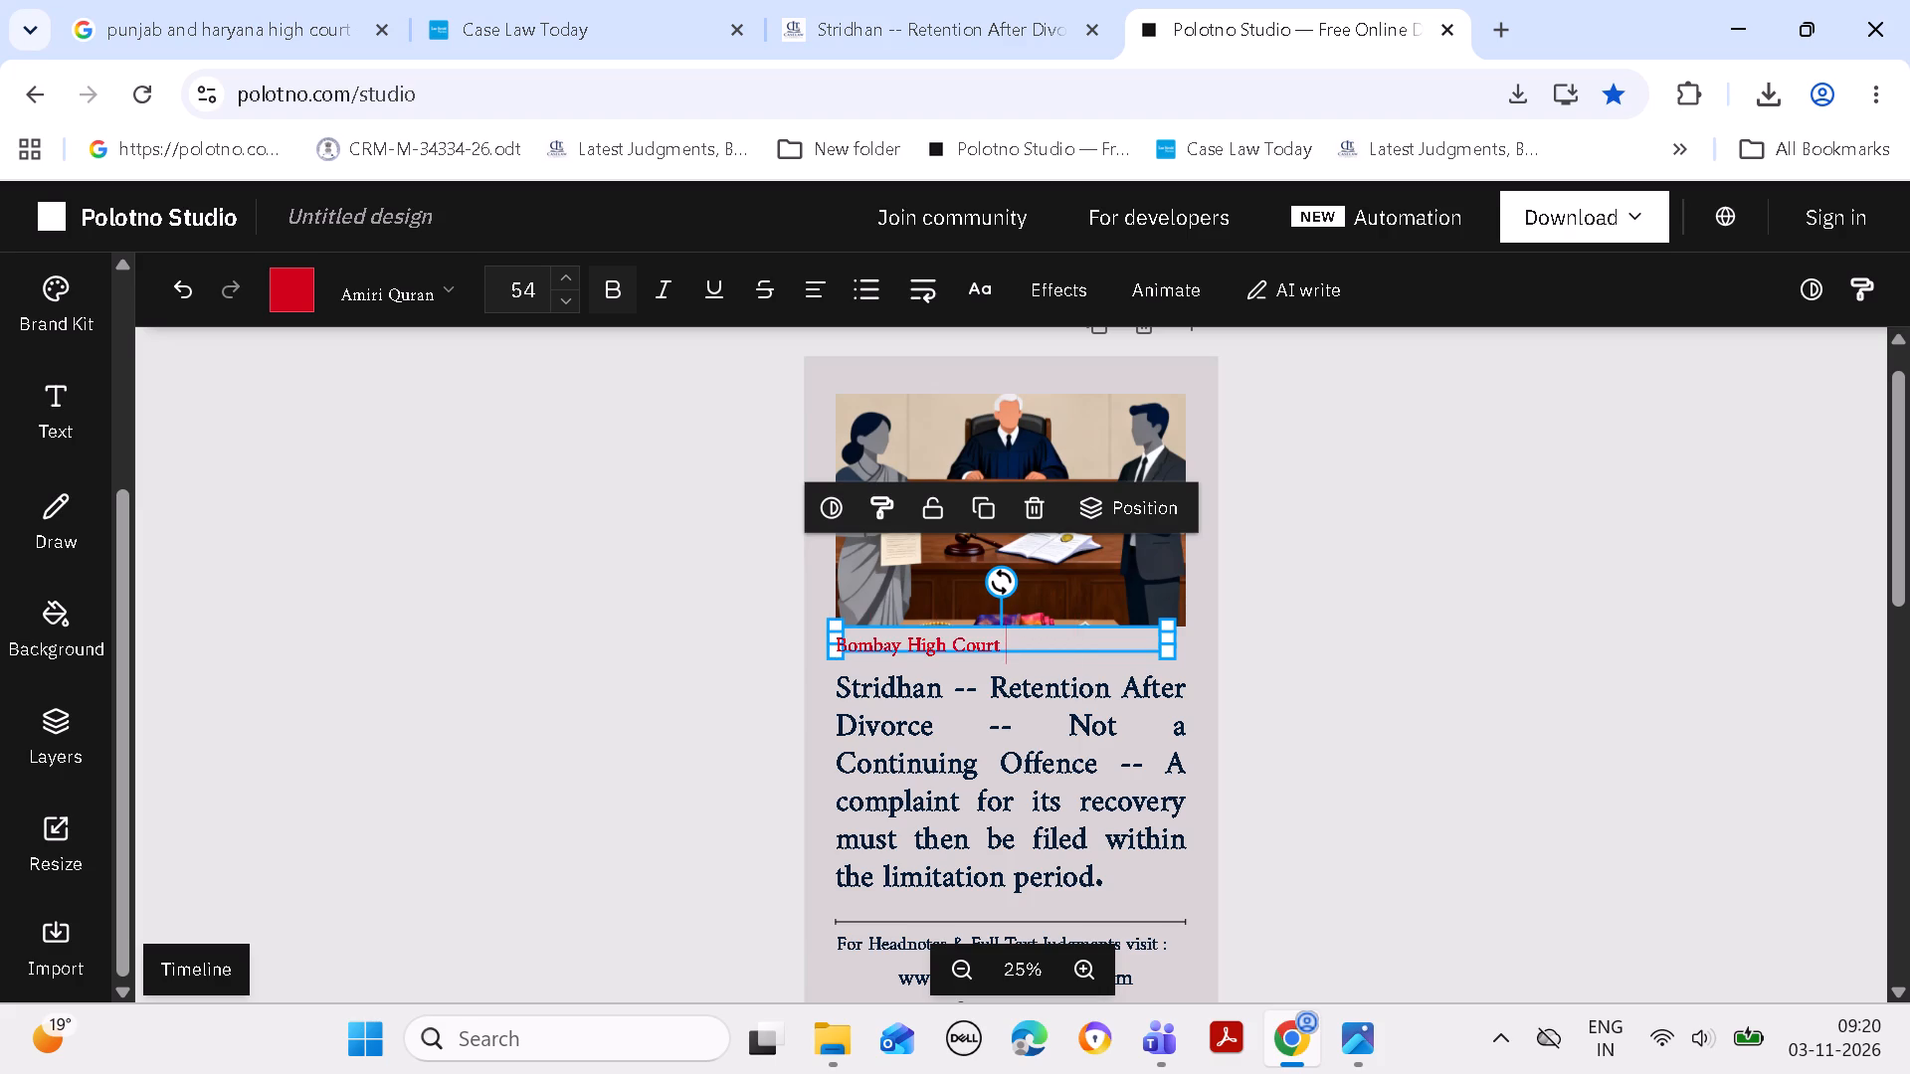
click(1323, 670)
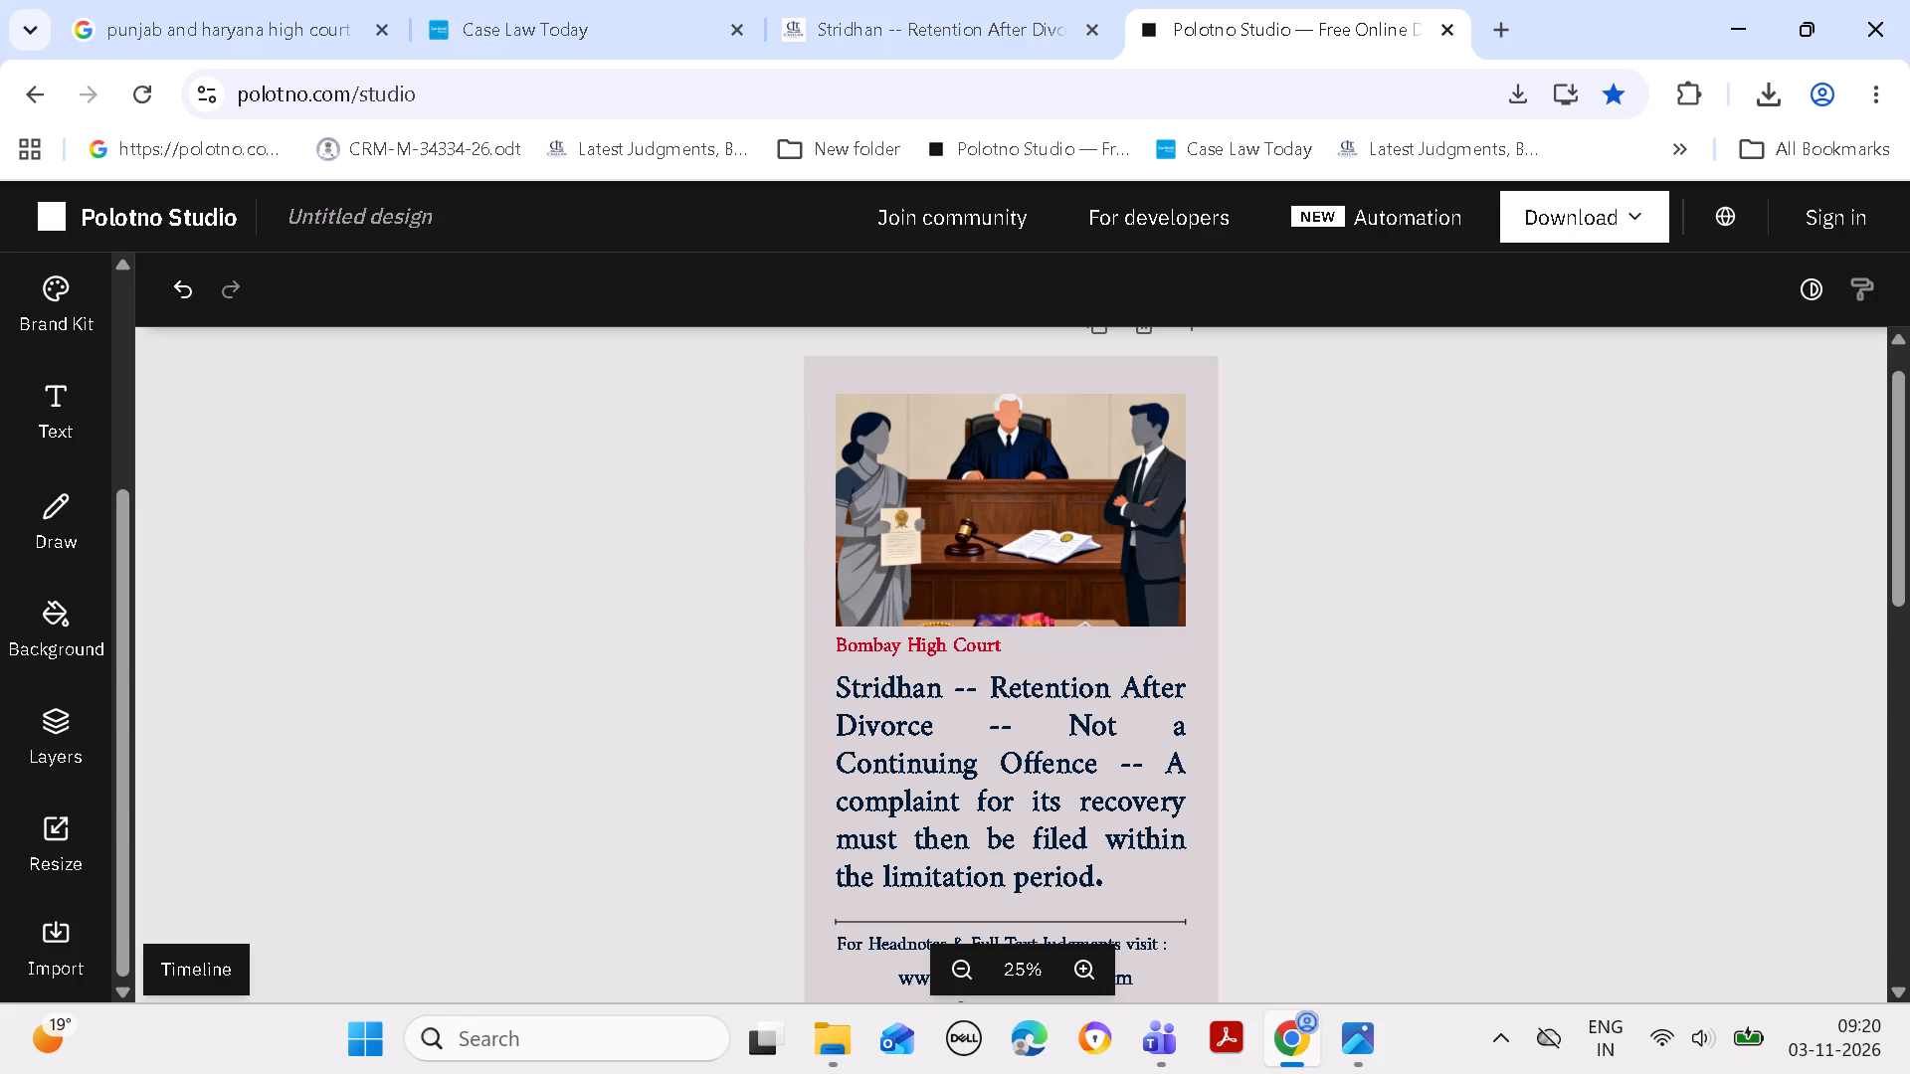
Copy the ID 6377 from the news edit page's address, search CaseLawToday.com for it and open the matching article.
click(502, 33)
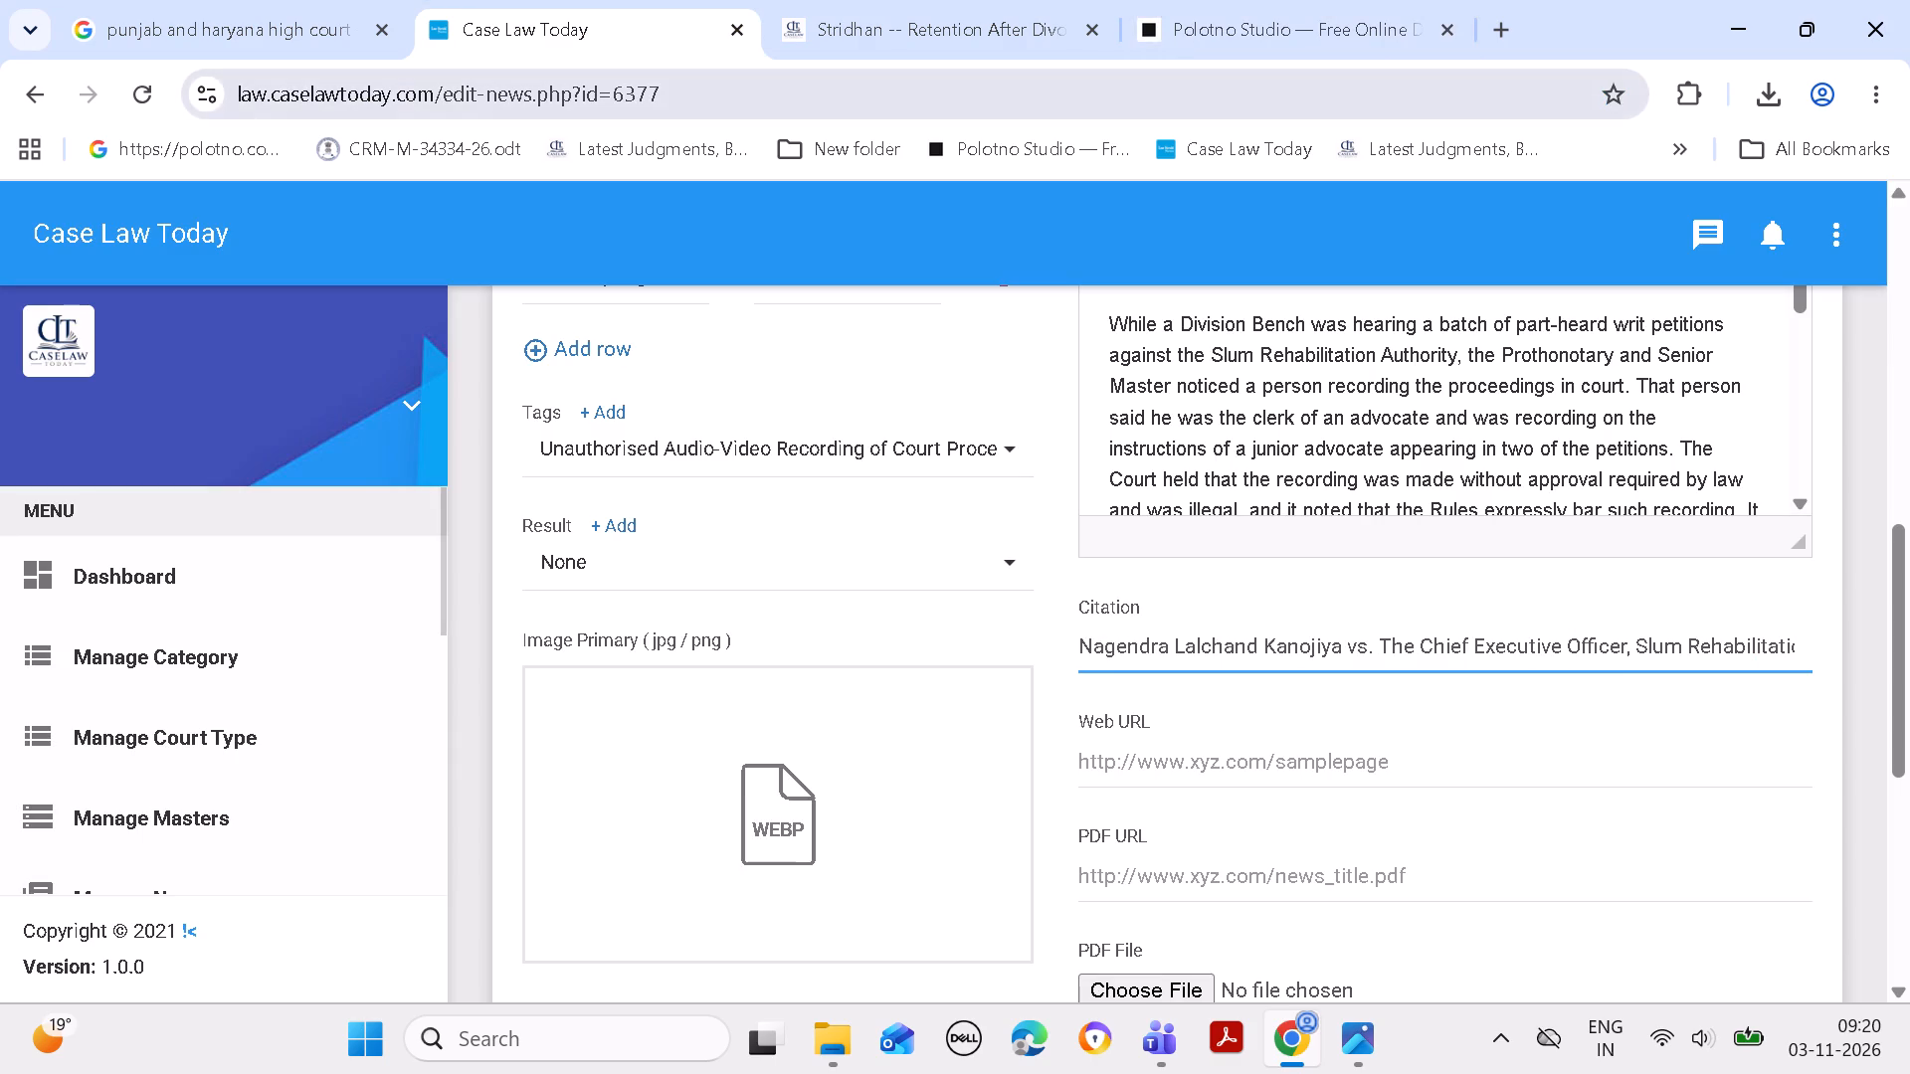
drag(613, 97, 662, 106)
key(ctrl+c)
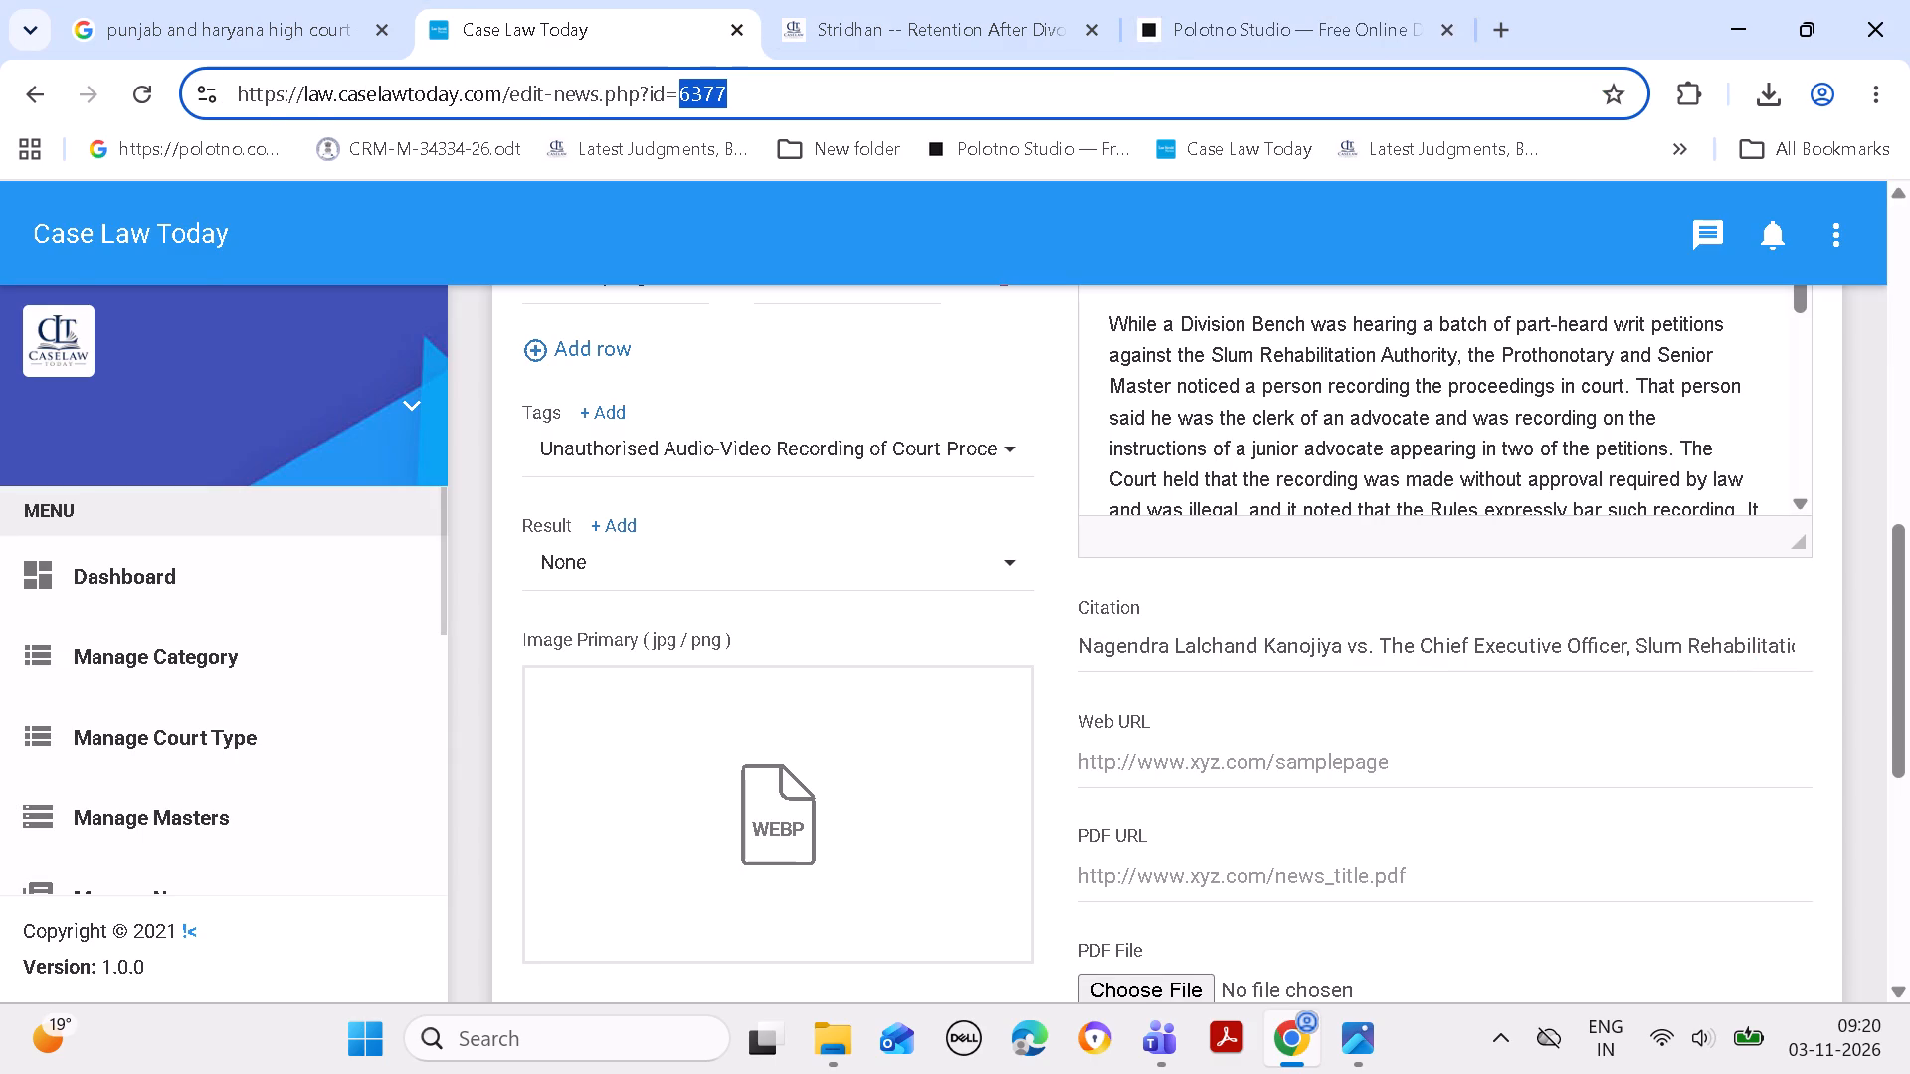
click(1226, 25)
click(890, 59)
click(943, 267)
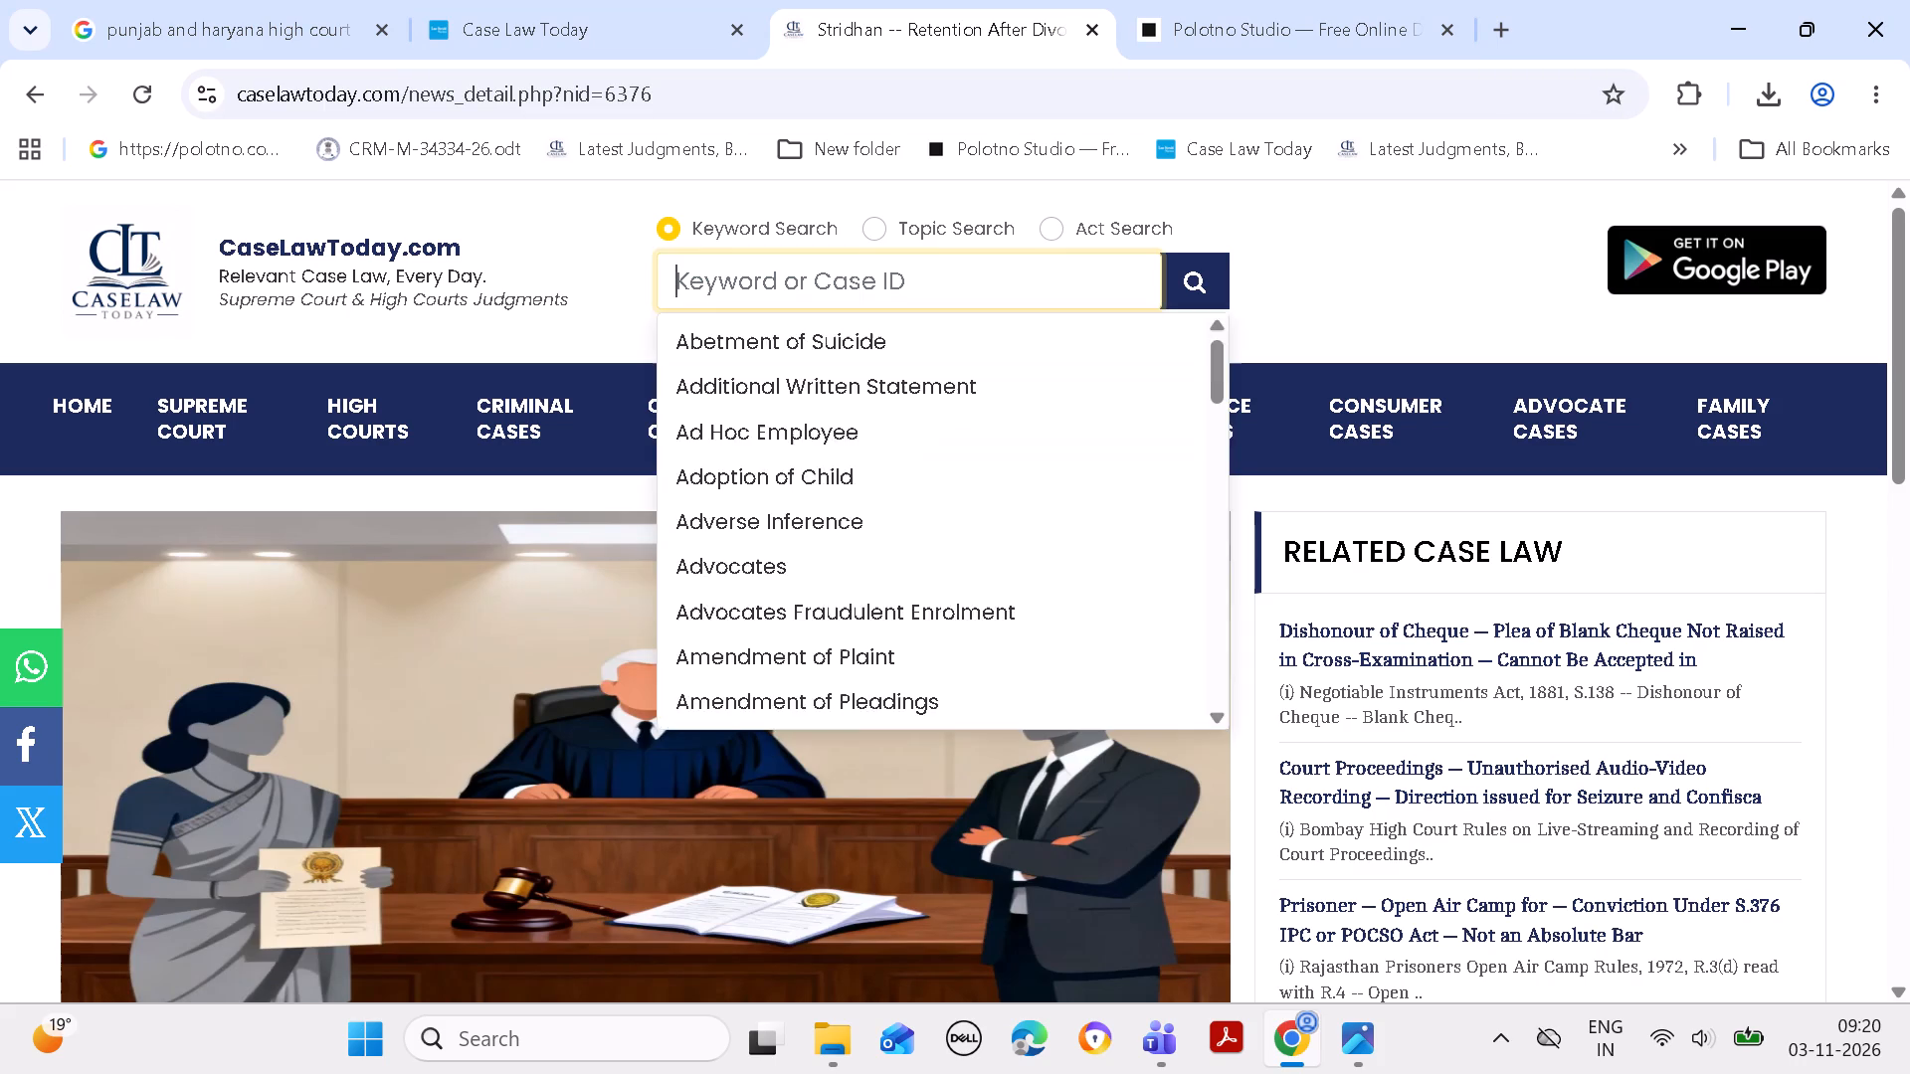
key(ctrl+v)
click(1185, 282)
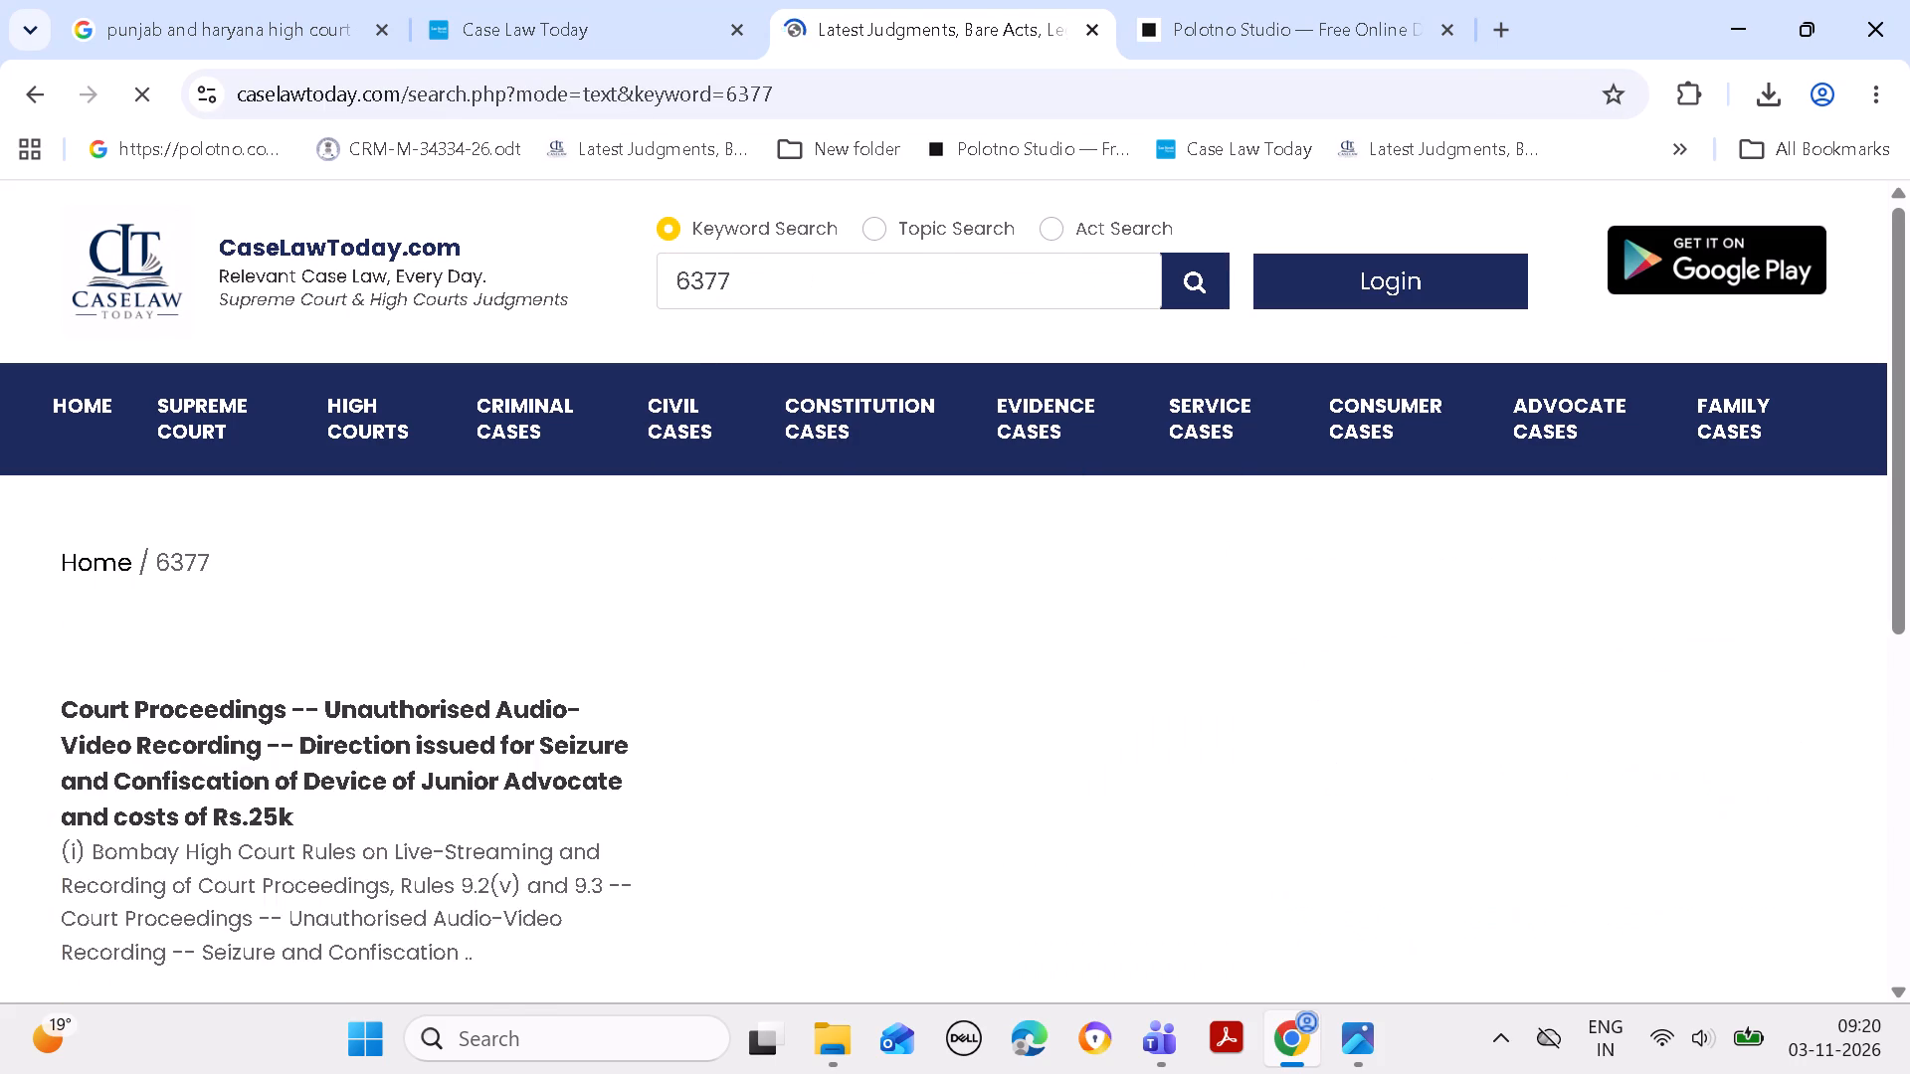
drag(1909, 383, 1909, 516)
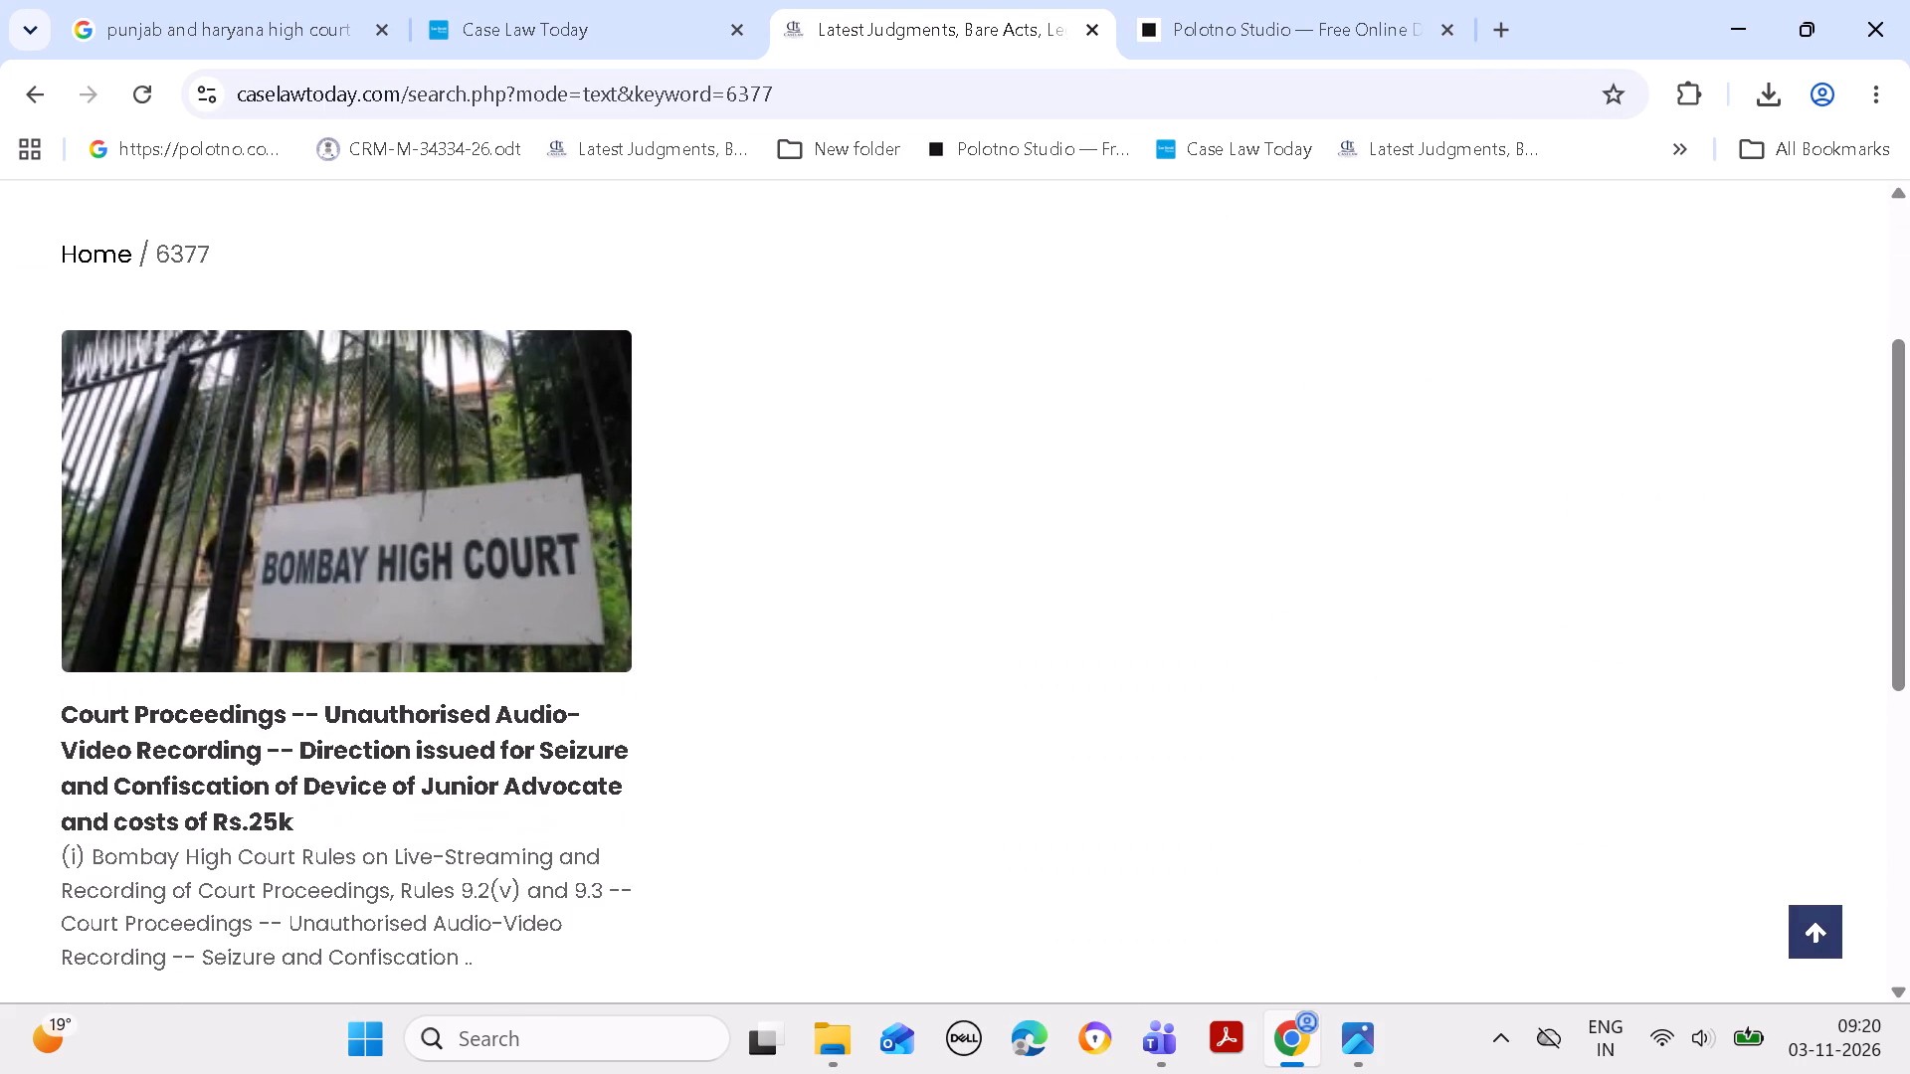
click(468, 785)
Copy the article's Bombay High Court photo and put it in place of the courtroom illustration at the top of the Polotno design.
right_click(540, 667)
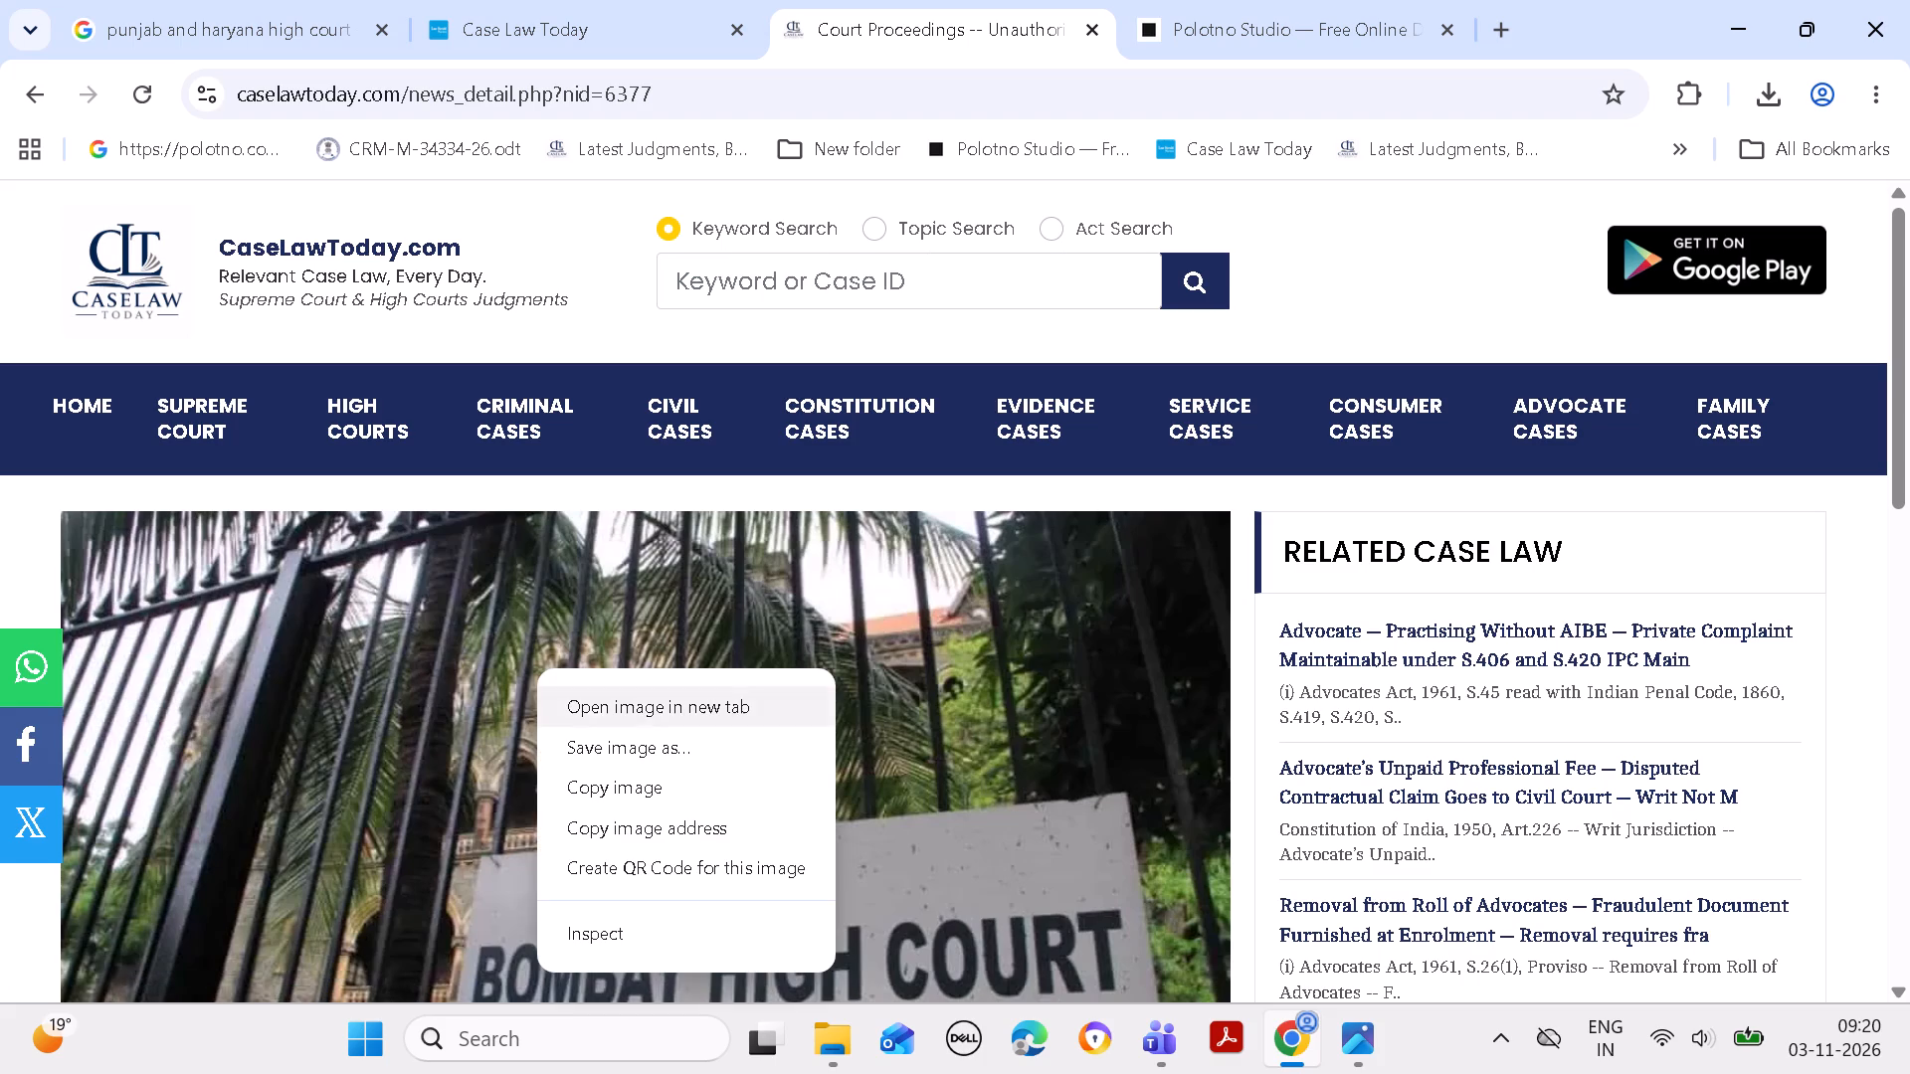
click(621, 788)
click(1214, 34)
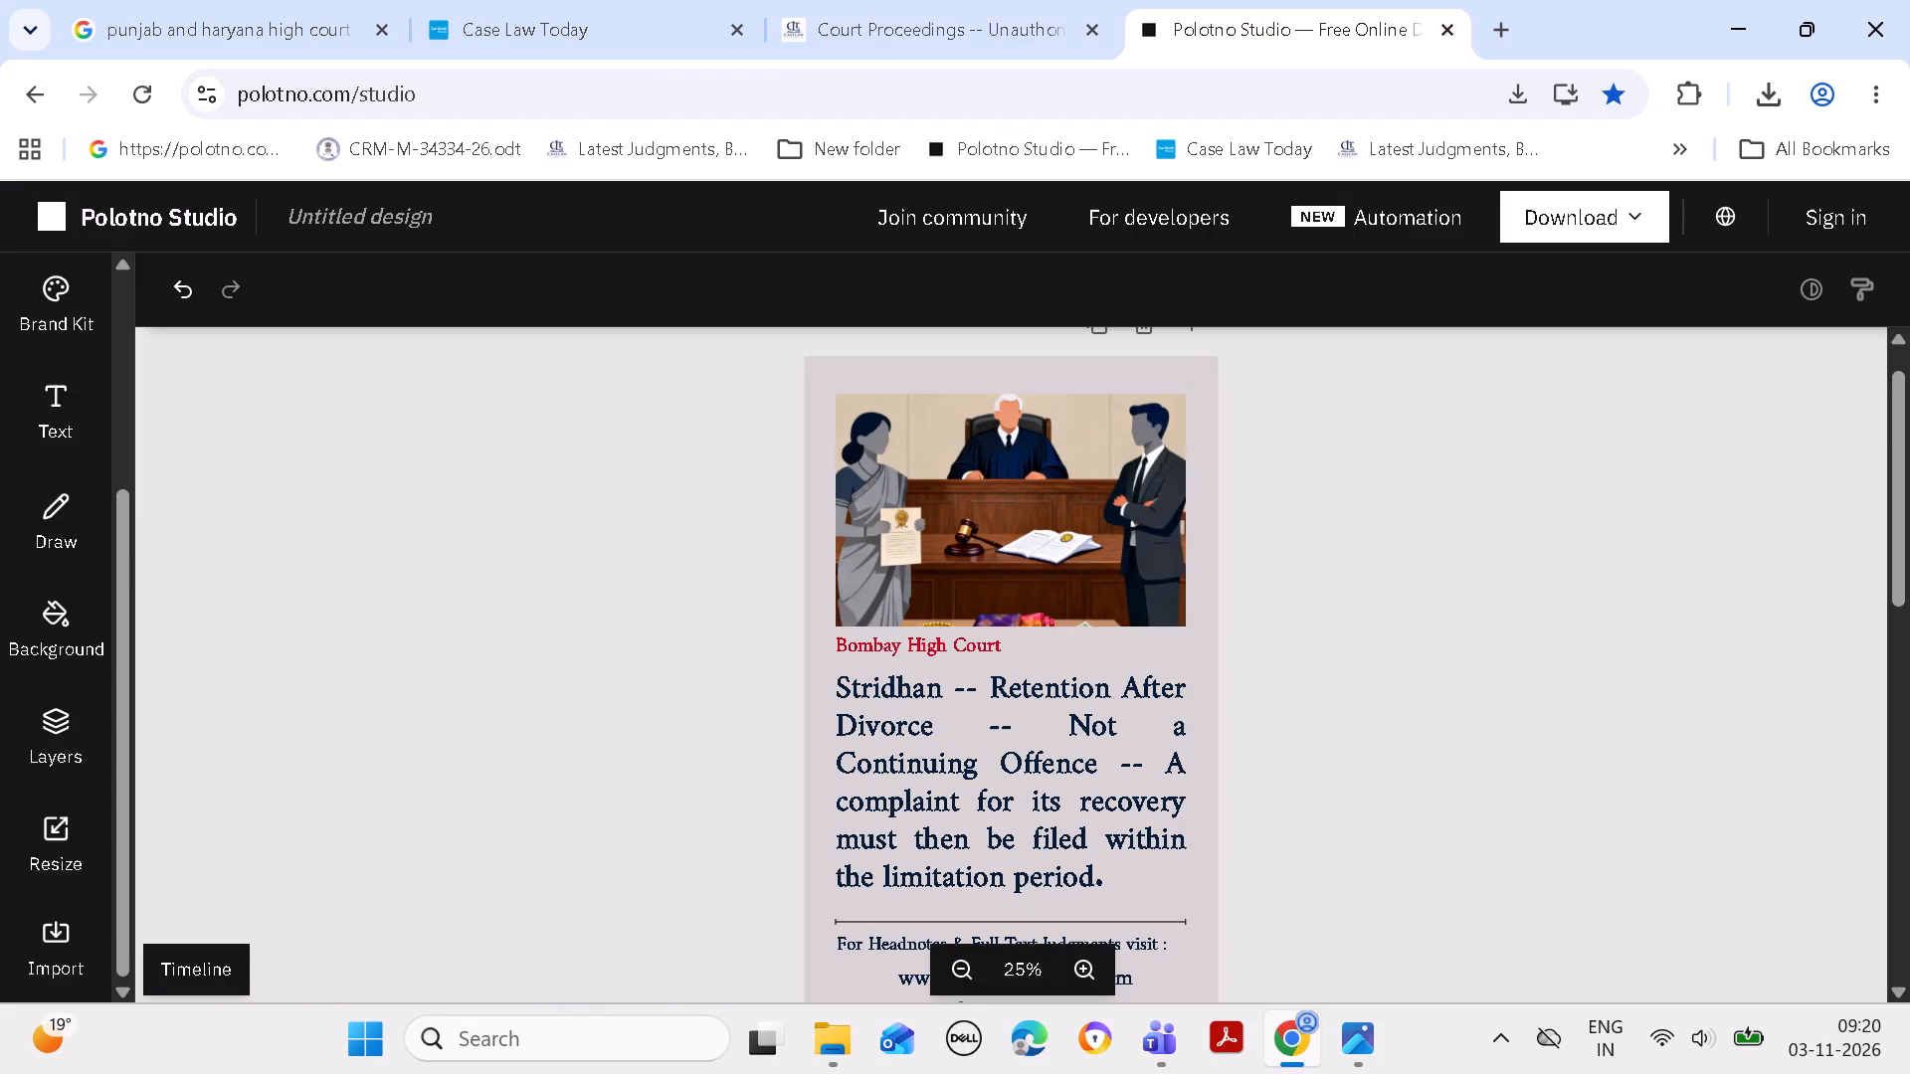
click(1042, 555)
click(1047, 742)
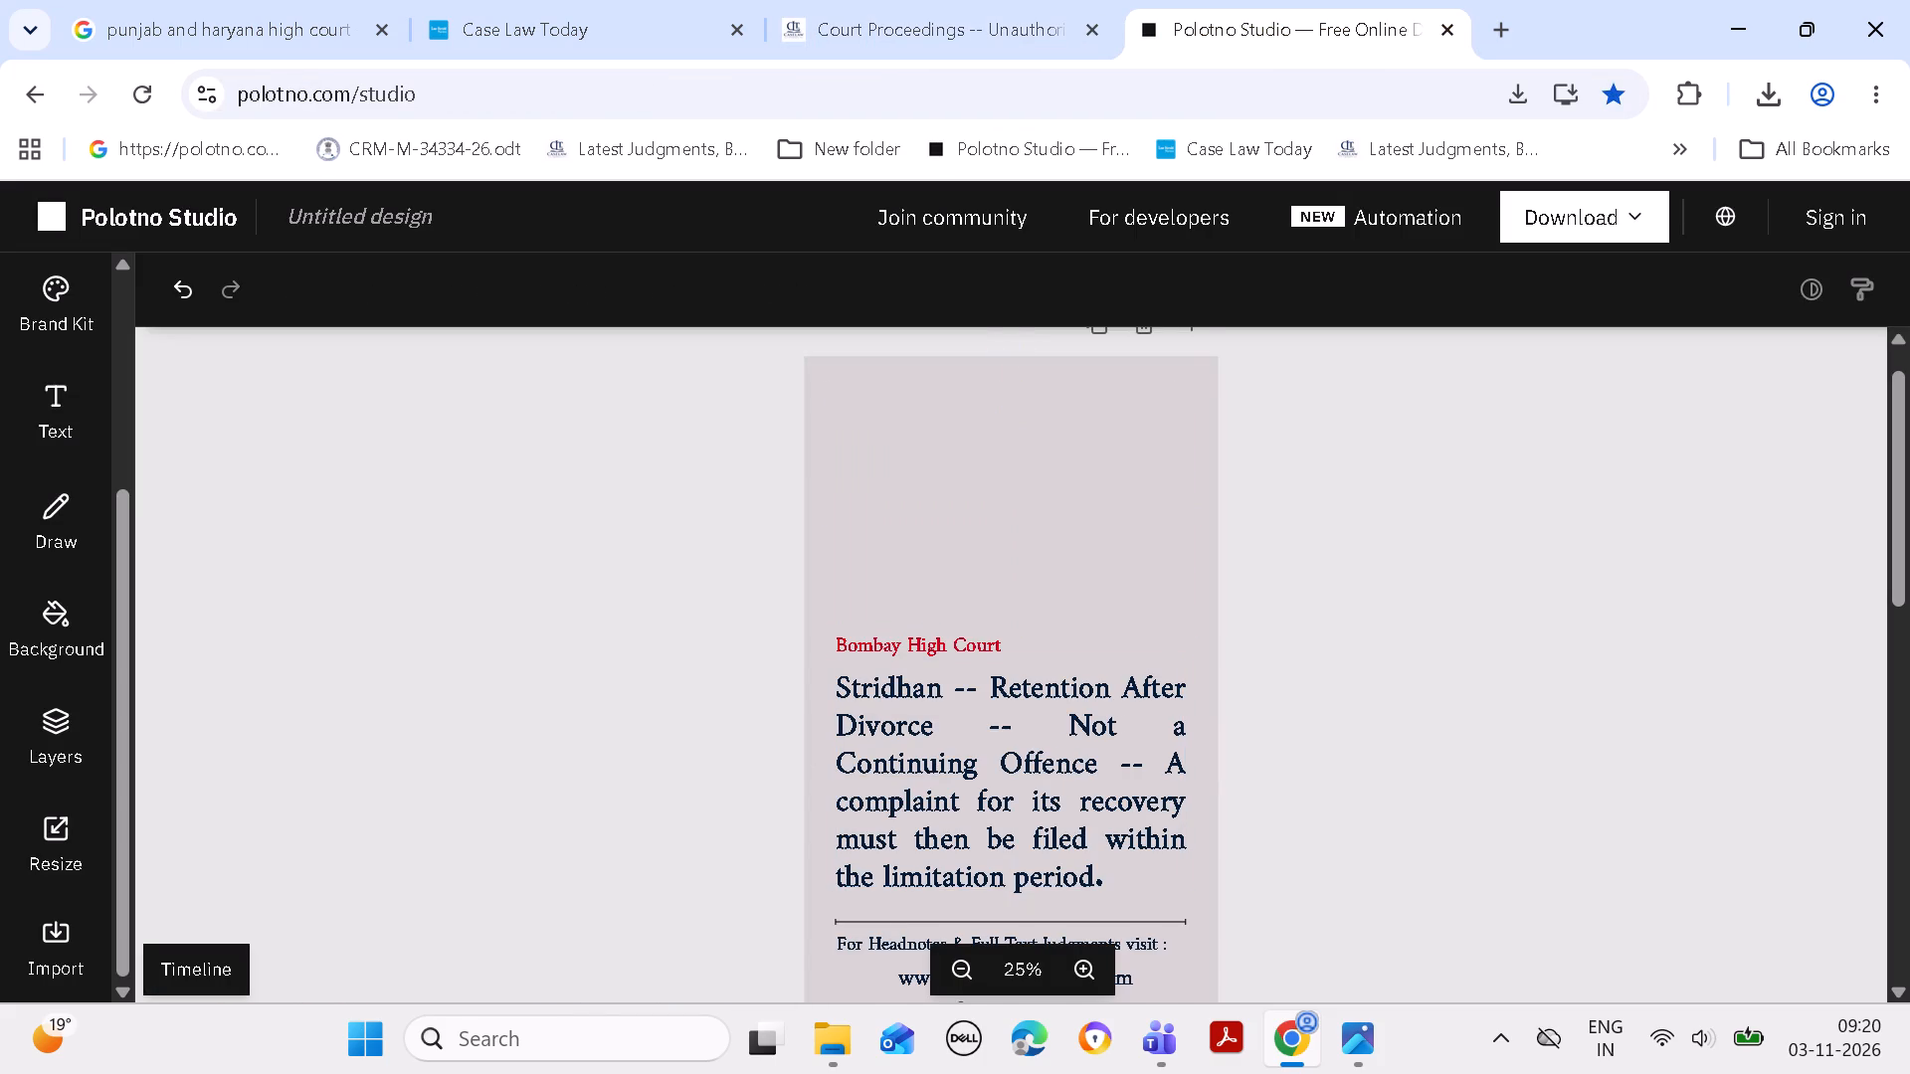
click(1015, 475)
key(ctrl+v)
drag(987, 687, 987, 674)
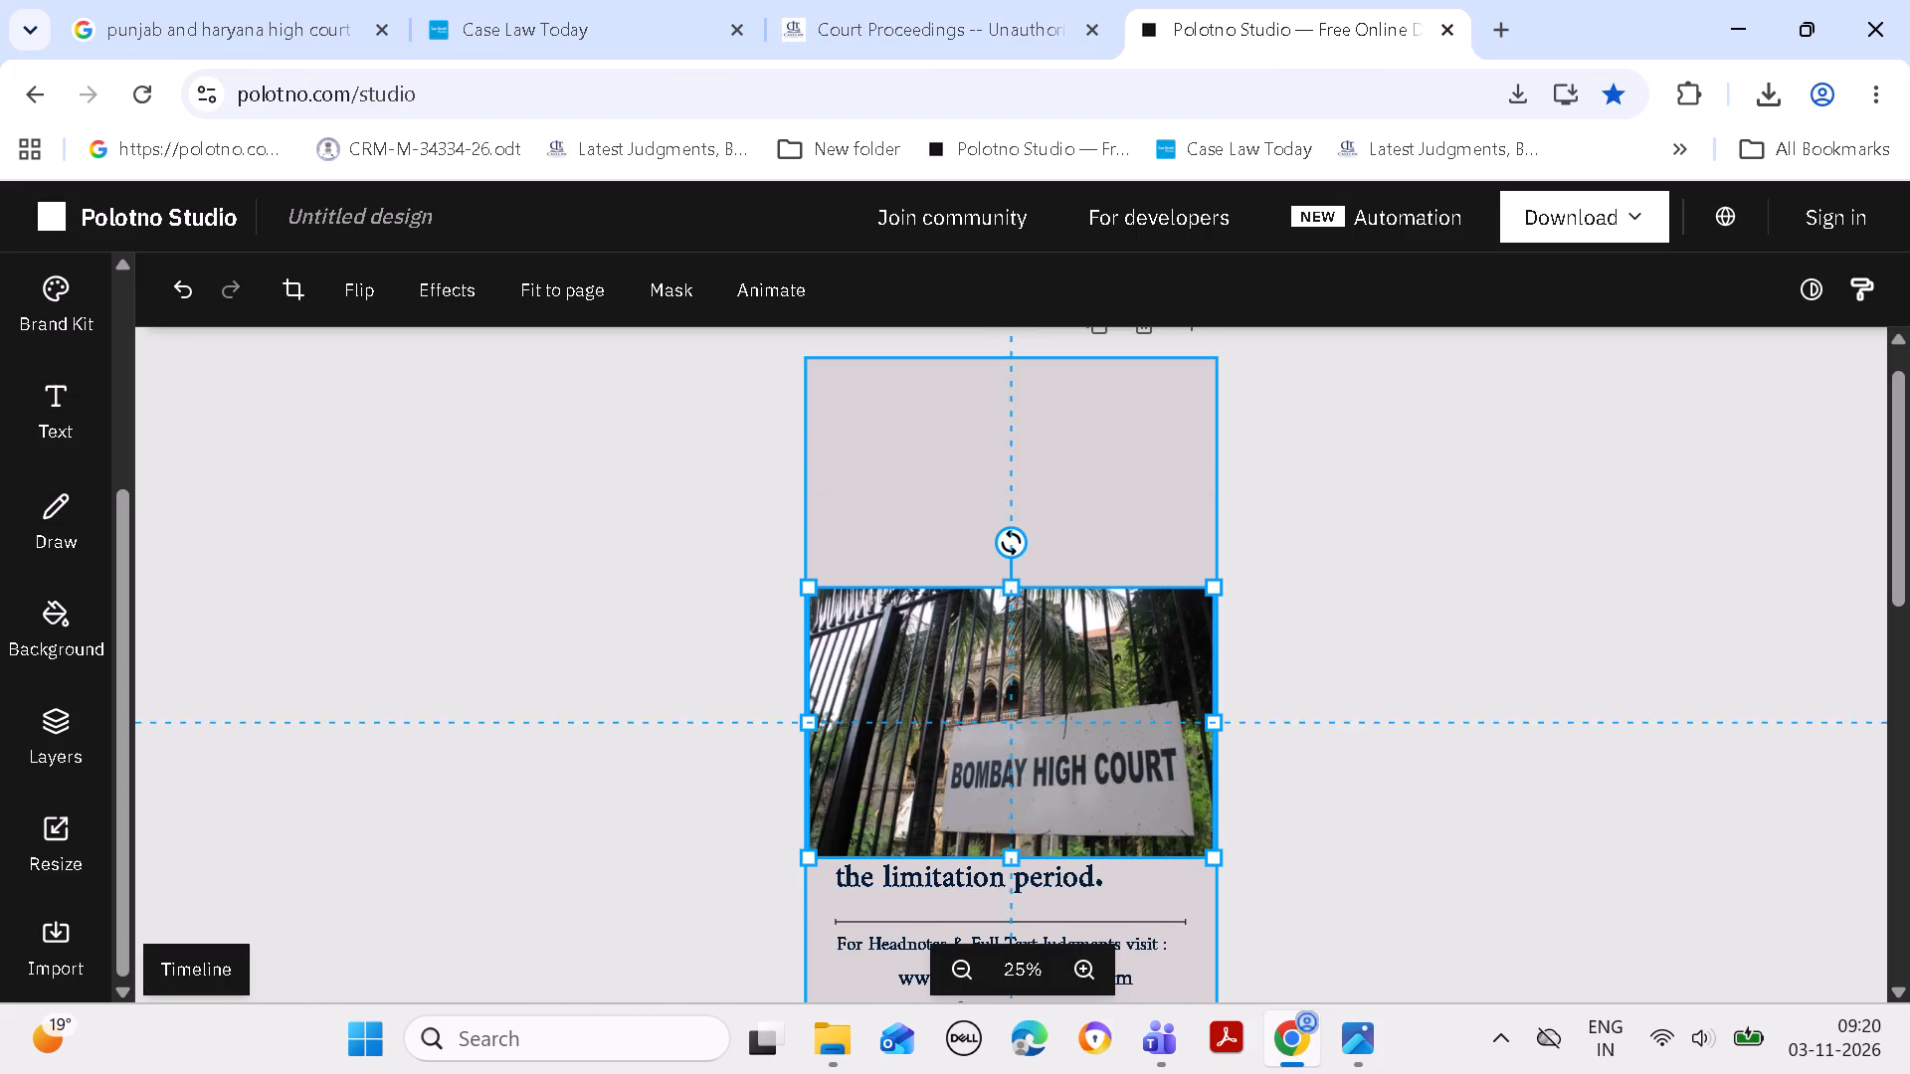
drag(987, 674, 983, 474)
Crop thin strips off the top and bottom edges of the Bombay High Court photo.
double_click(983, 478)
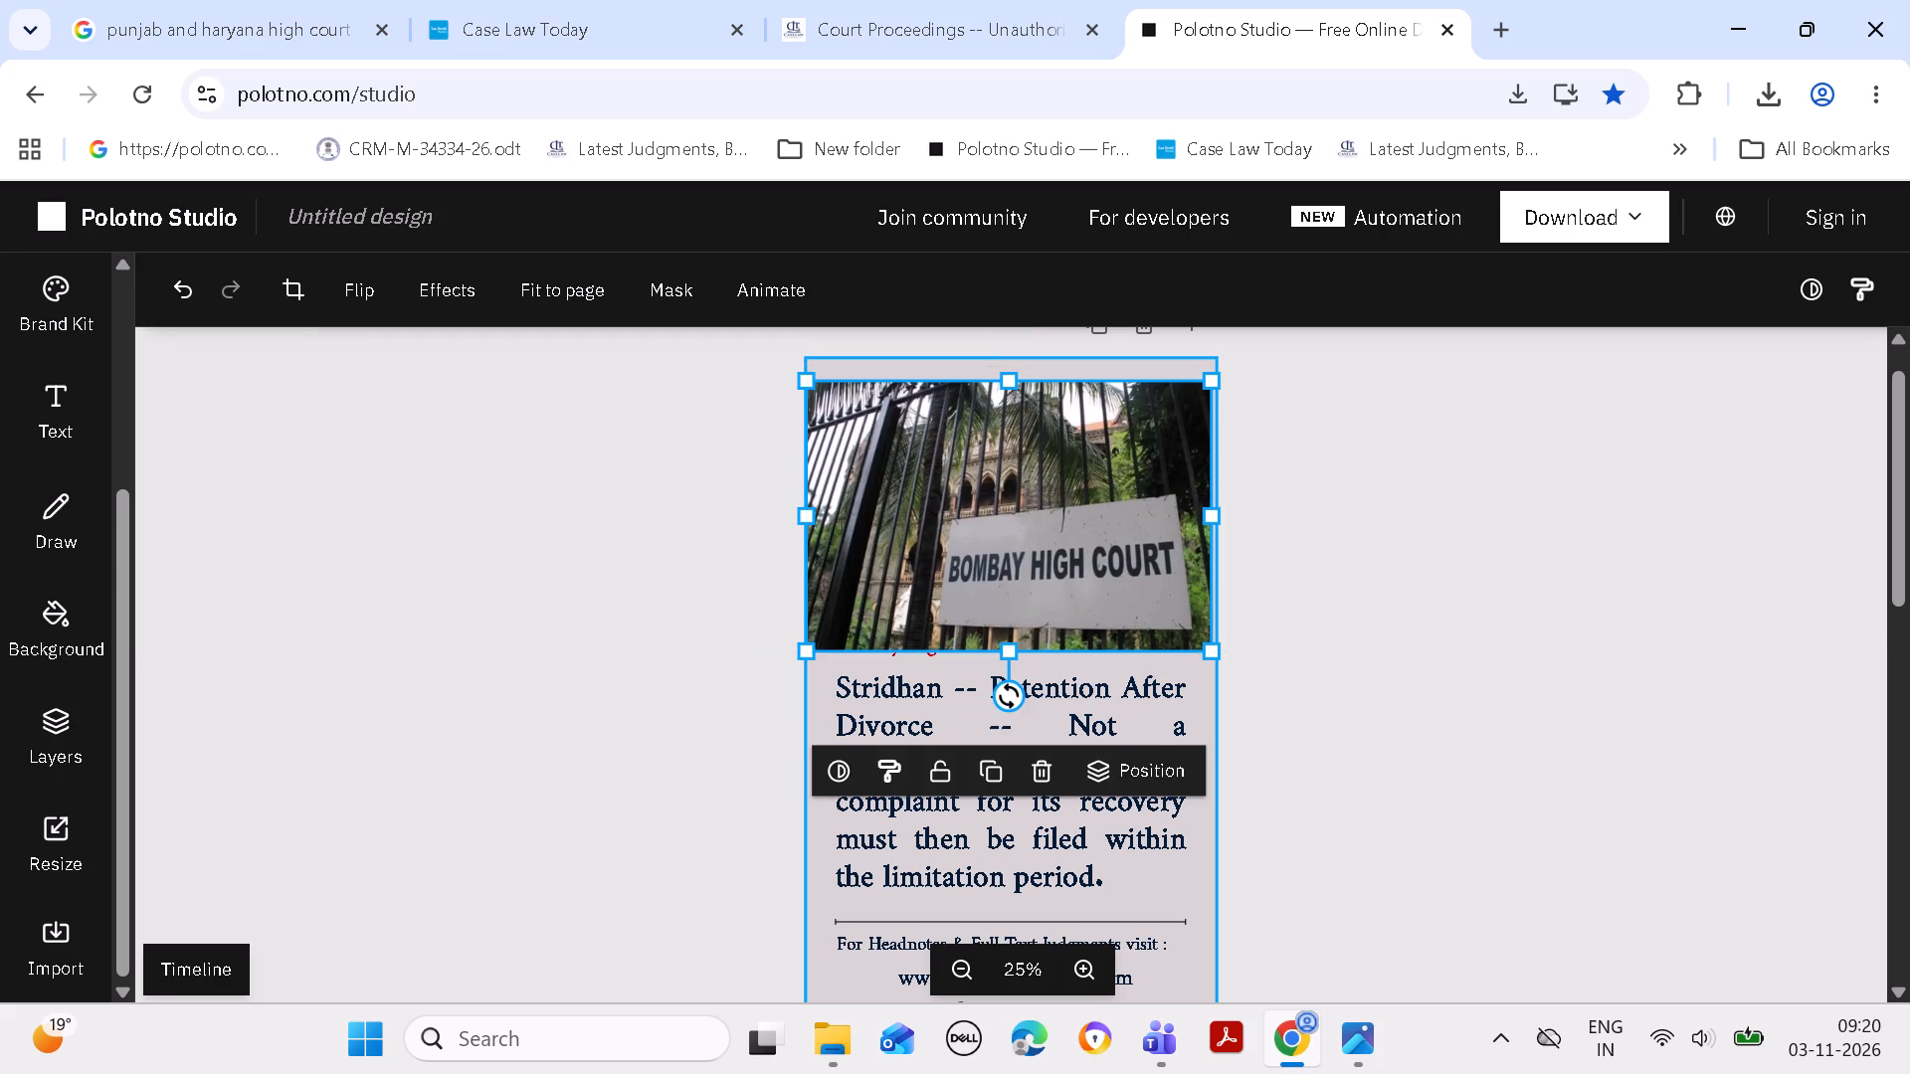
drag(1013, 382, 1013, 398)
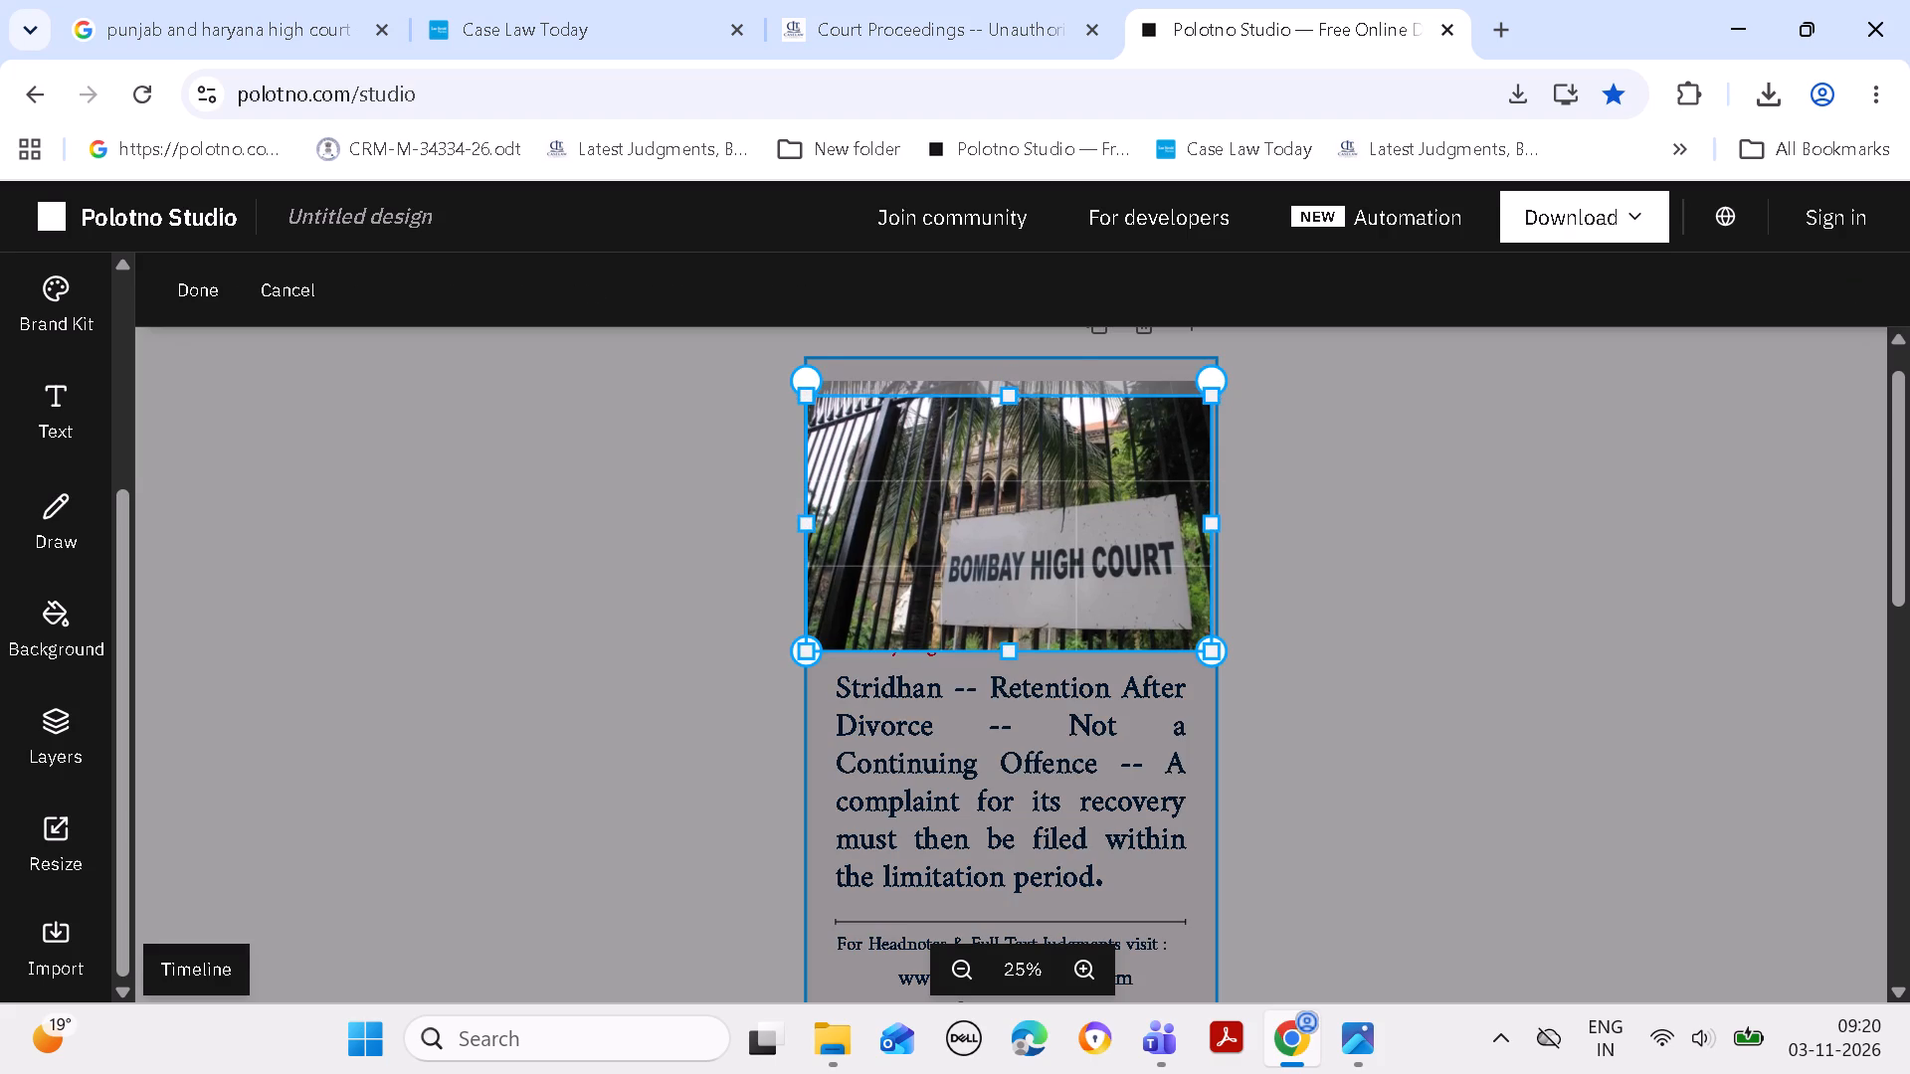
drag(1013, 398, 1013, 402)
drag(1007, 646, 1007, 639)
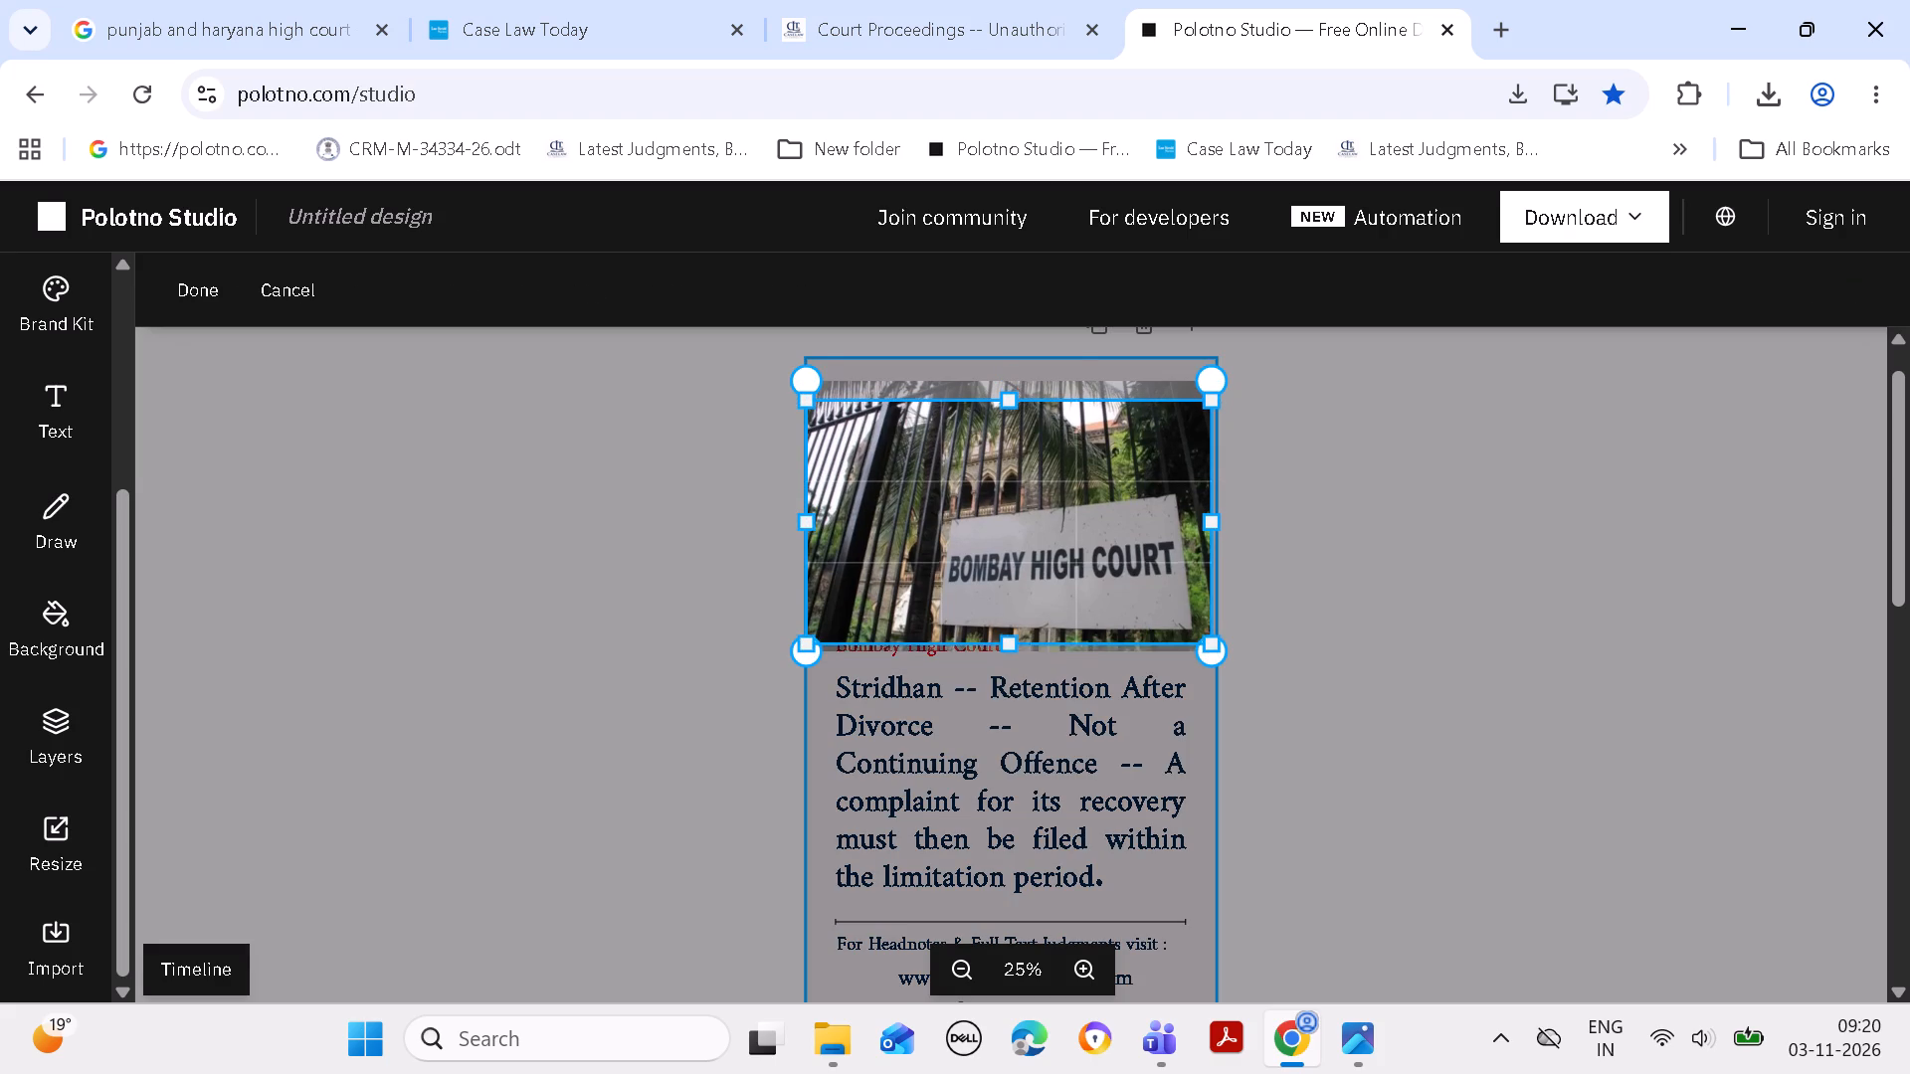
drag(1007, 639, 1007, 636)
double_click(1479, 541)
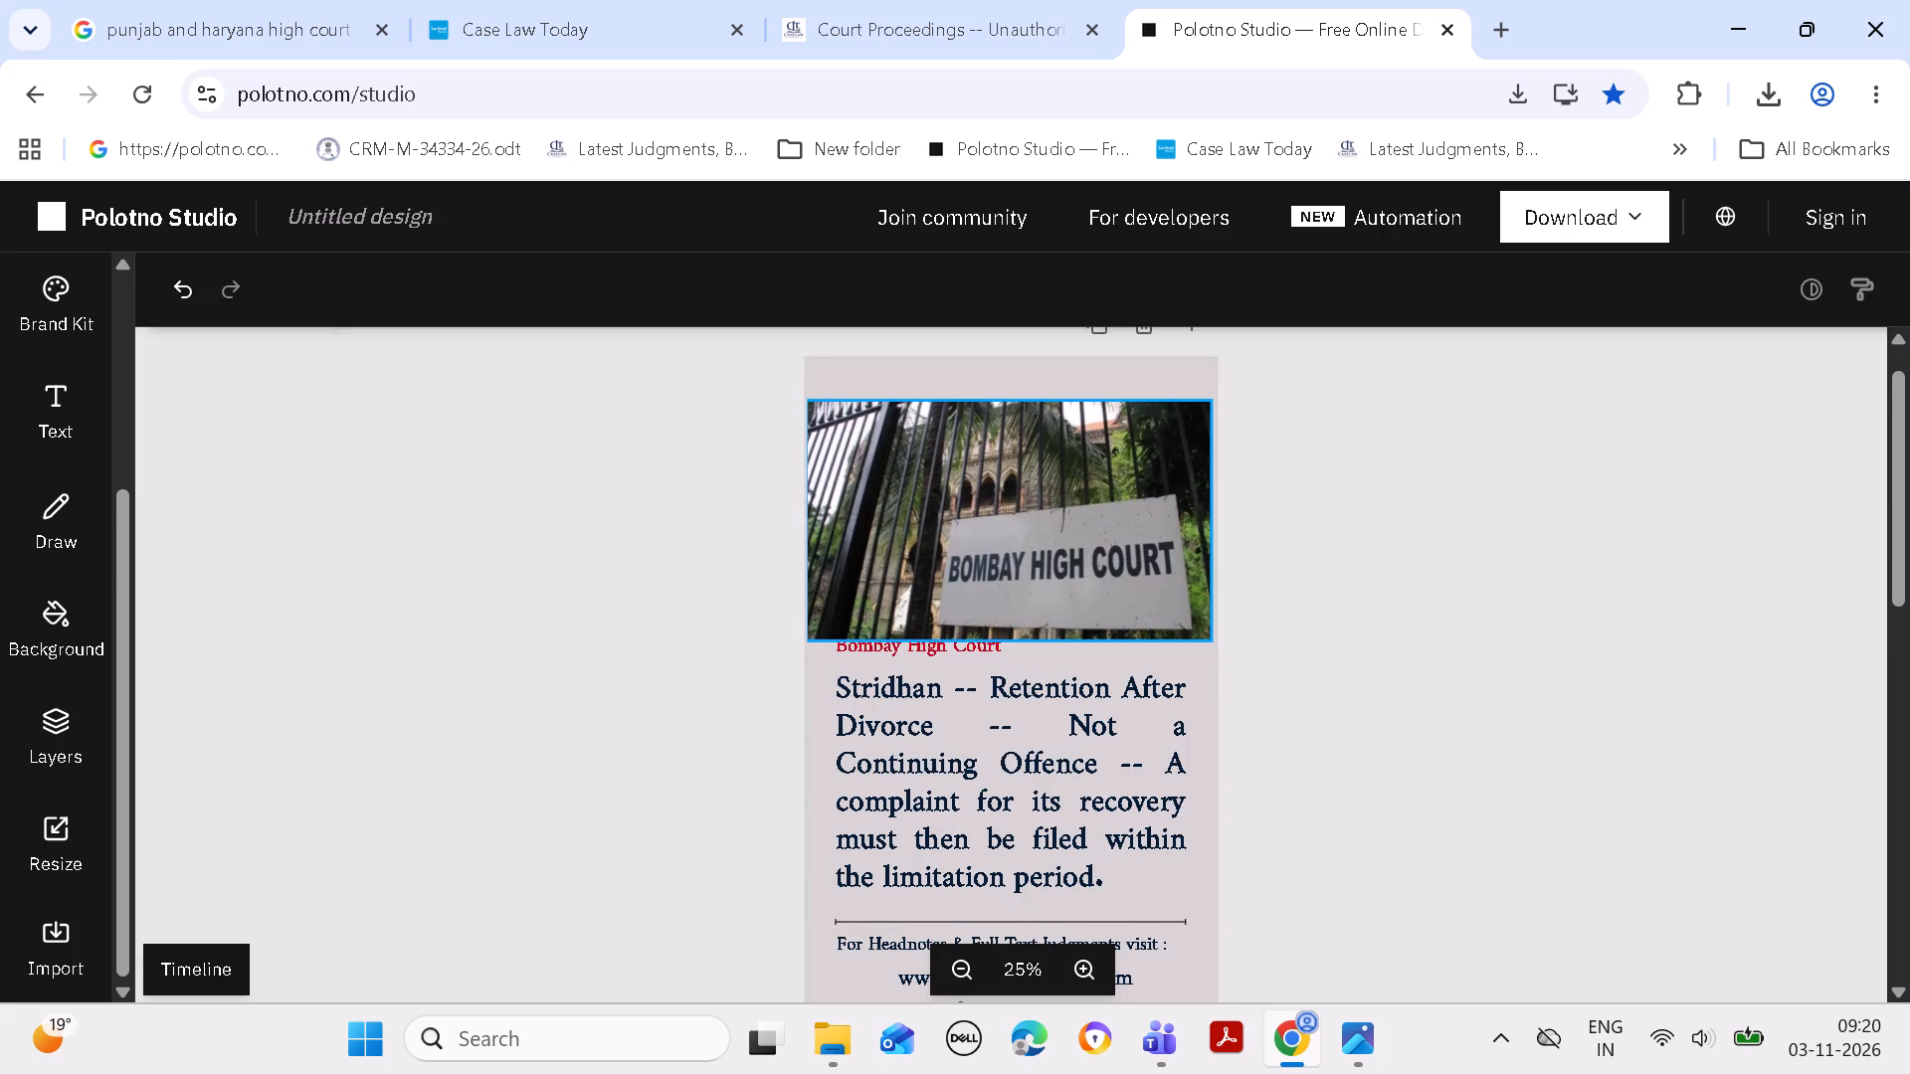
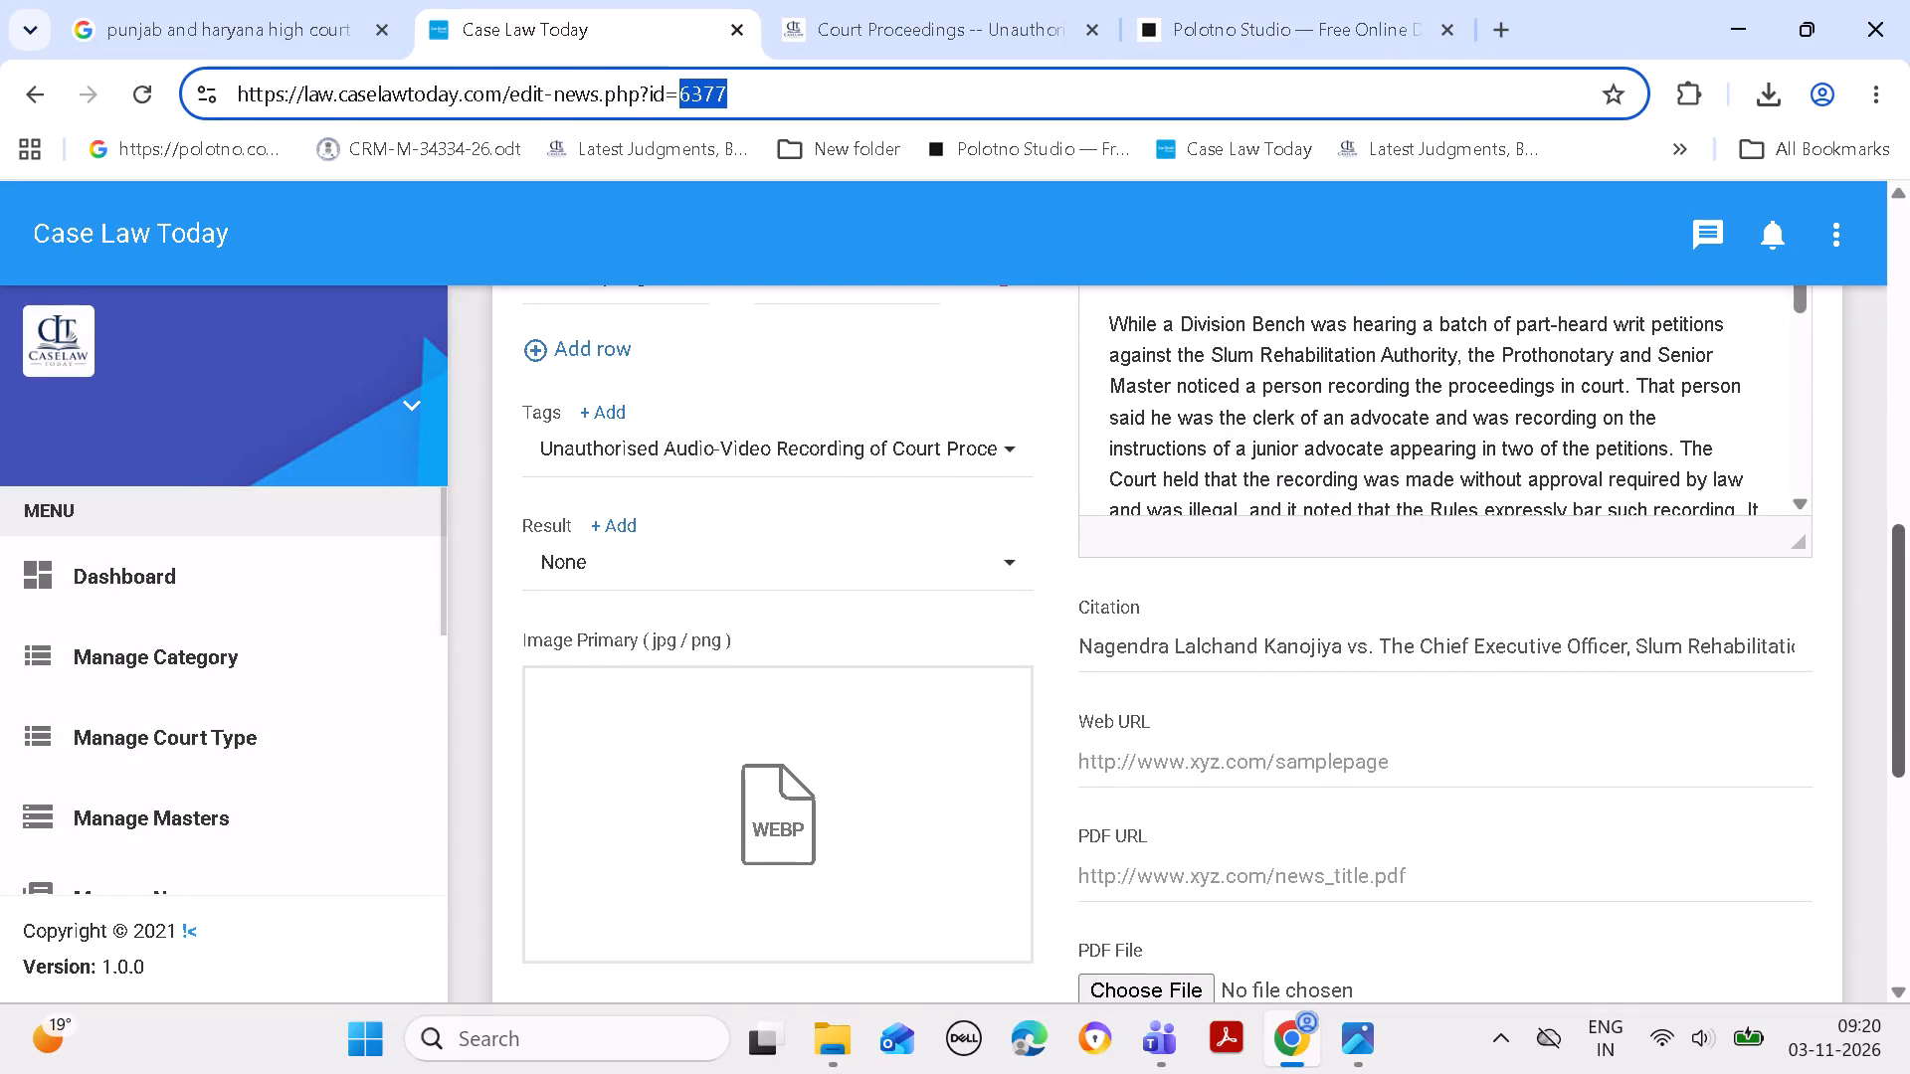
Copy the Law Point text from the news edit page and replace the Stridhan headline in the Polotno design with it.
drag(1909, 637, 1909, 493)
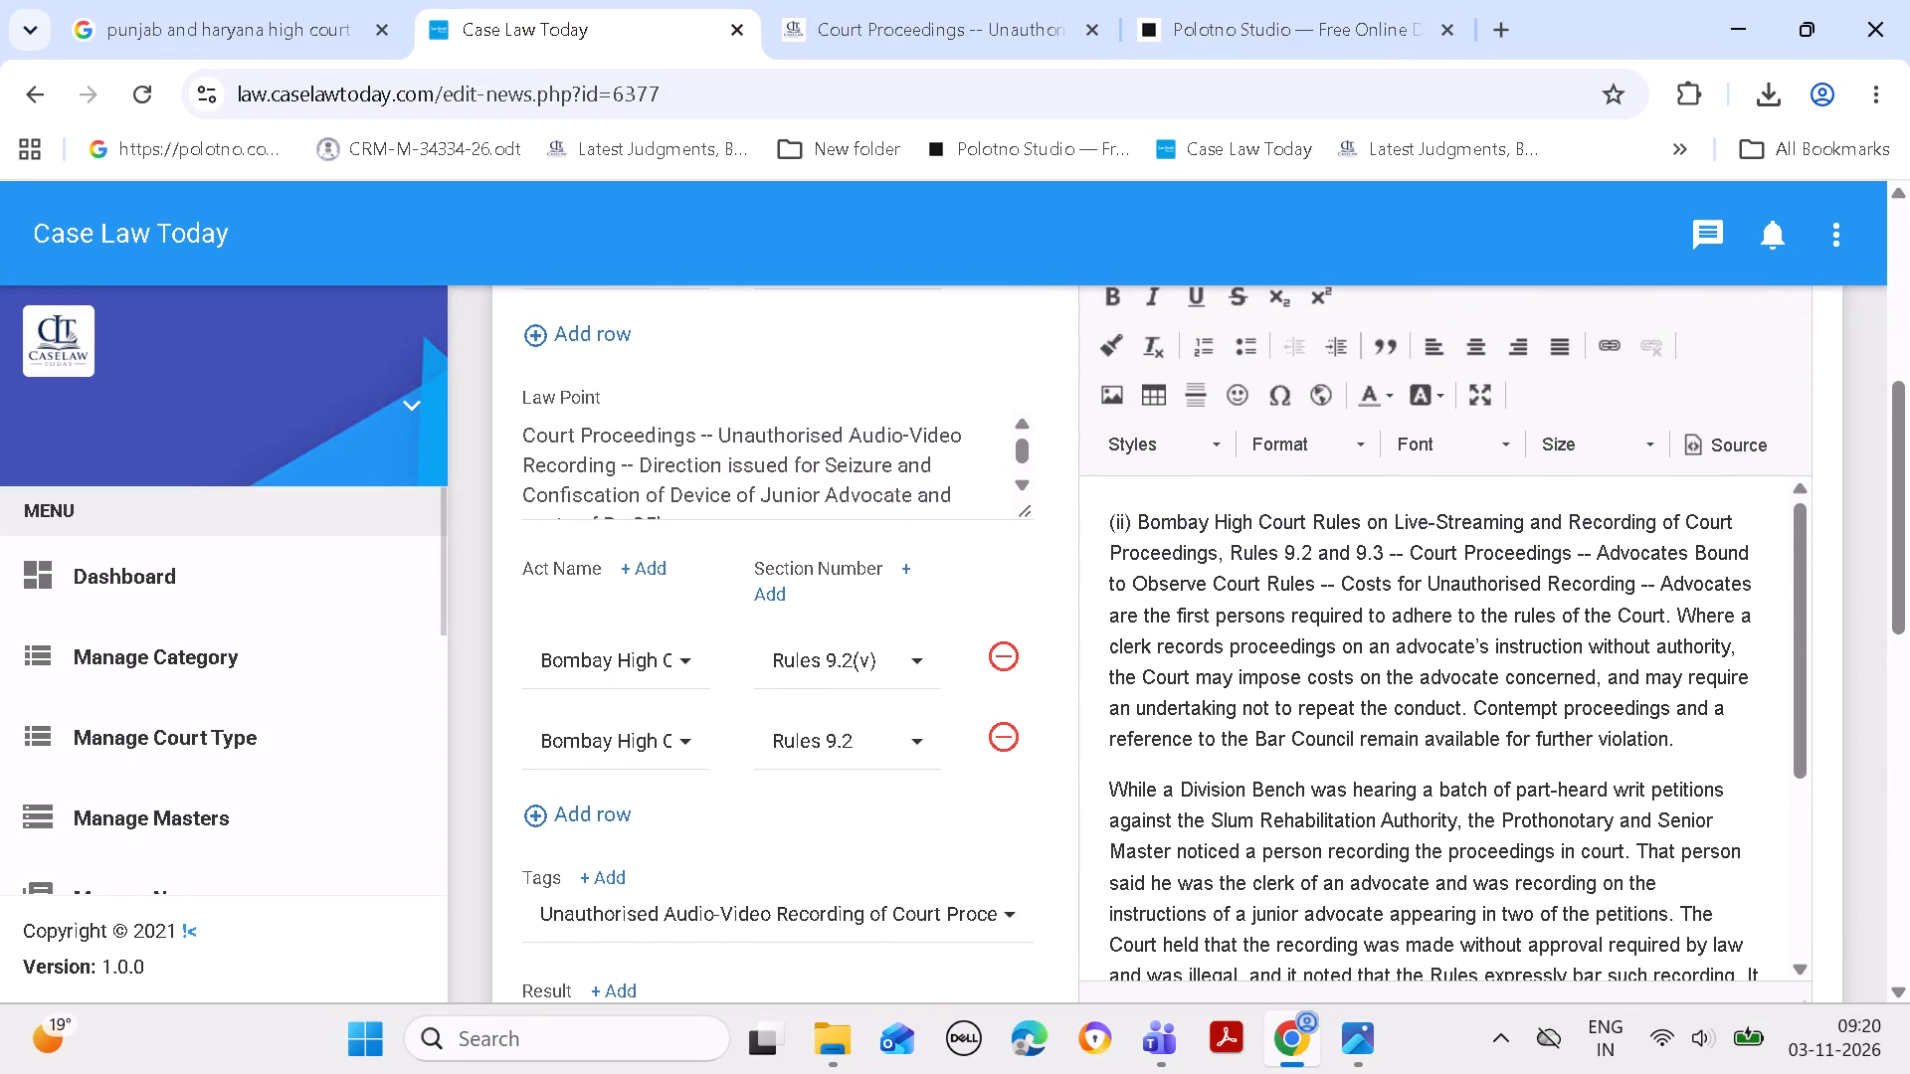
click(525, 434)
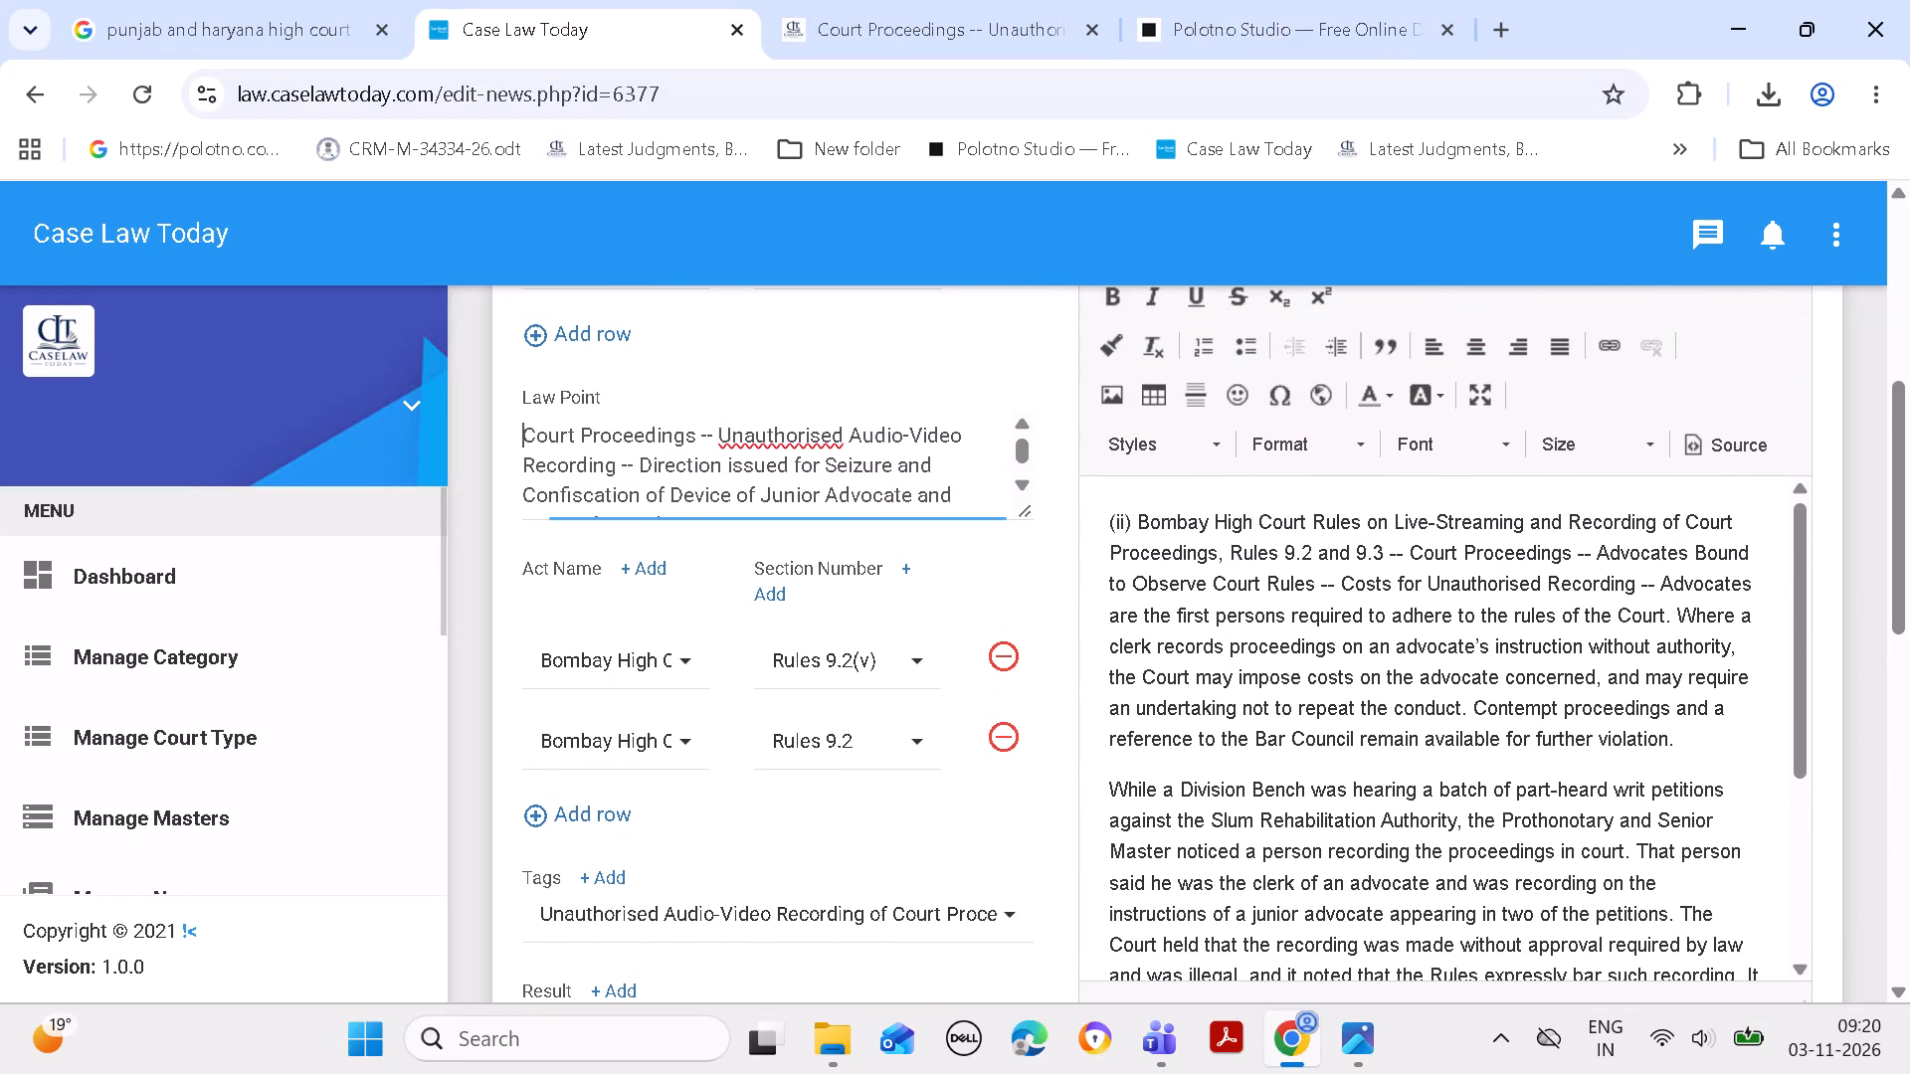
key(ctrl+a)
key(ctrl+c)
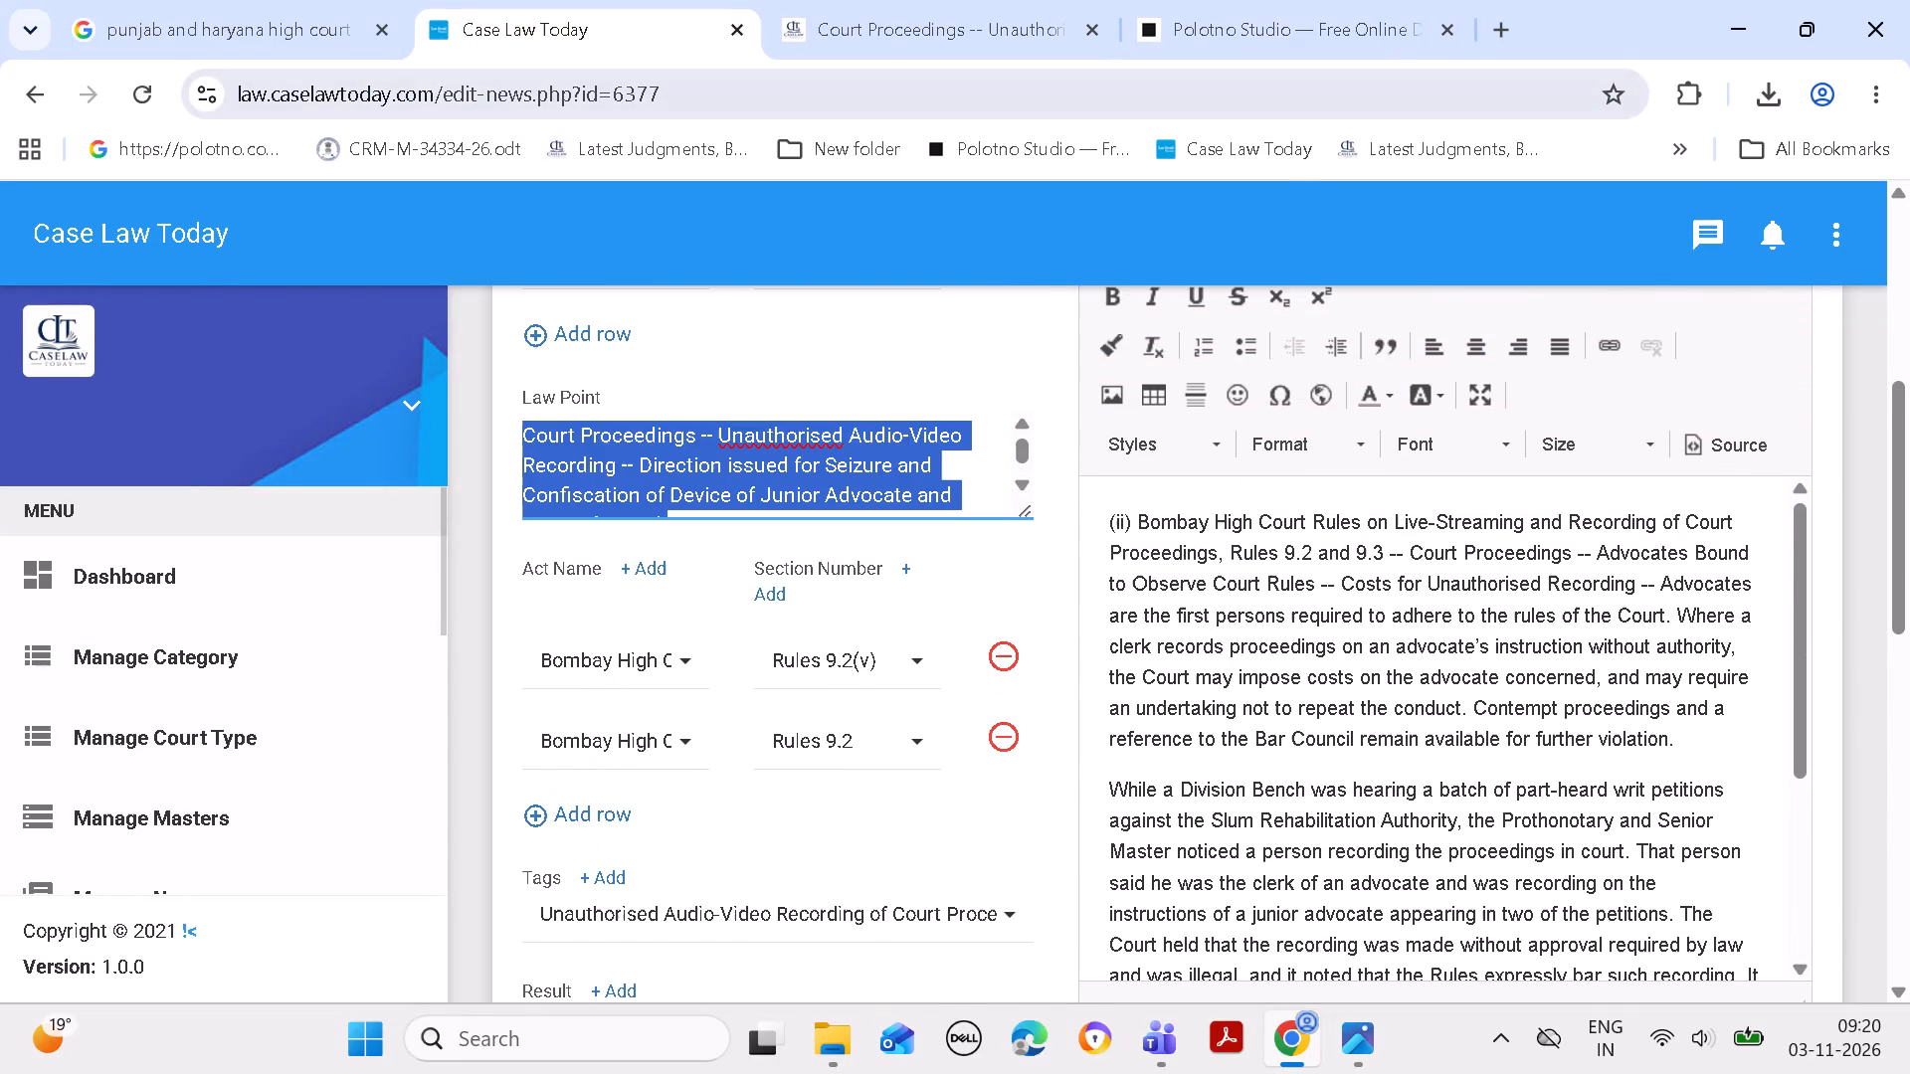
click(1206, 31)
double_click(1038, 759)
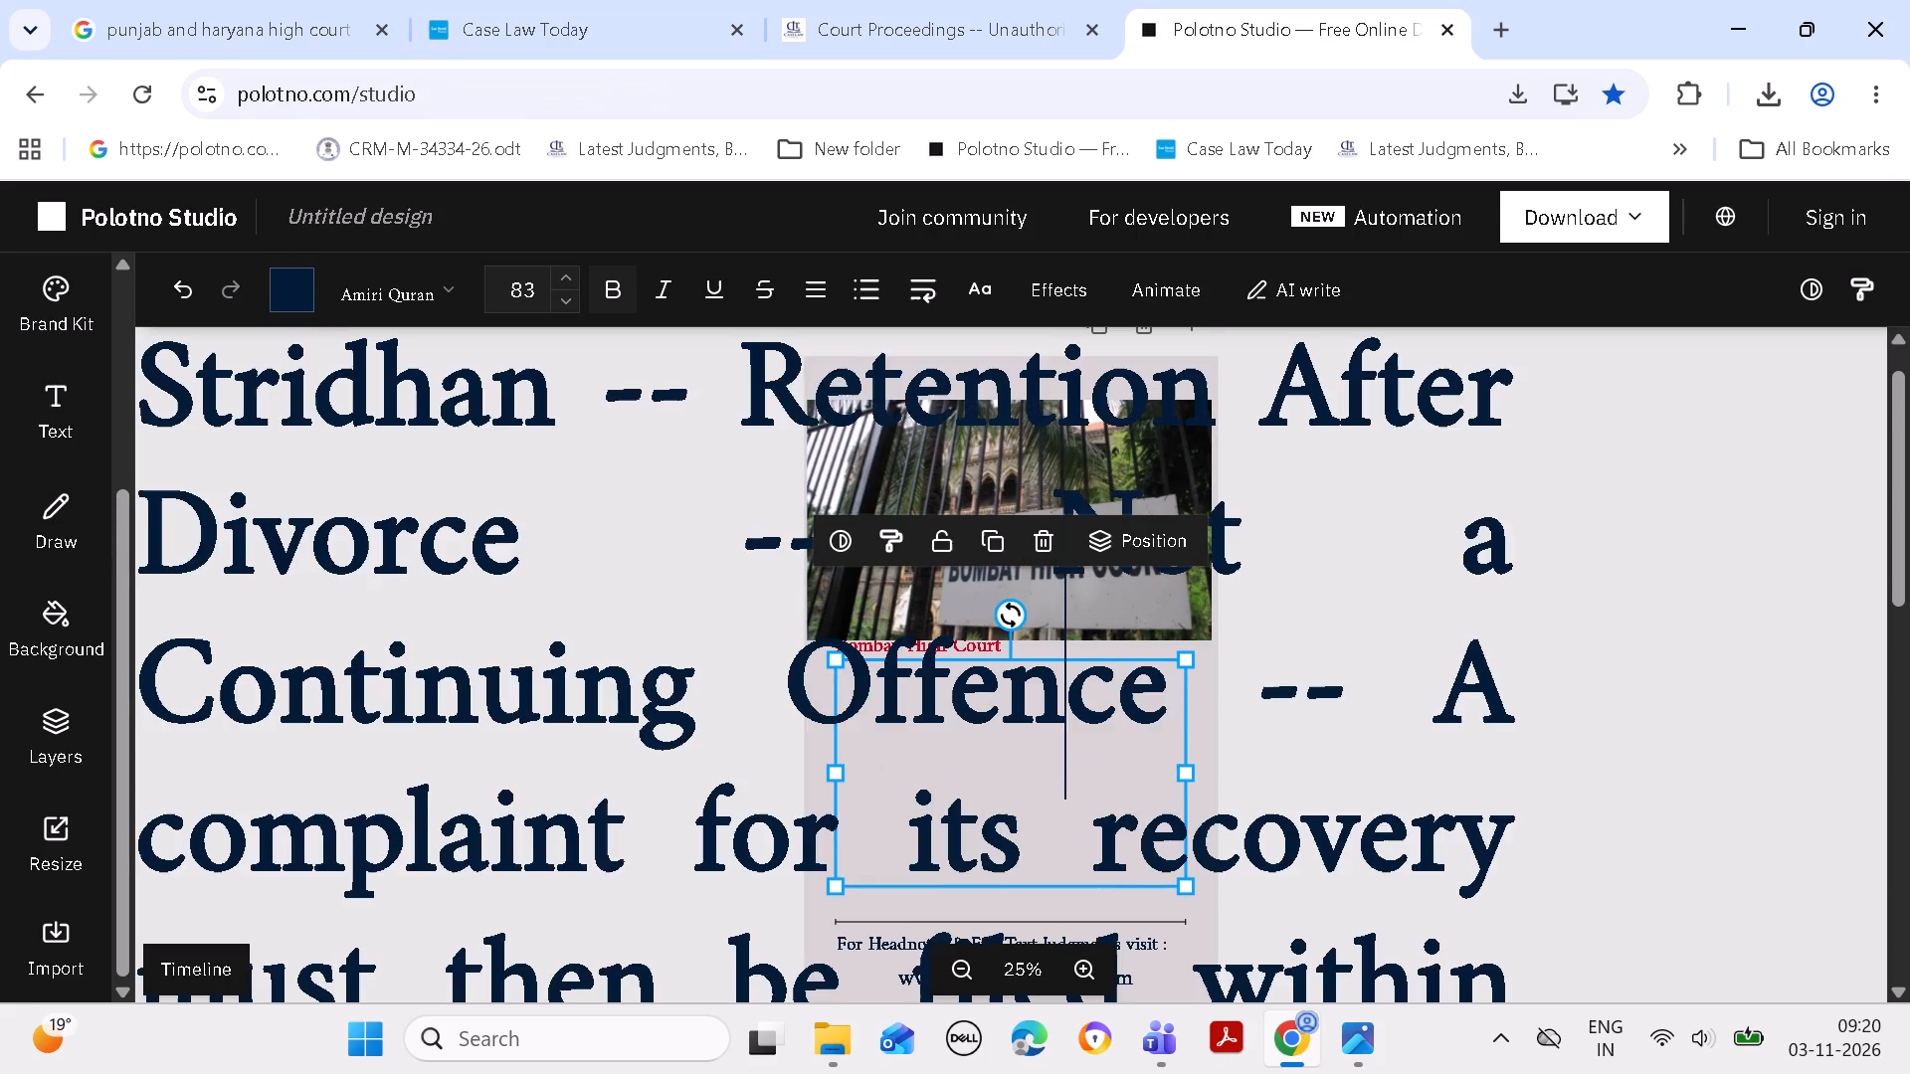
key(ctrl+a)
key(ctrl+v)
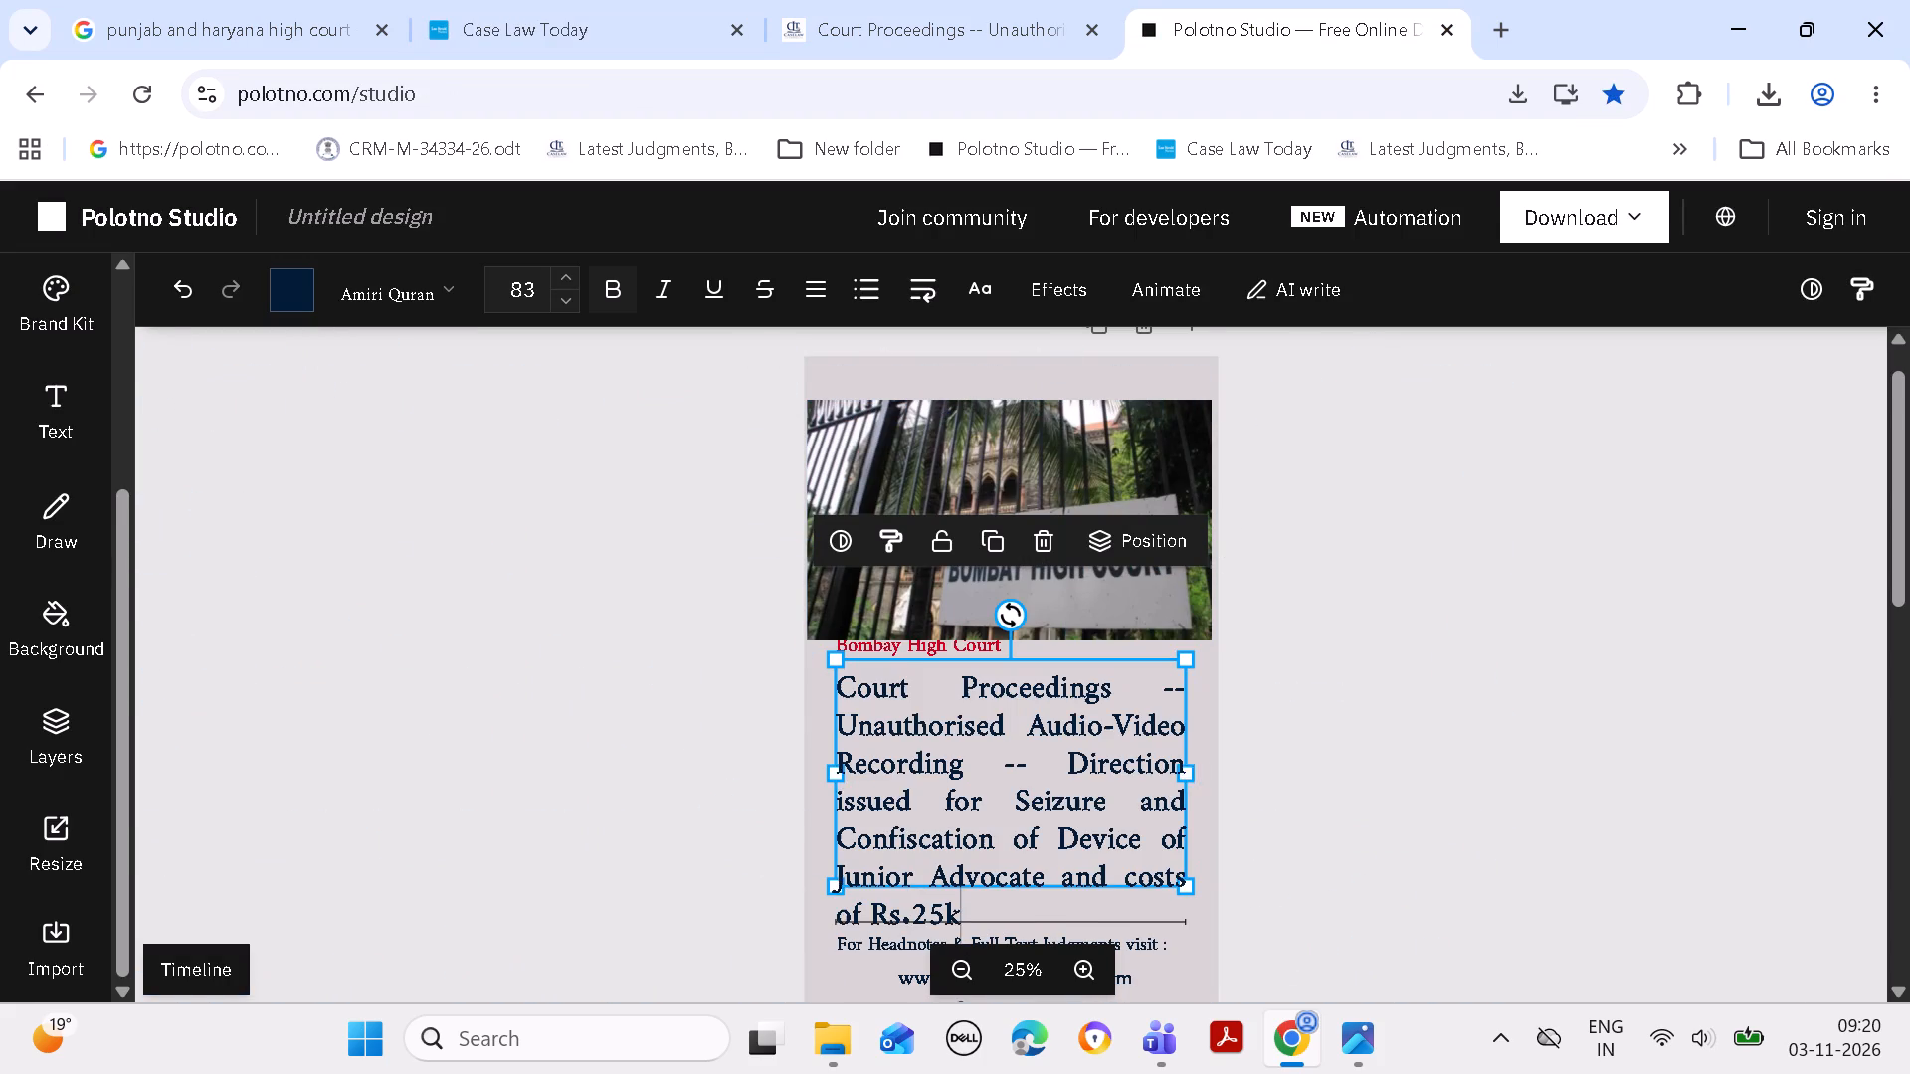
Reduce the Court Proceedings headline's font size to 78.
click(564, 308)
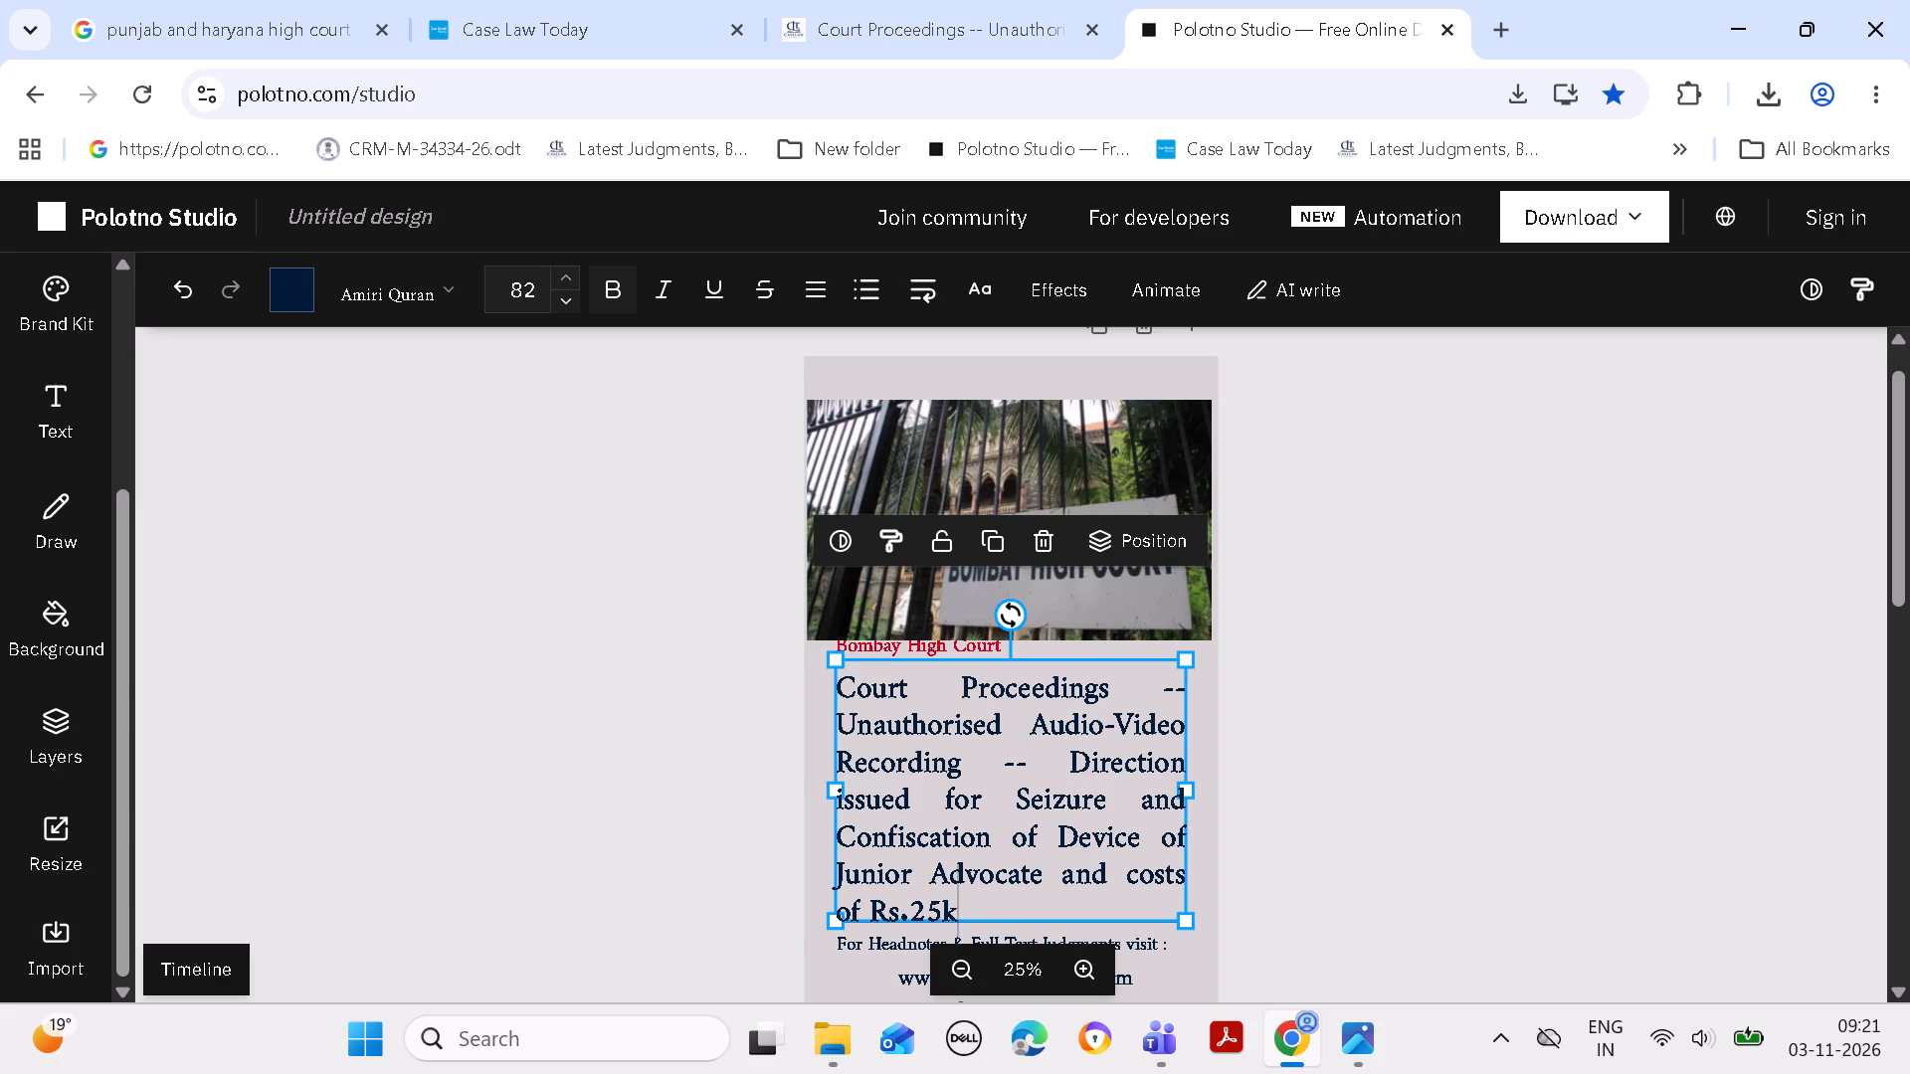
click(564, 308)
click(564, 308)
double_click(564, 308)
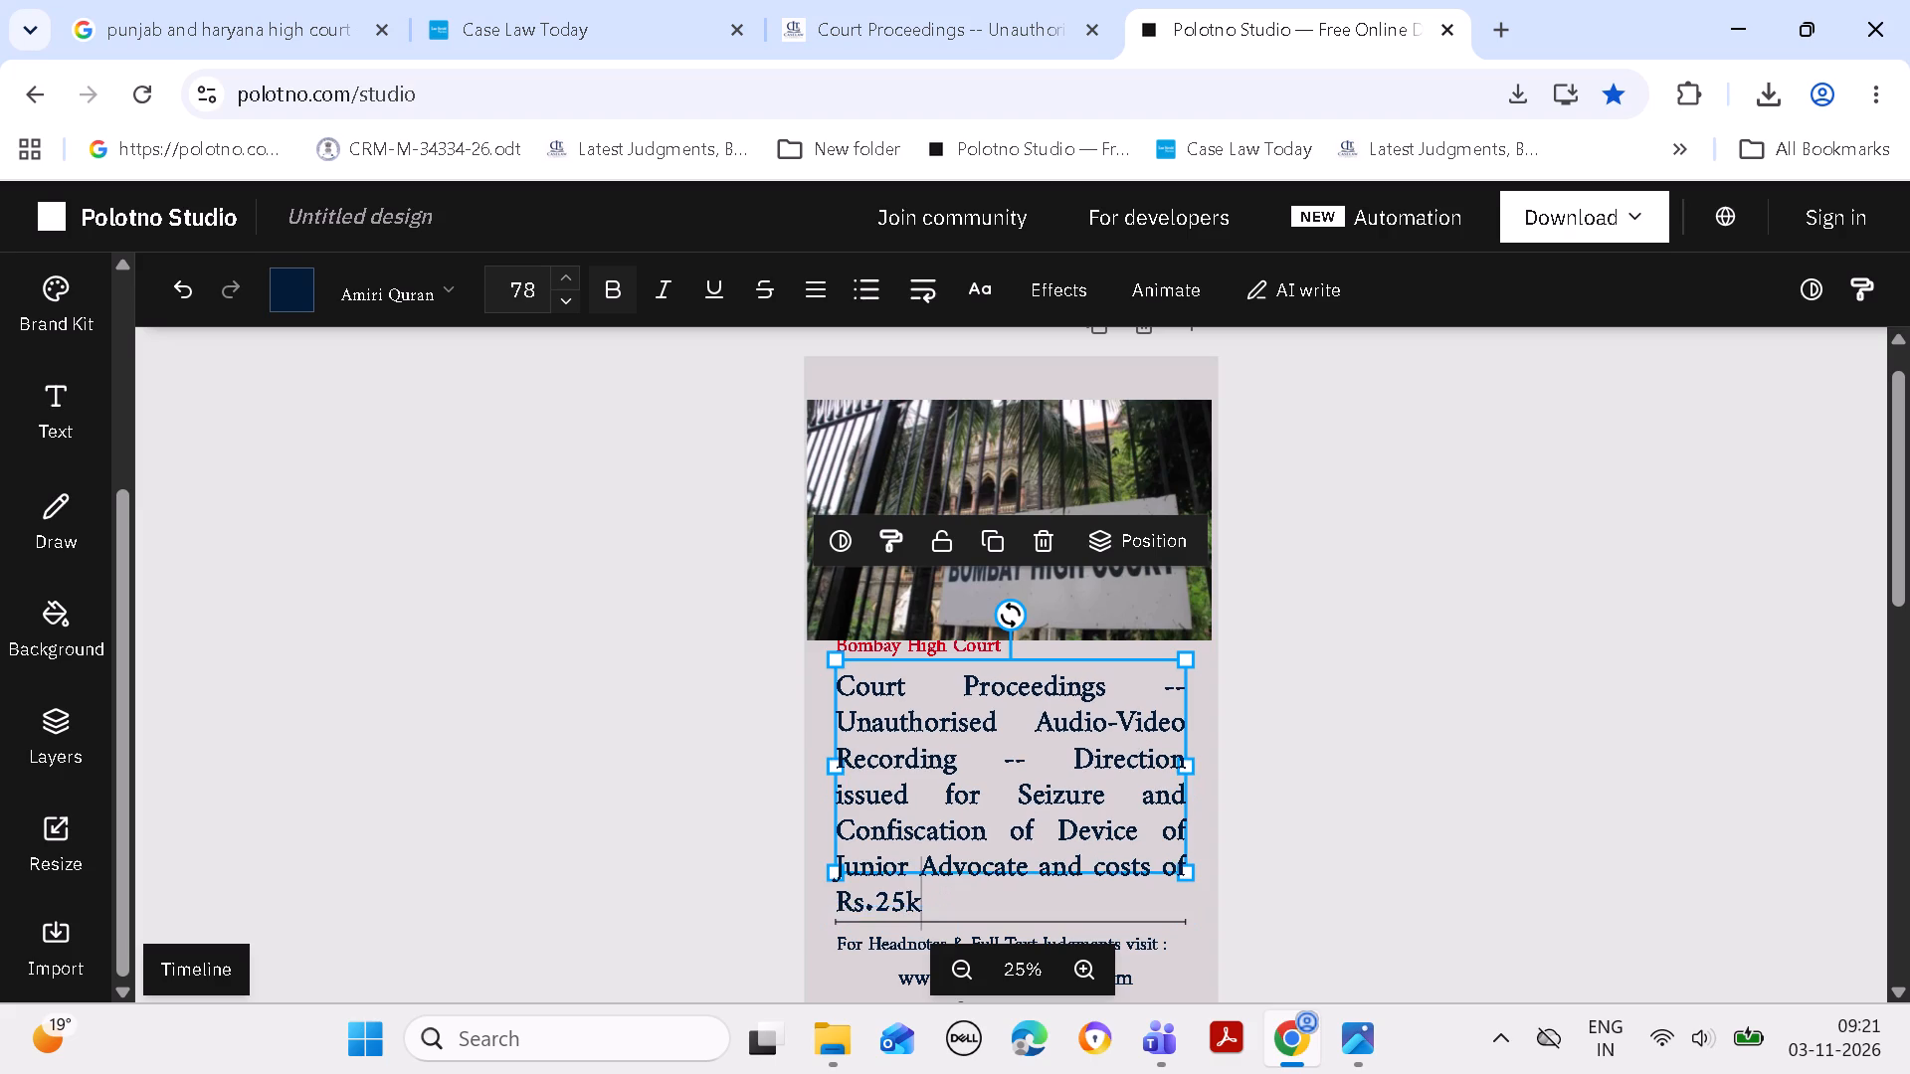
click(1477, 647)
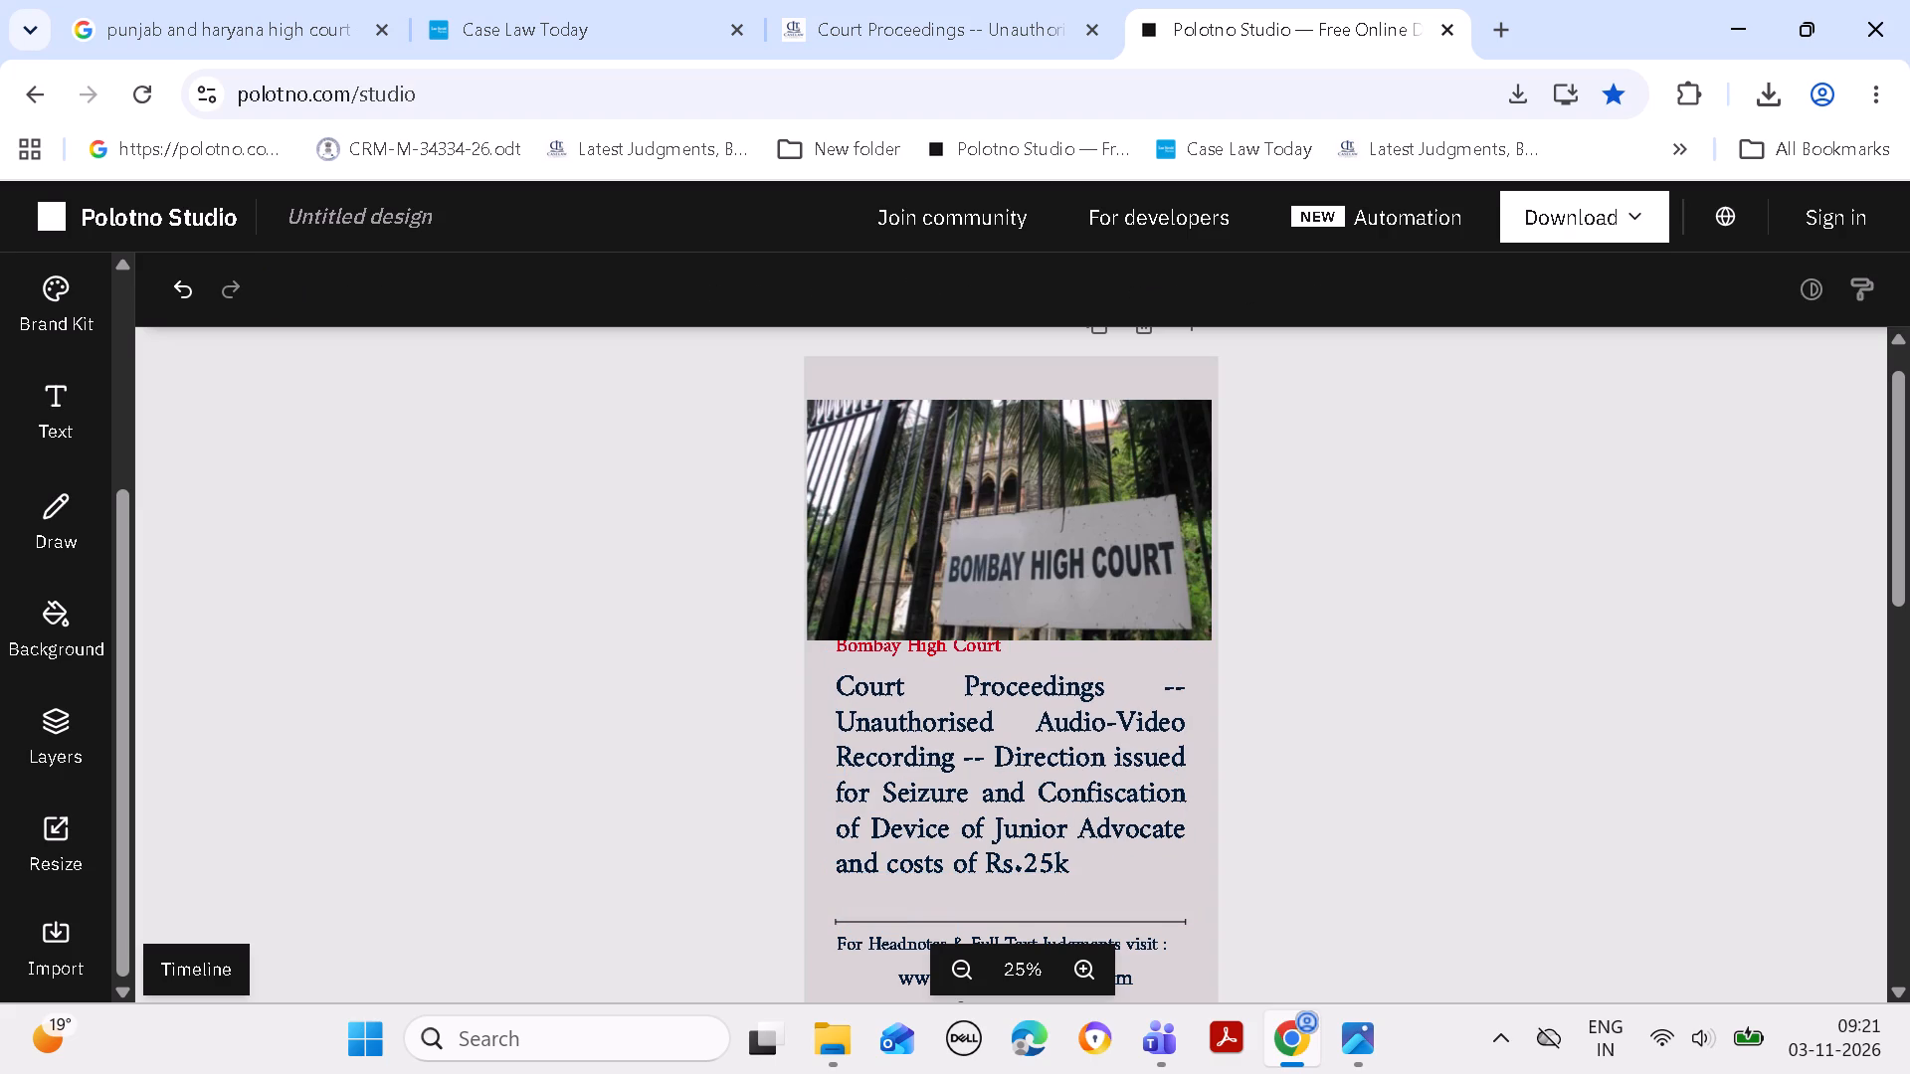
Move the Court Proceedings headline slightly down, keeping it aligned with the divider line below.
drag(1040, 786, 1040, 805)
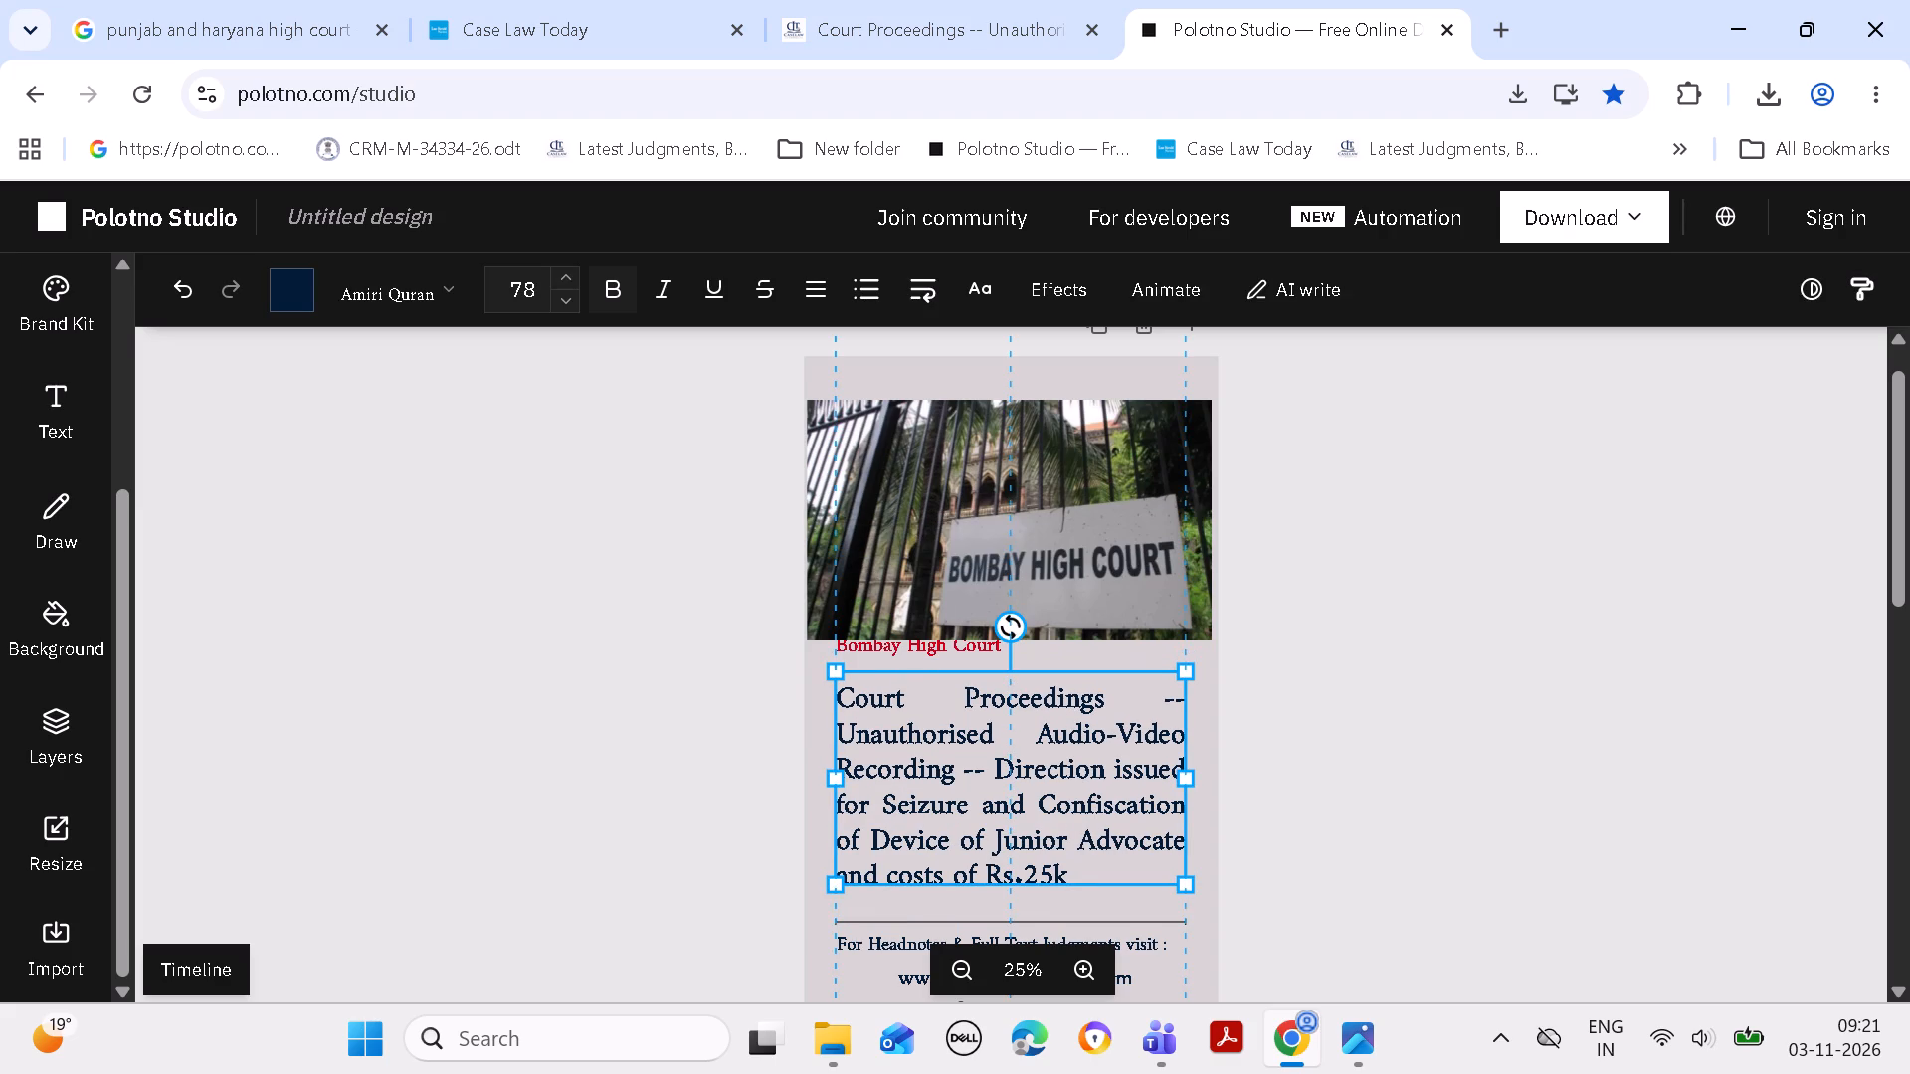
drag(1040, 805, 1040, 796)
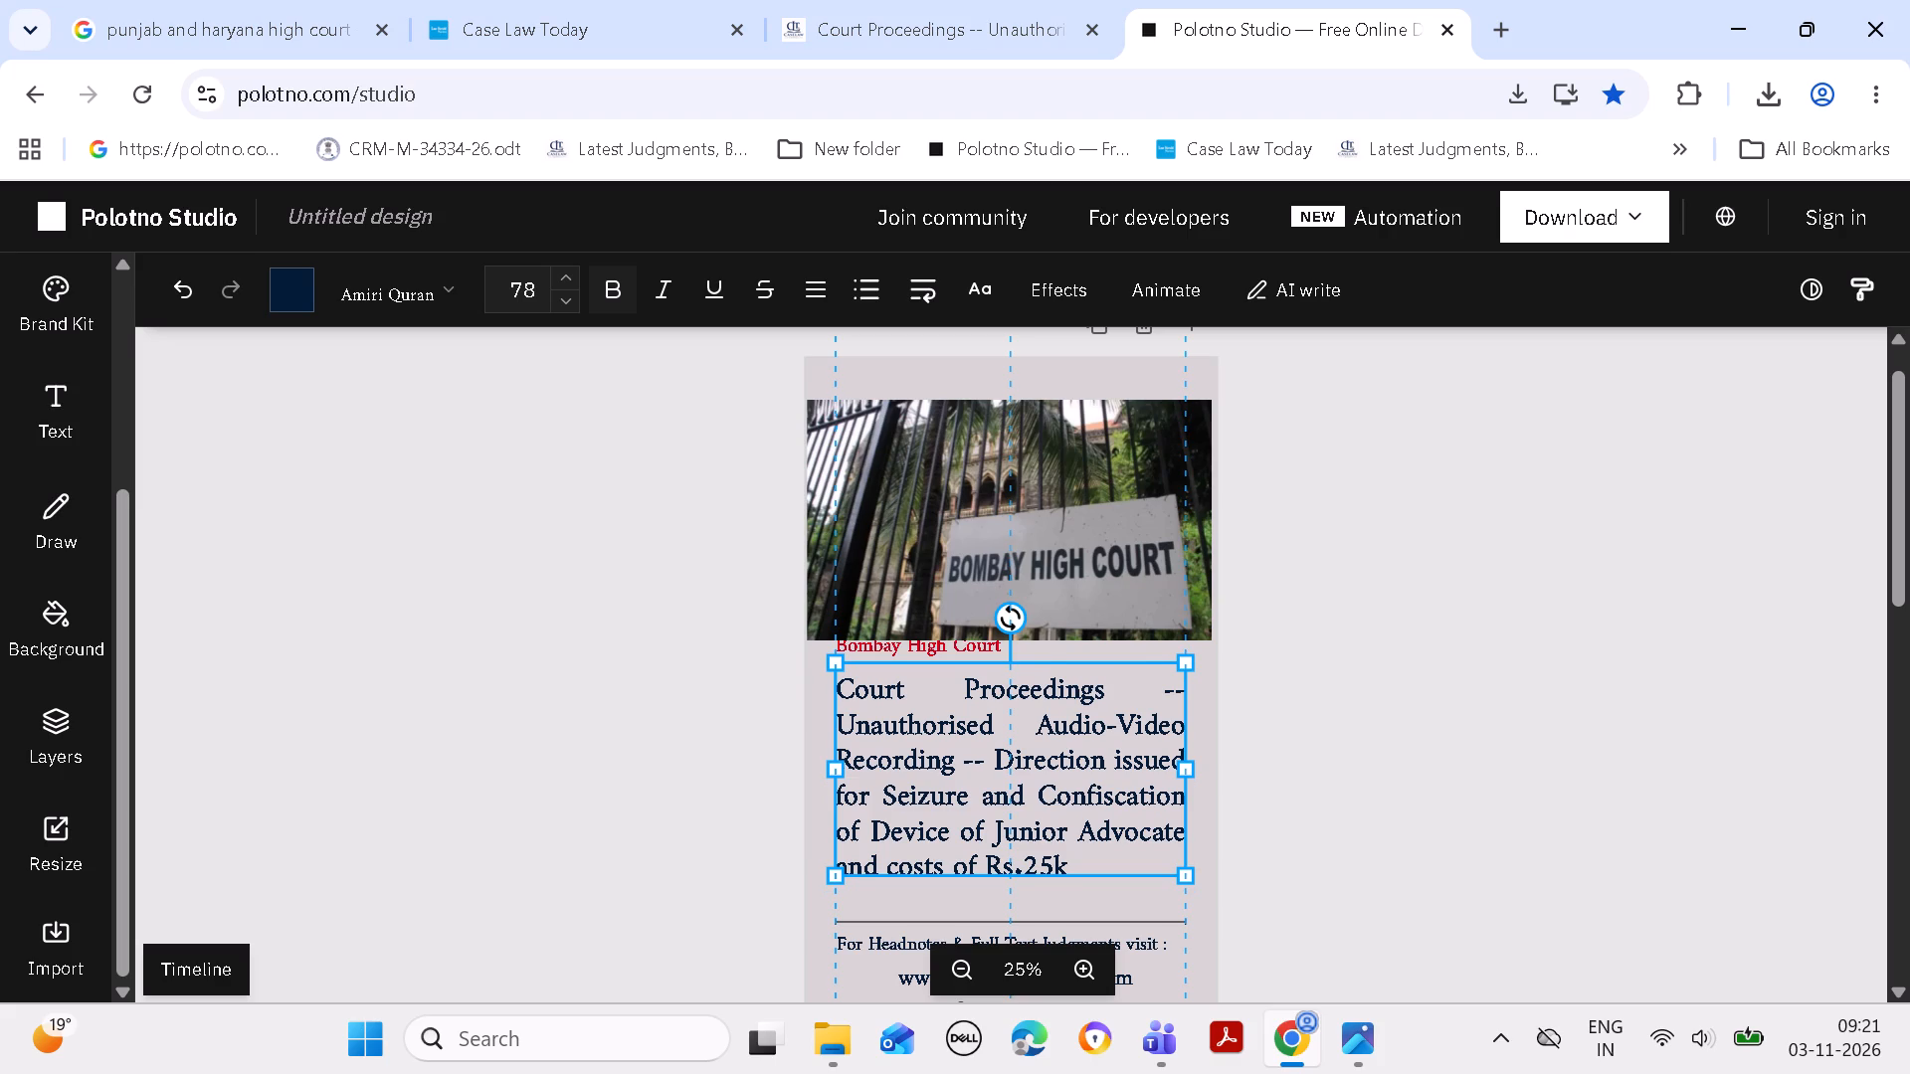
drag(1040, 796, 1039, 803)
click(1436, 704)
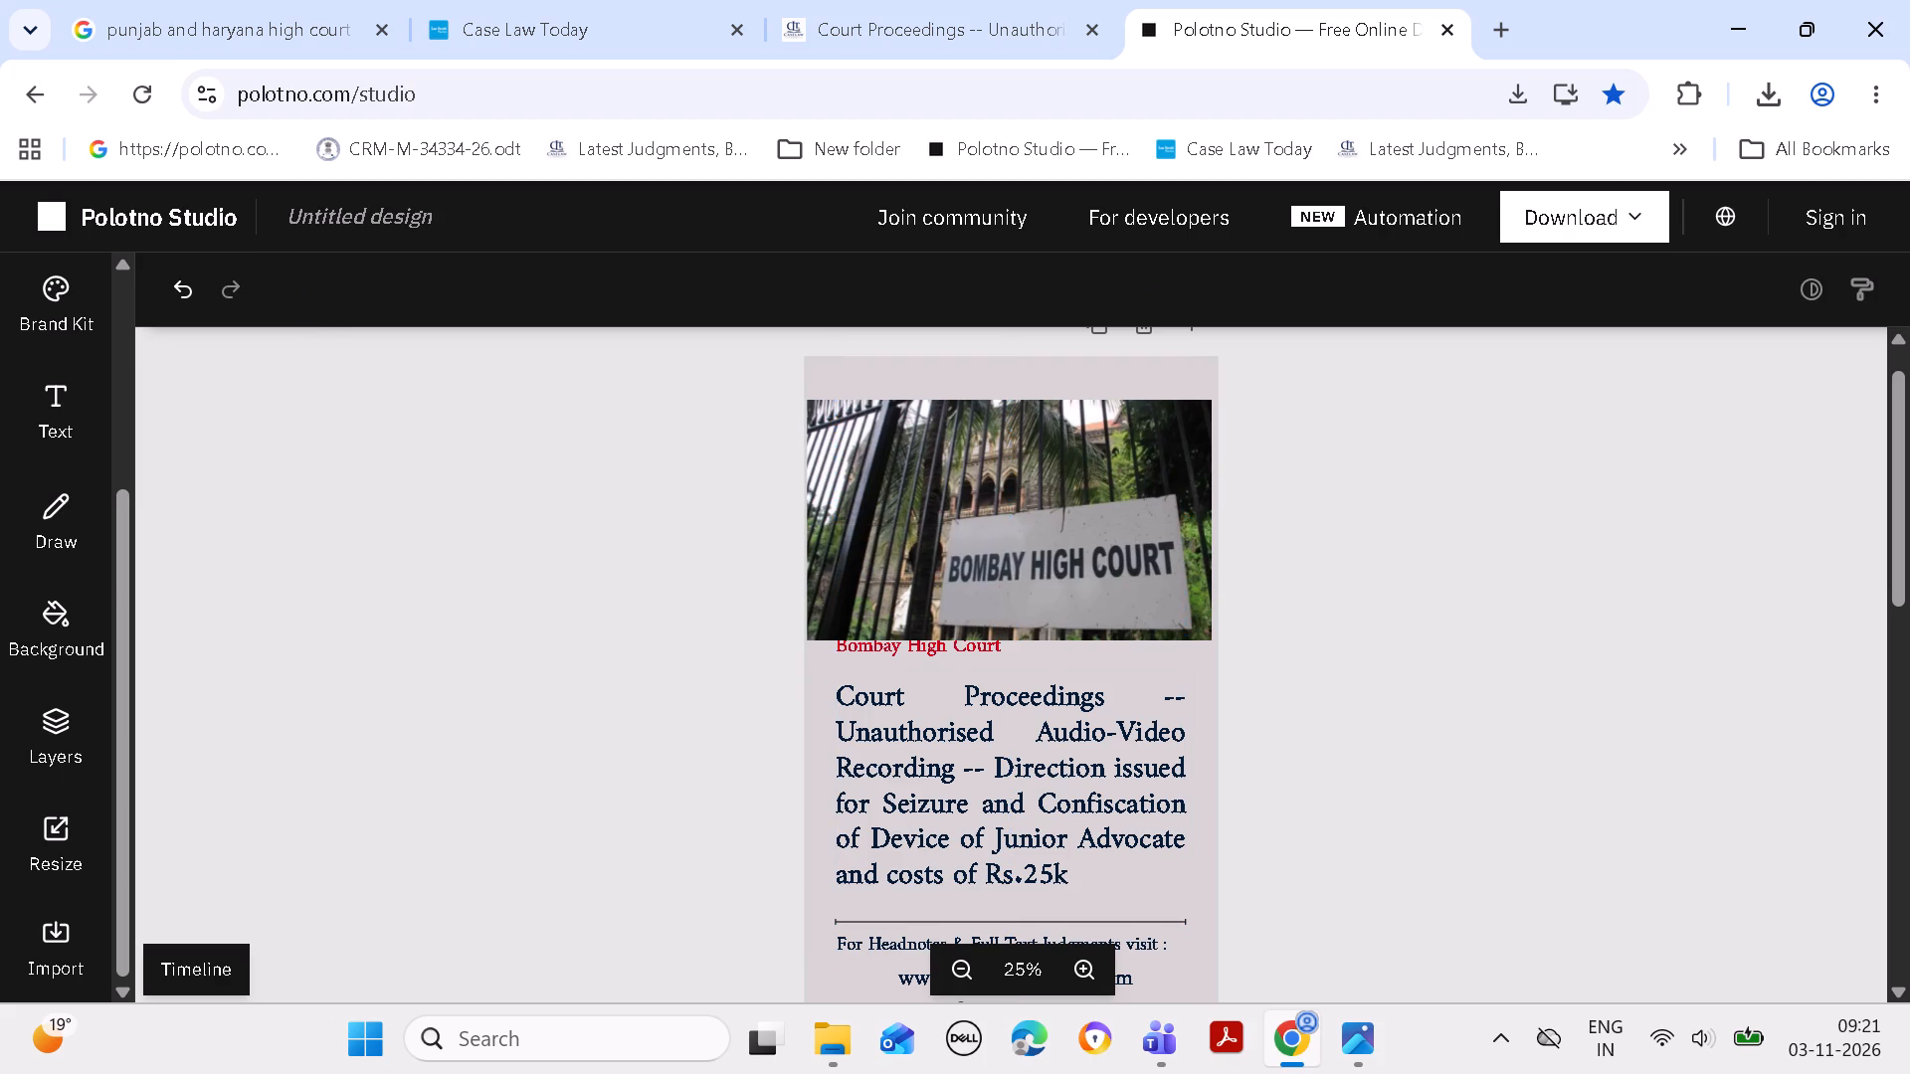
Move the red Bombay High Court label down so that it sits clear of the photo, just above the headline.
click(942, 641)
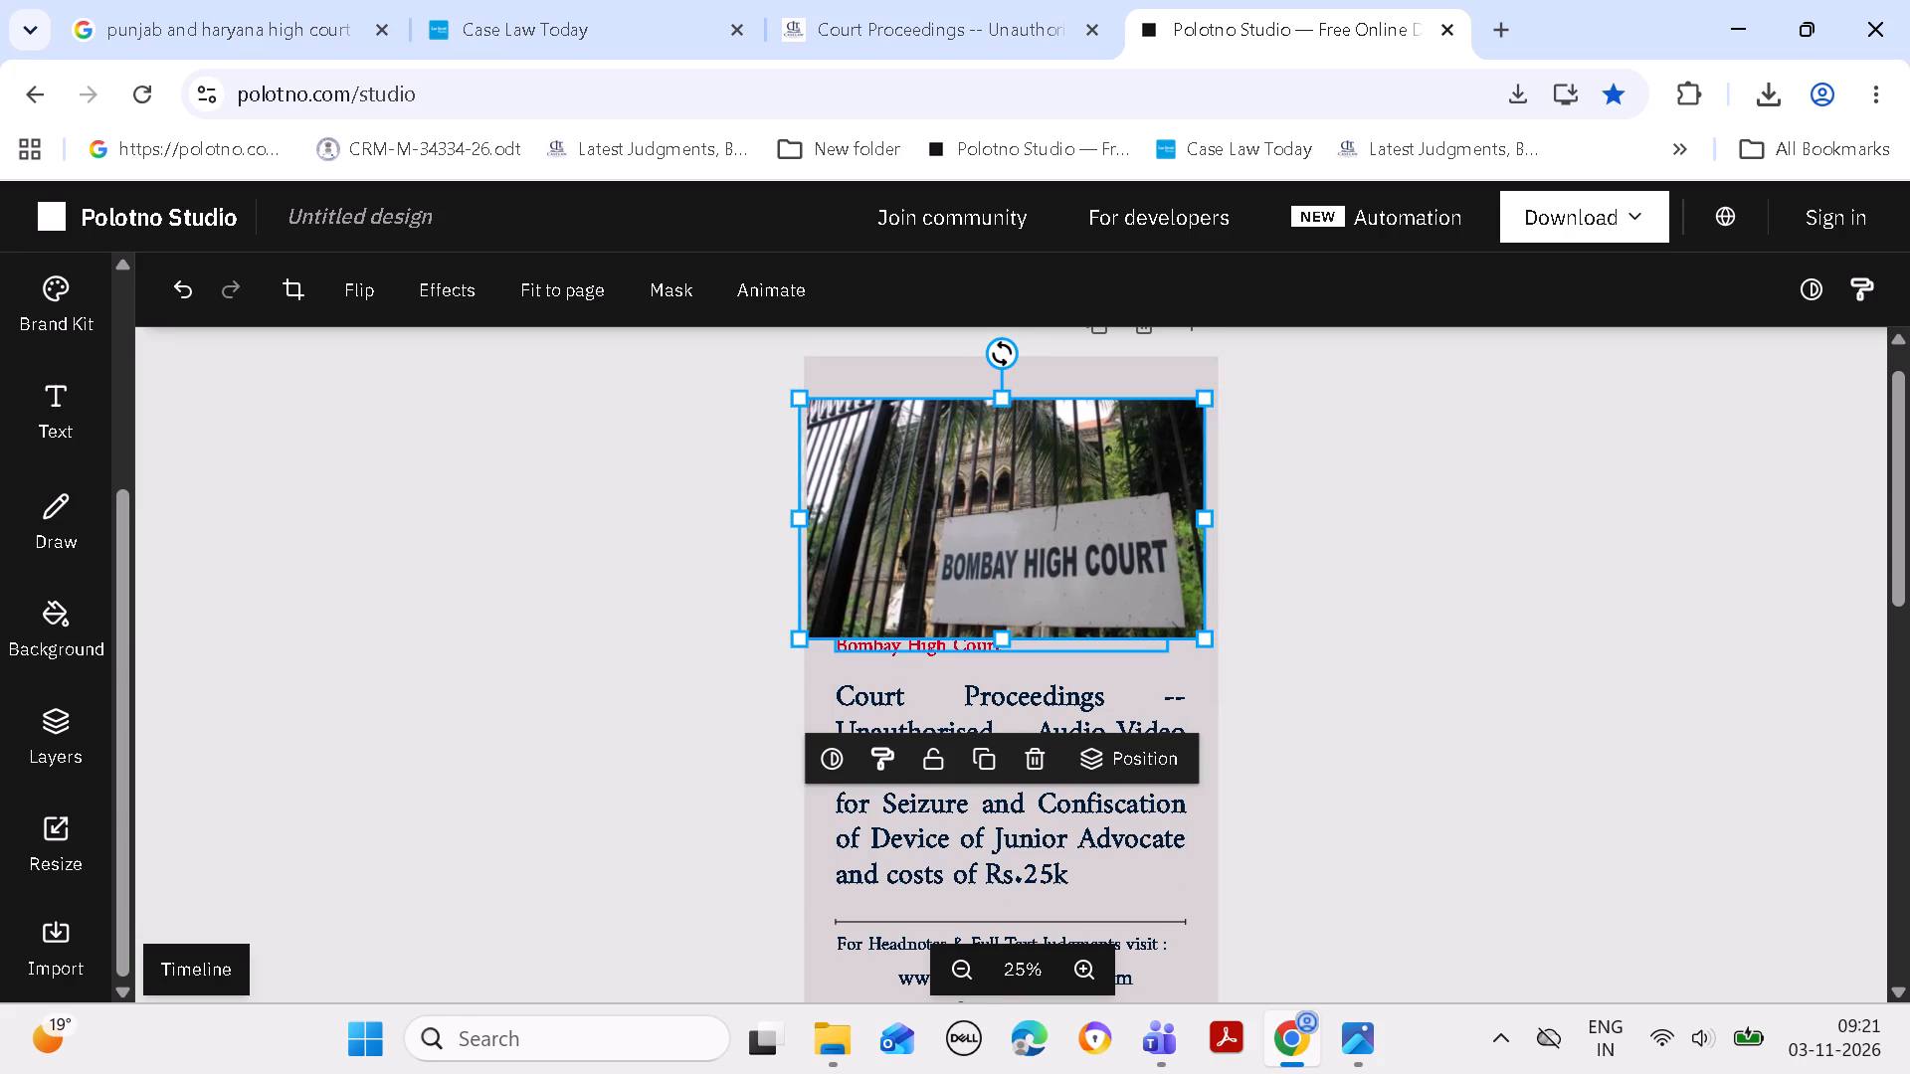
drag(931, 645, 926, 659)
click(1496, 636)
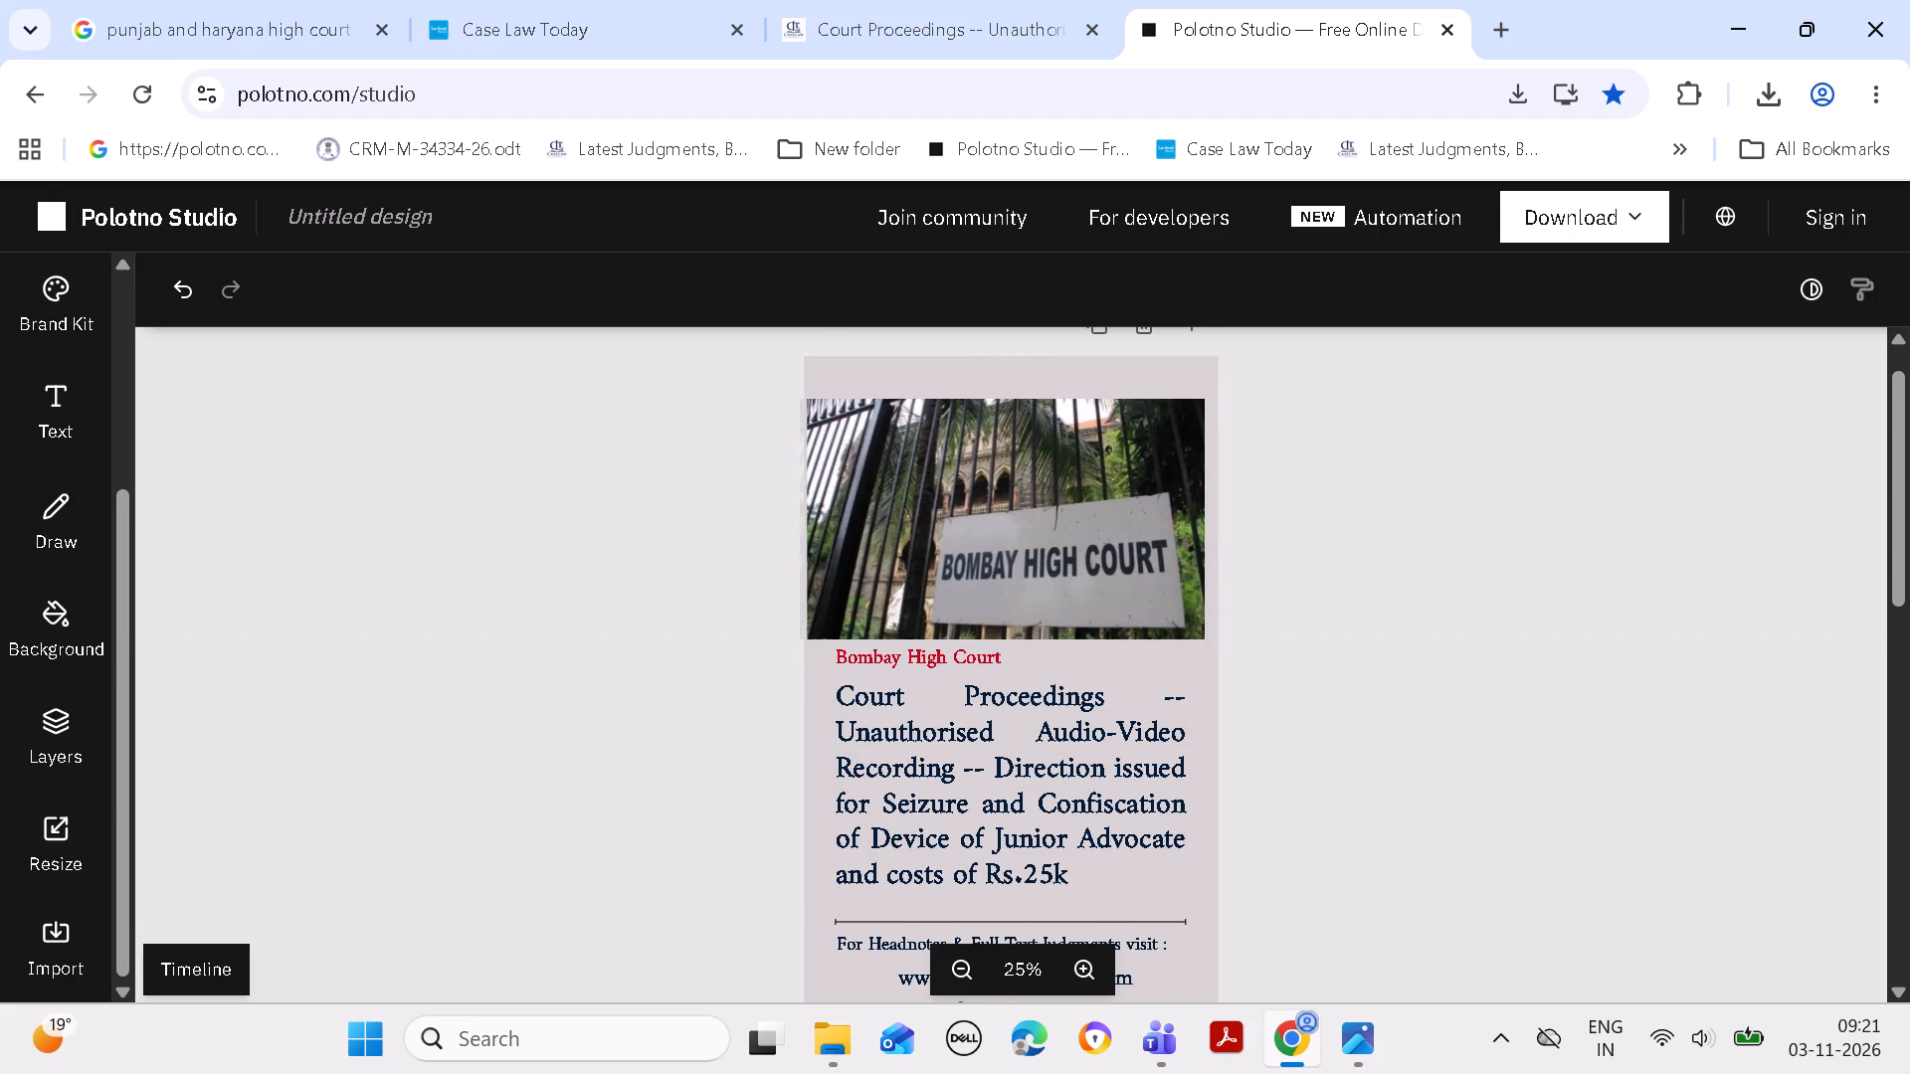
Crop both sides of the Bombay High Court photo and fine-tune its edges to the headline's width, making it about 923 x 634.
double_click(1162, 524)
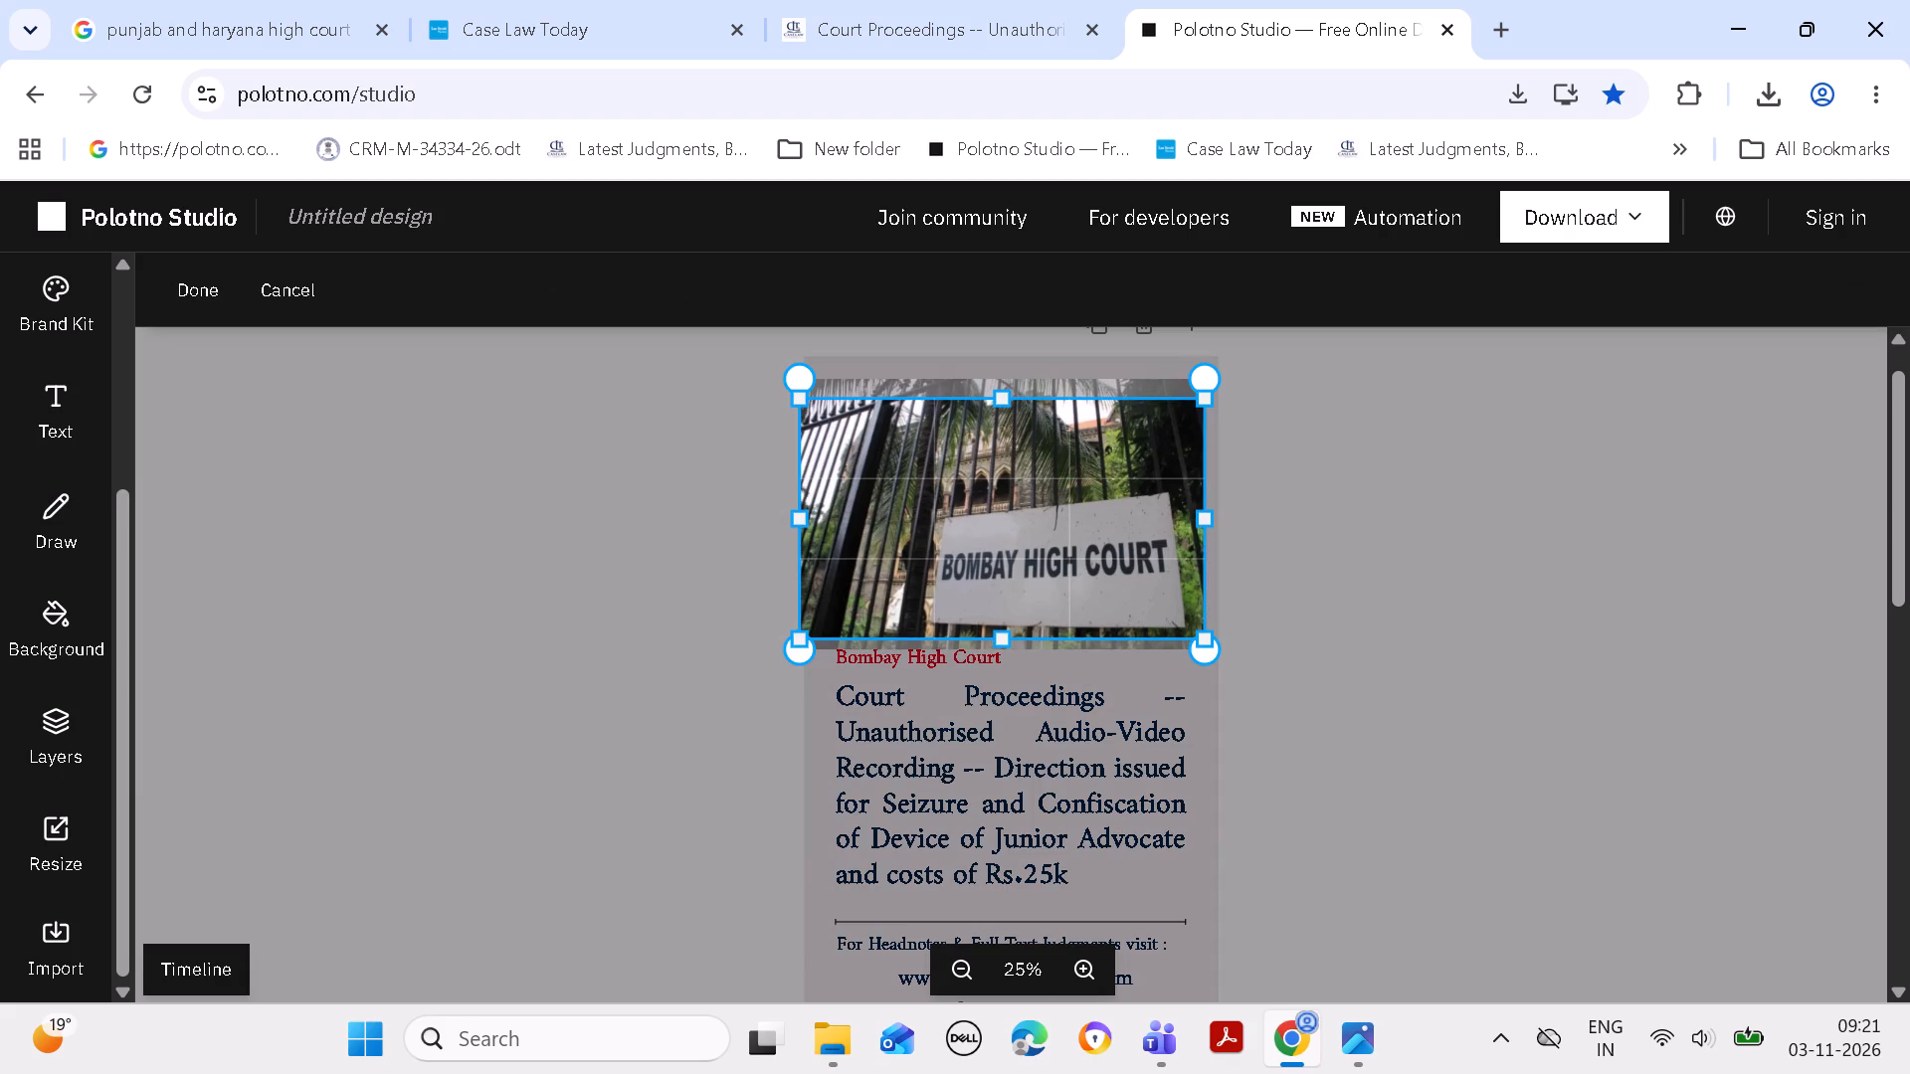
drag(1198, 519, 1178, 516)
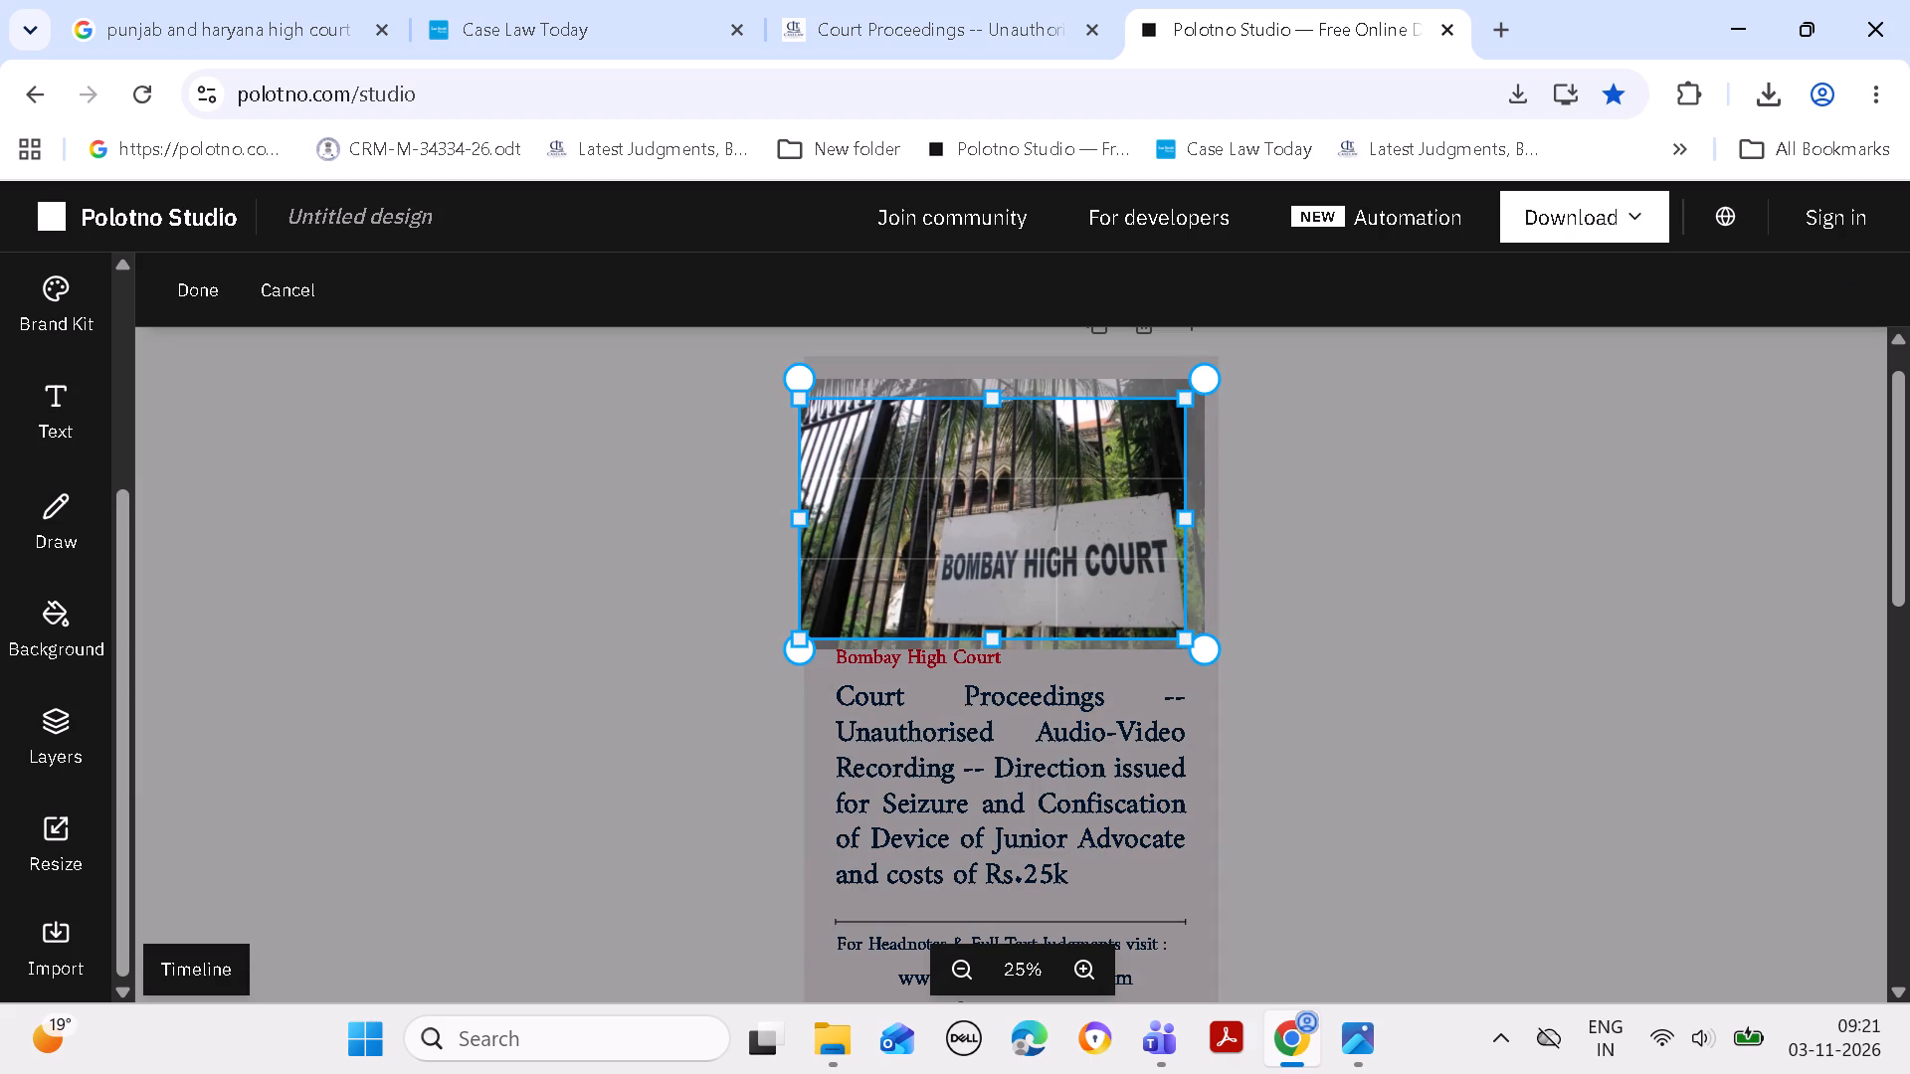
drag(1178, 516, 1176, 516)
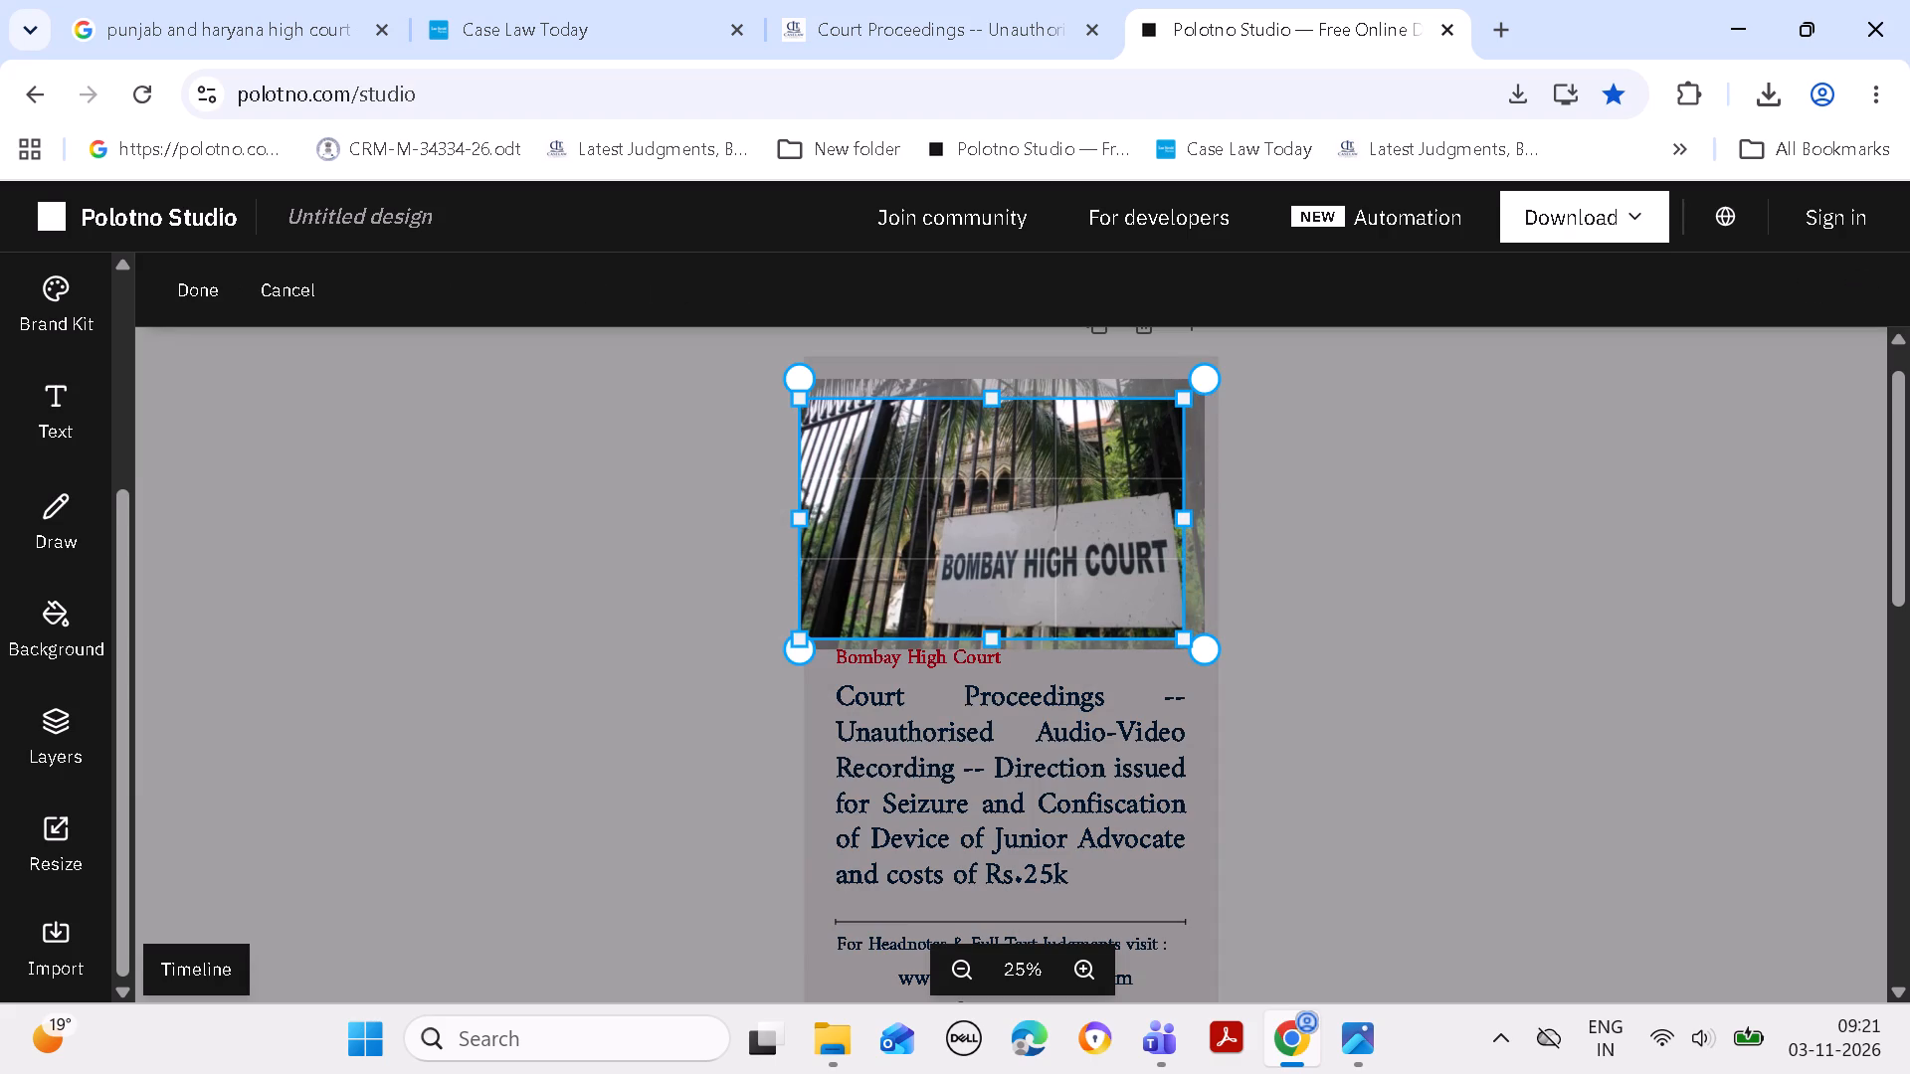
drag(801, 511, 829, 508)
drag(802, 516, 832, 511)
double_click(1416, 497)
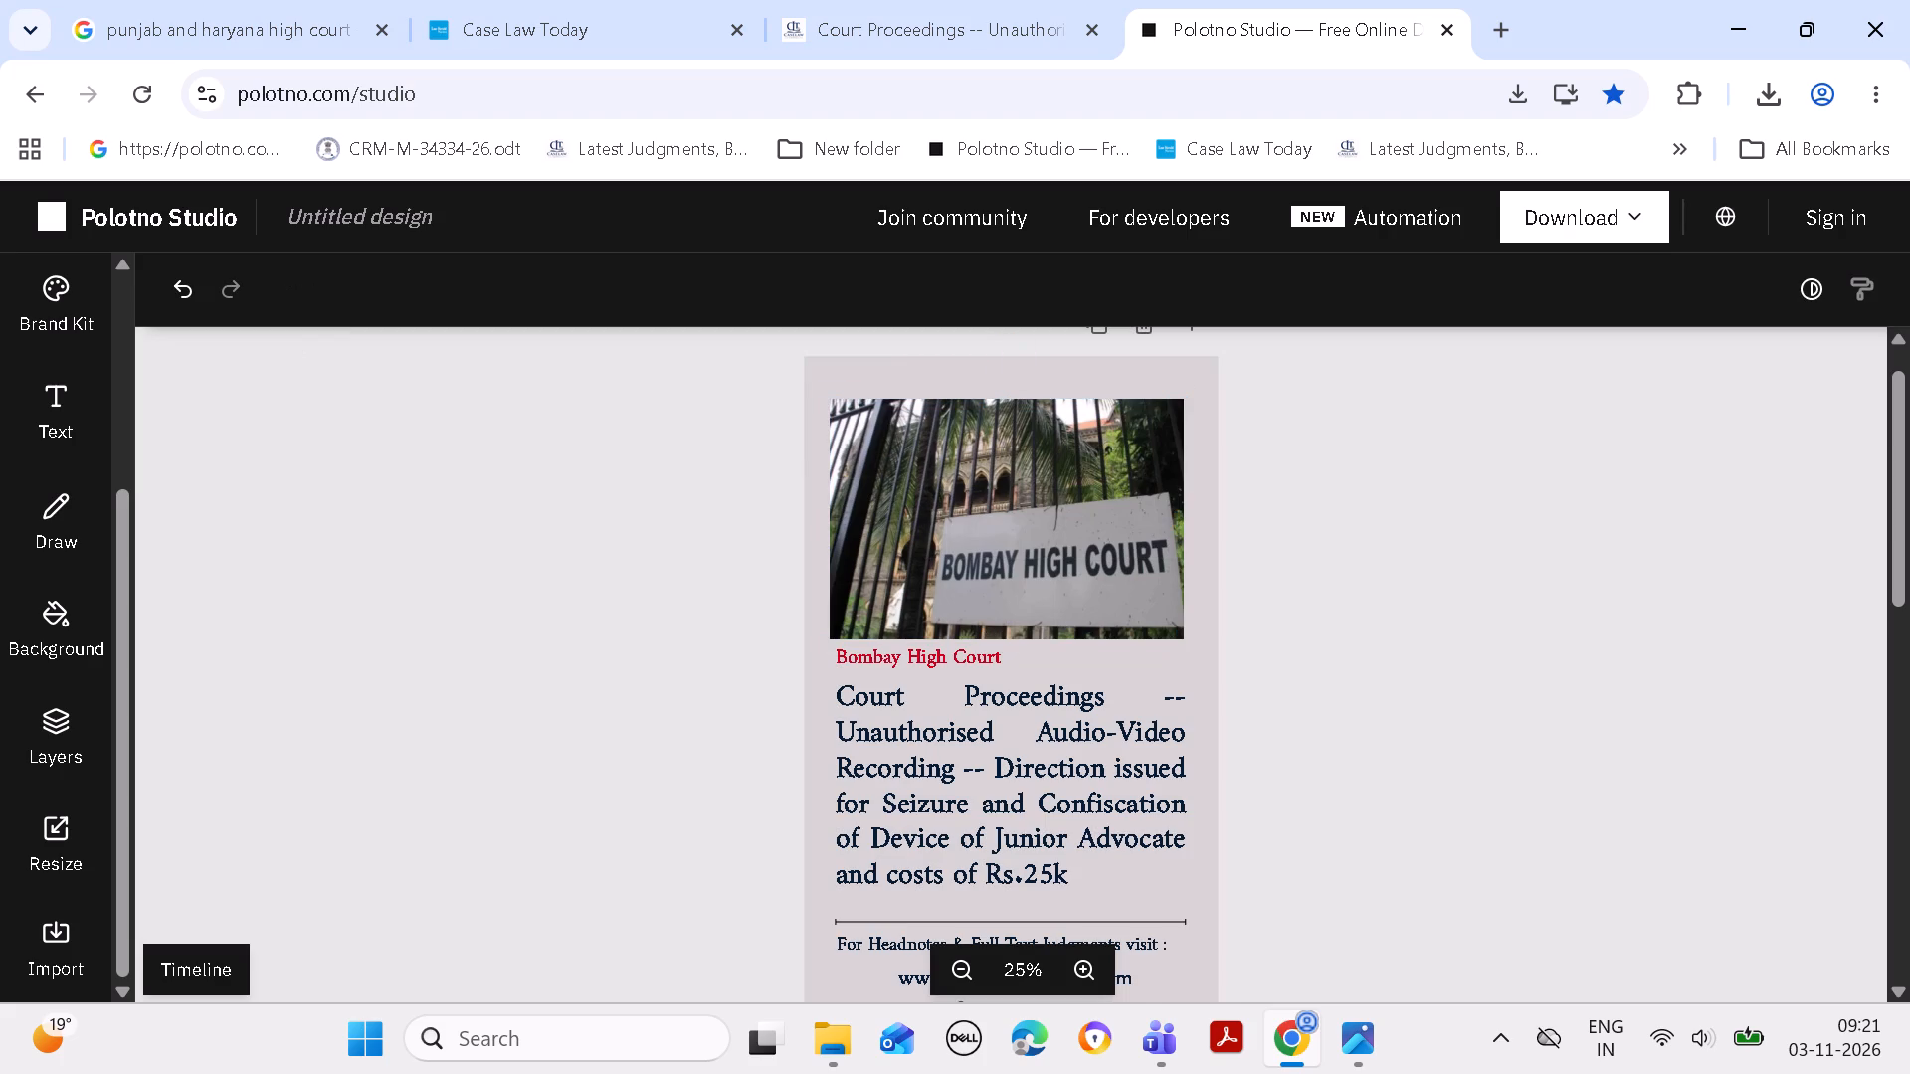
double_click(914, 496)
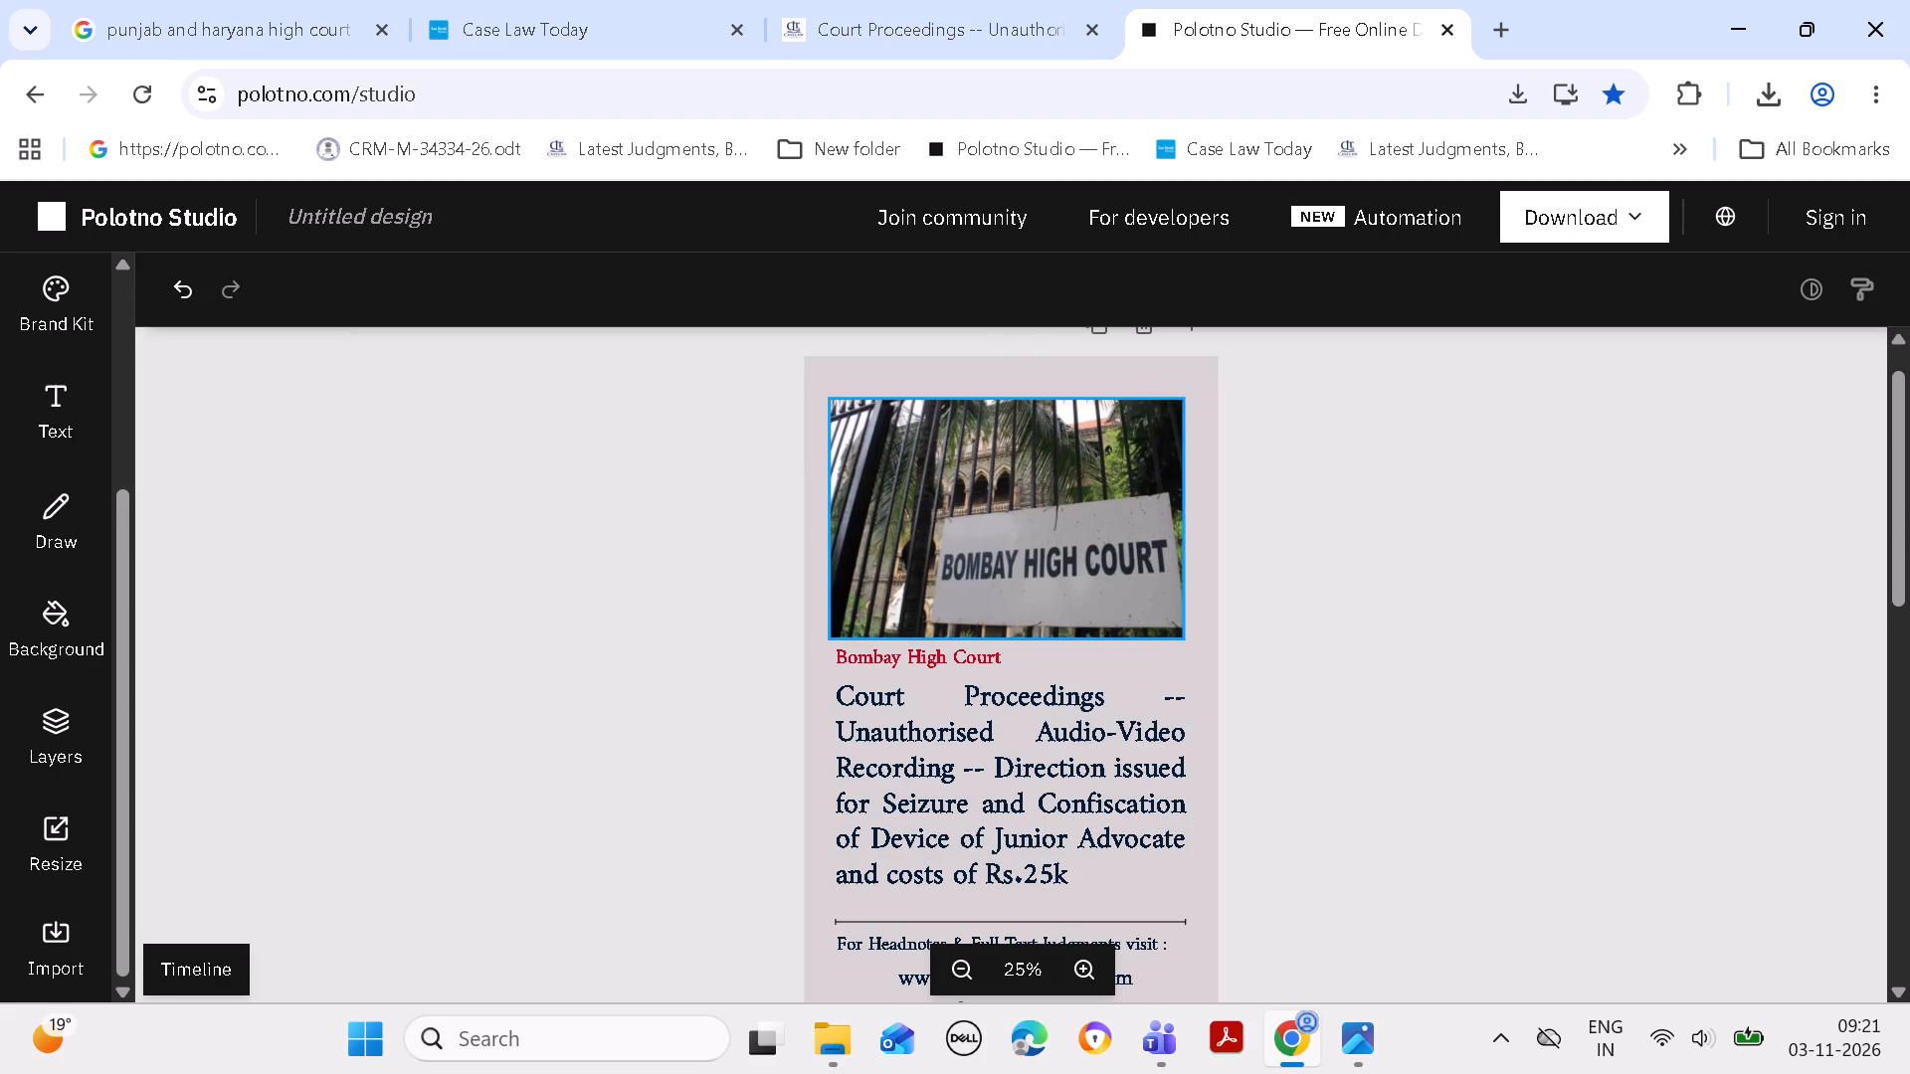
click(832, 516)
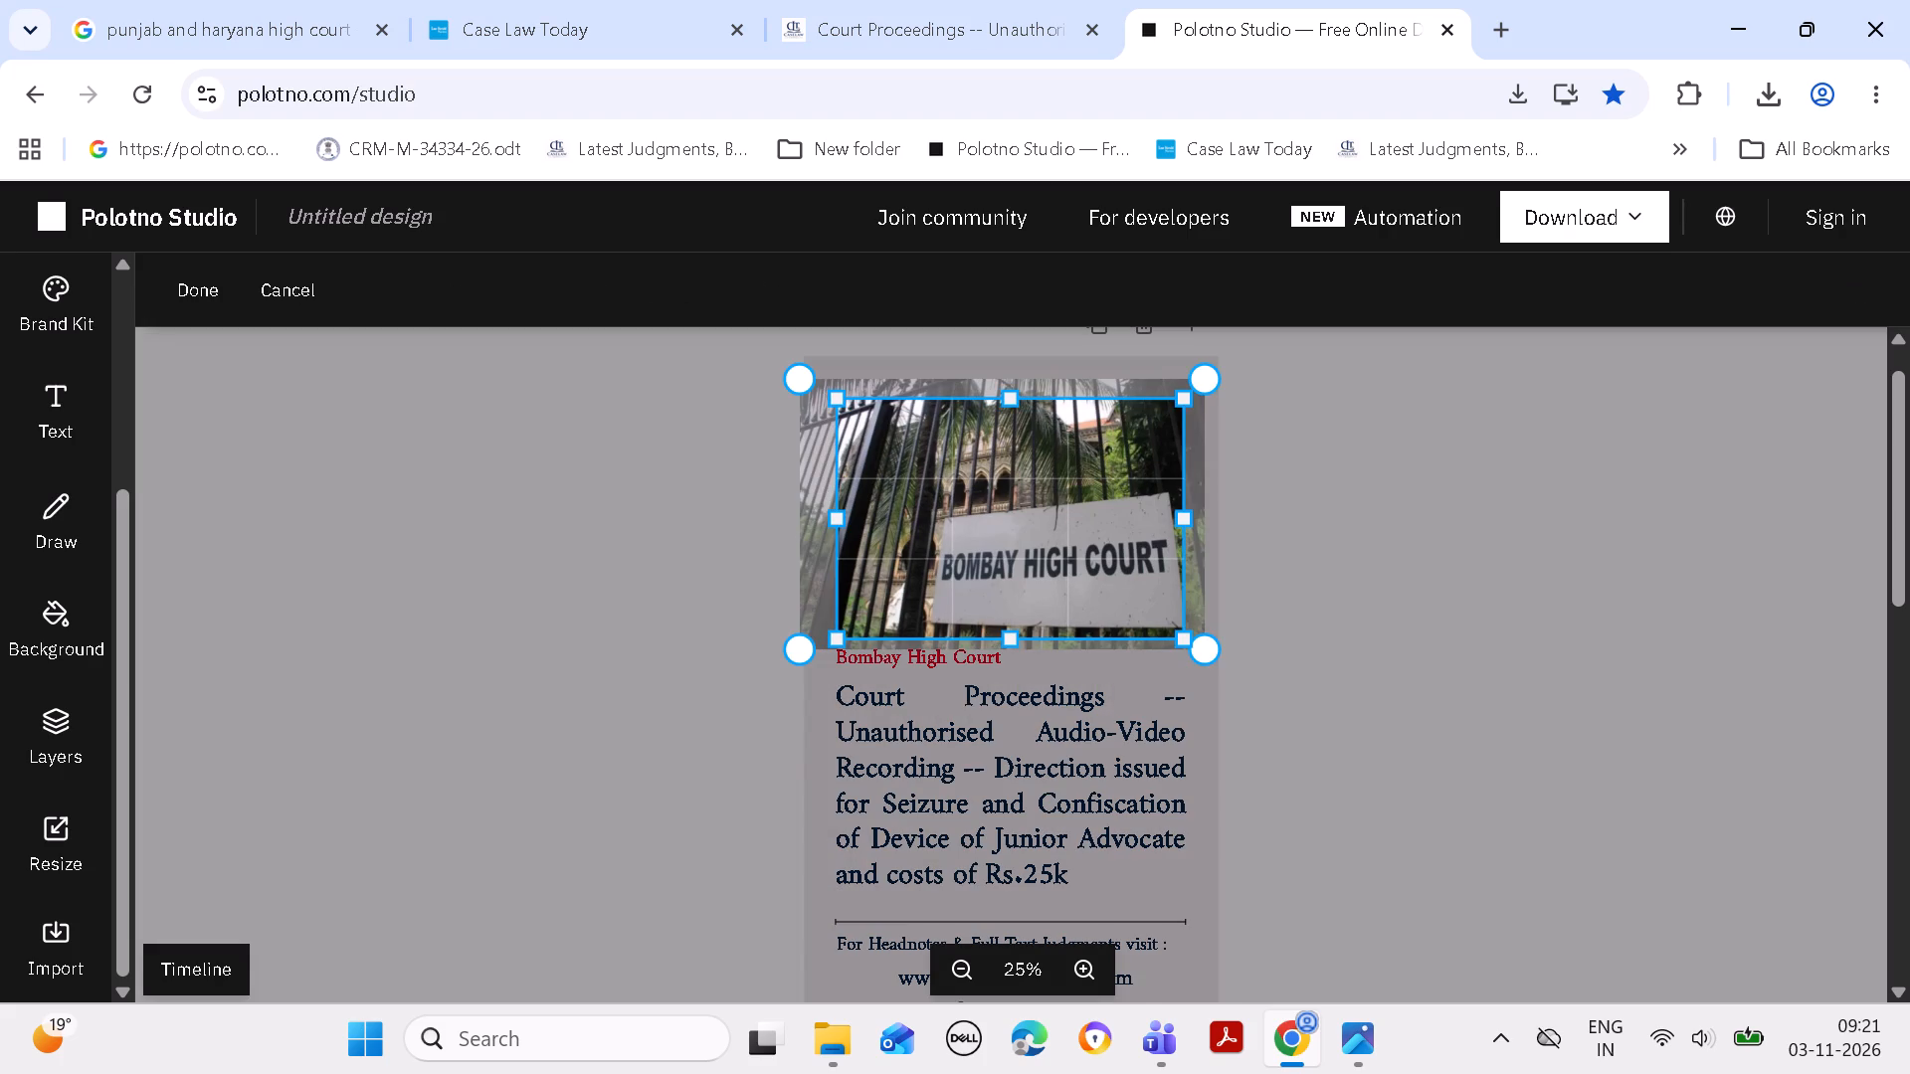
double_click(1422, 519)
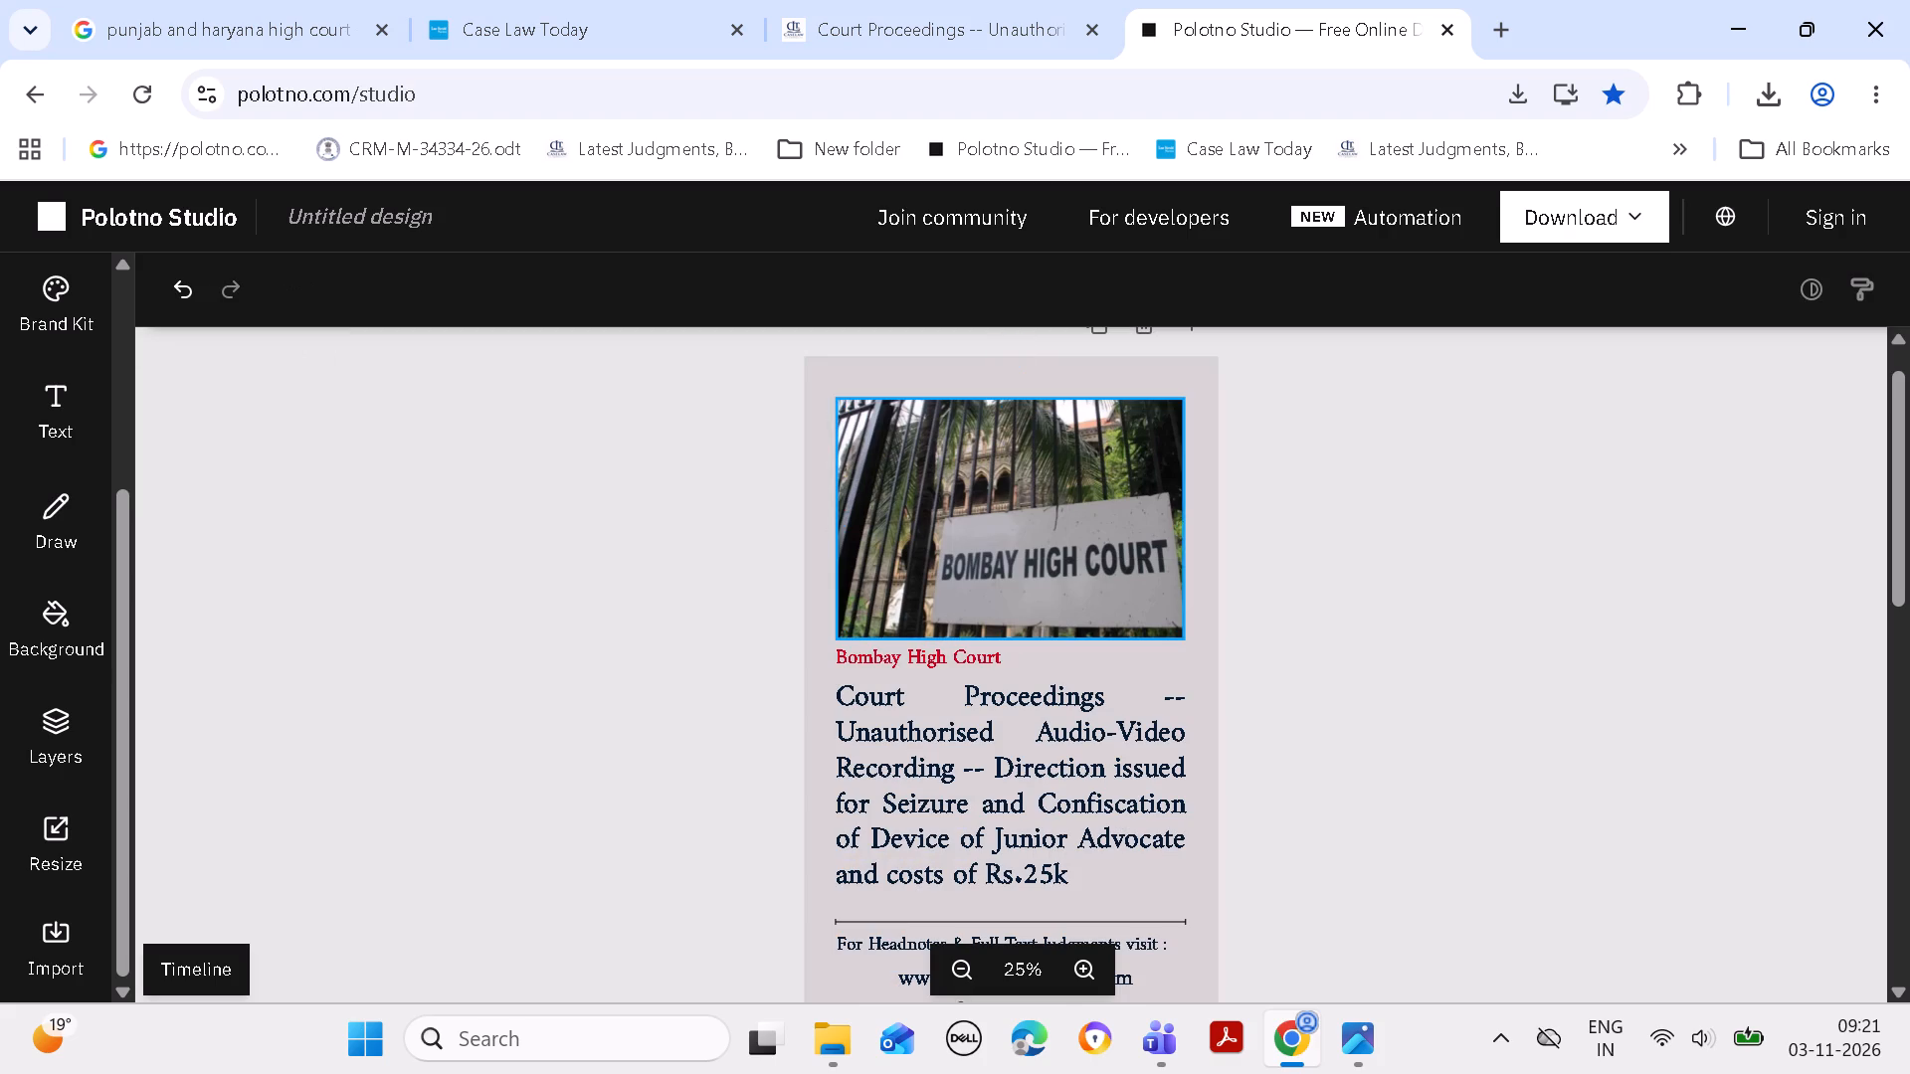
click(907, 523)
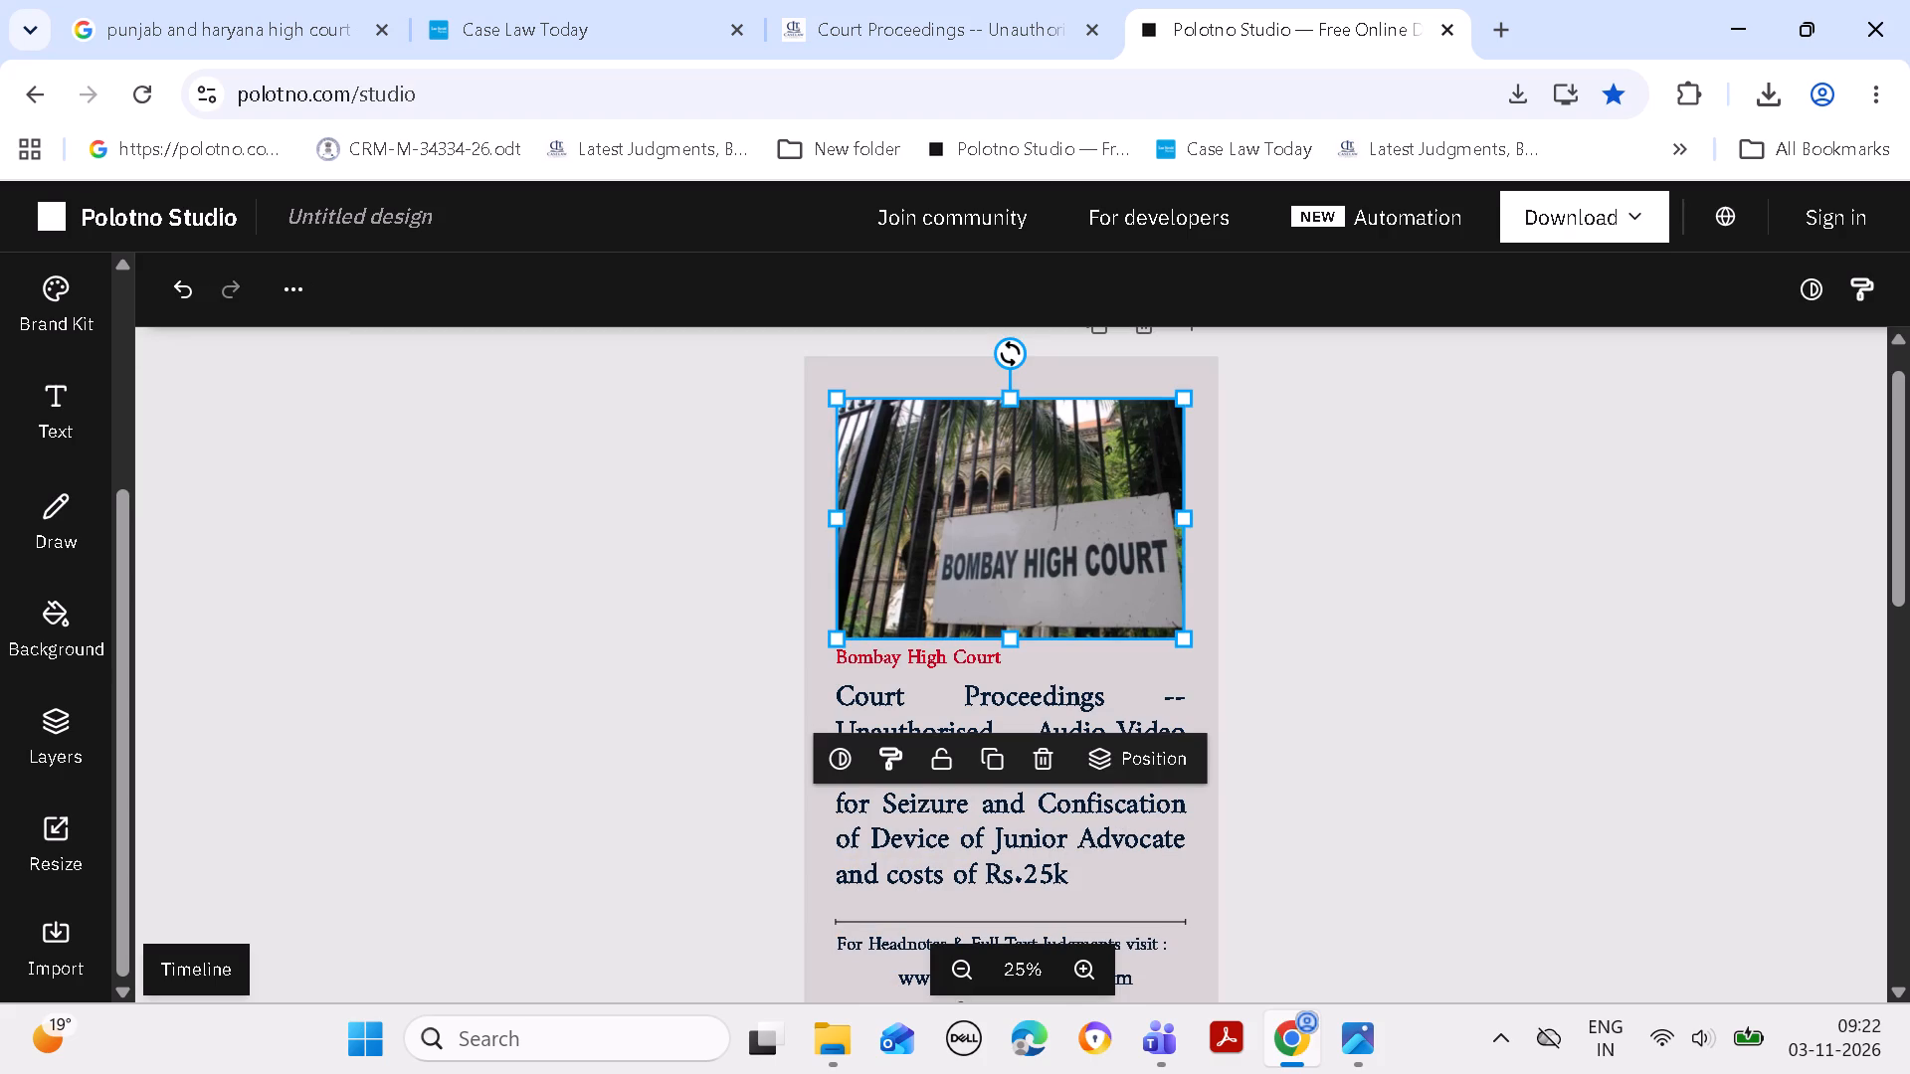
click(833, 513)
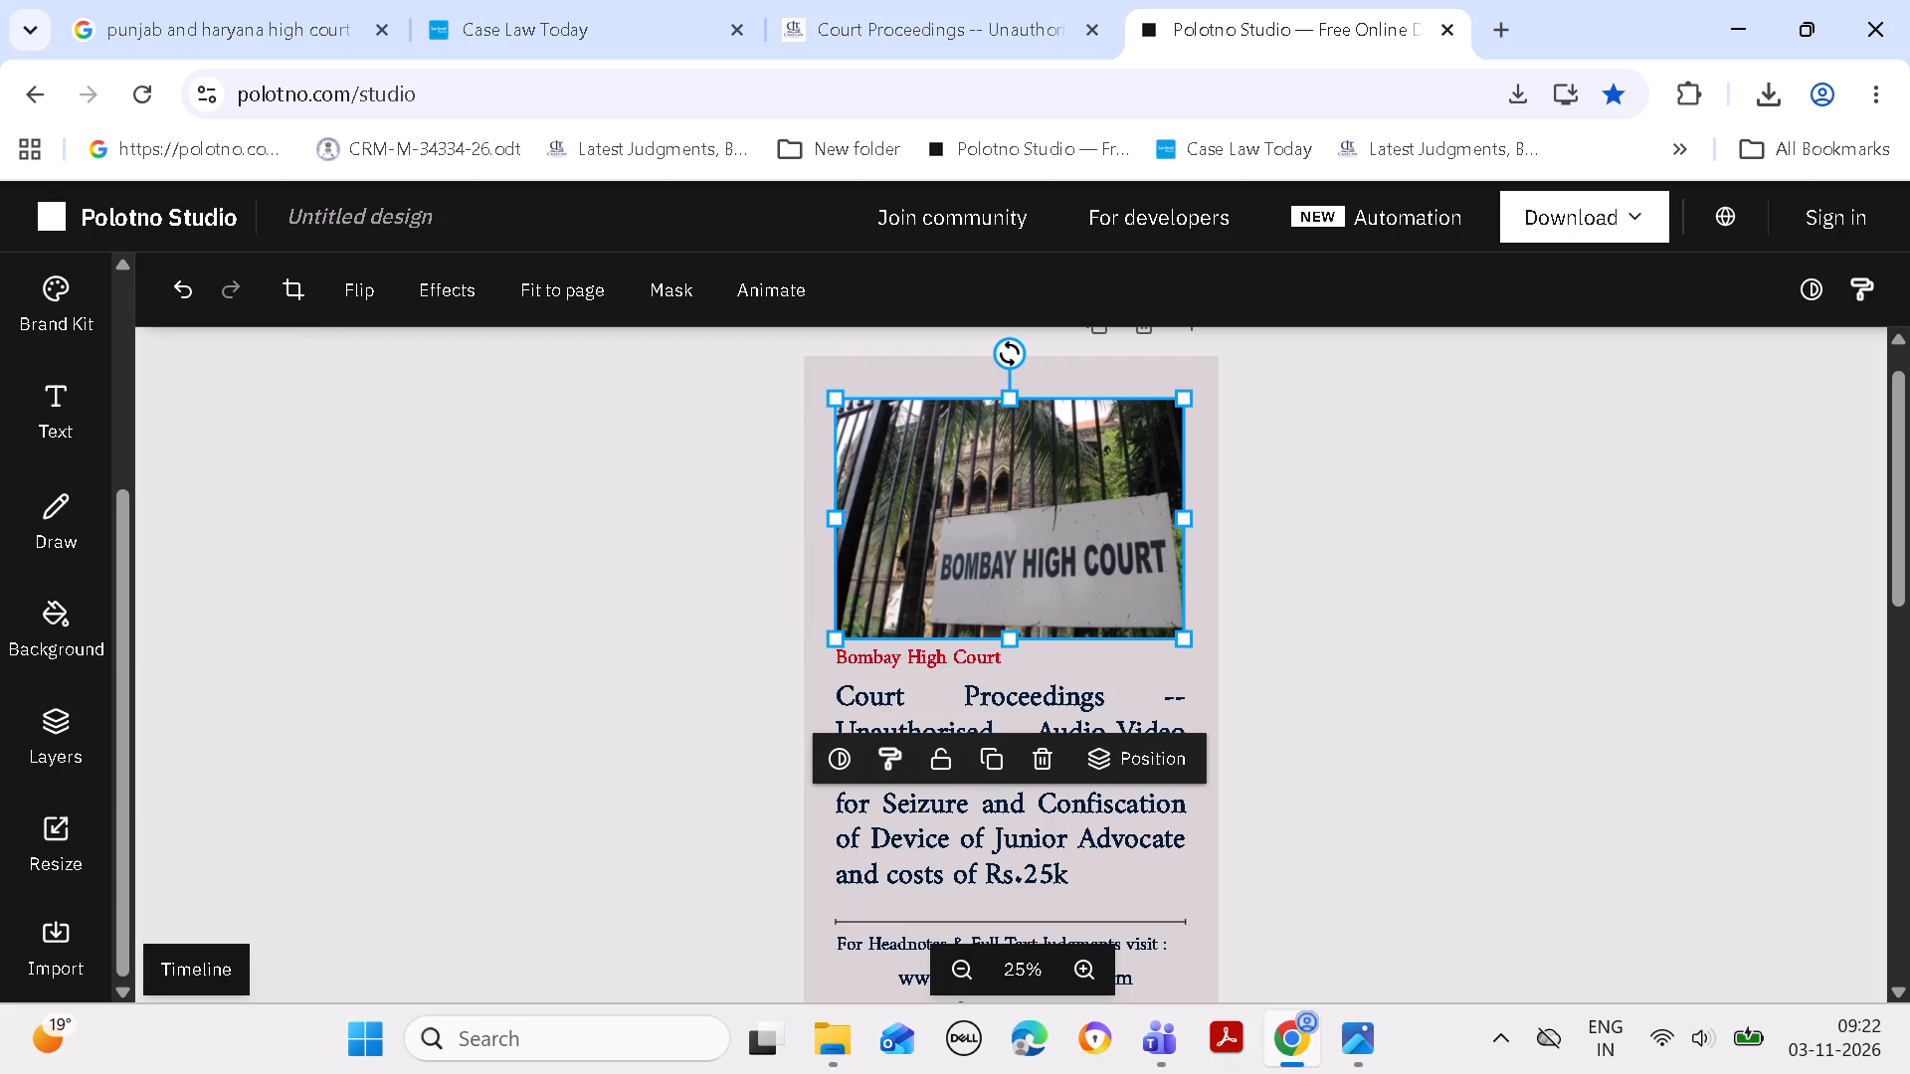
click(1187, 518)
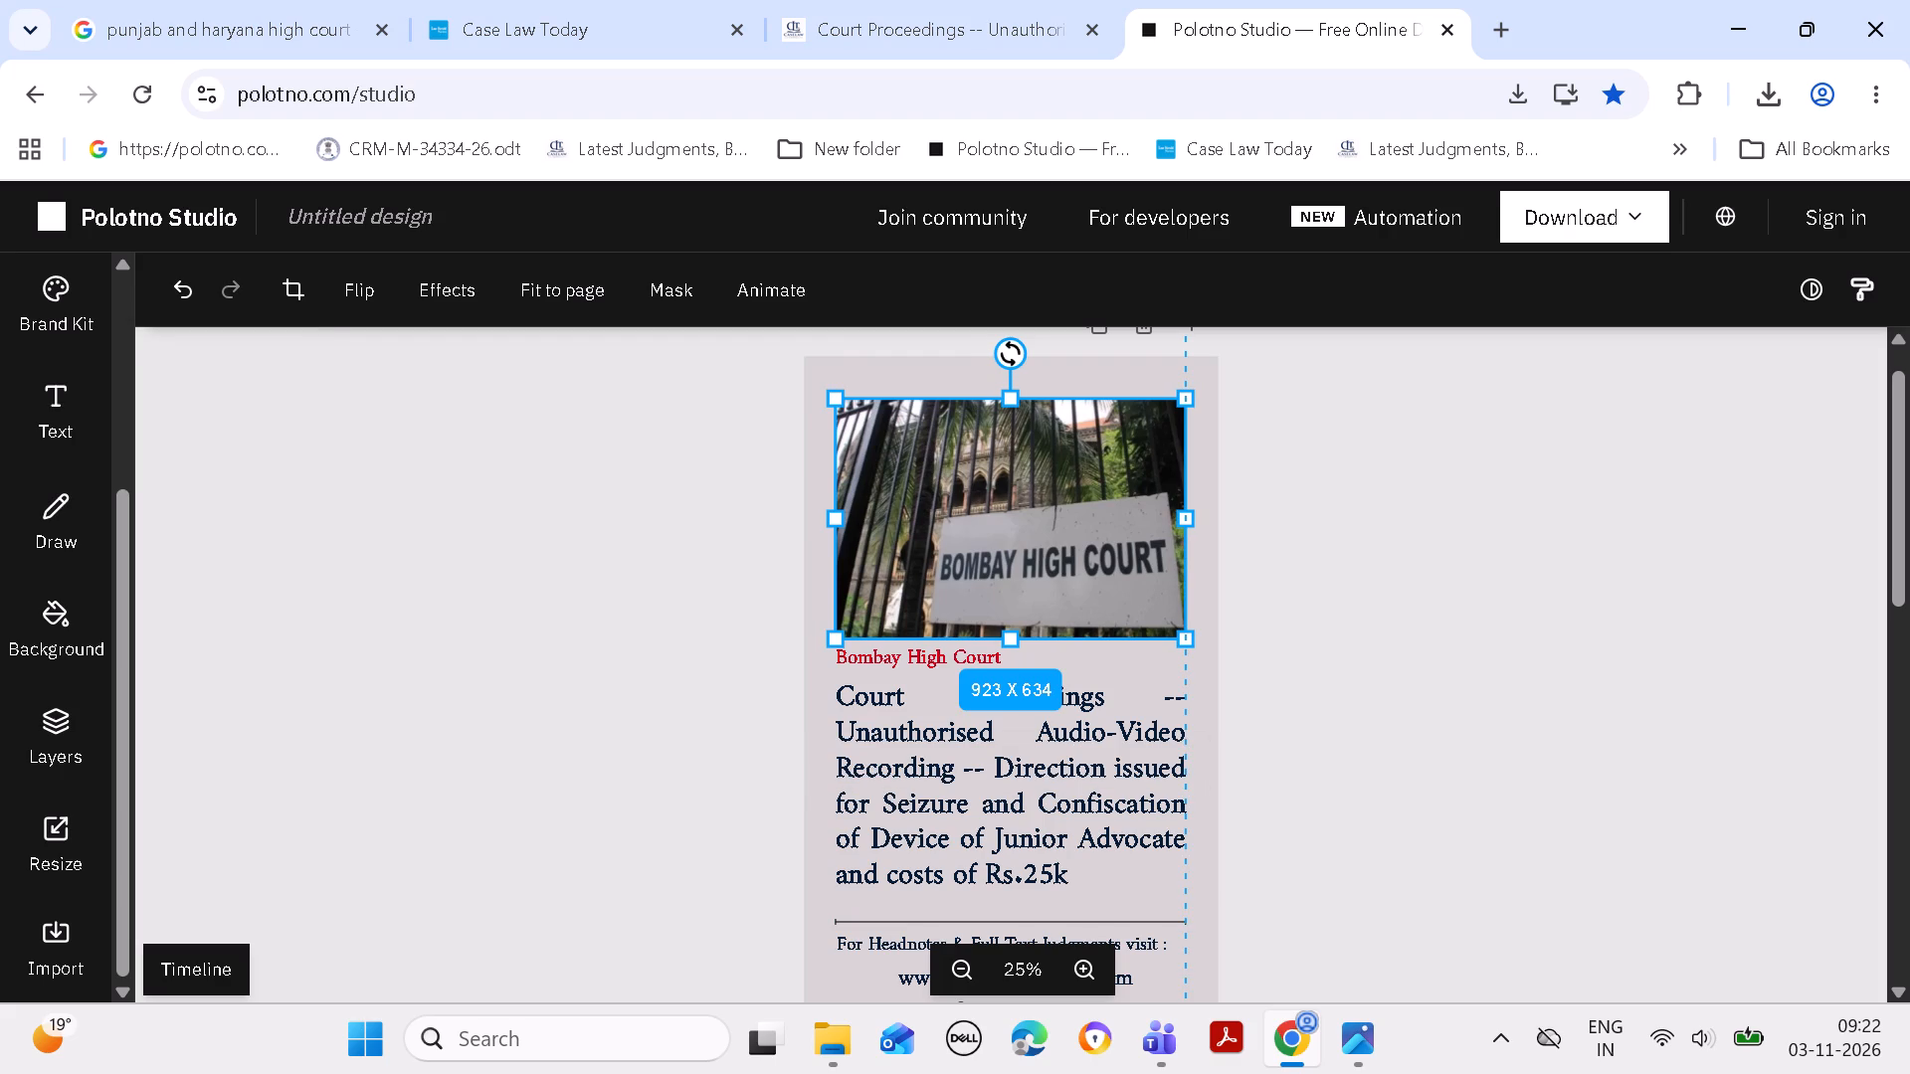
click(1305, 515)
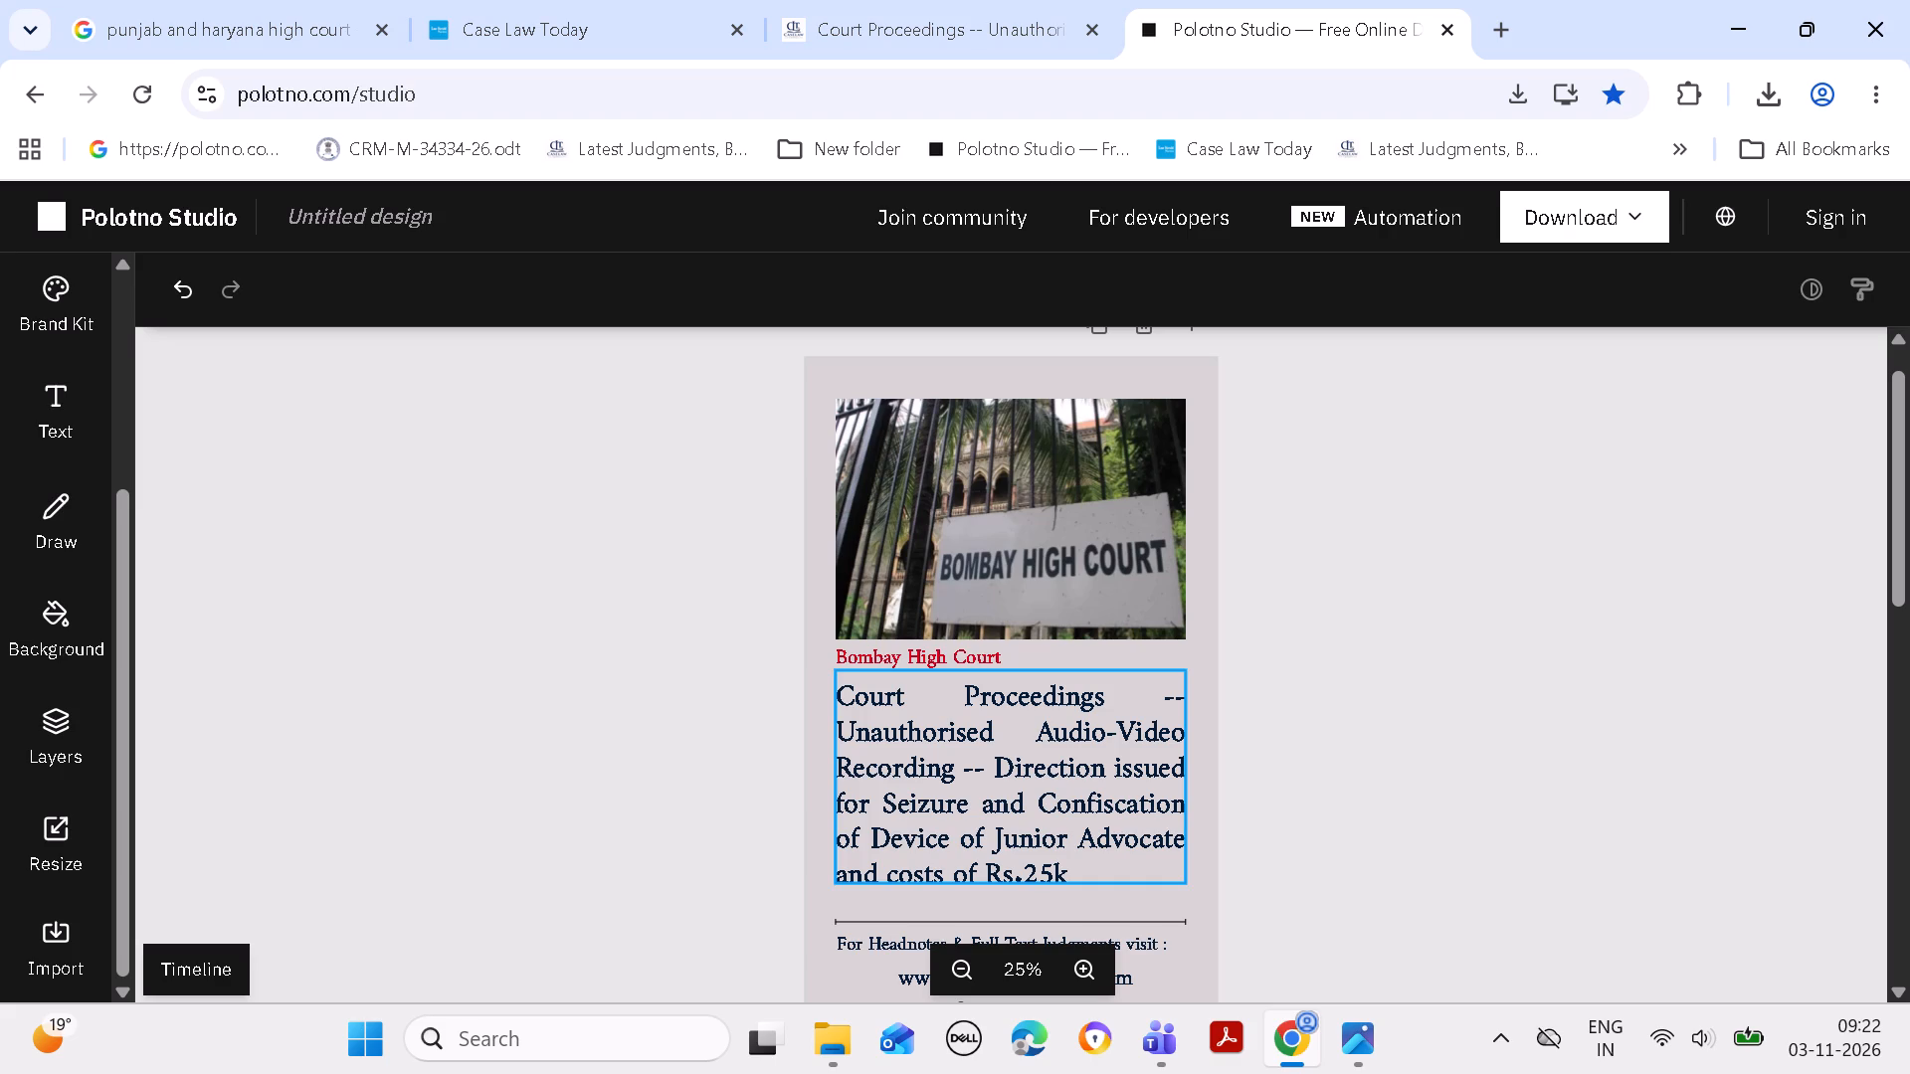
Nudge the red Bombay High Court label so it snaps to the photo's lower edge.
click(917, 653)
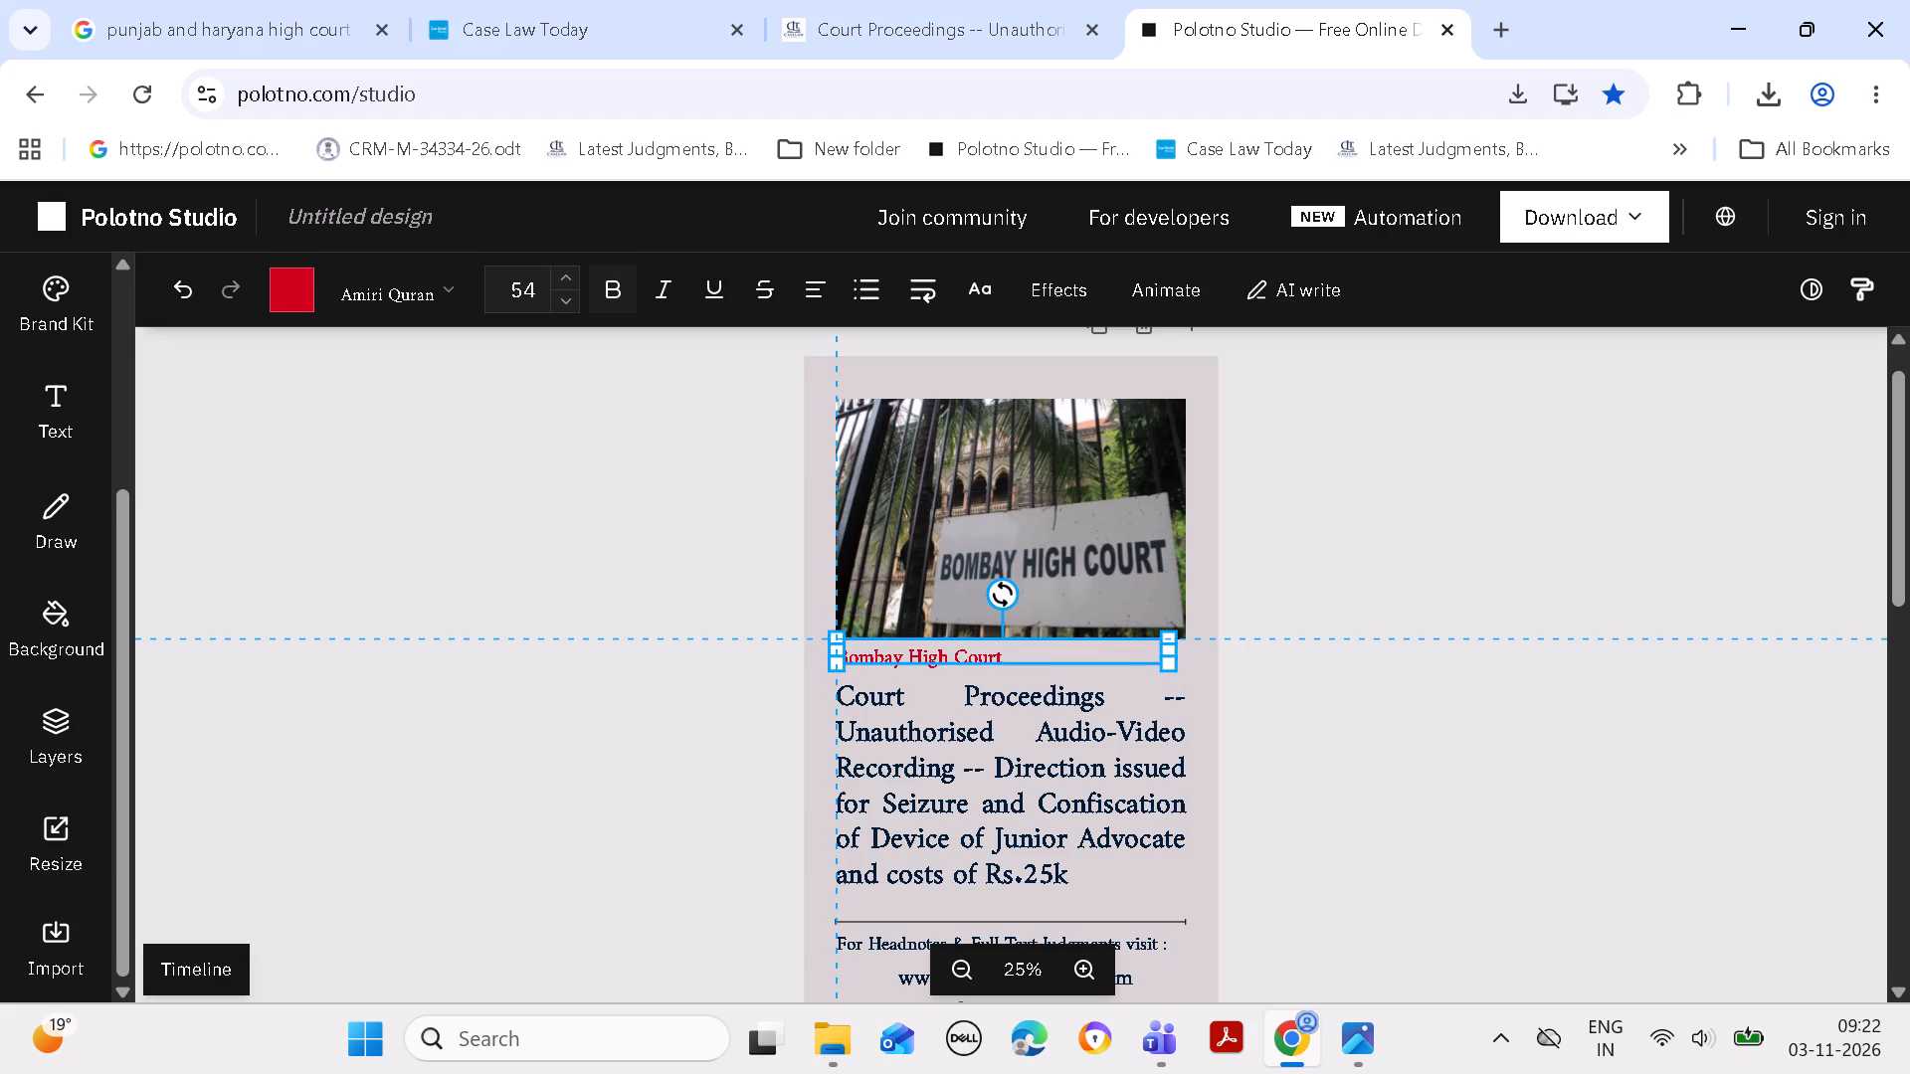
click(1407, 539)
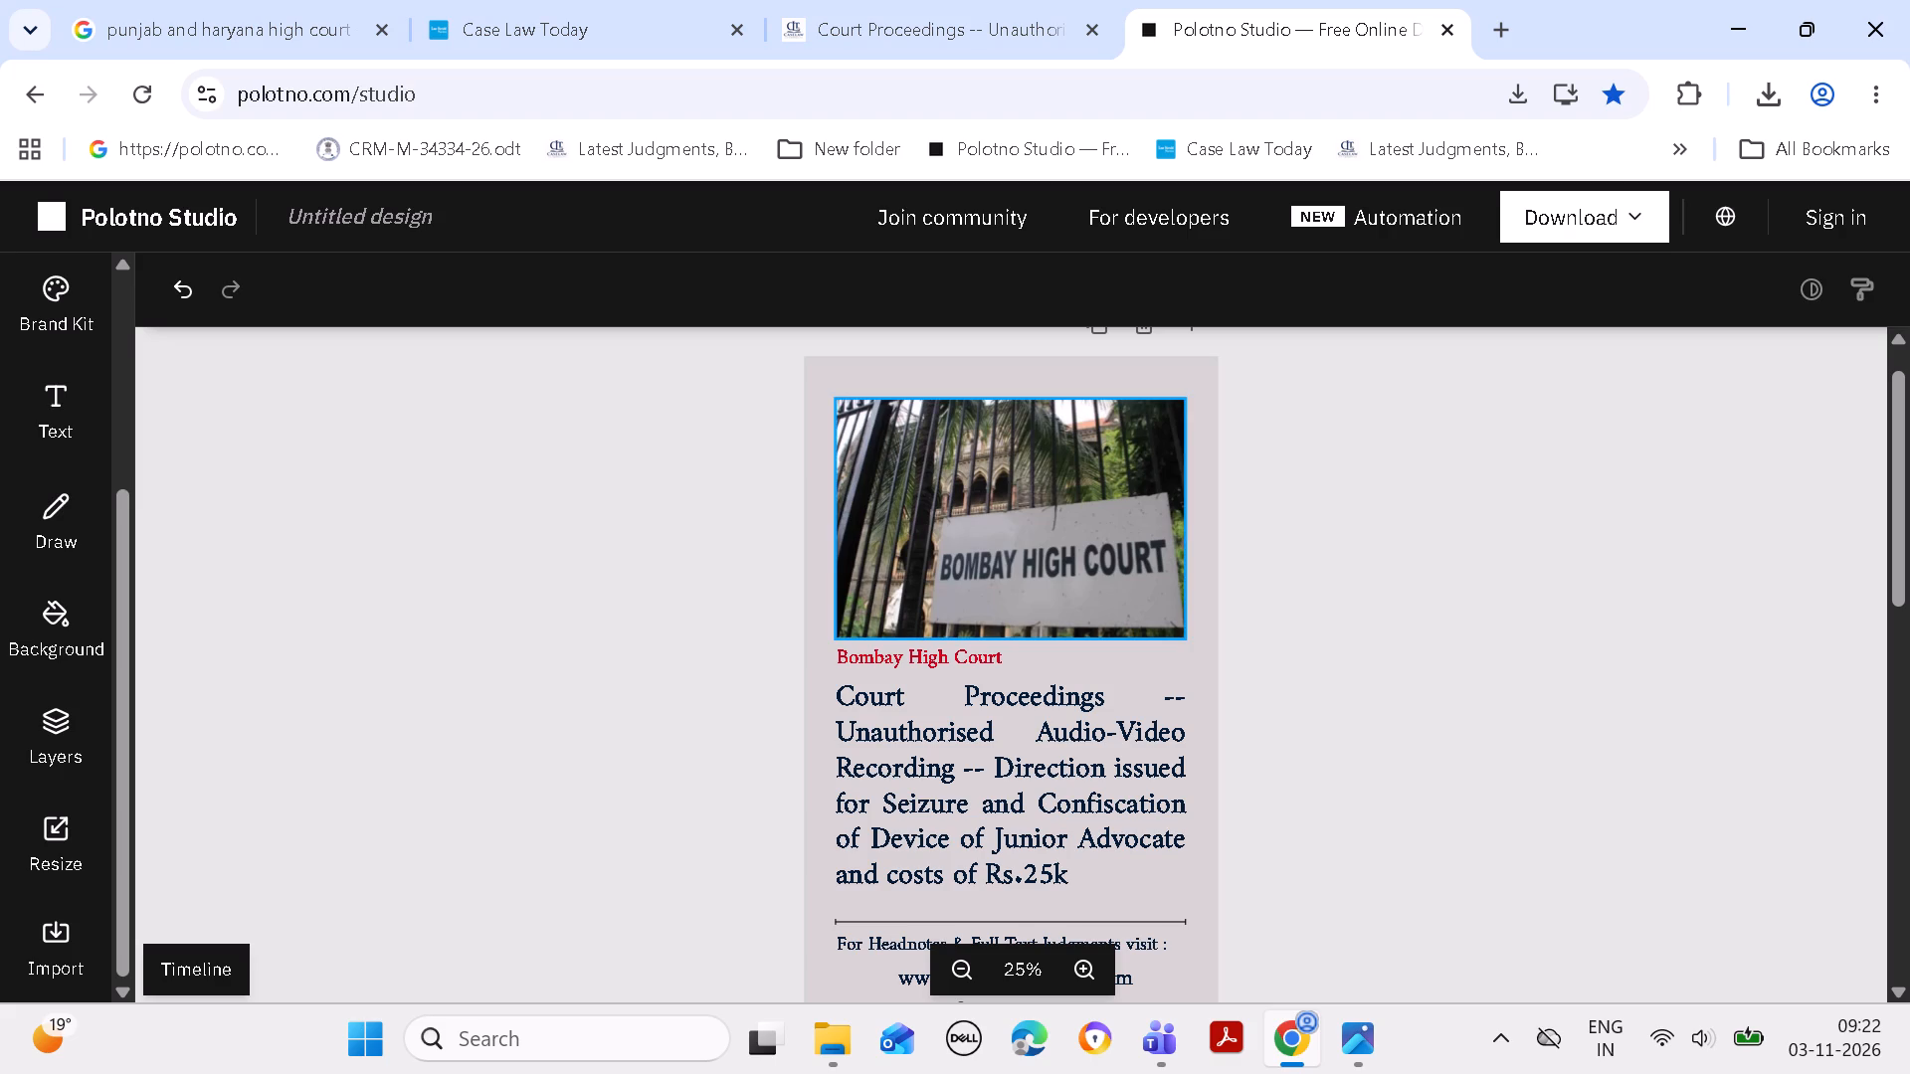
Extend the photo's crop slightly upward to reveal a thin strip more at the top.
double_click(972, 466)
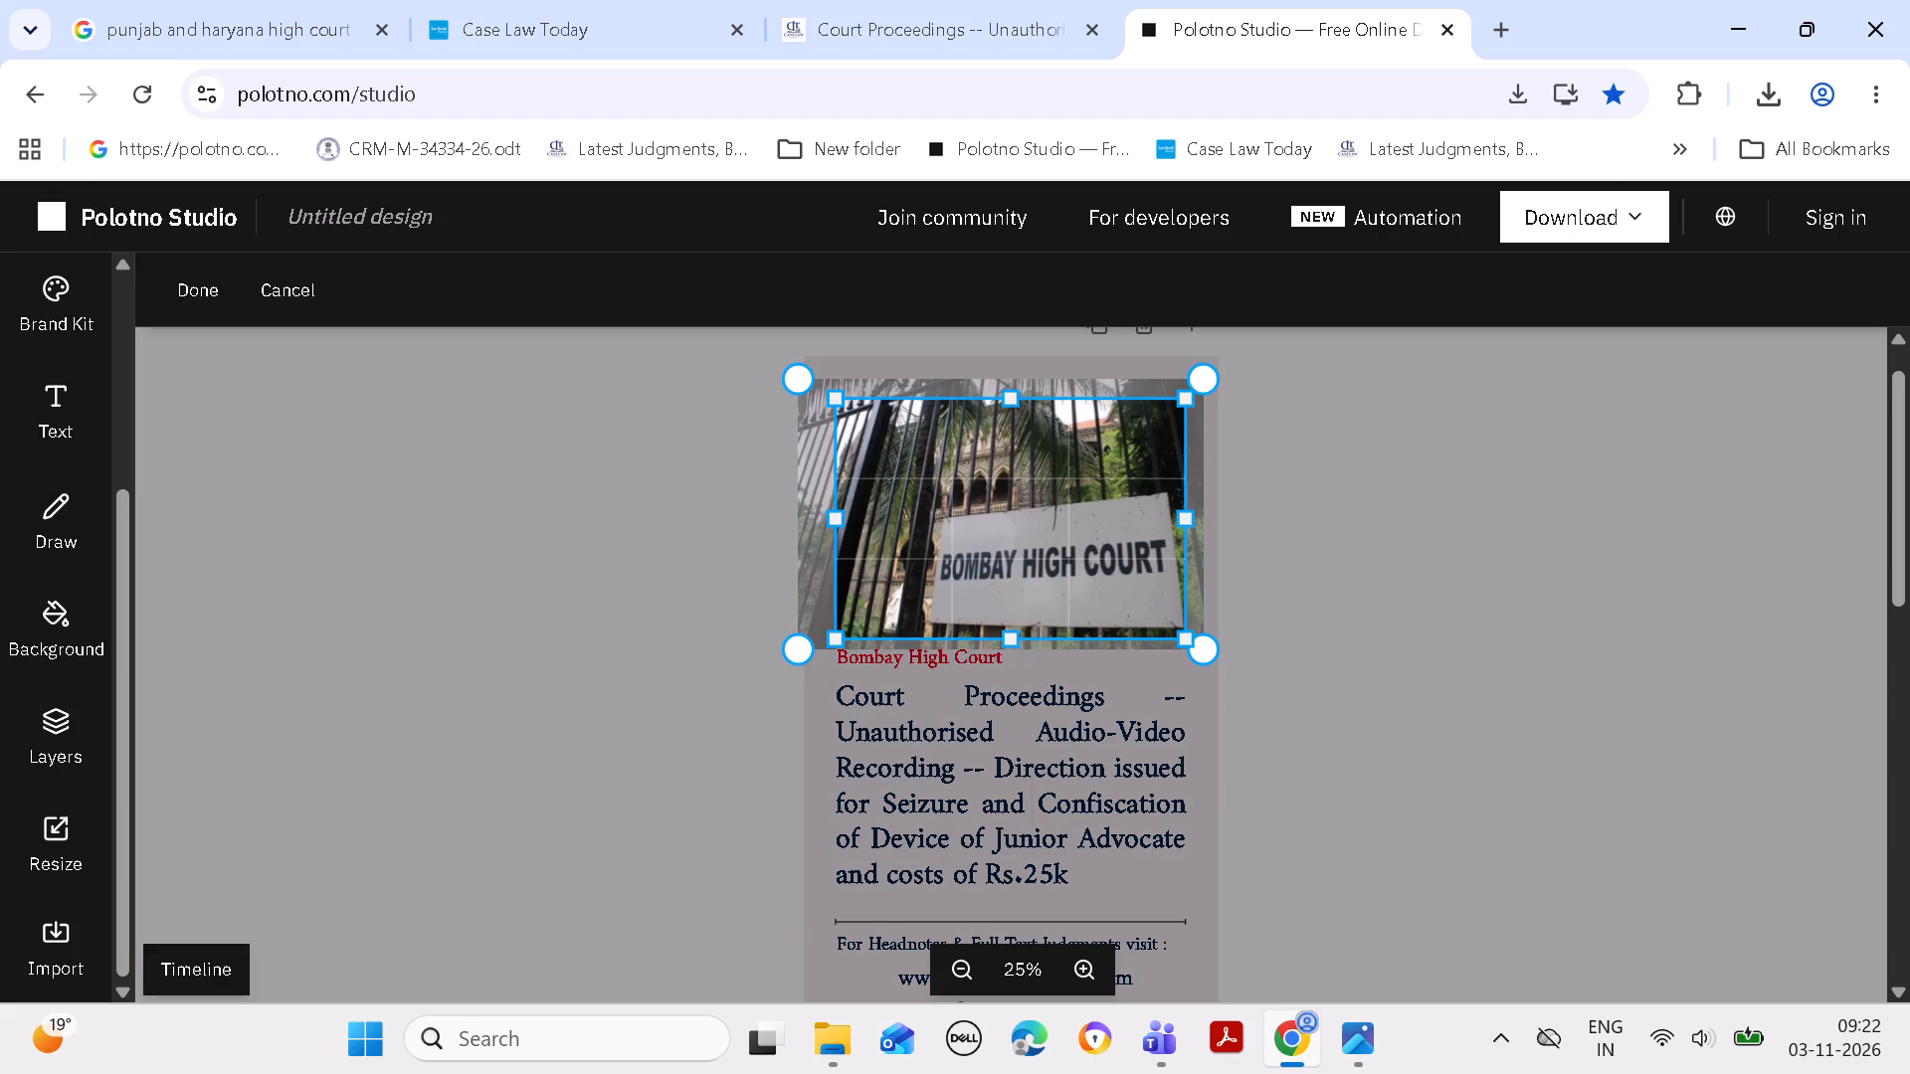
click(1014, 397)
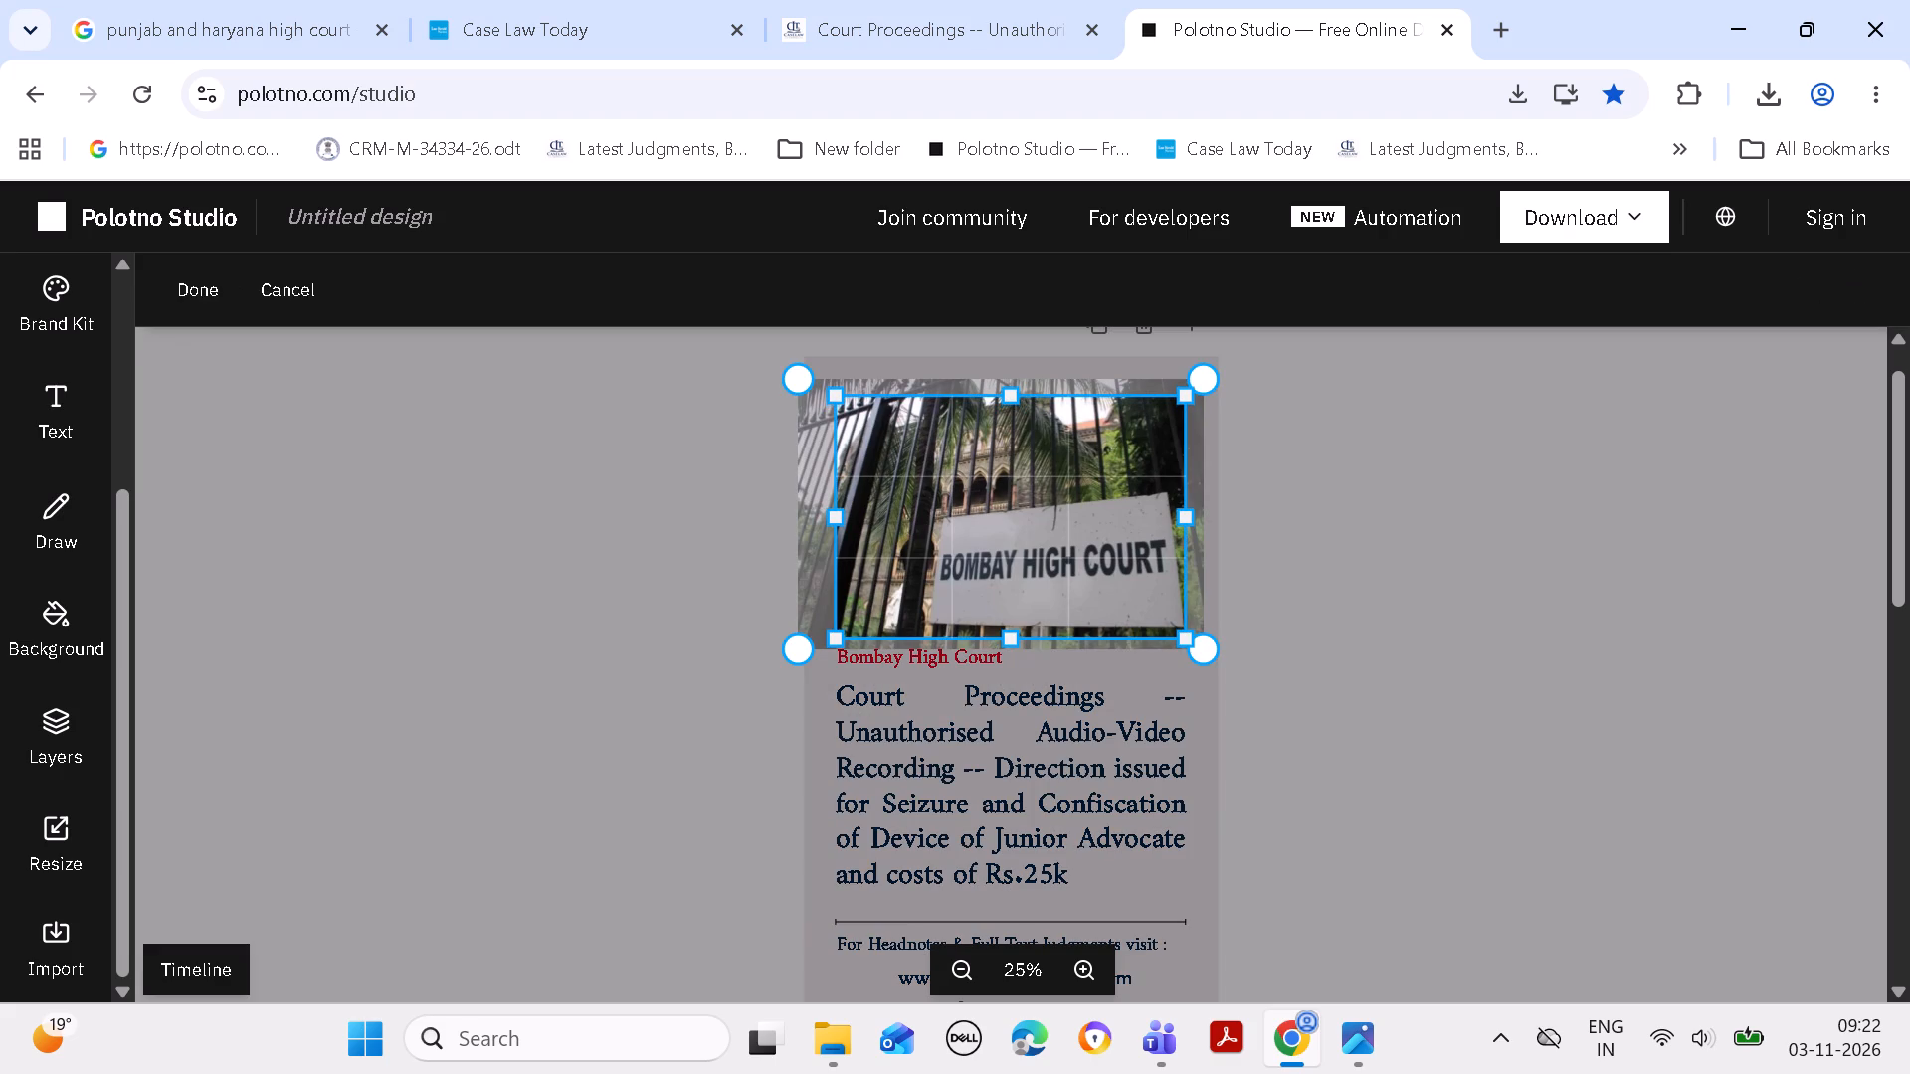
double_click(1424, 475)
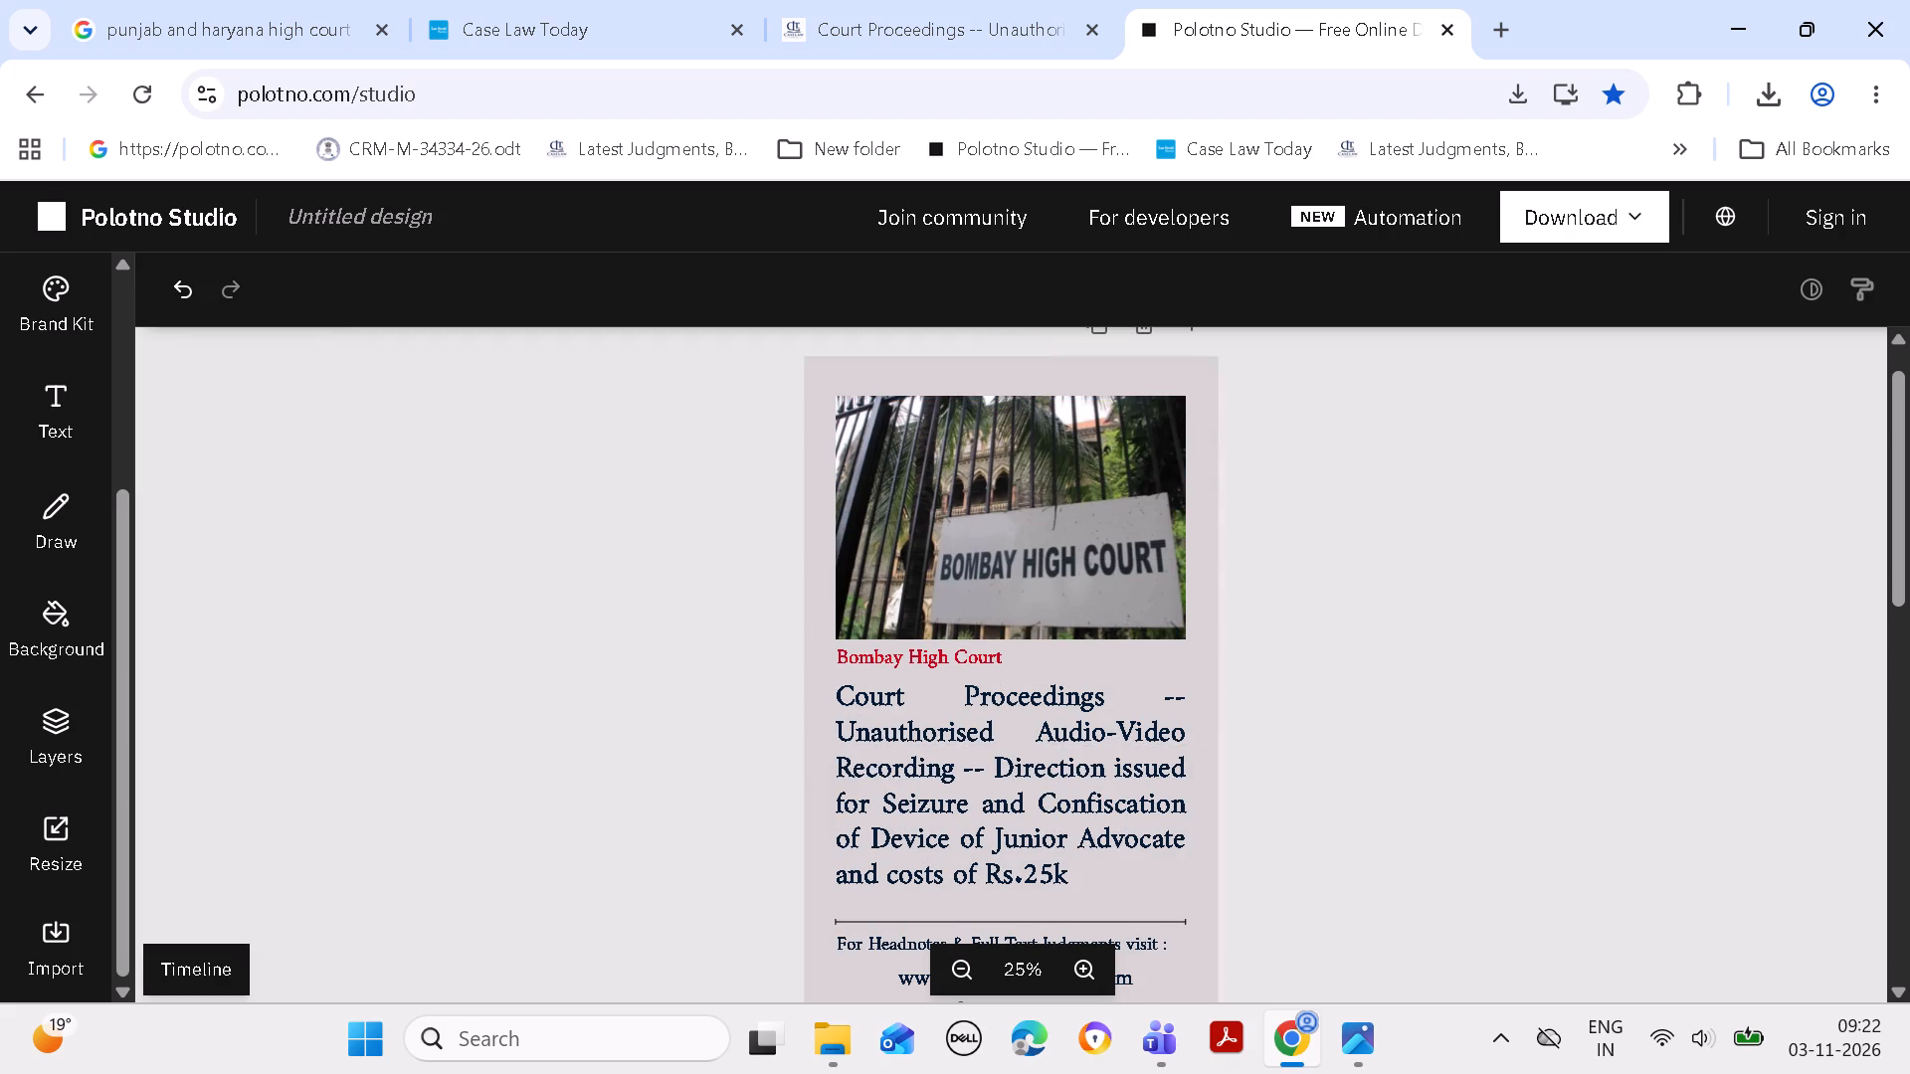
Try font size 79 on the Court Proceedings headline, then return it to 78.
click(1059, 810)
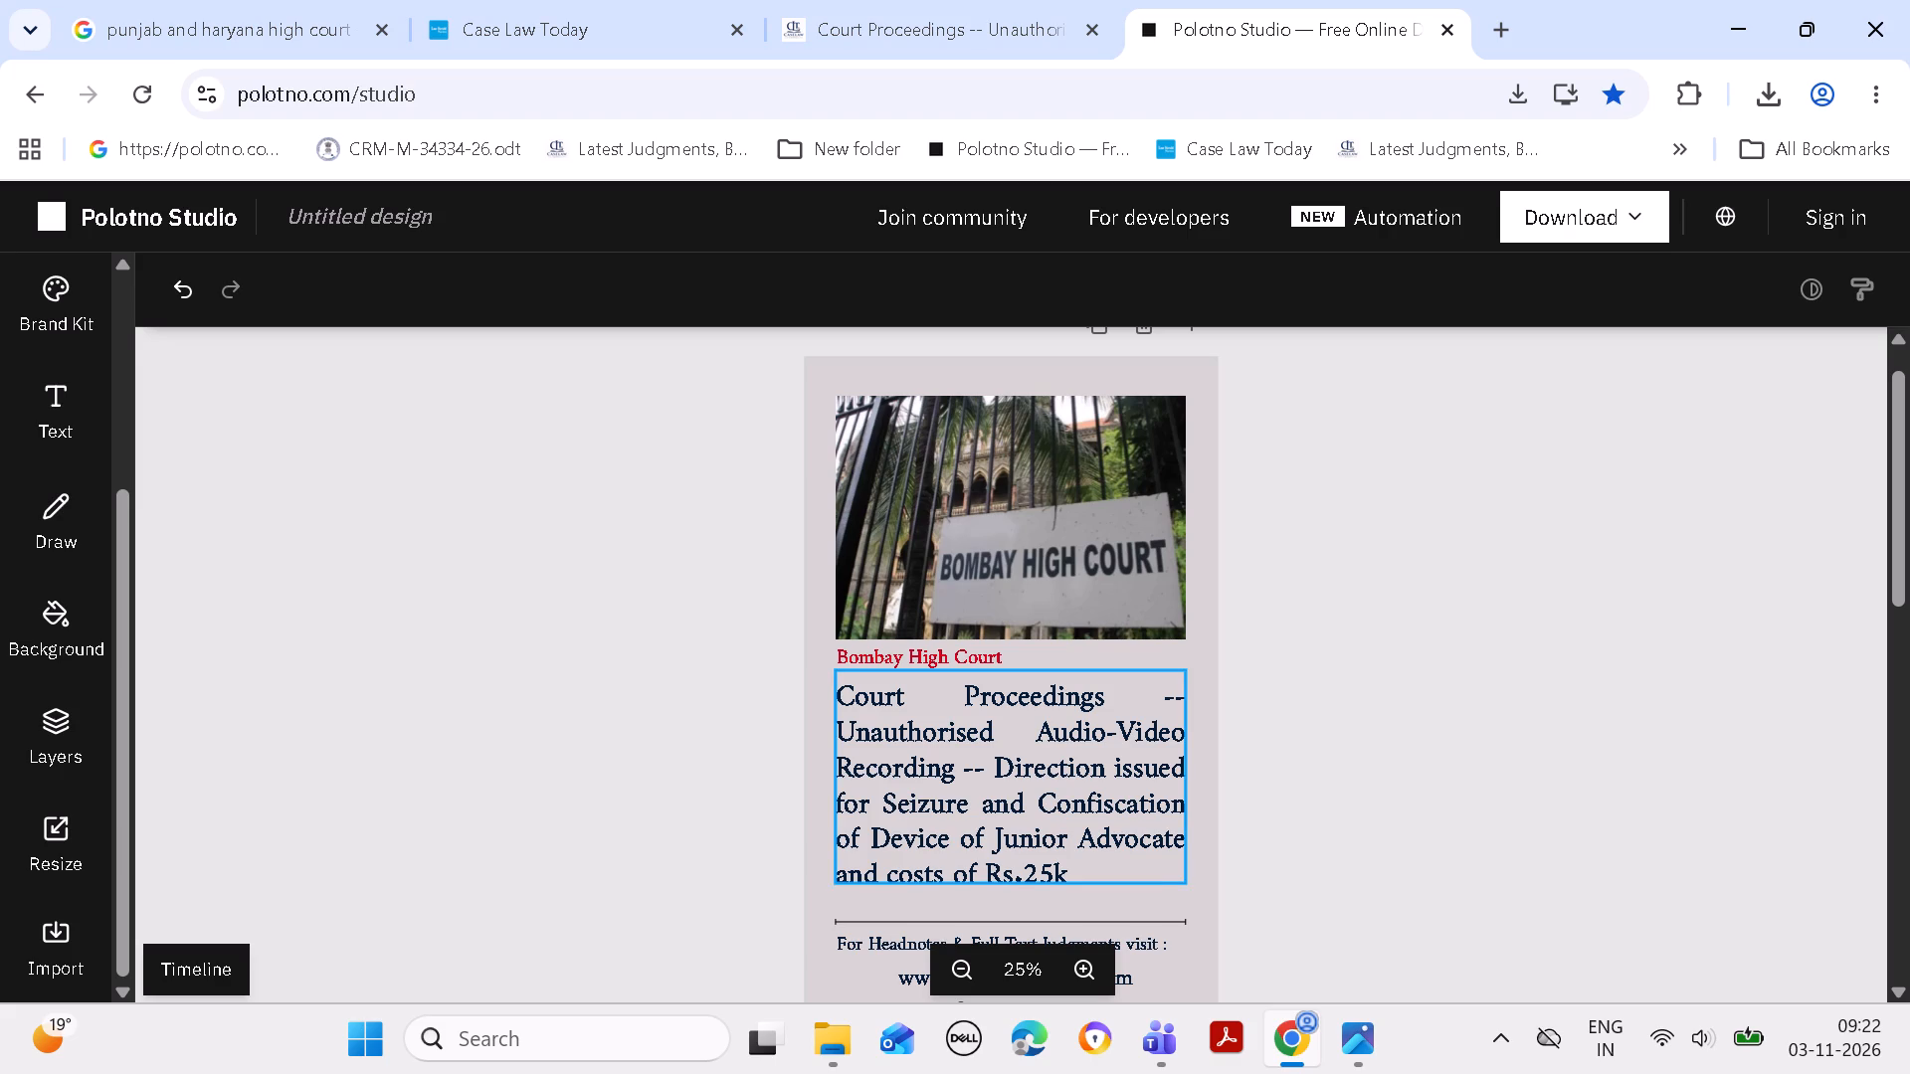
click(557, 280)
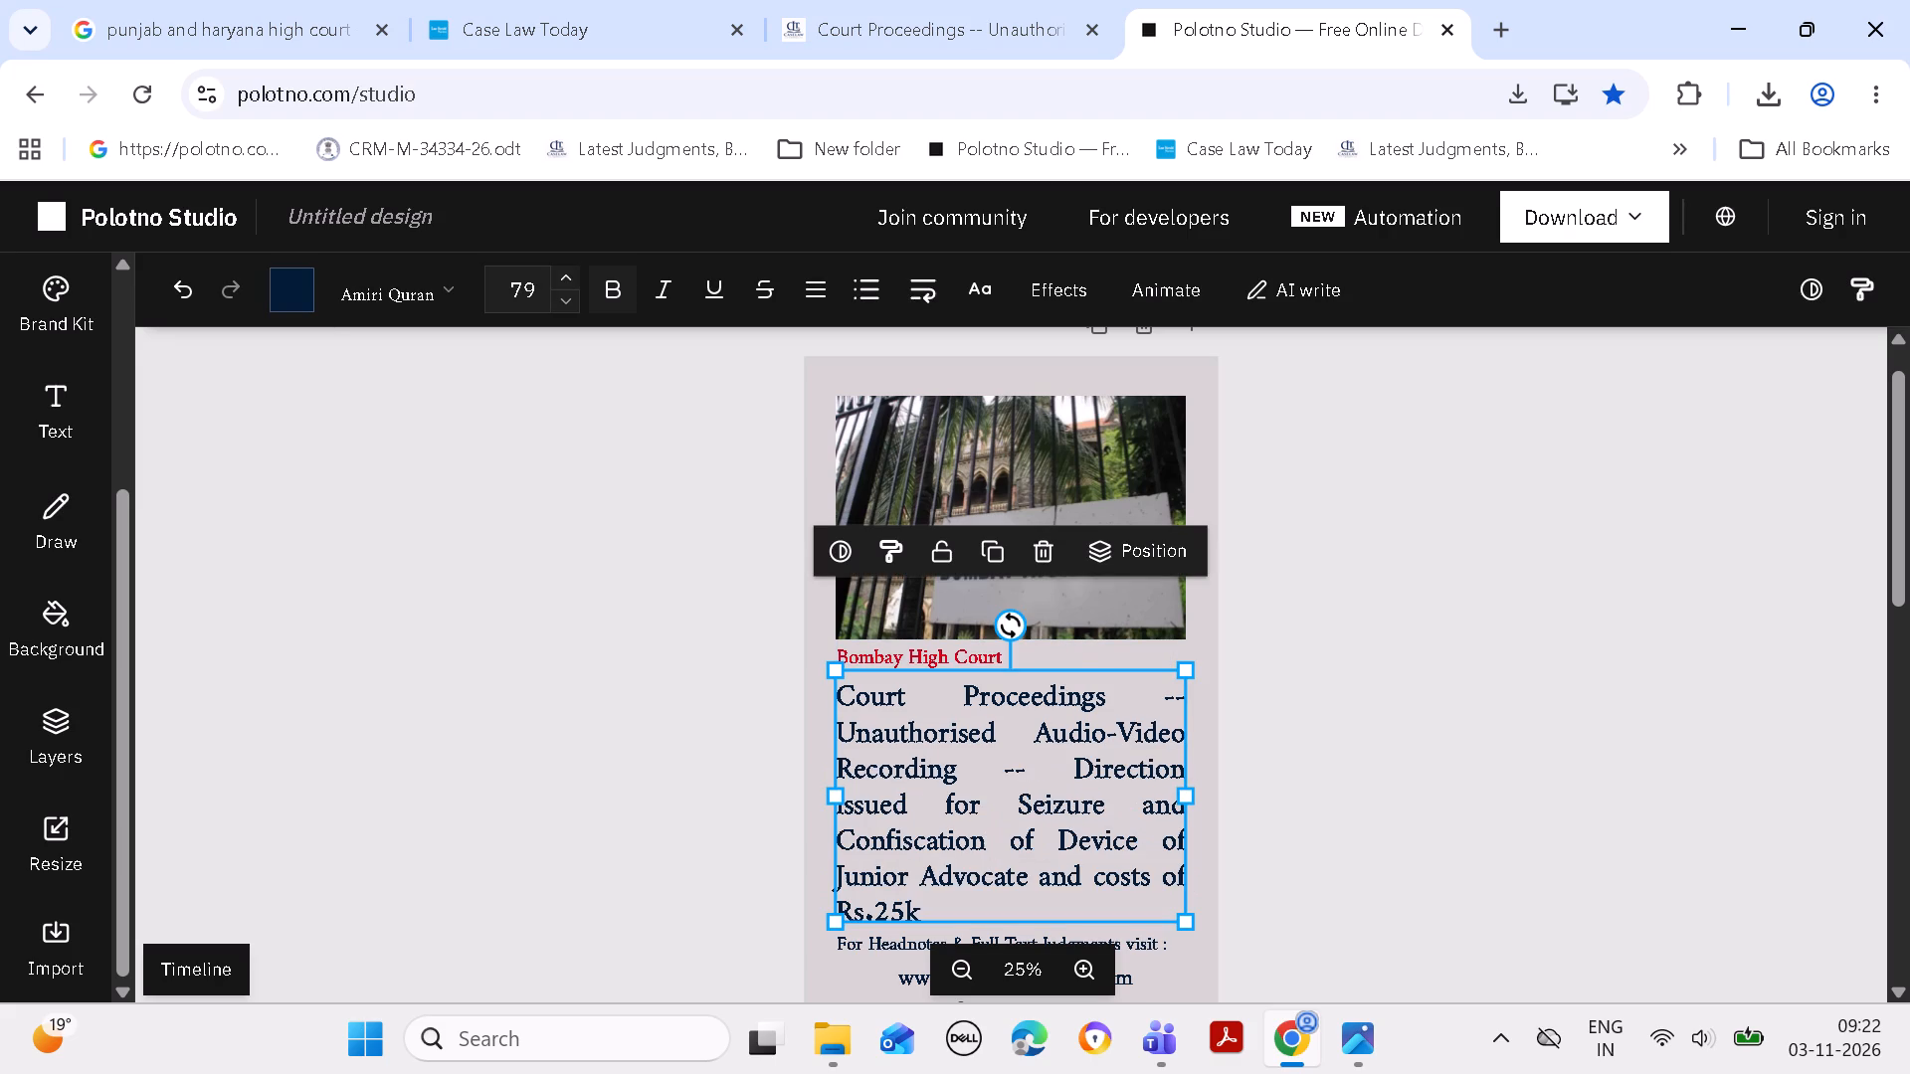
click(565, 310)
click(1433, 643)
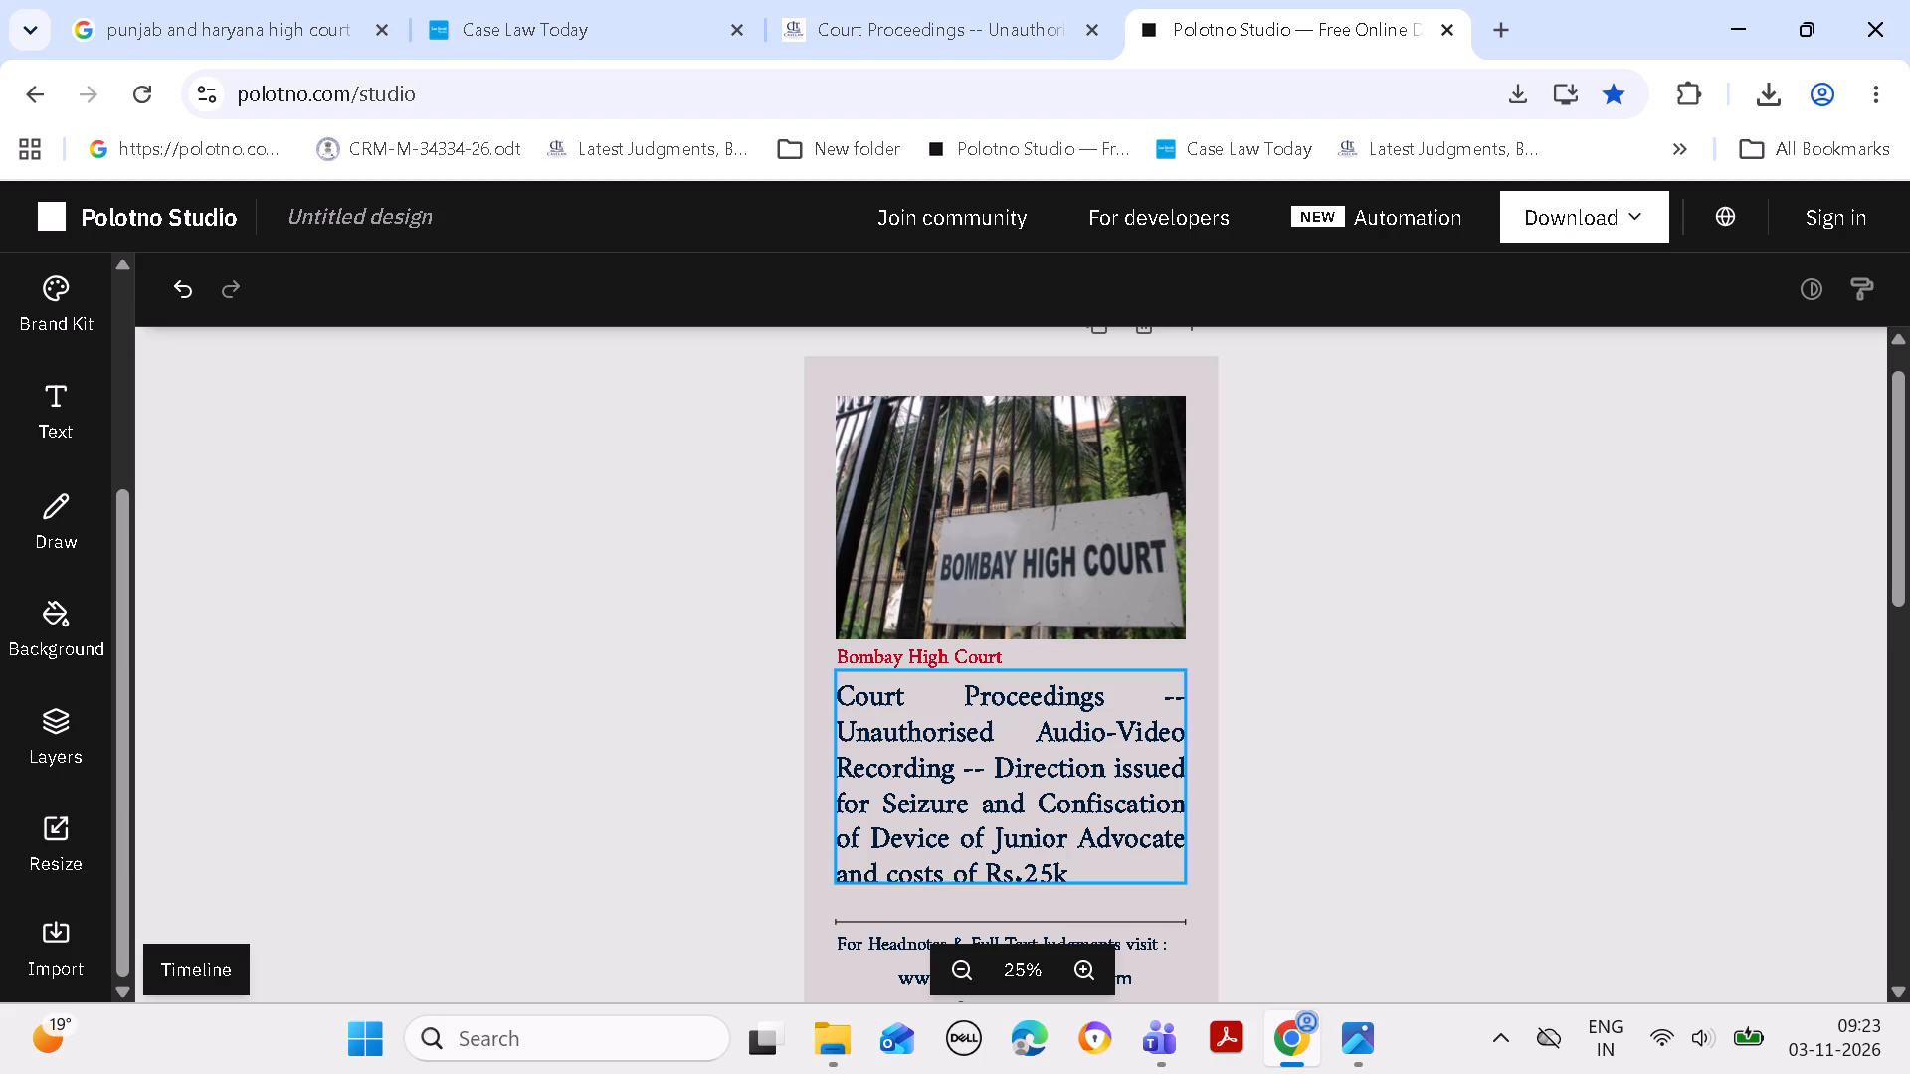
Nudge the Court Proceedings headline slightly lower beneath the red court name.
drag(993, 793, 993, 802)
click(1390, 718)
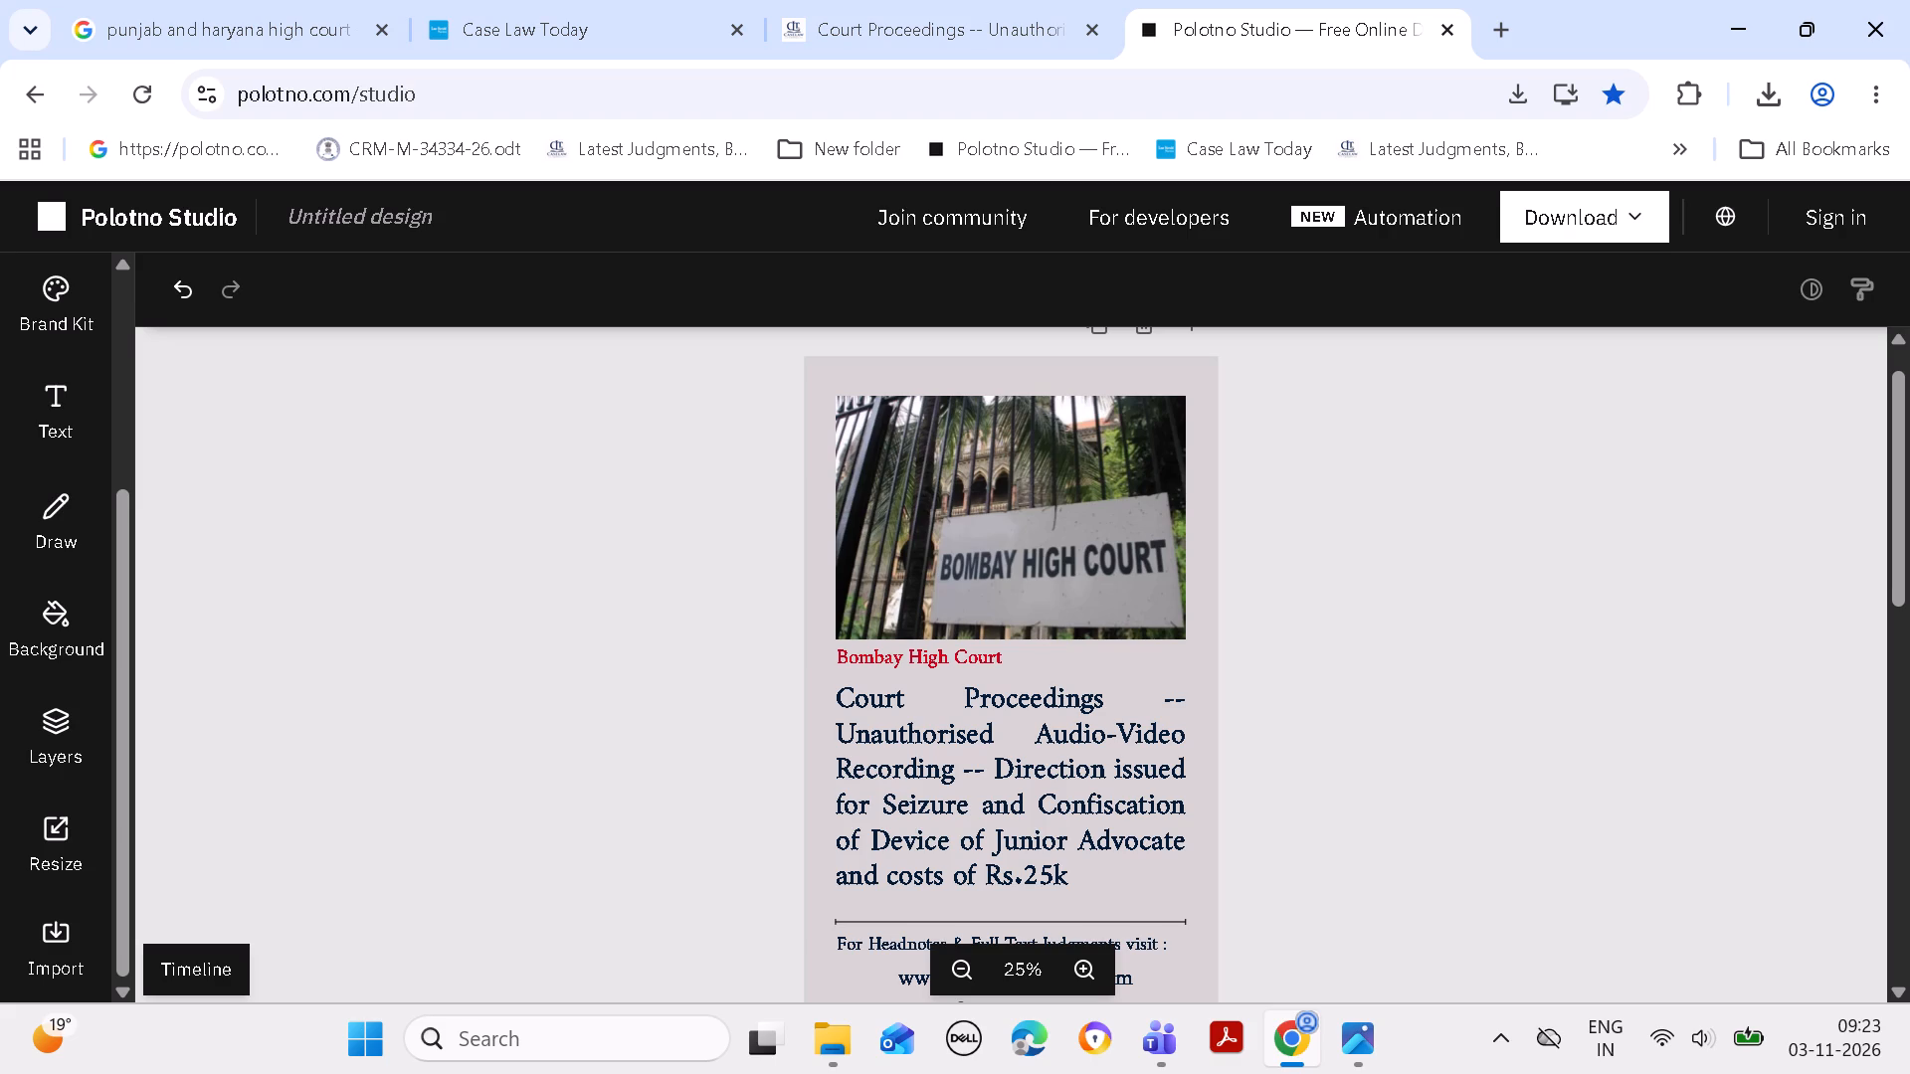
click(1127, 795)
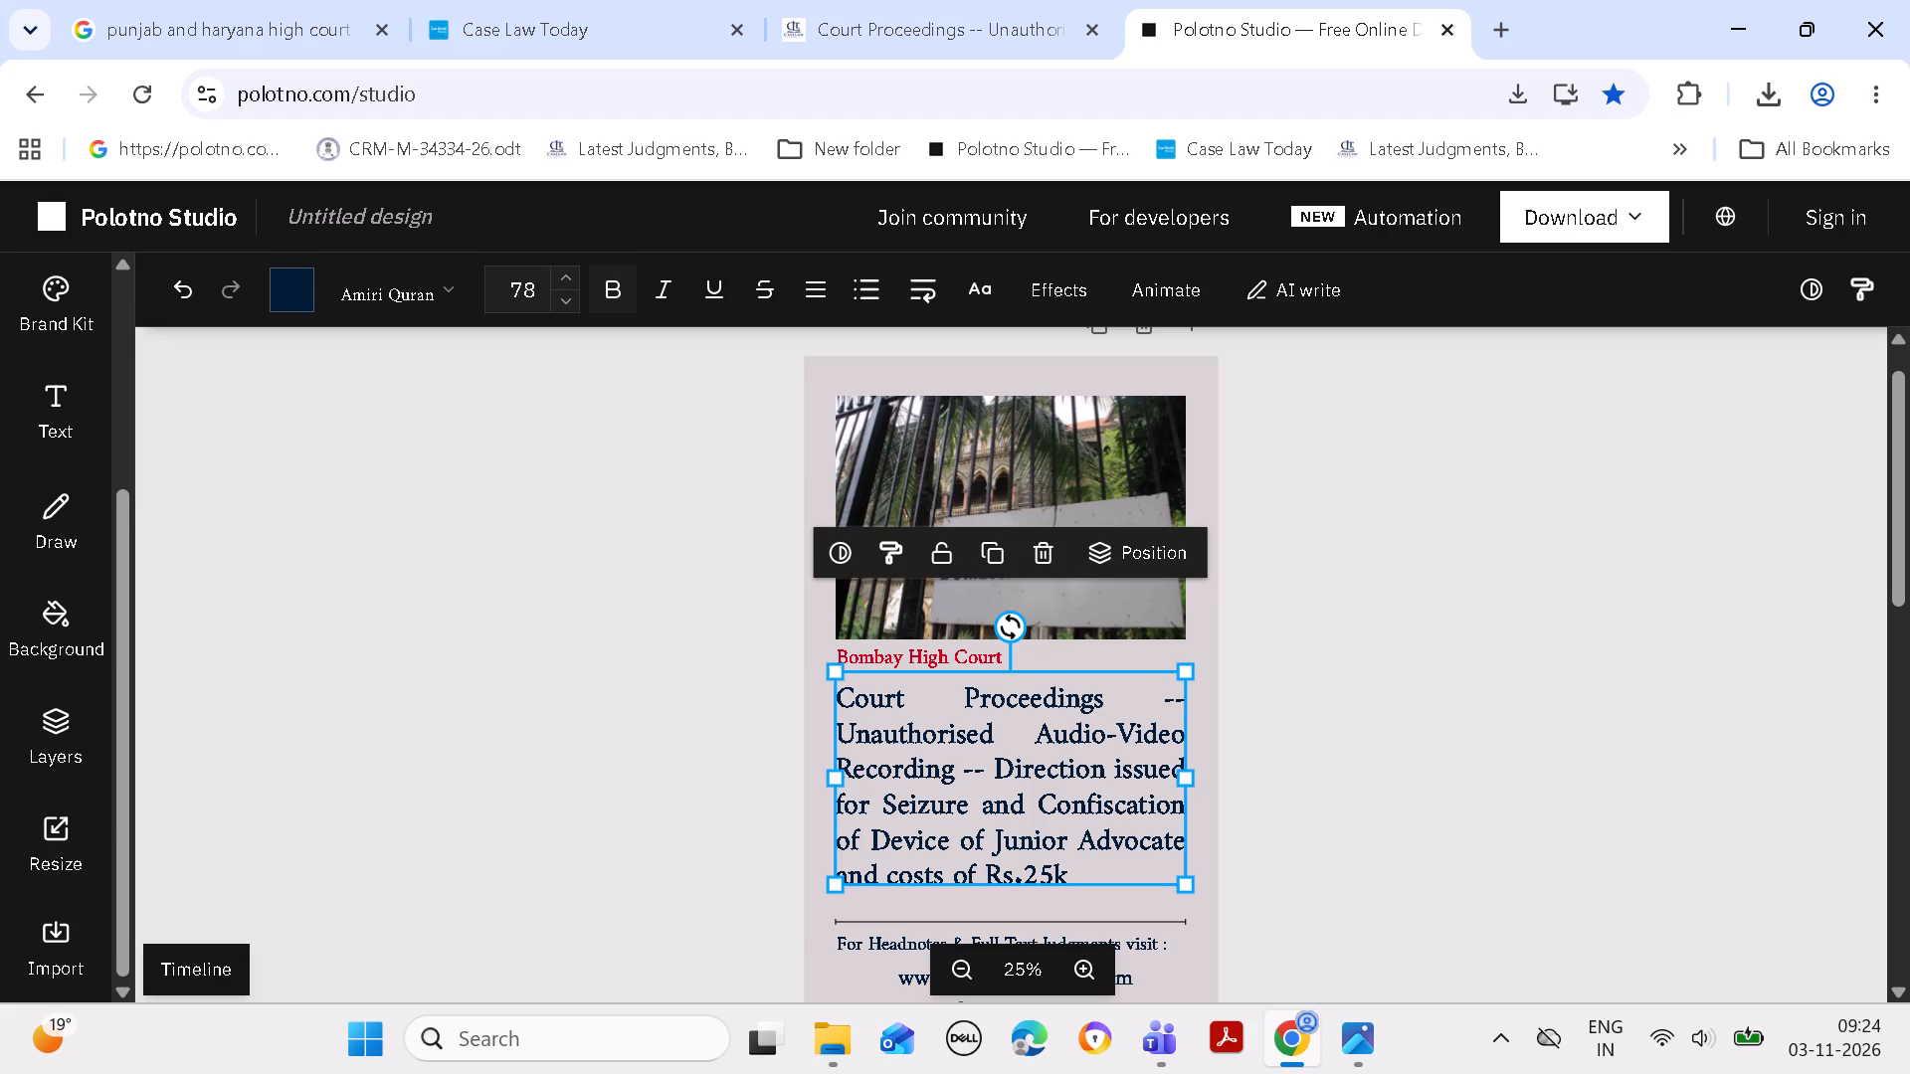
click(1191, 777)
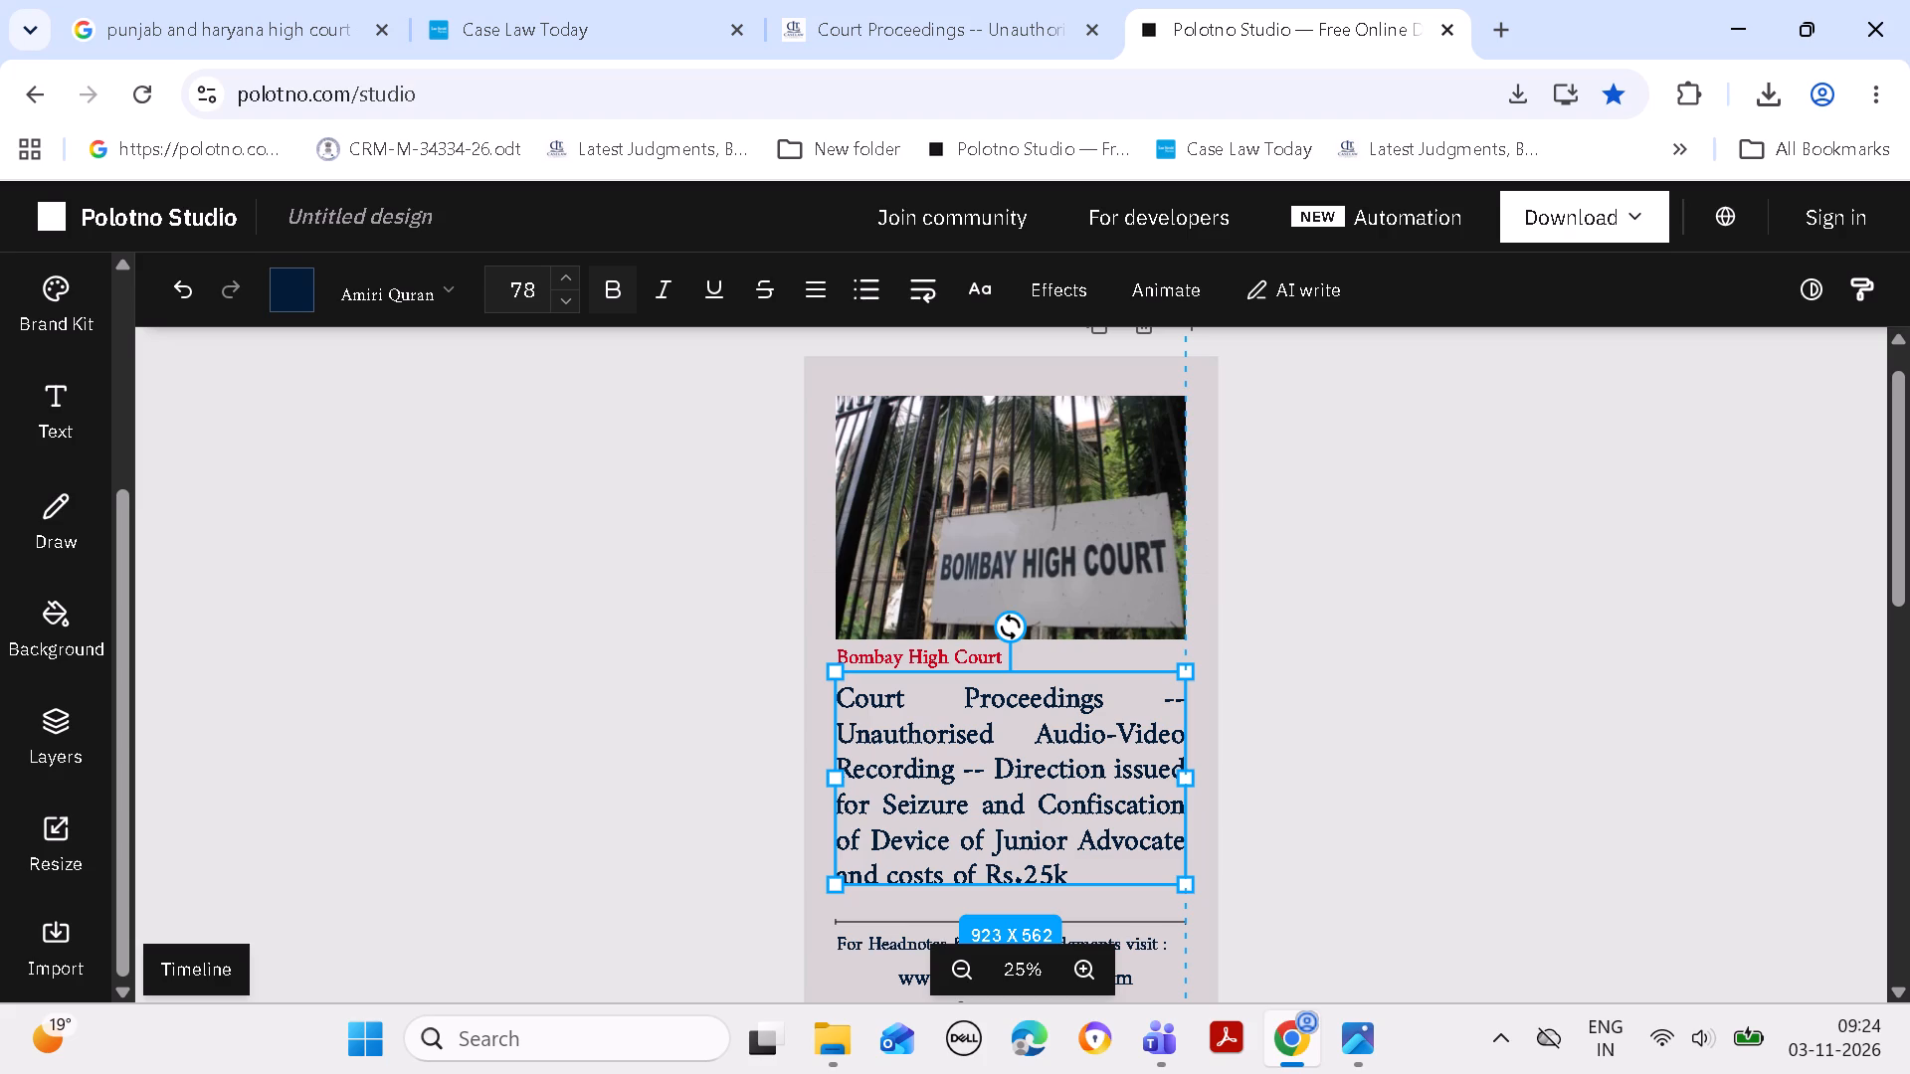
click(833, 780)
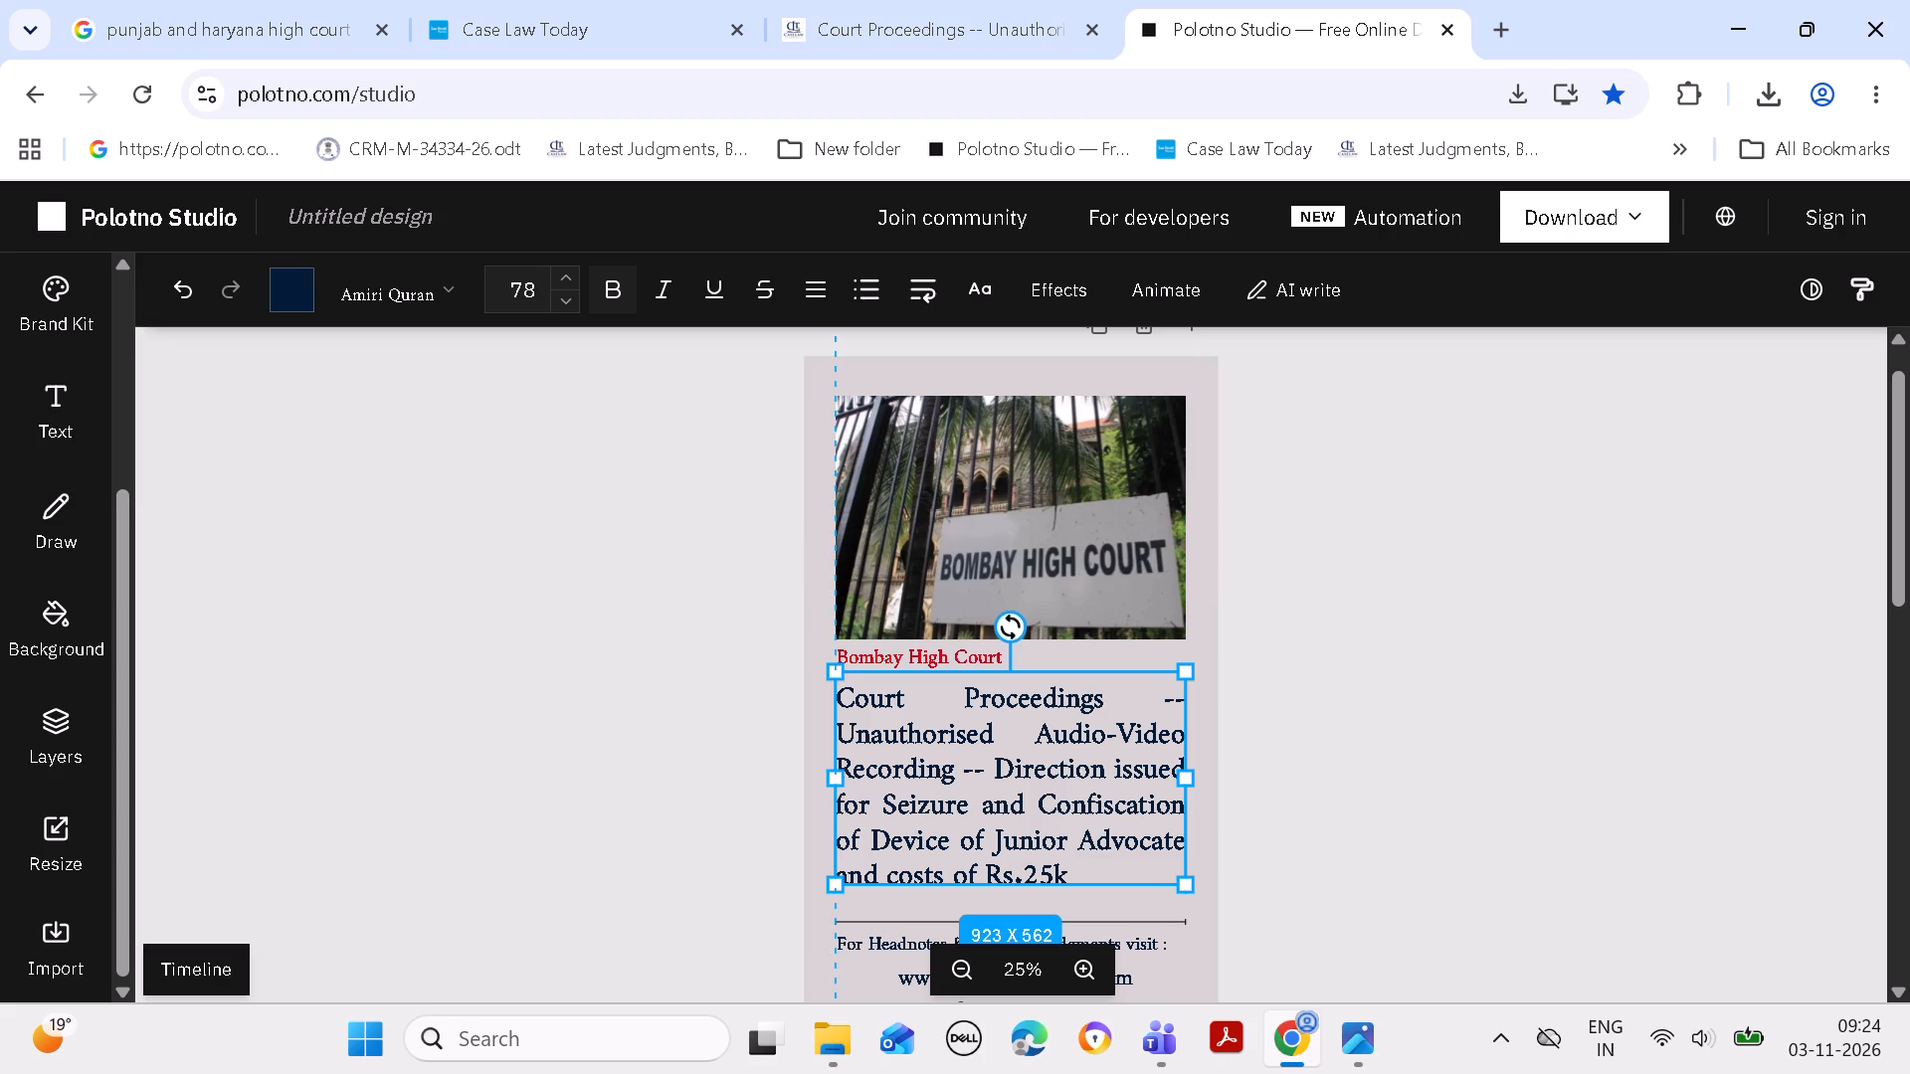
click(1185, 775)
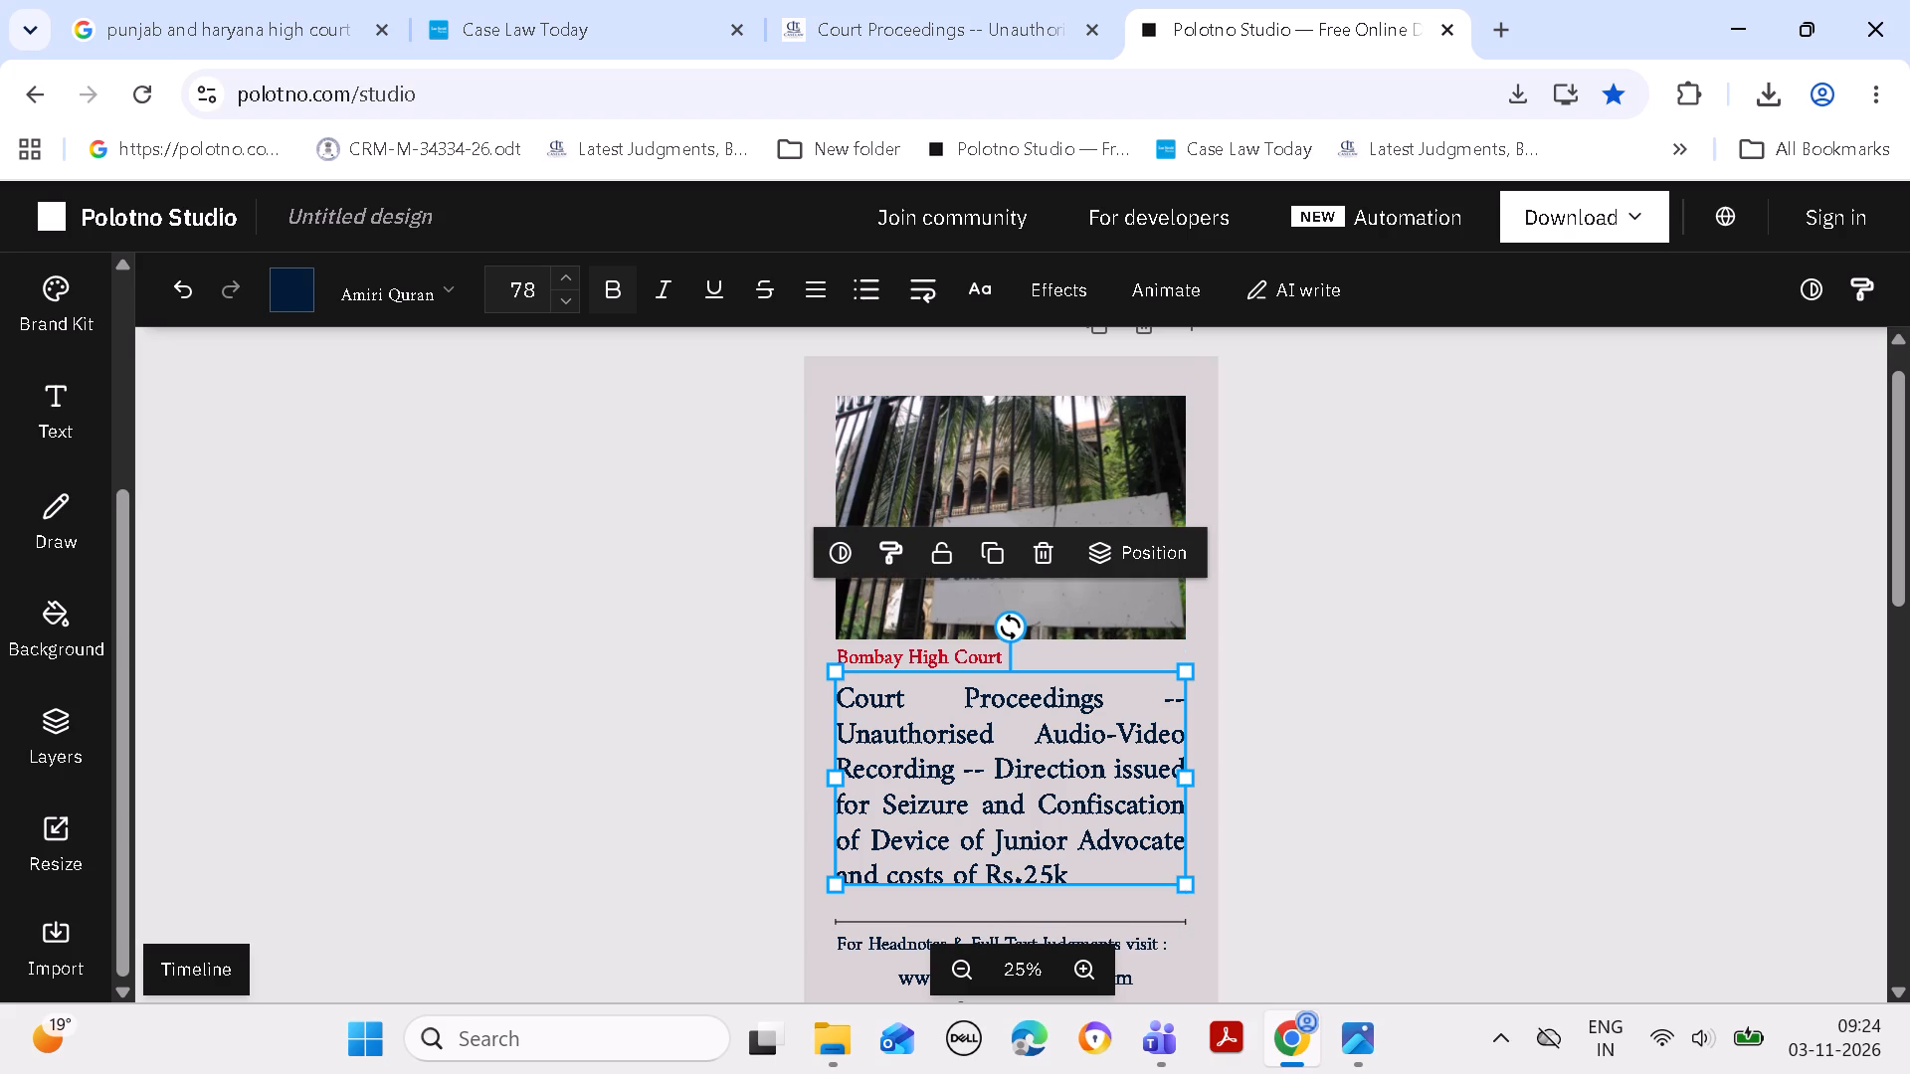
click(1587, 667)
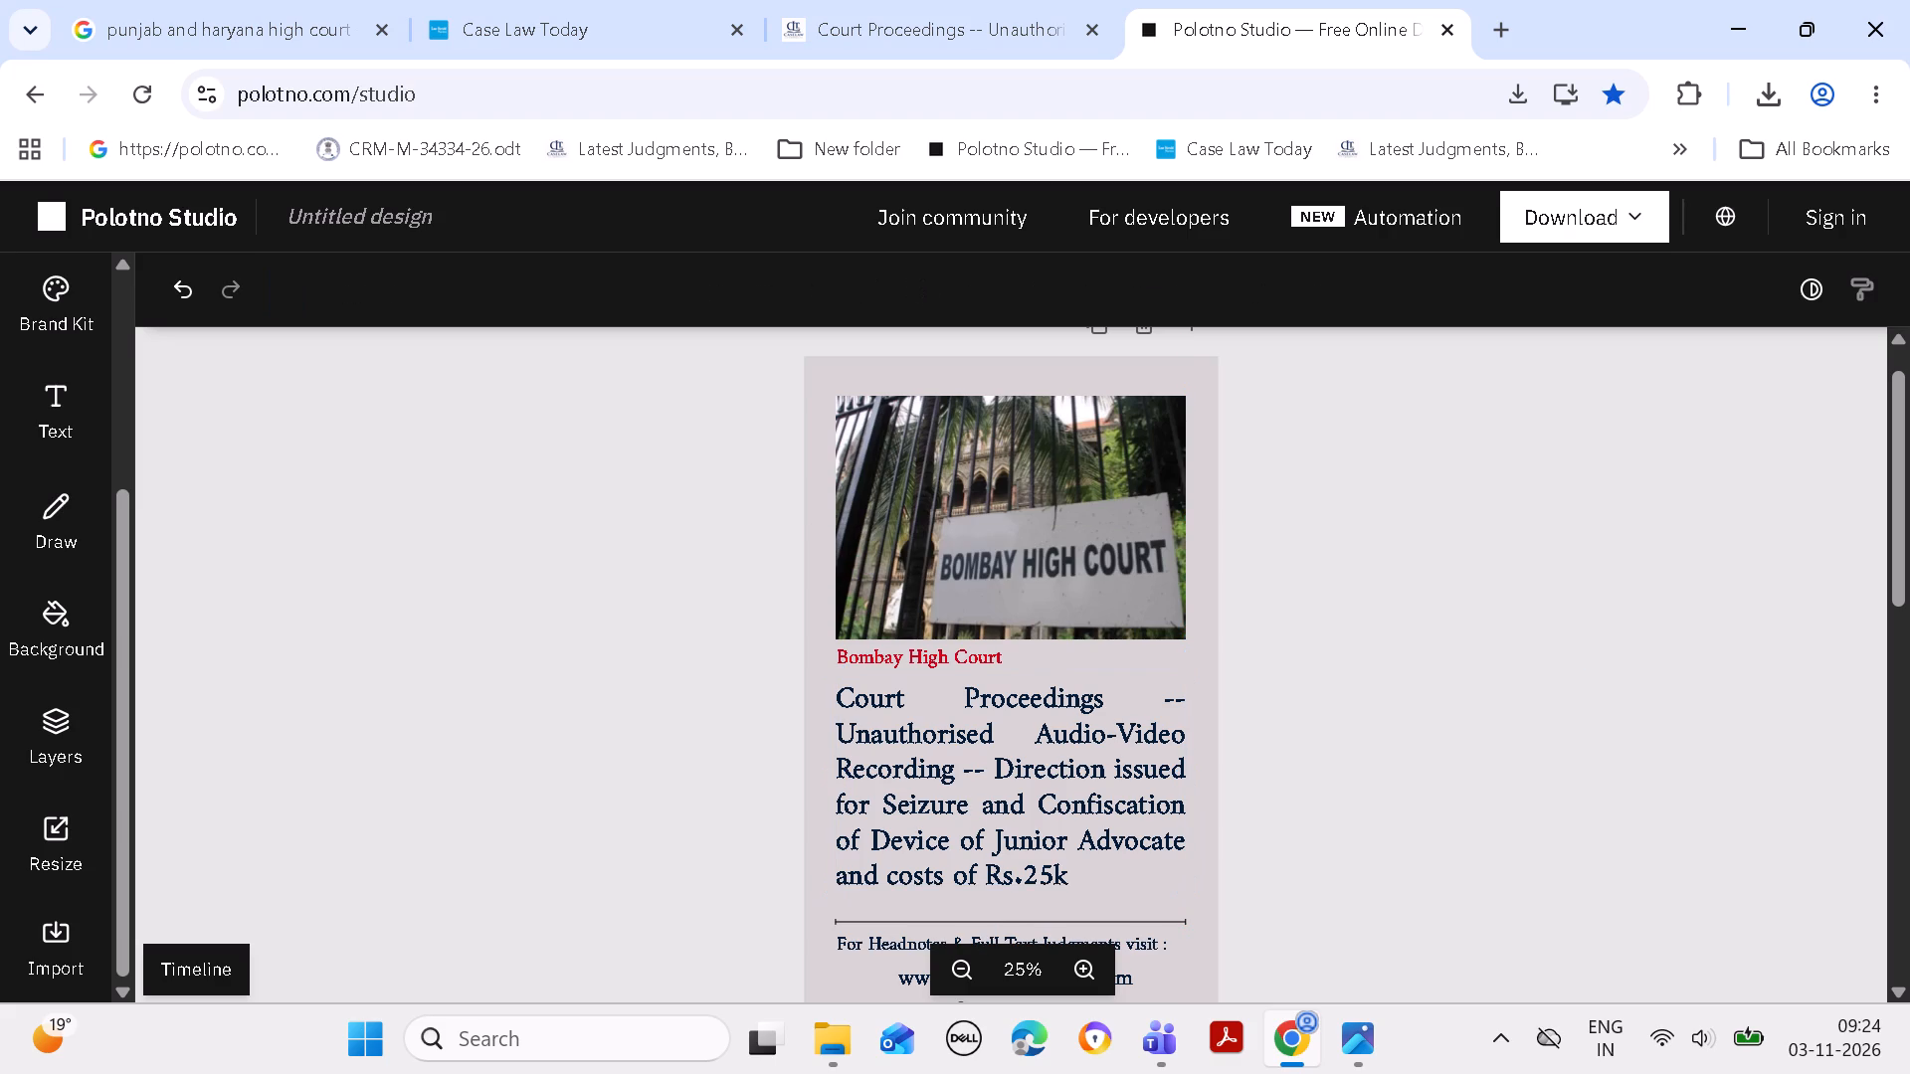
Download the finished Bombay High Court design as a PNG.
click(1564, 211)
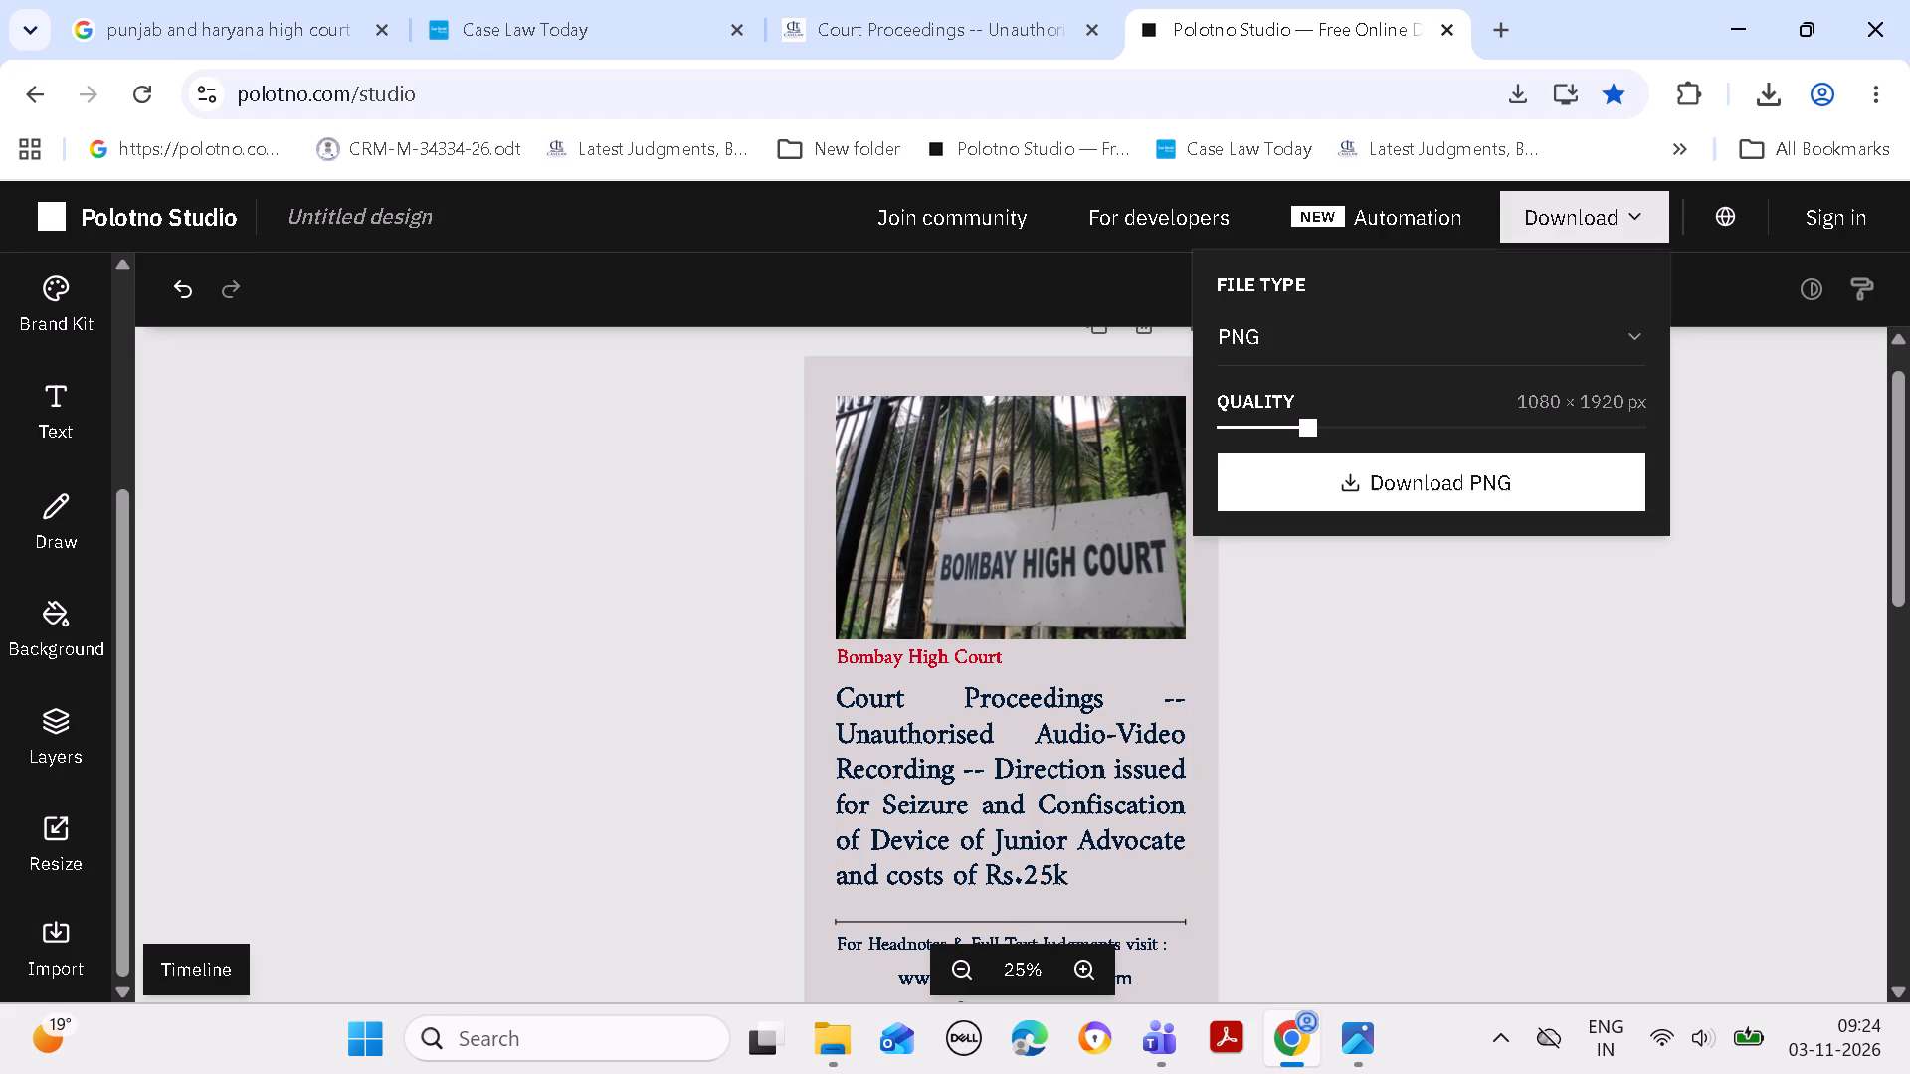
click(1441, 475)
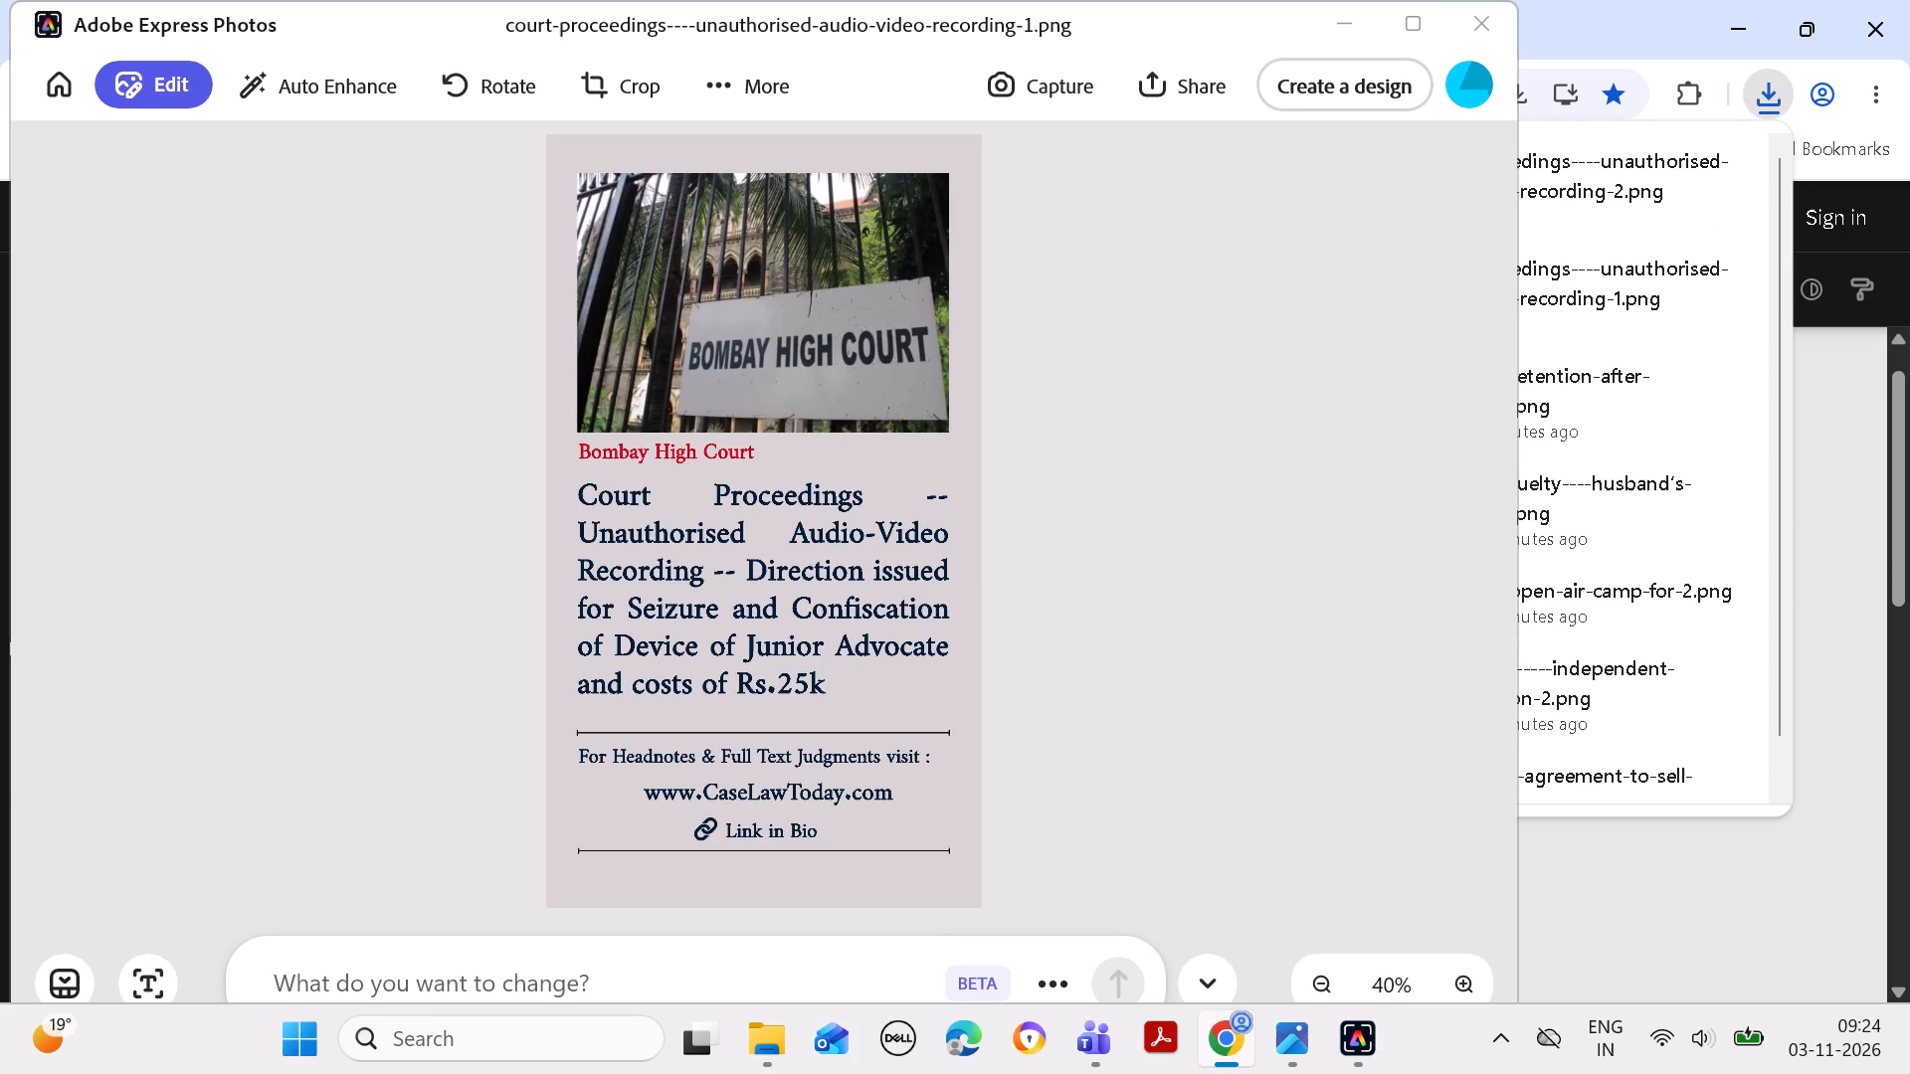
Copy the downloaded court-proceedings----unauthorised-audio-video-recording-1.png from Photos into the FB NEWS POST-----03 Nov folder inside FB NEWS POST----2 Nov.
click(1476, 18)
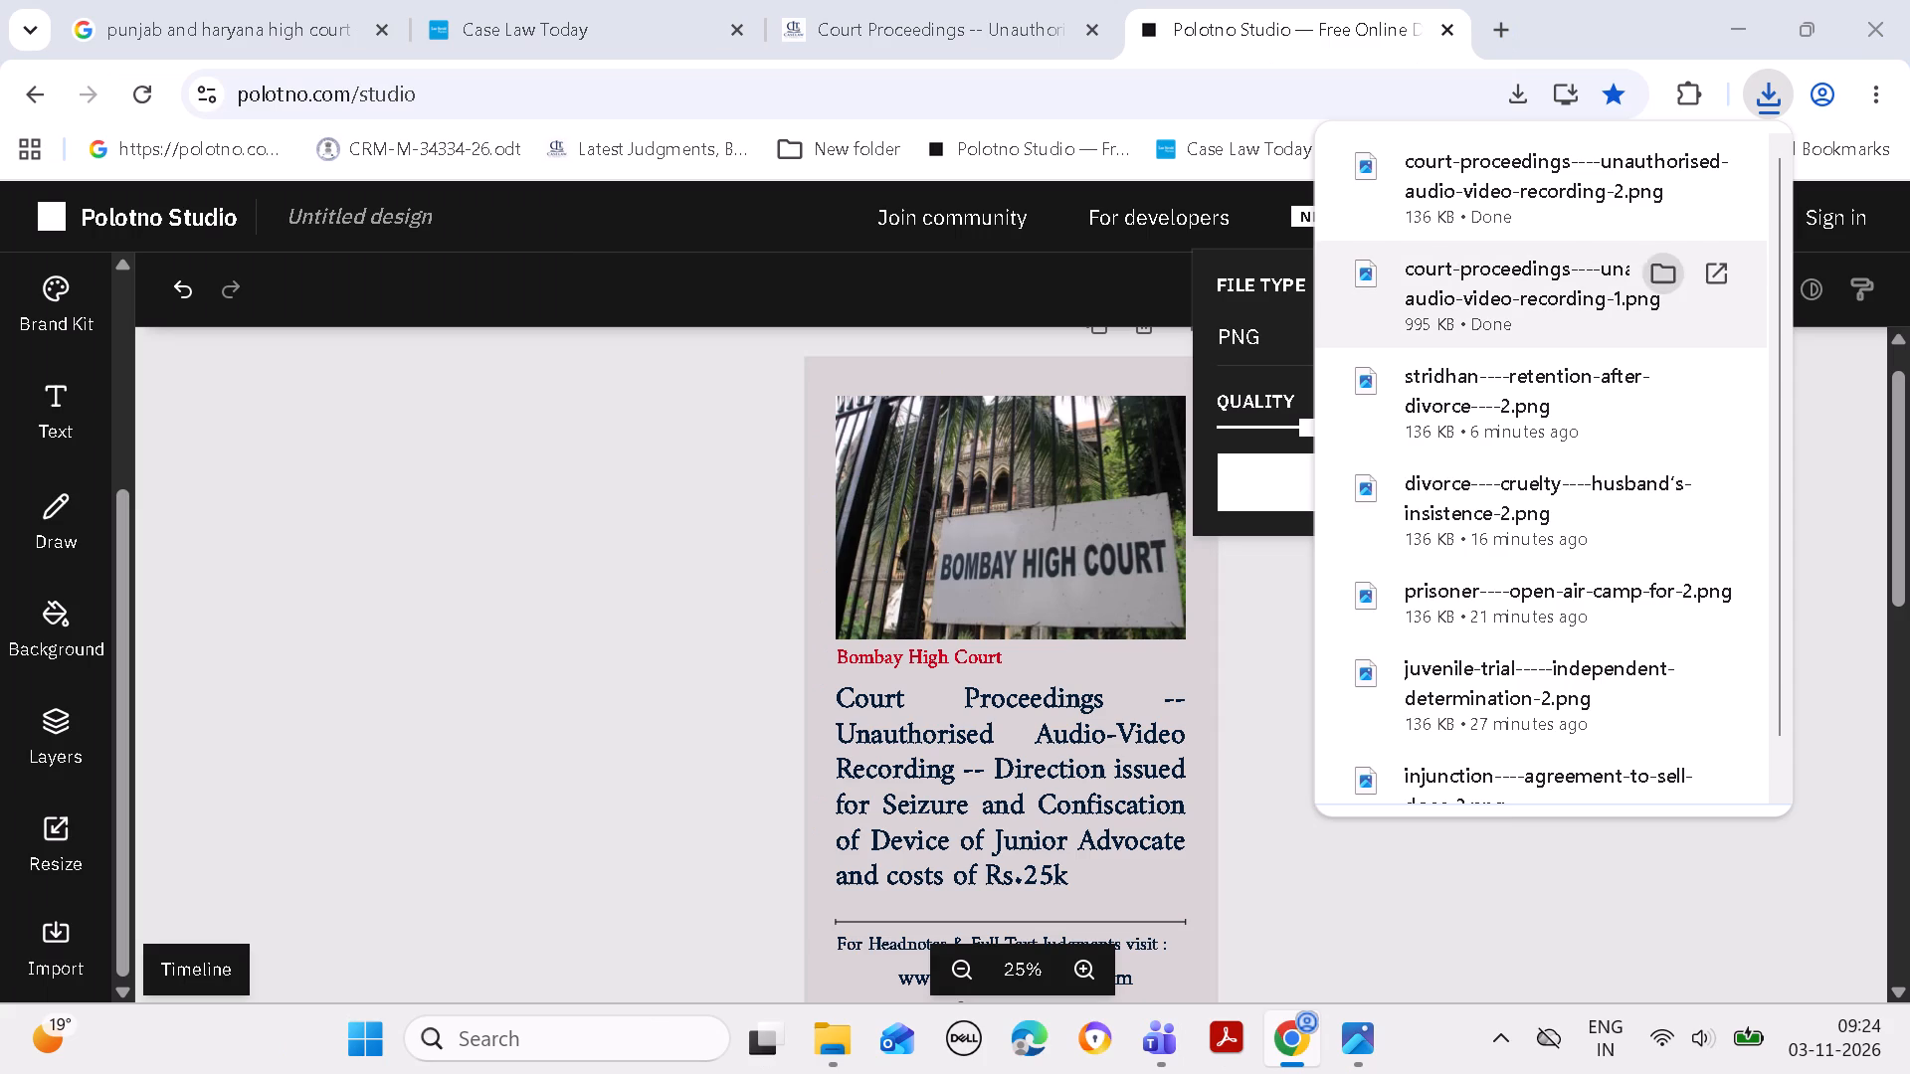
click(1661, 278)
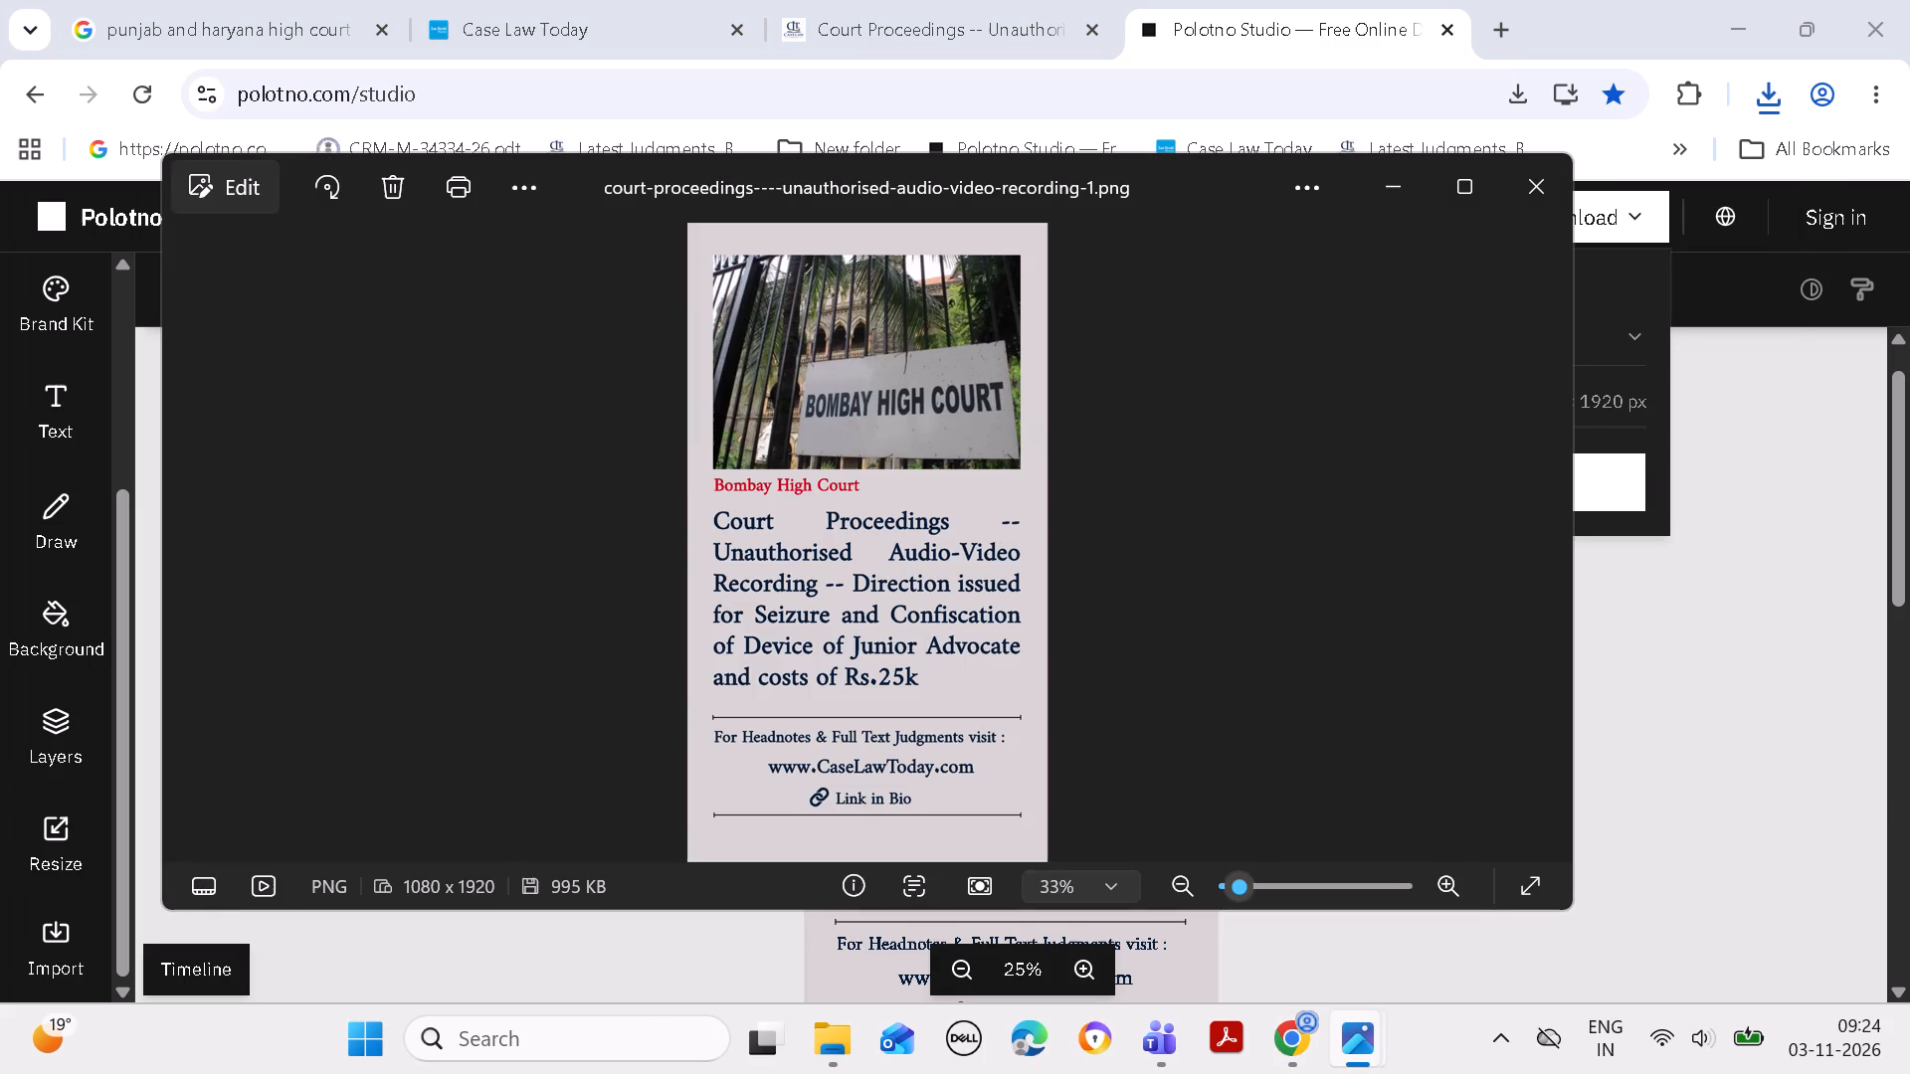
key(ctrl+c)
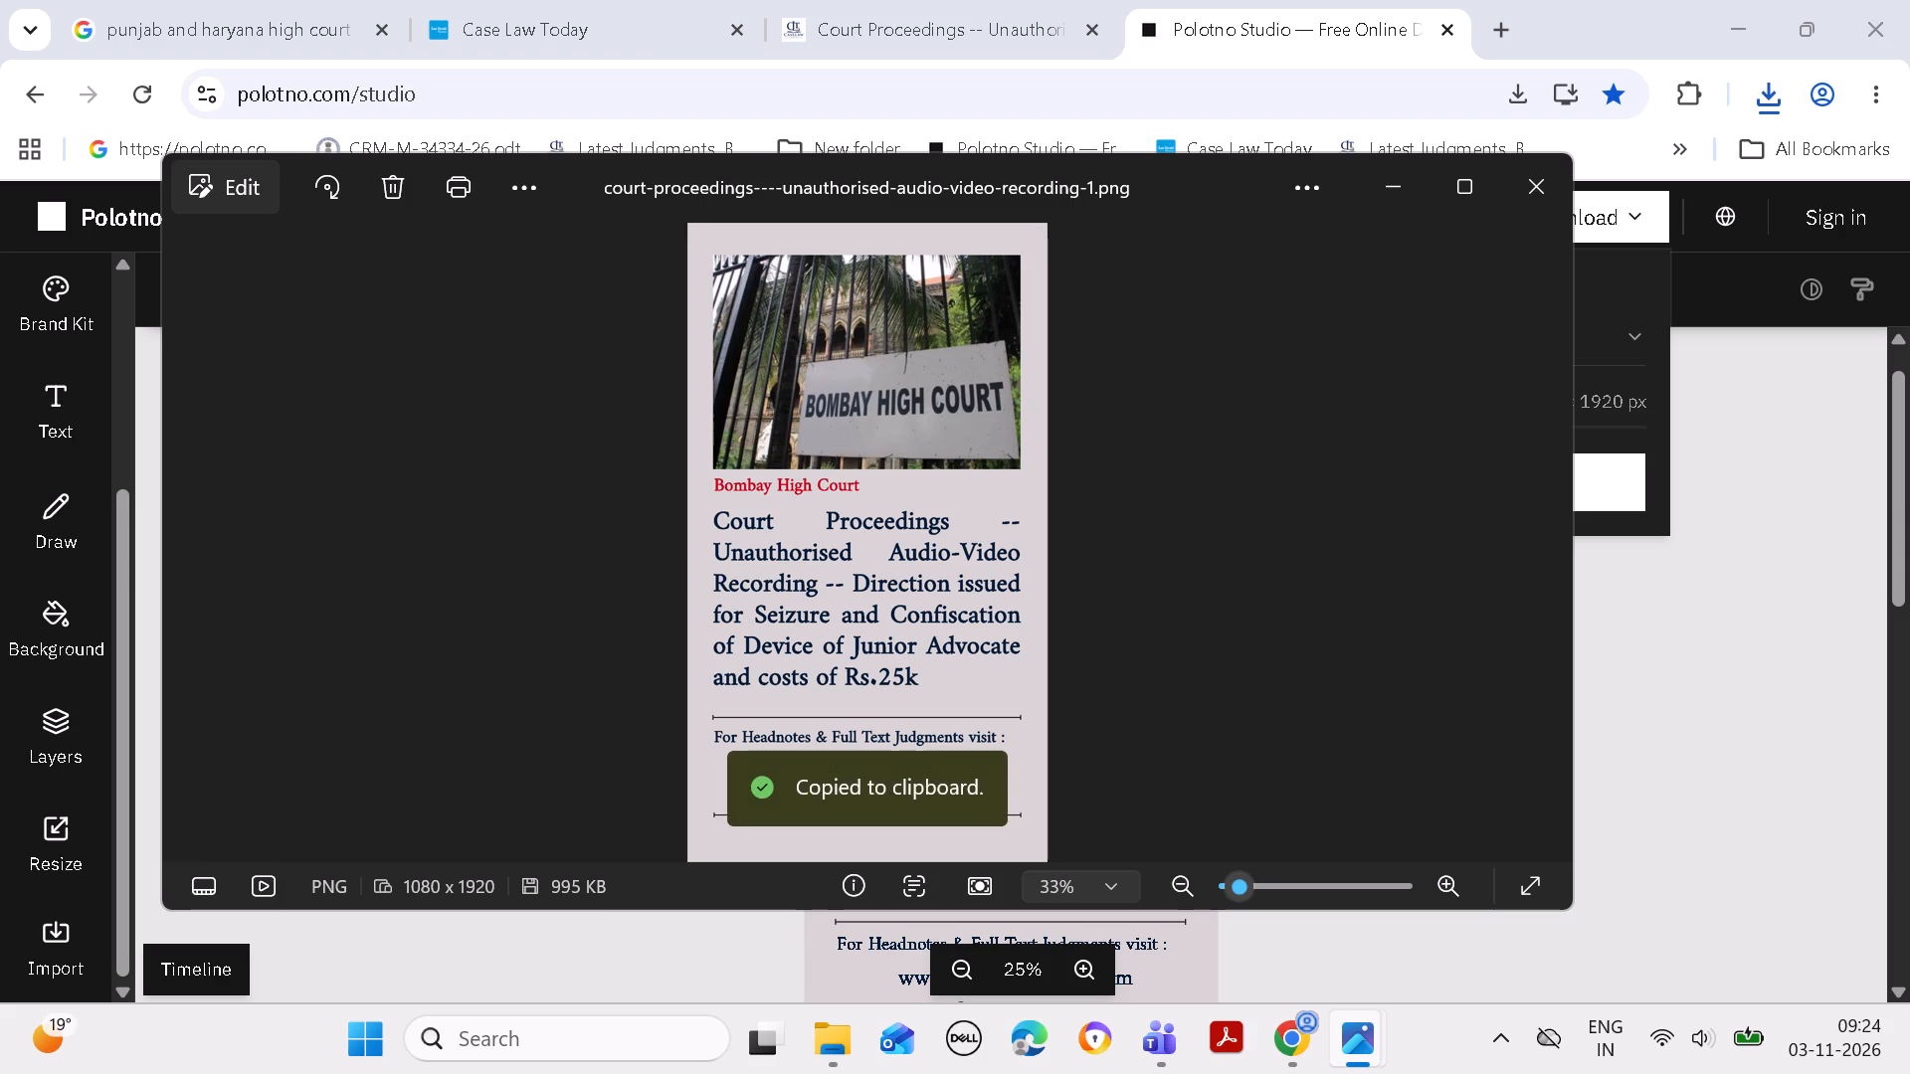
click(1543, 189)
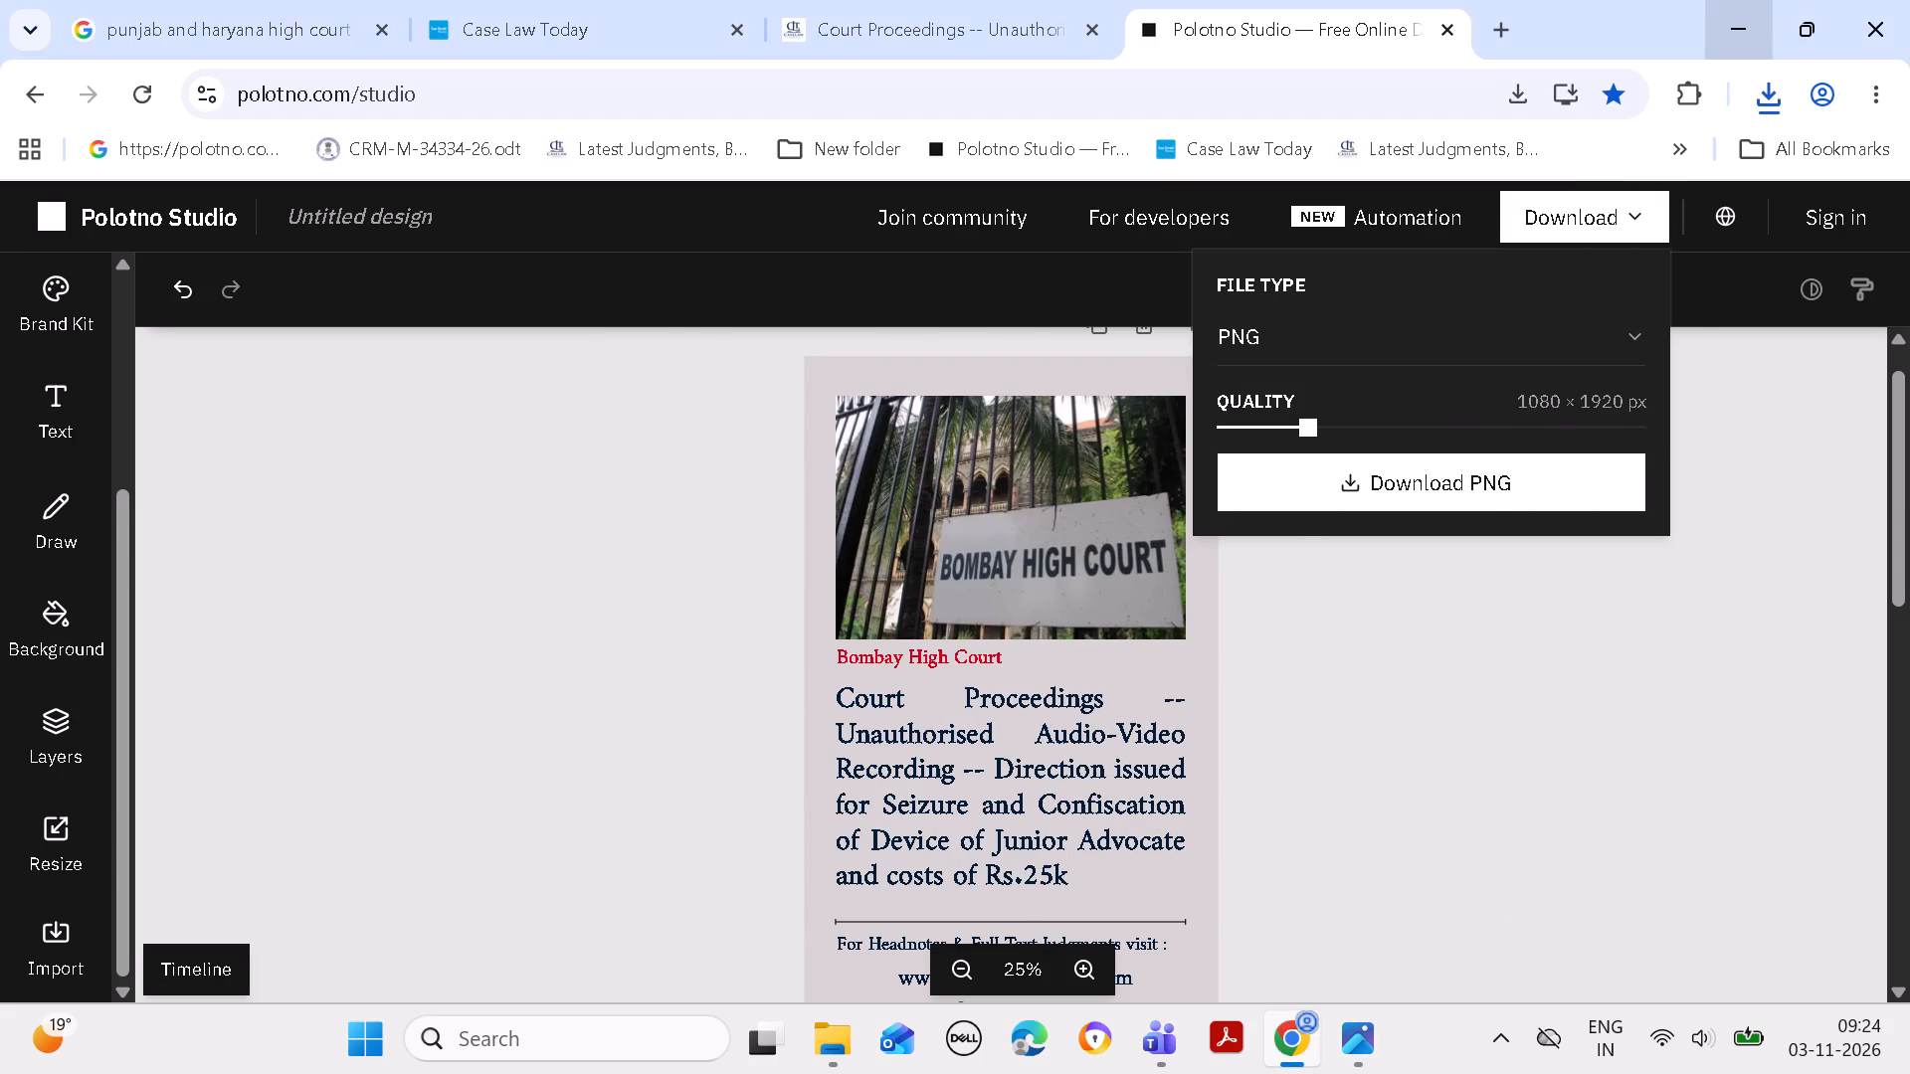
click(1731, 27)
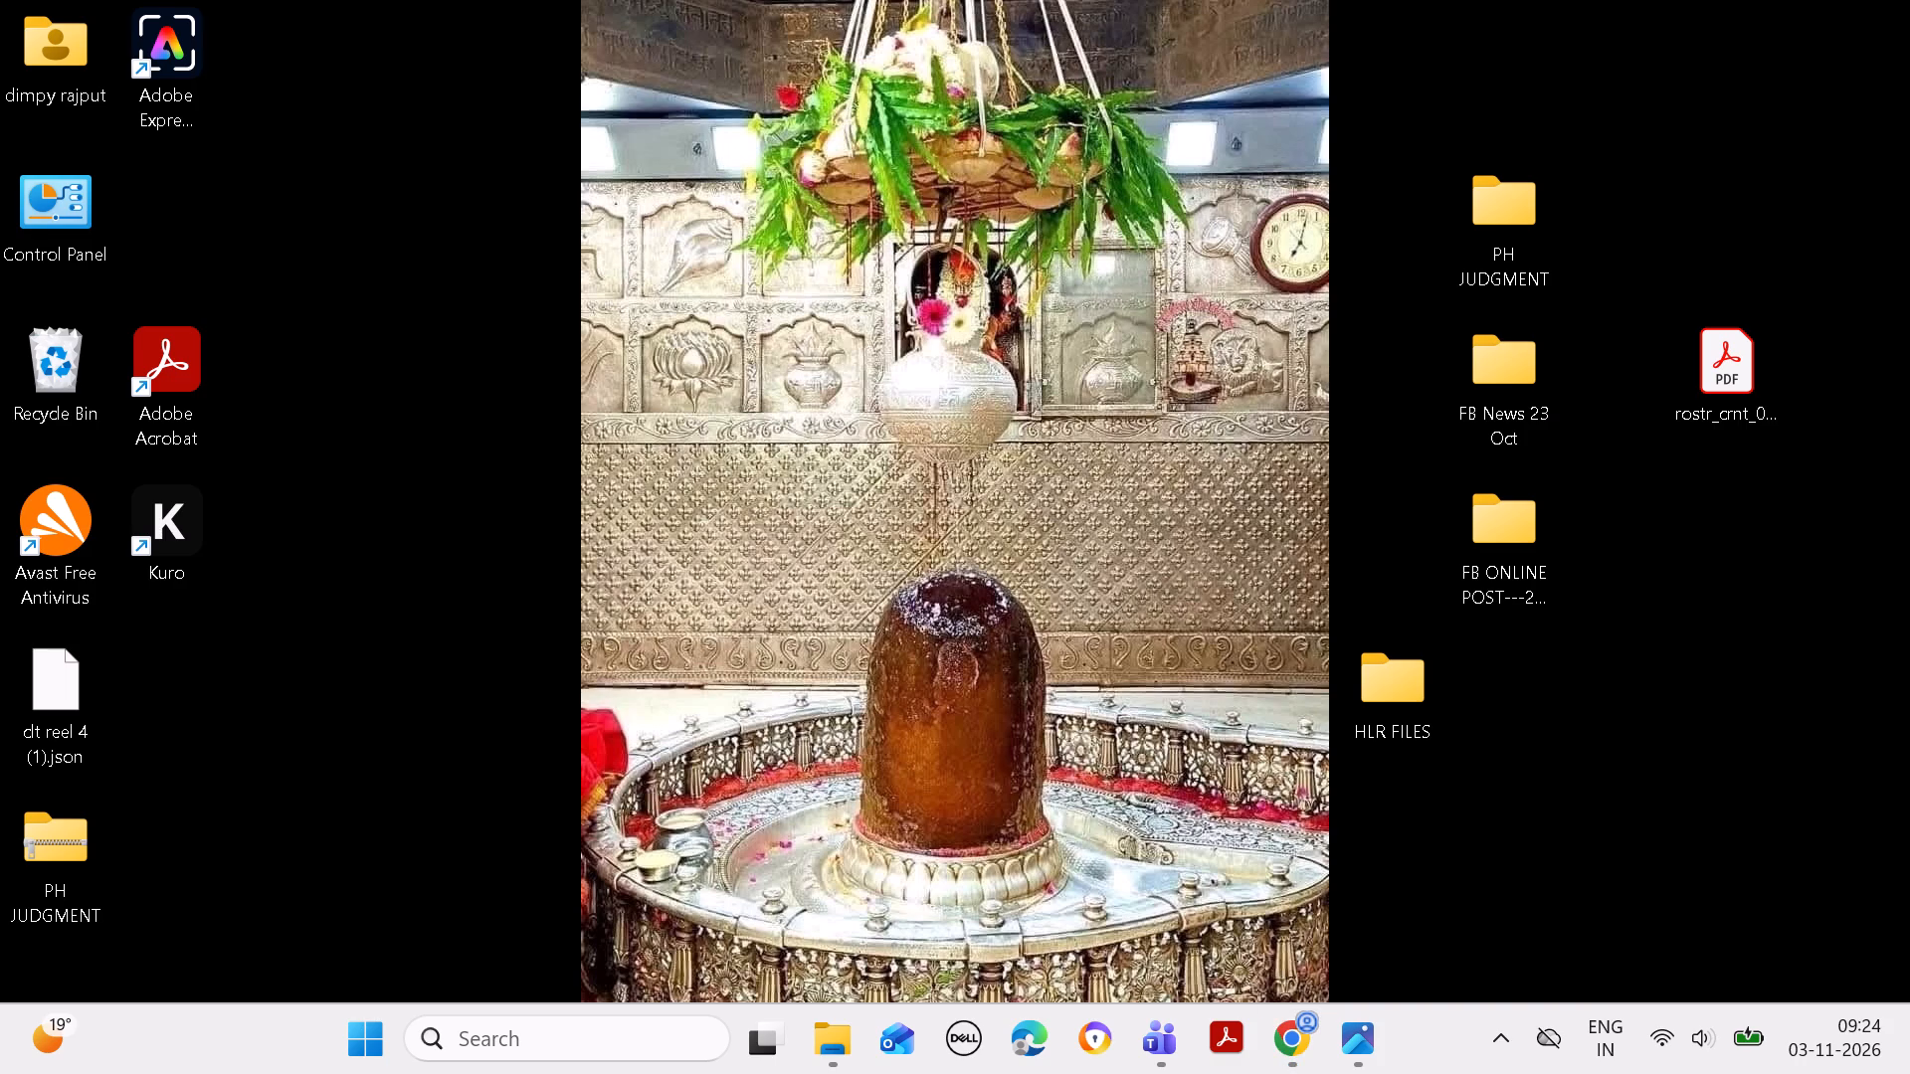
double_click(1504, 362)
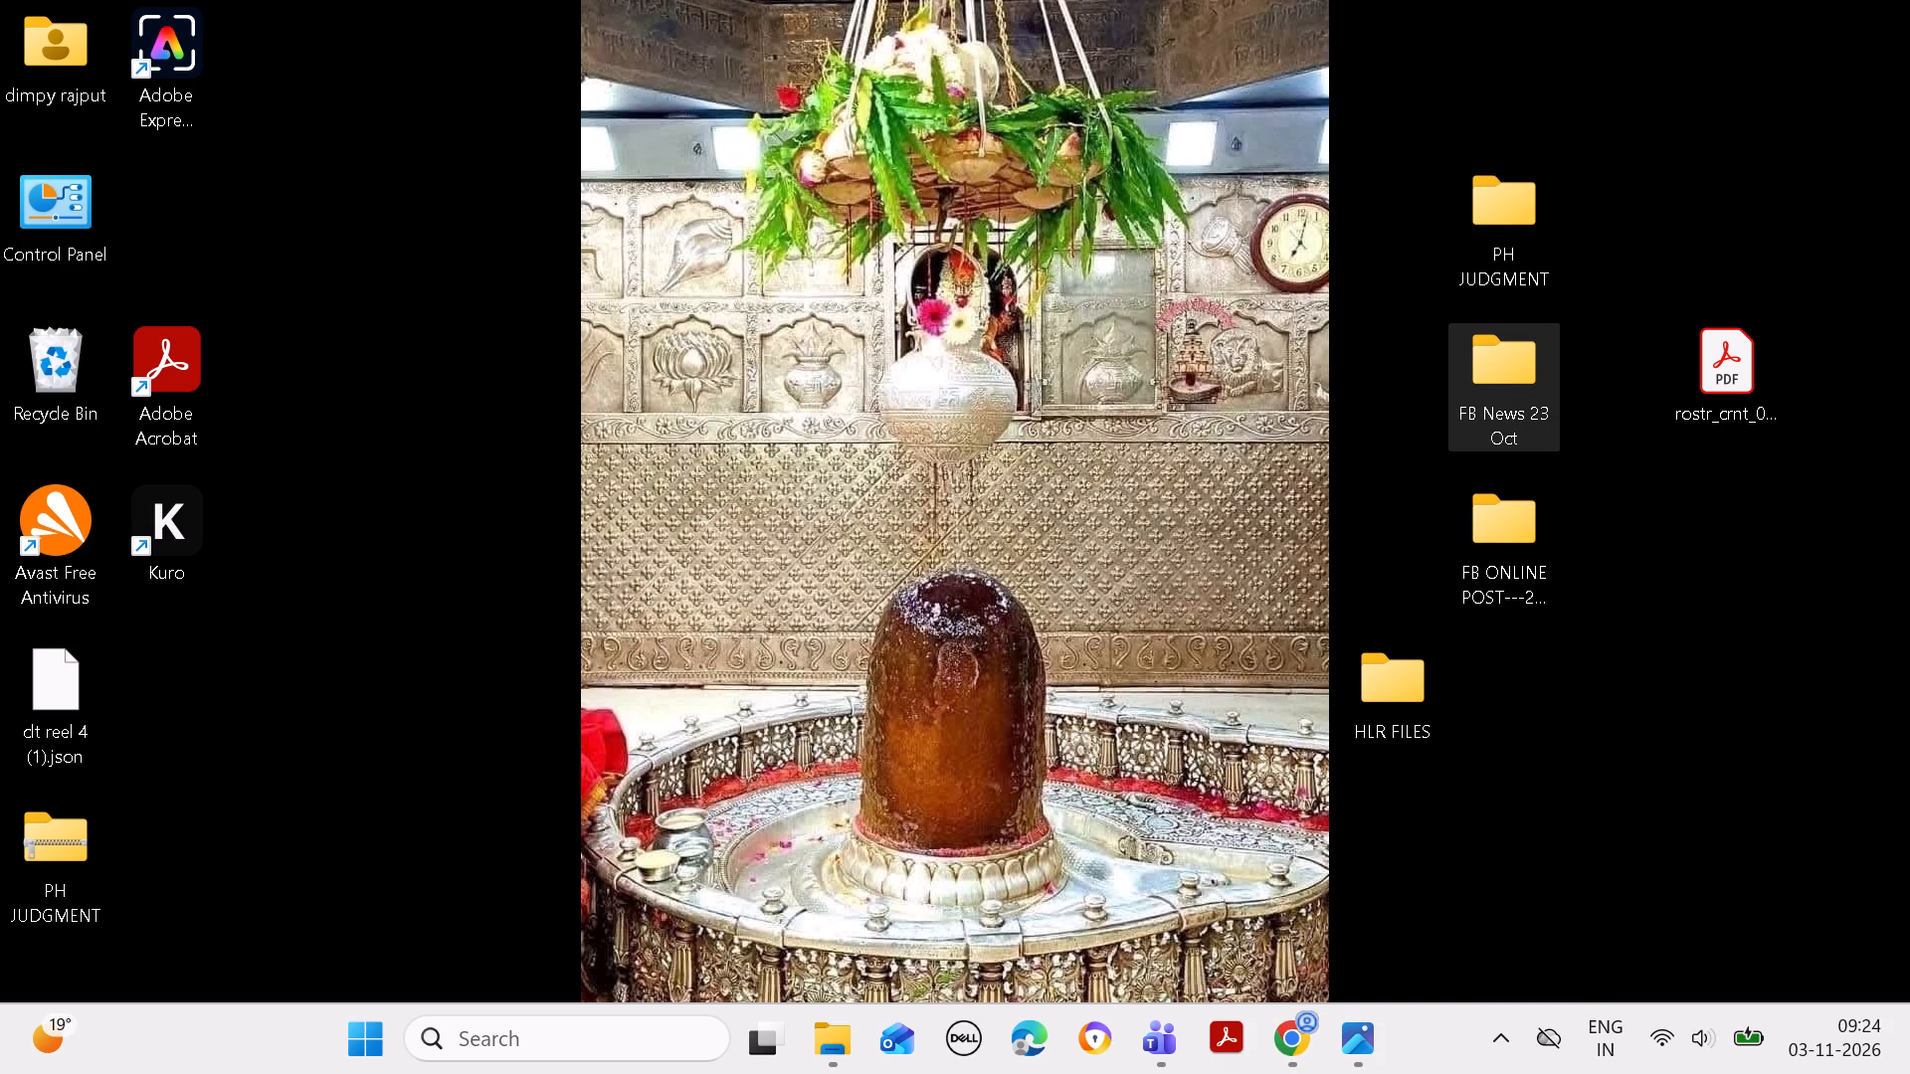
double_click(1500, 376)
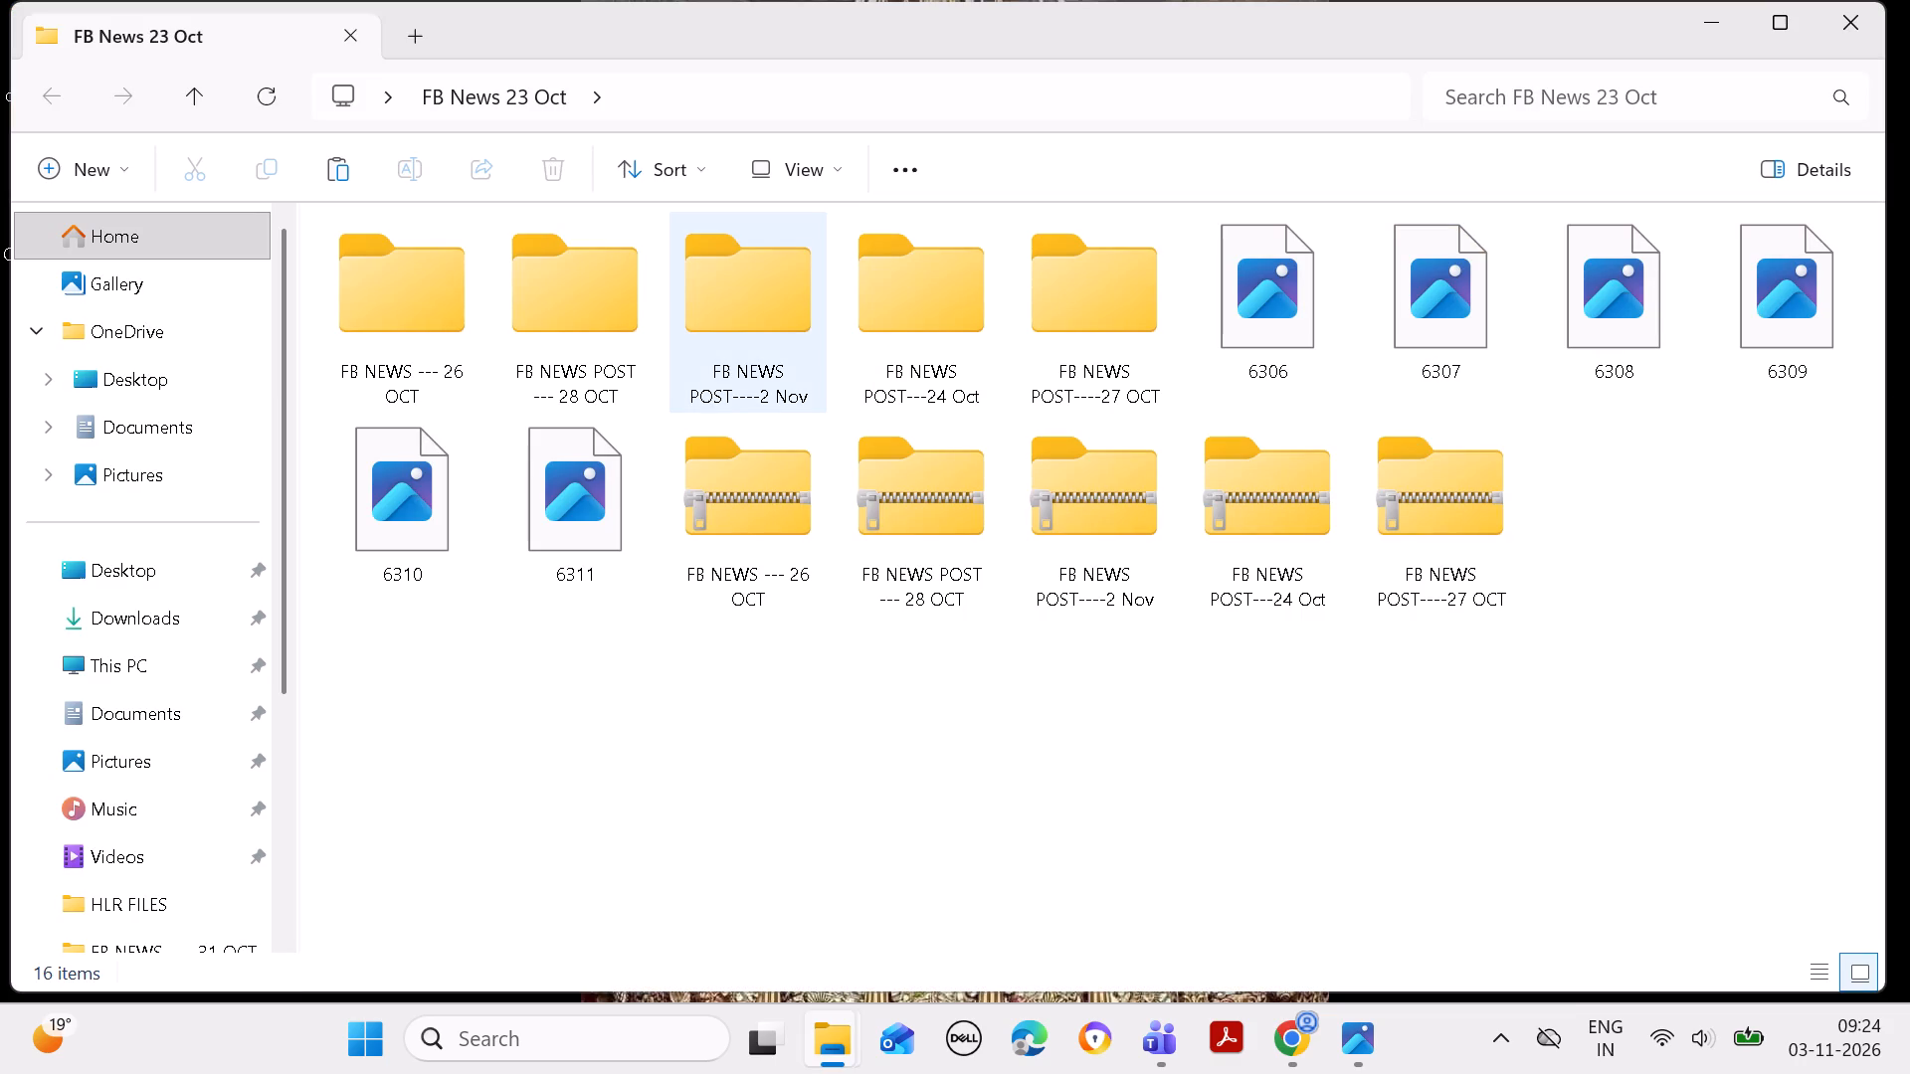
double_click(747, 304)
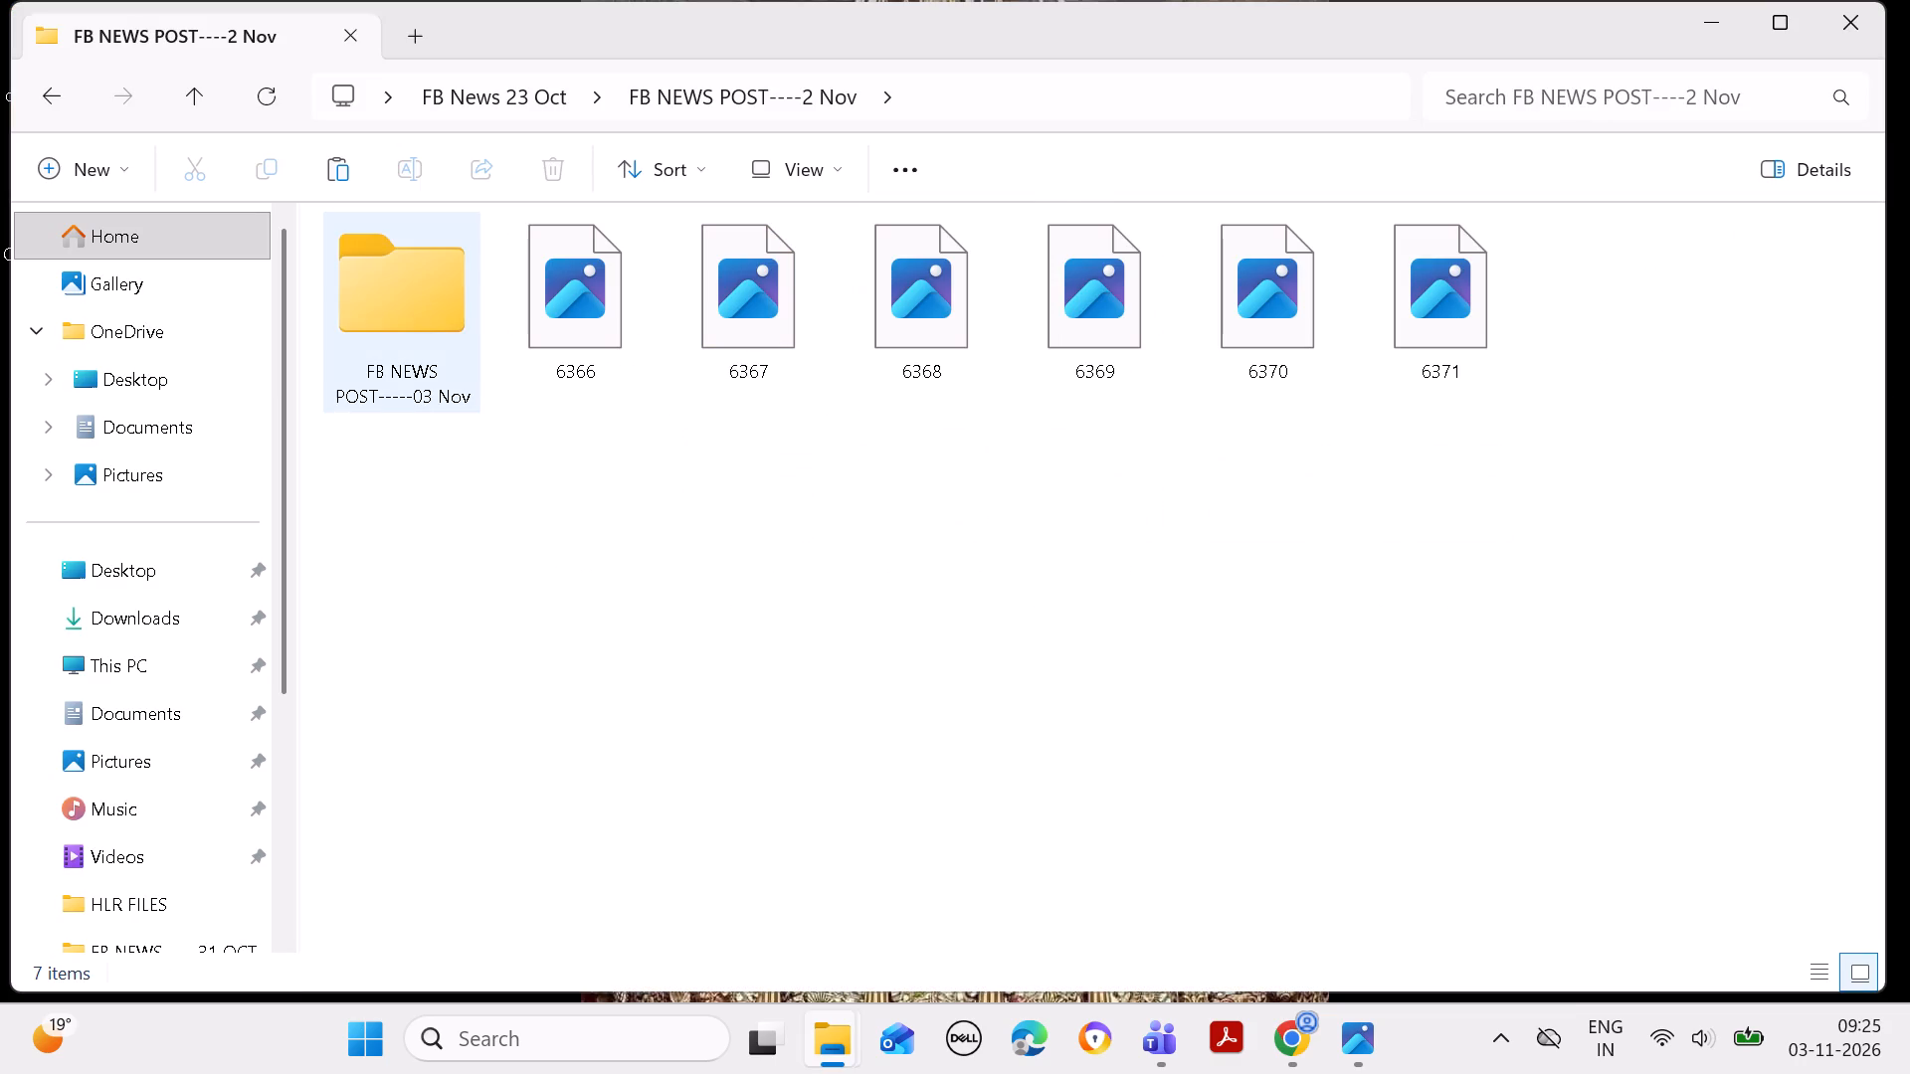
double_click(422, 322)
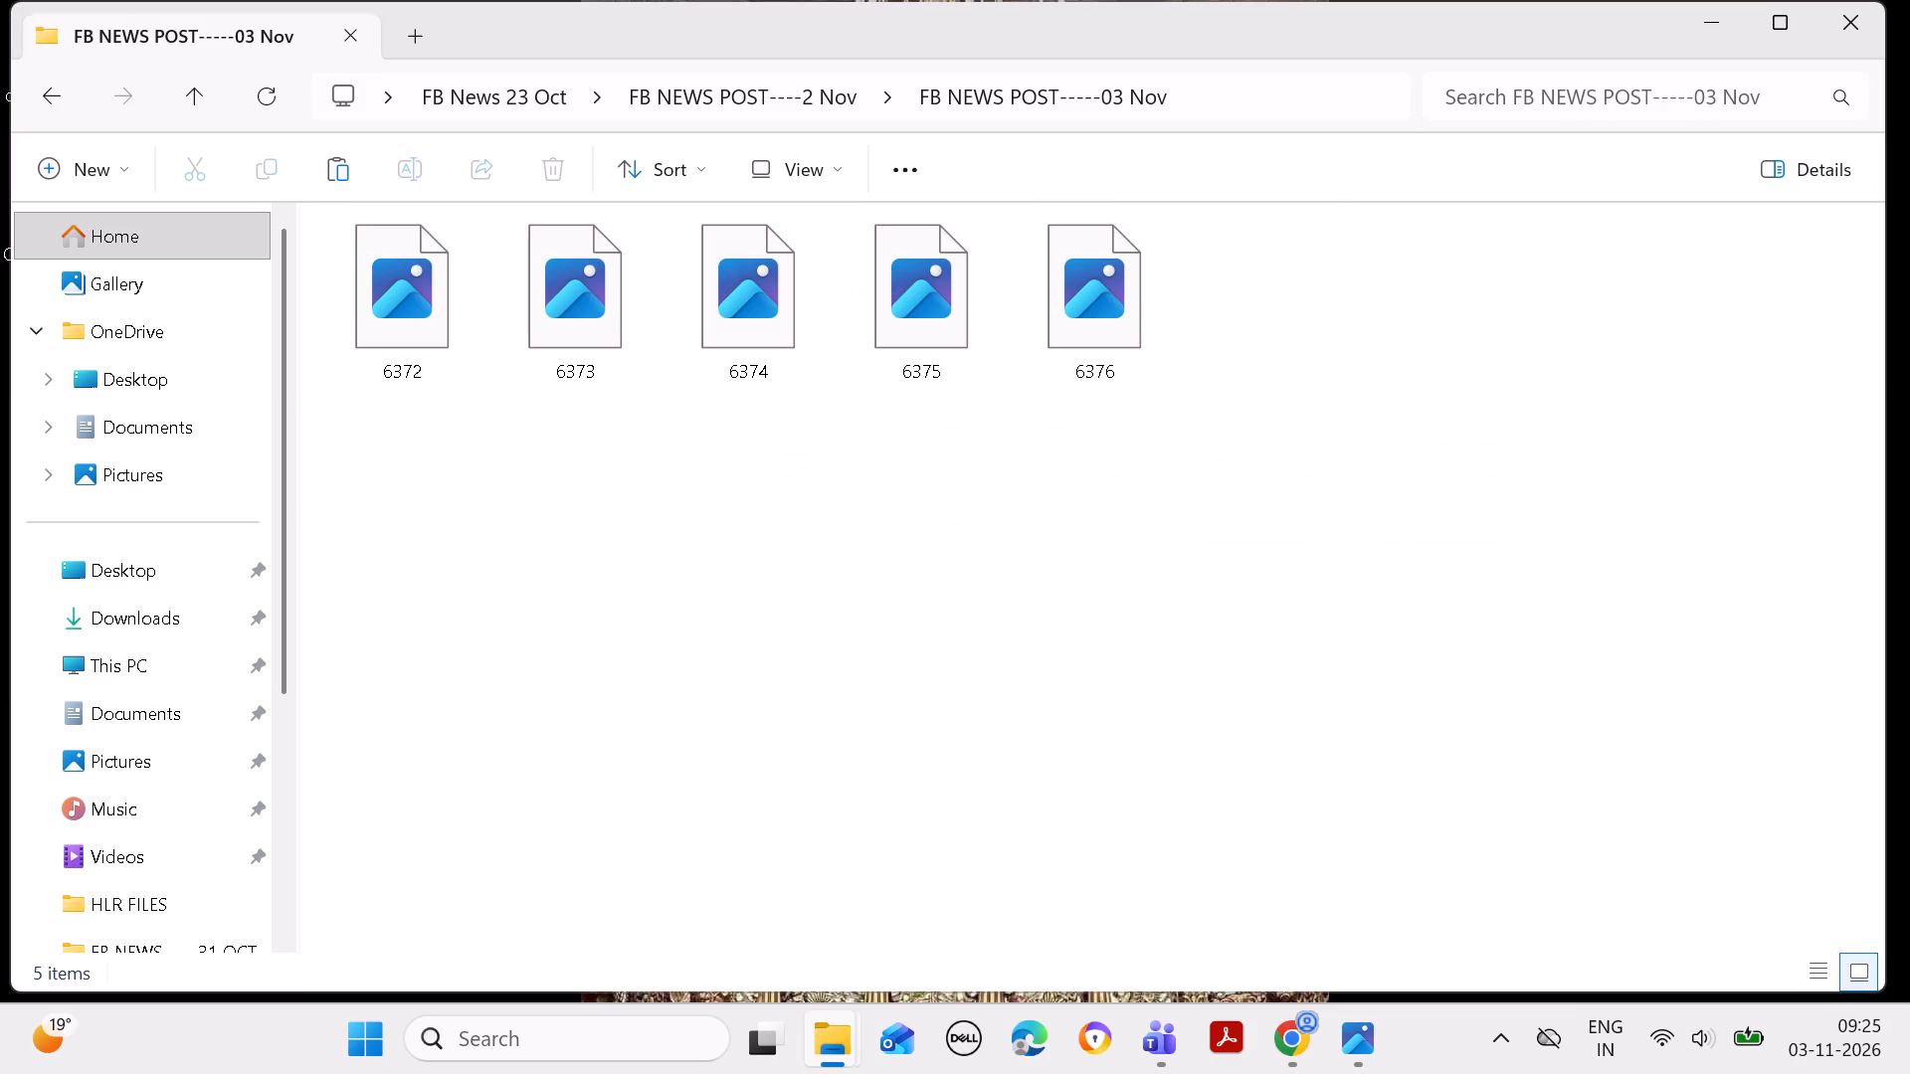
key(ctrl+v)
Rename the pasted court-proceedings image as 6477.
right_click(1251, 292)
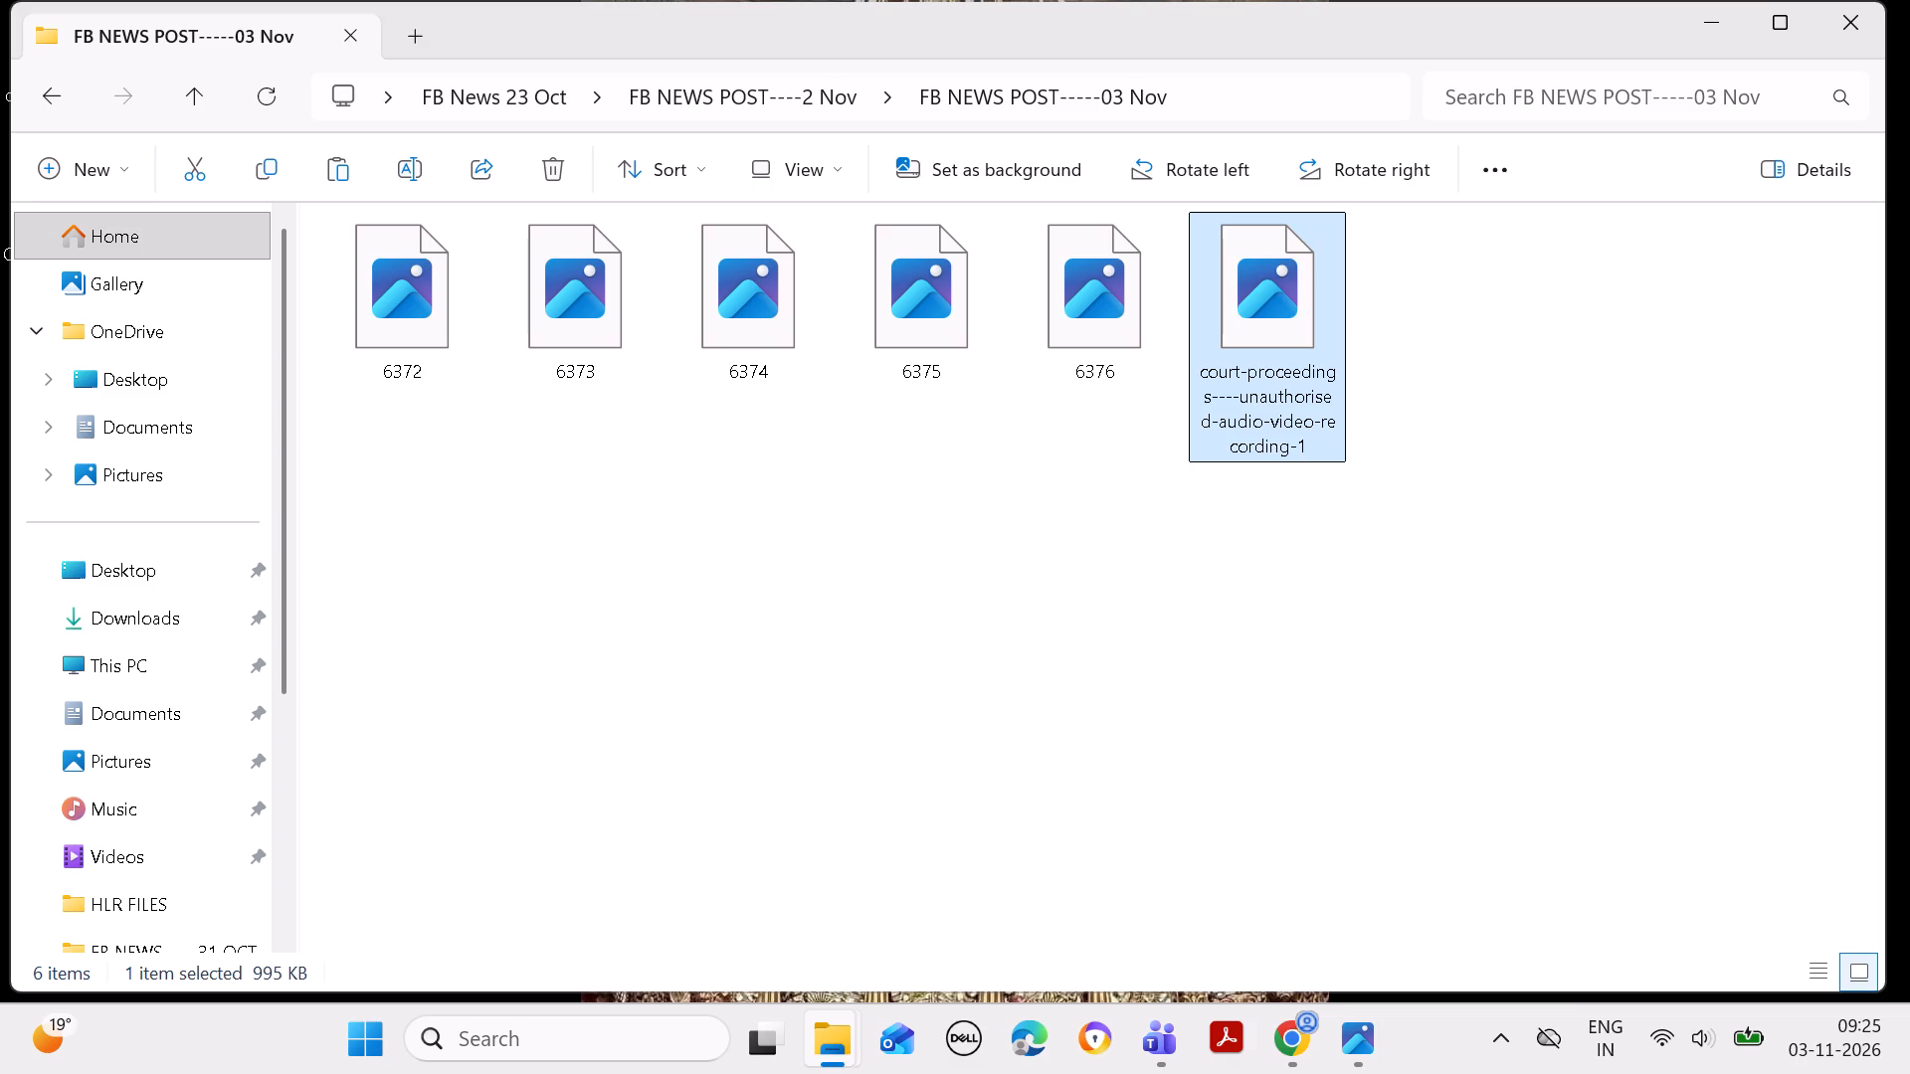
click(1486, 34)
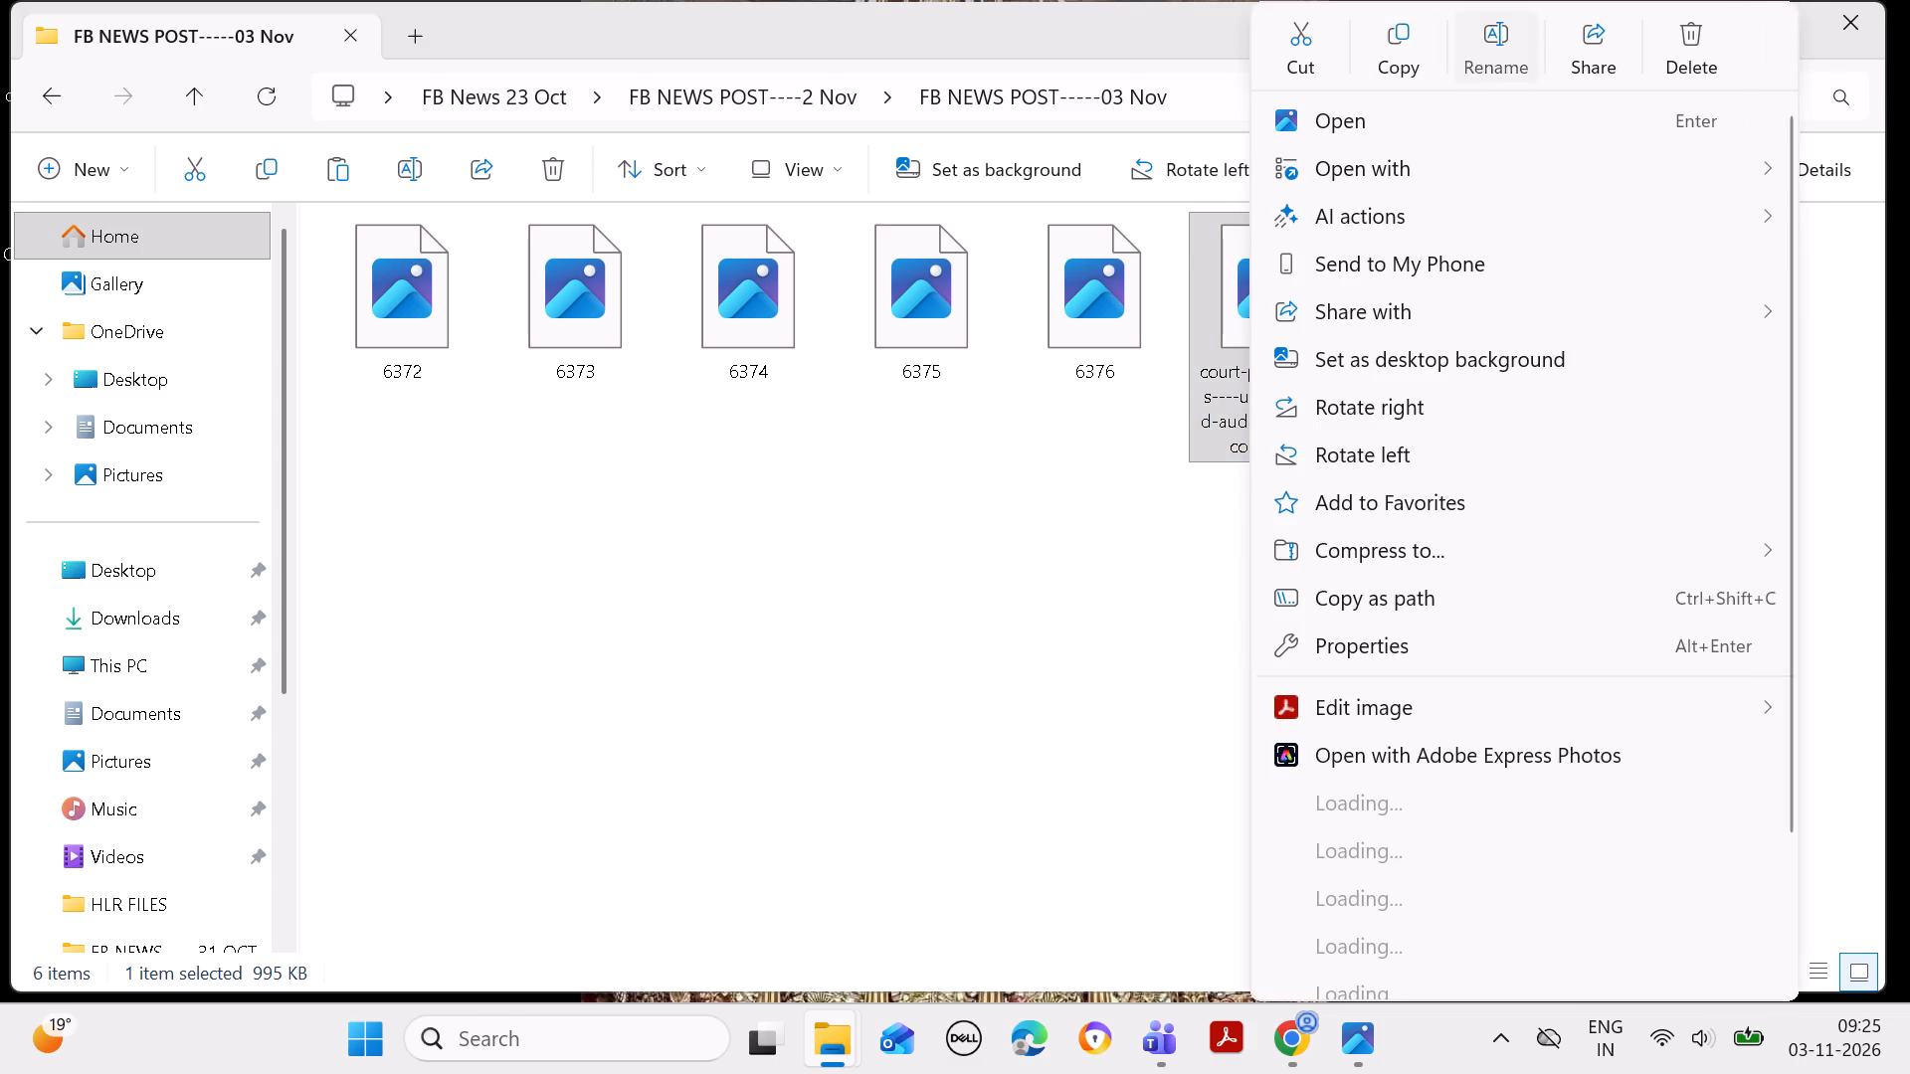
key(BackSpace)
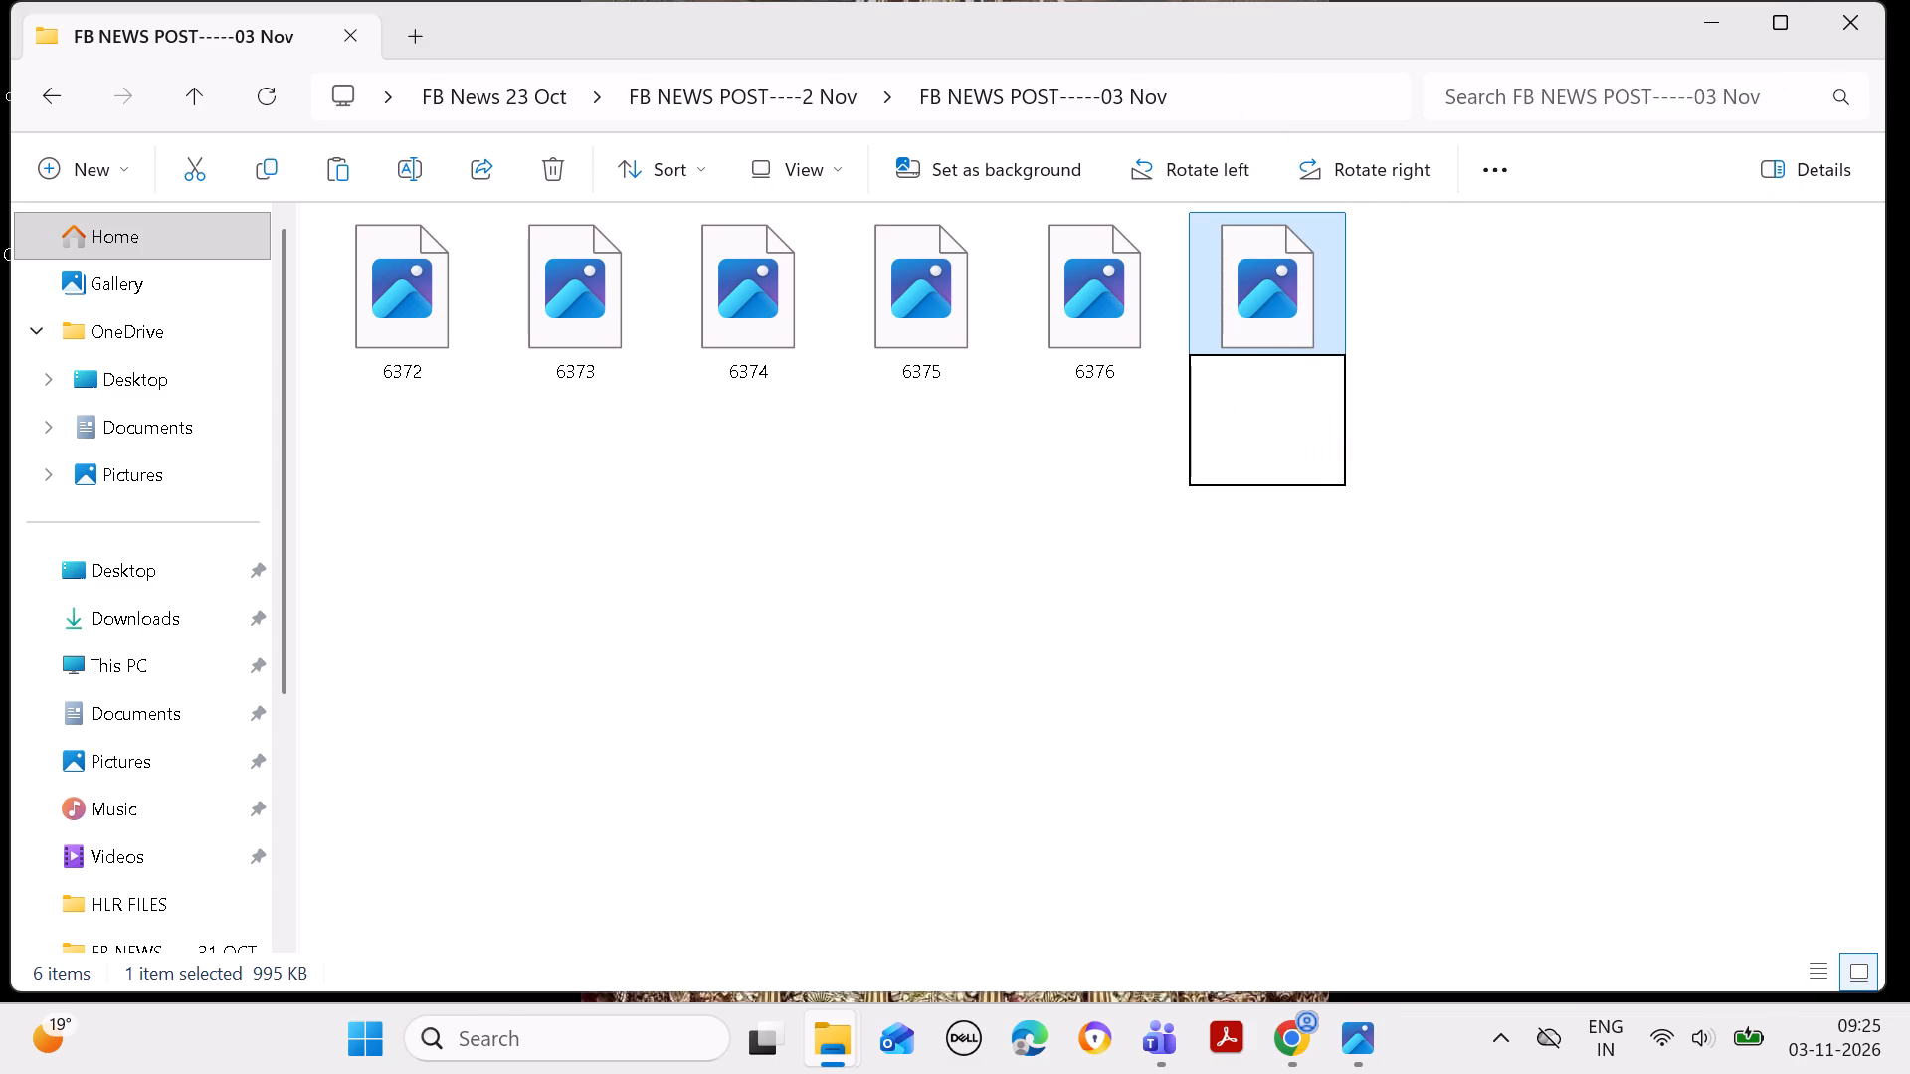
text(6477)
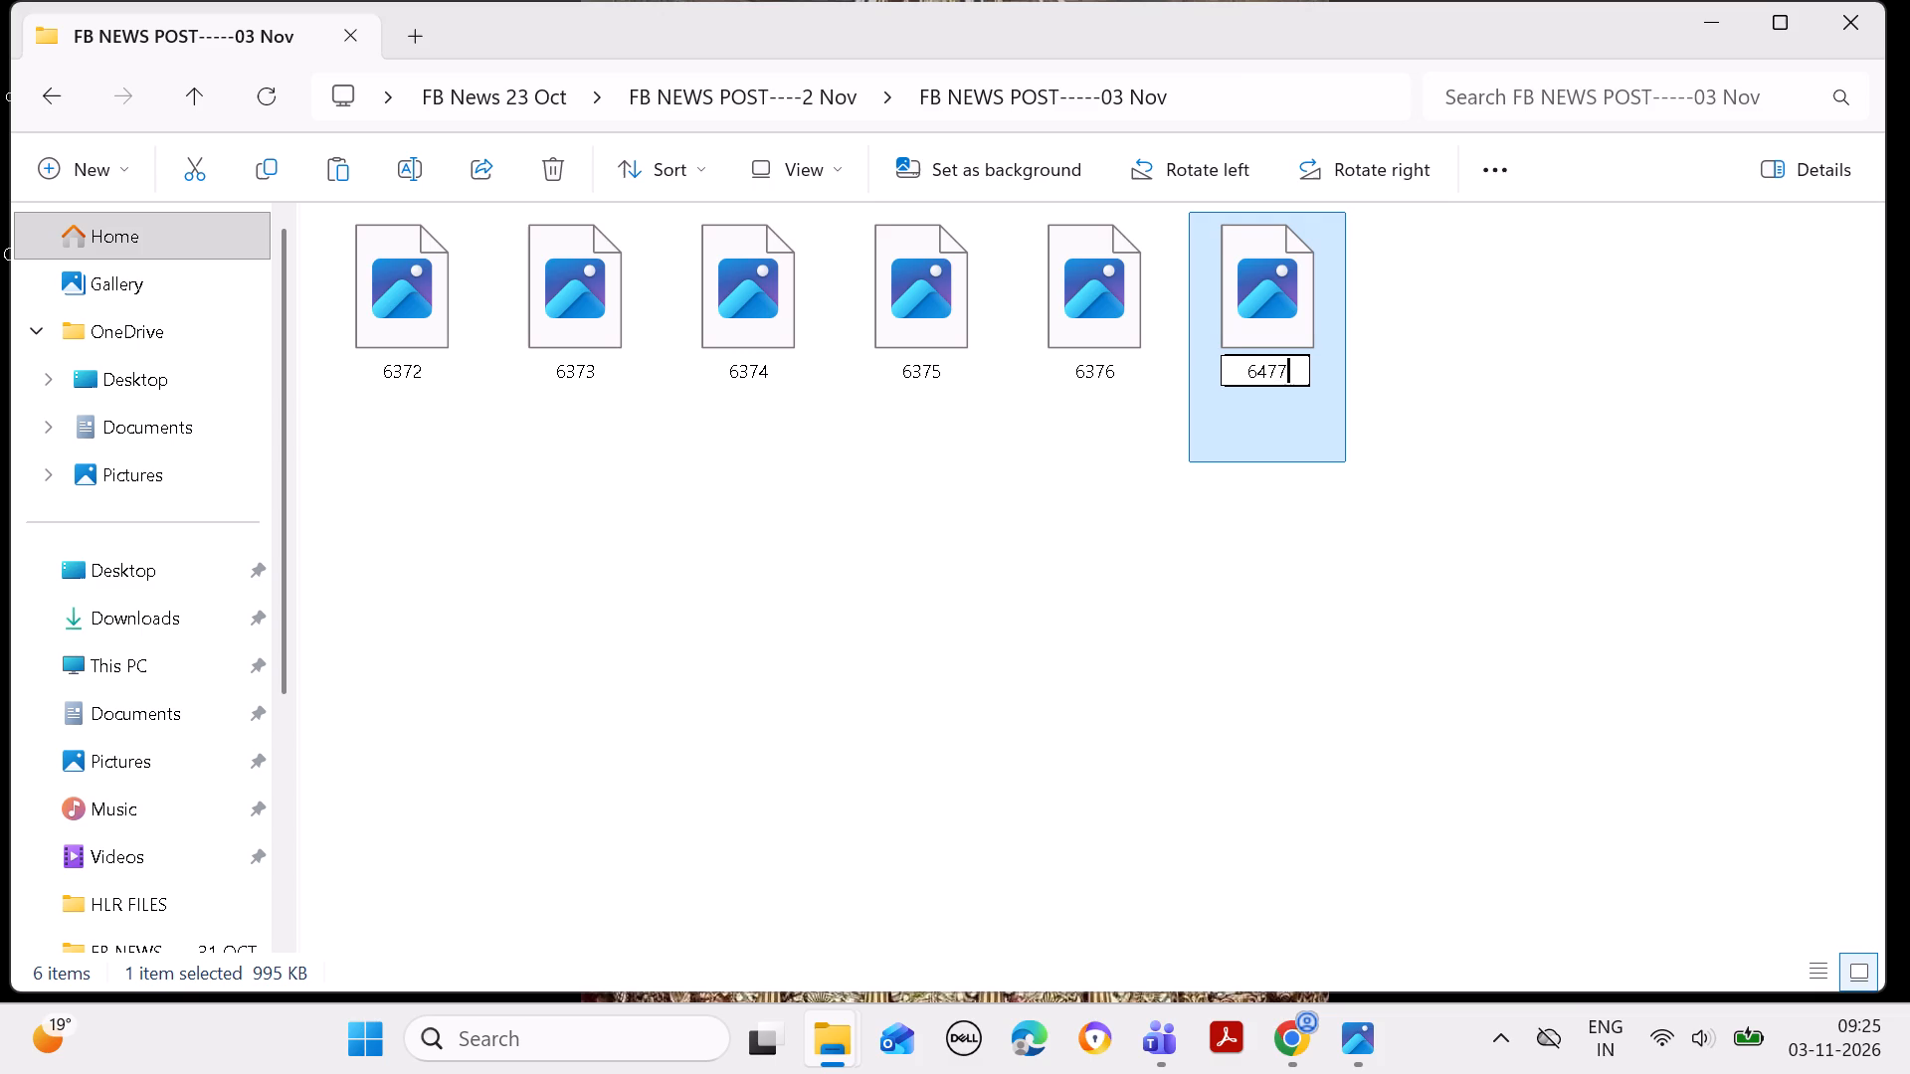
key(Return)
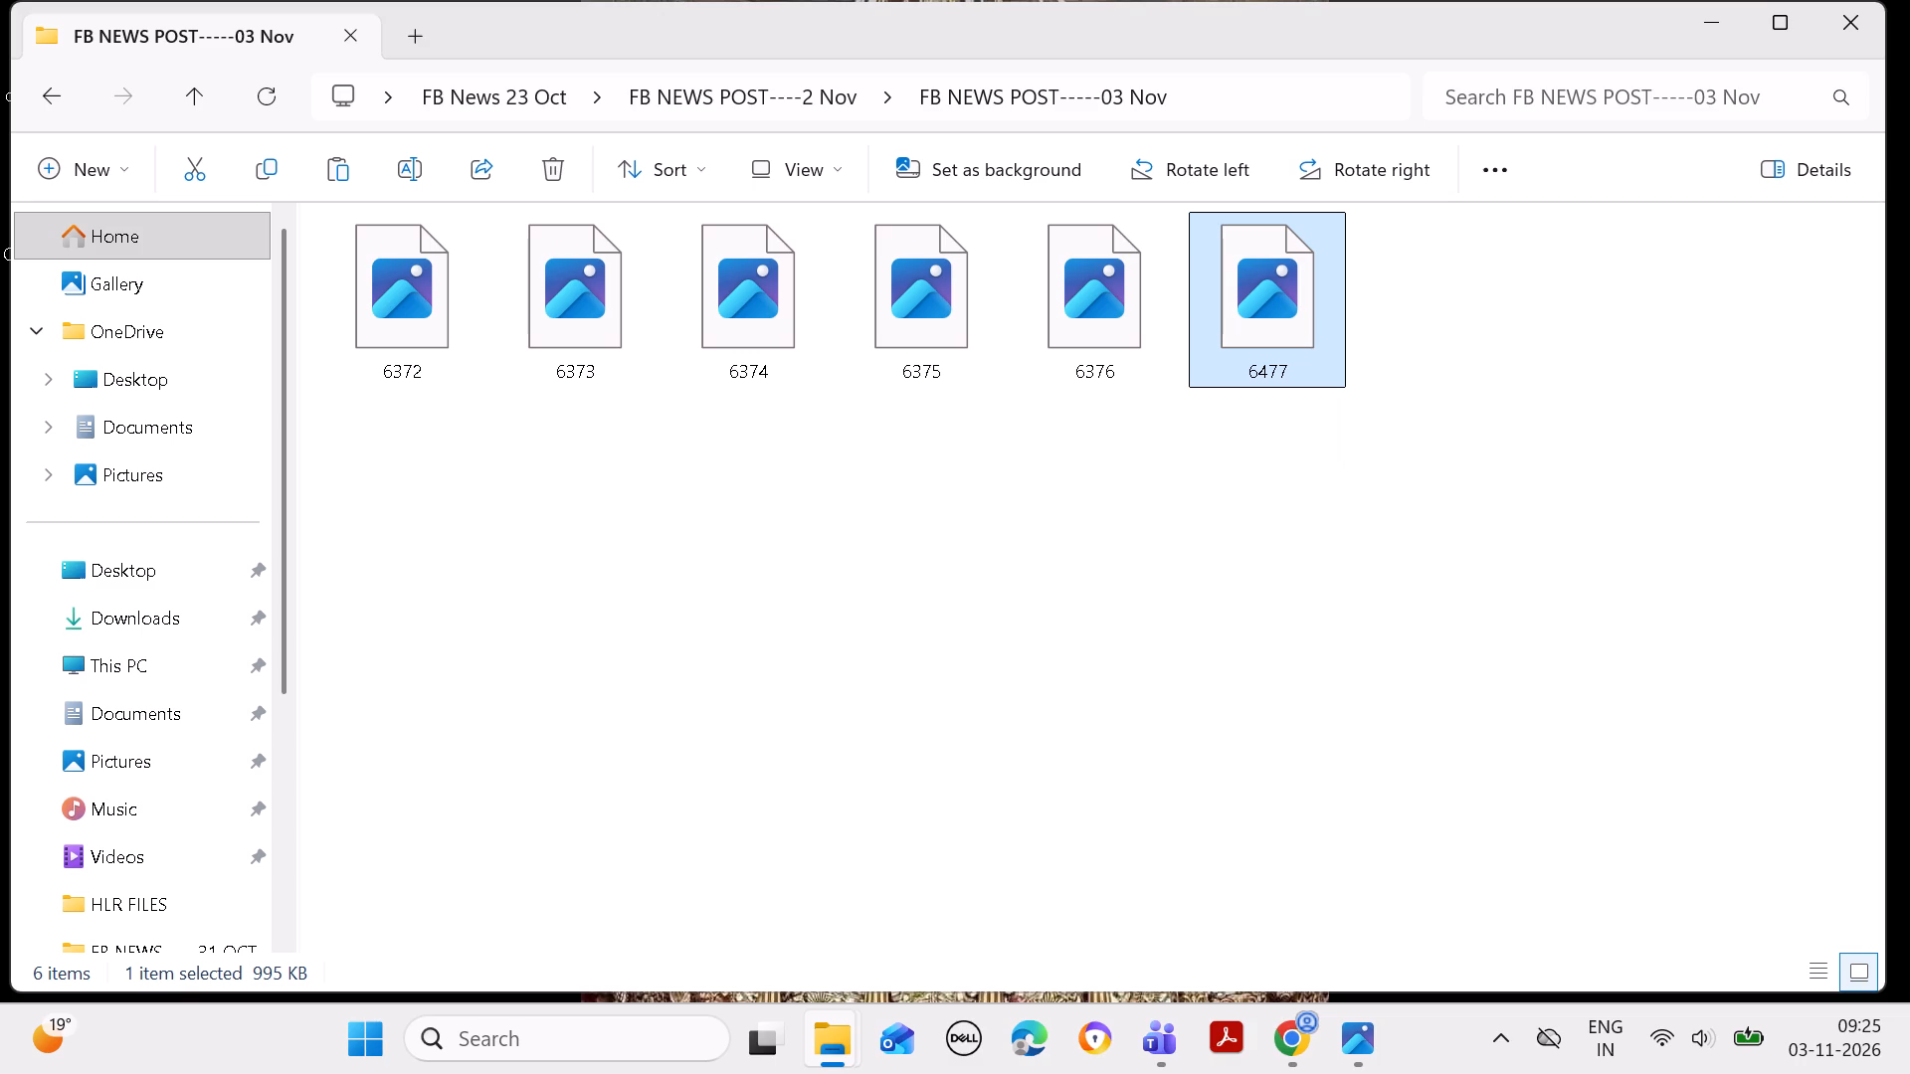
Switch to Chrome to check the Case Law Today page, and return to the 03 Nov folder.
click(1300, 1040)
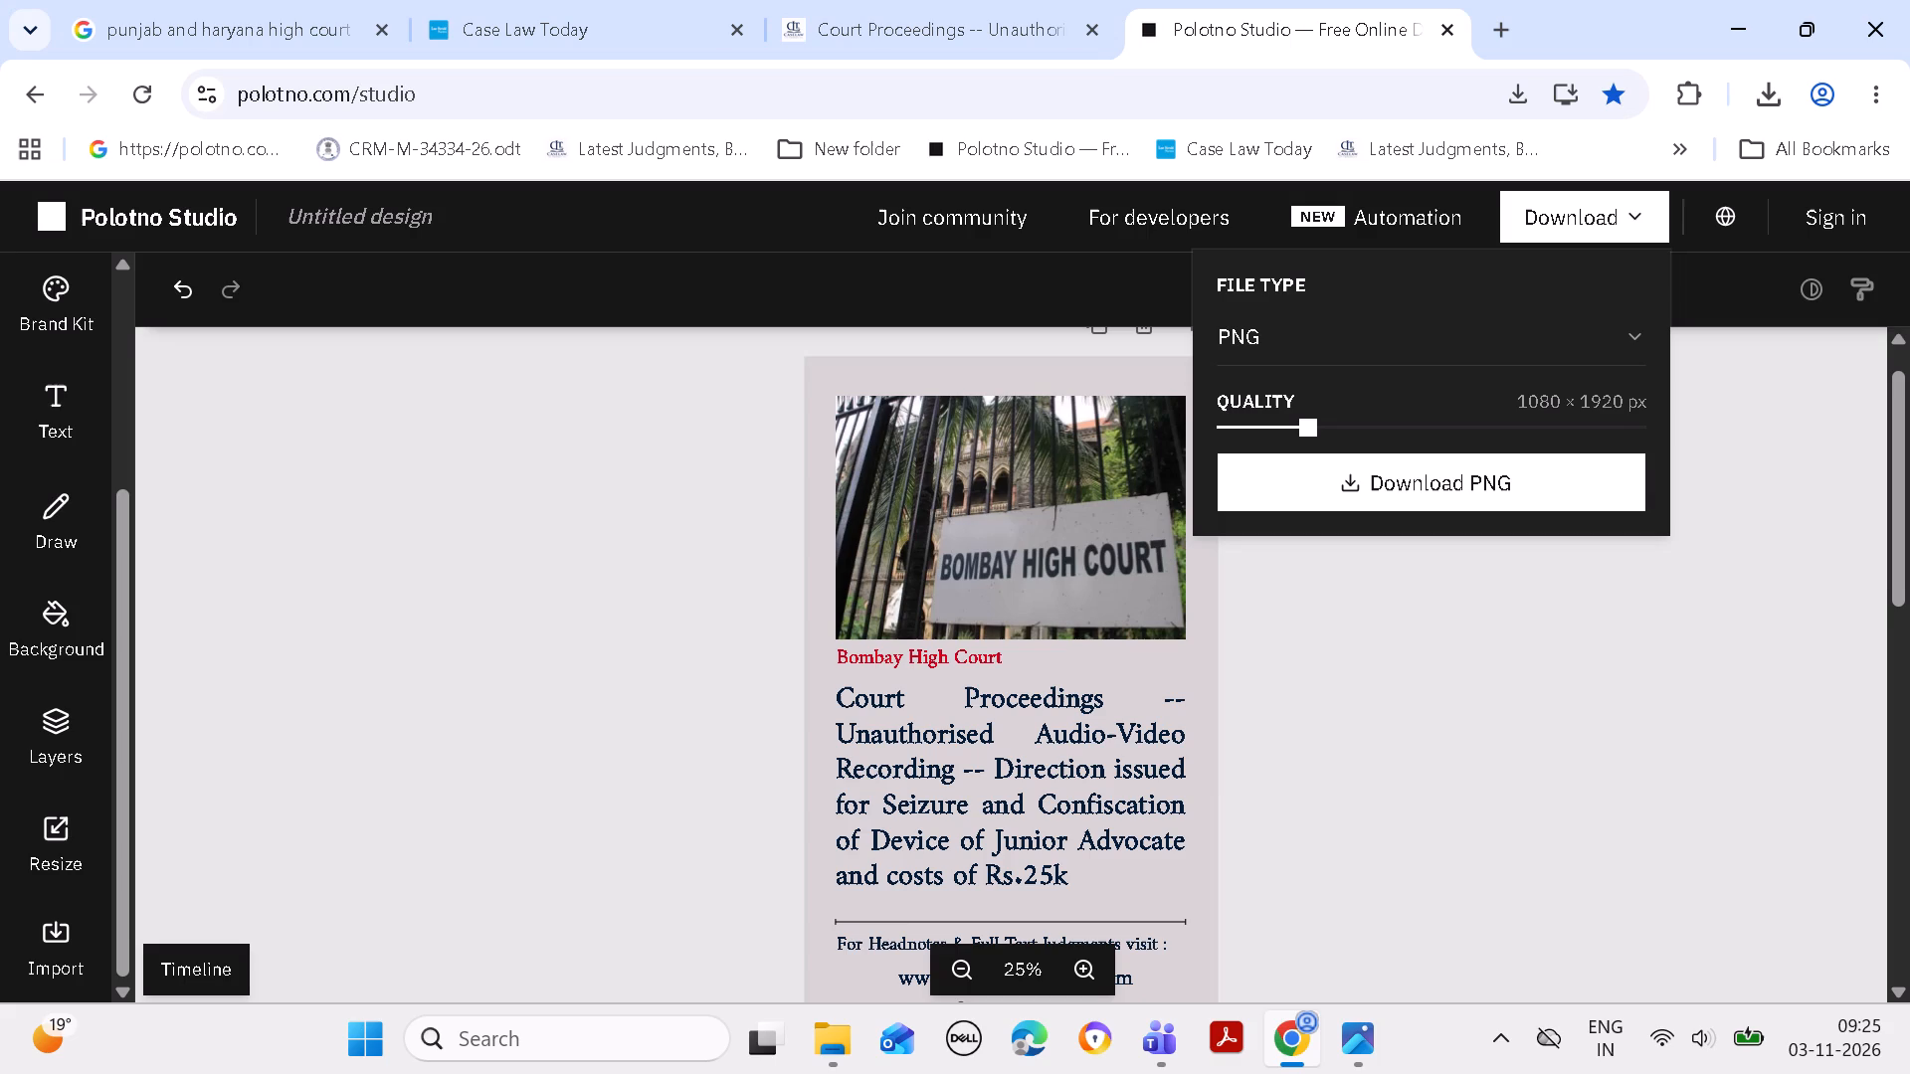
click(591, 35)
click(1241, 60)
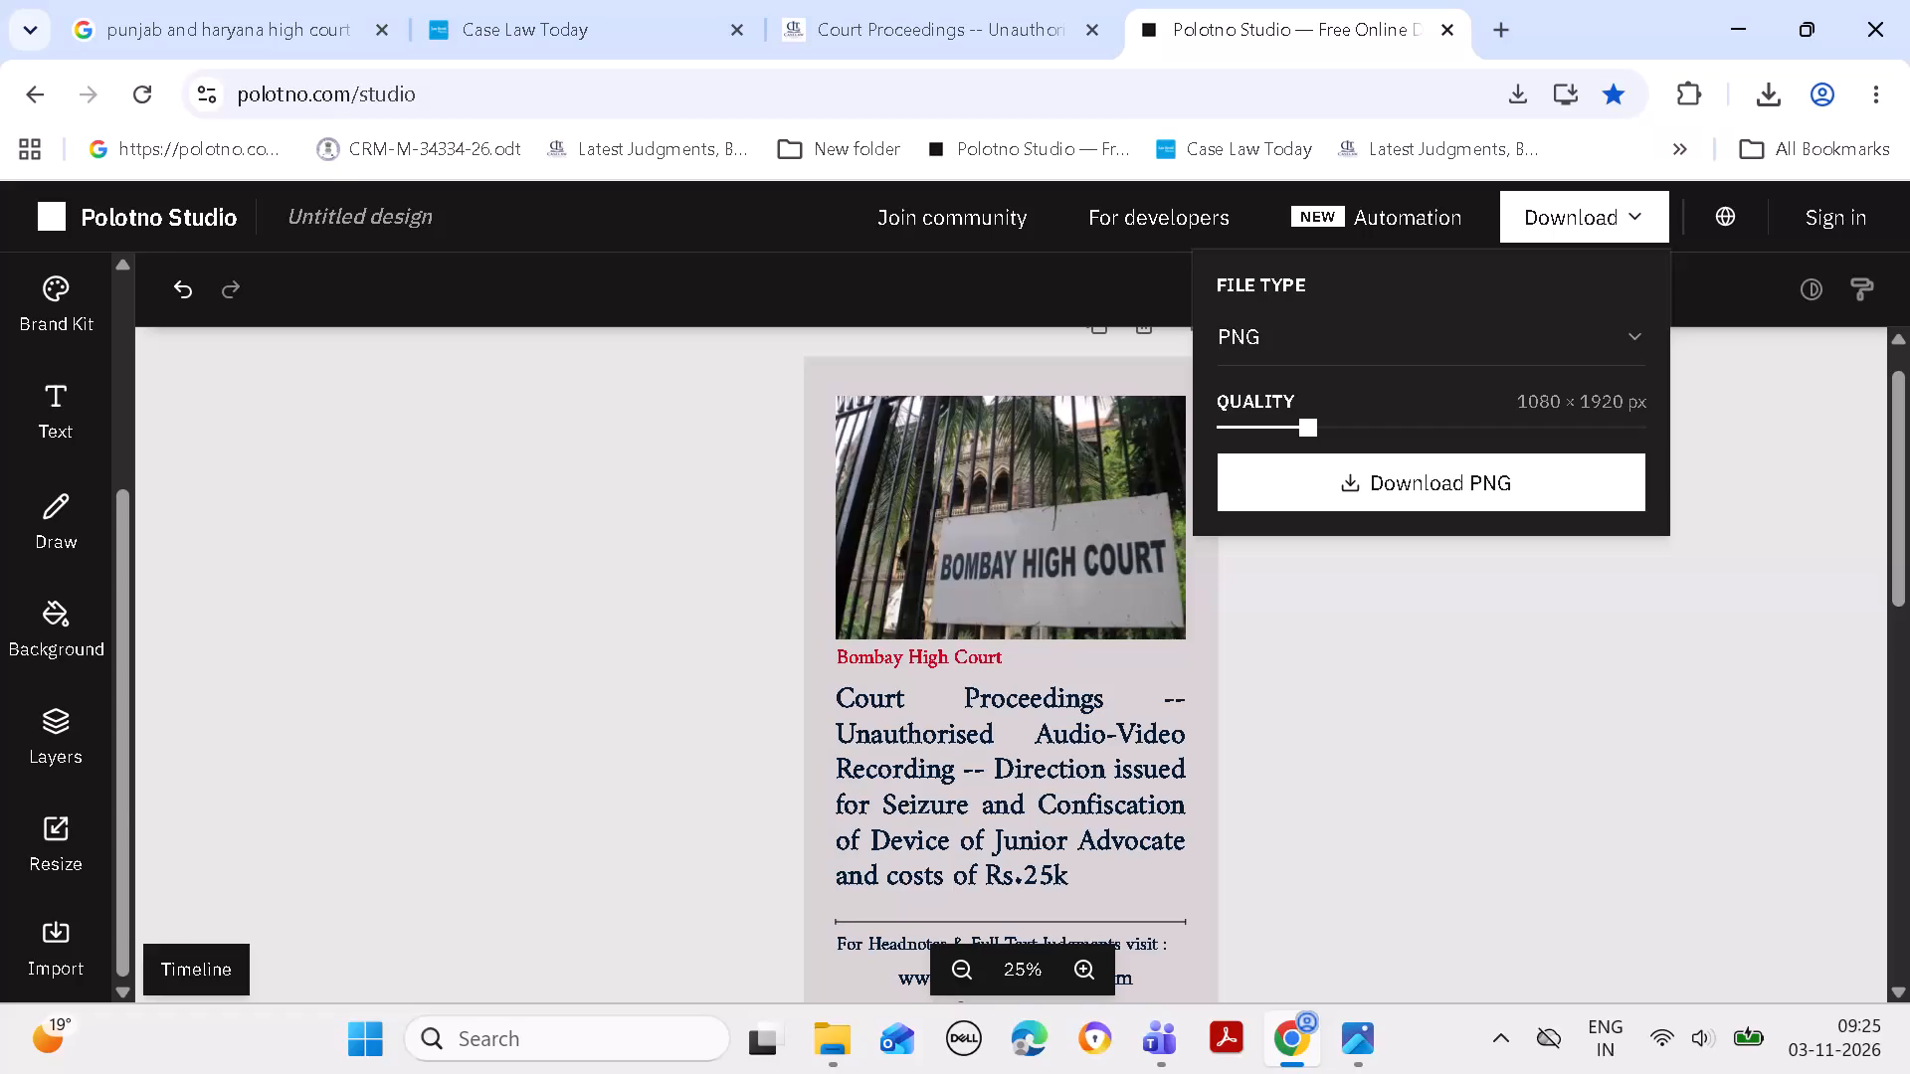
click(1733, 19)
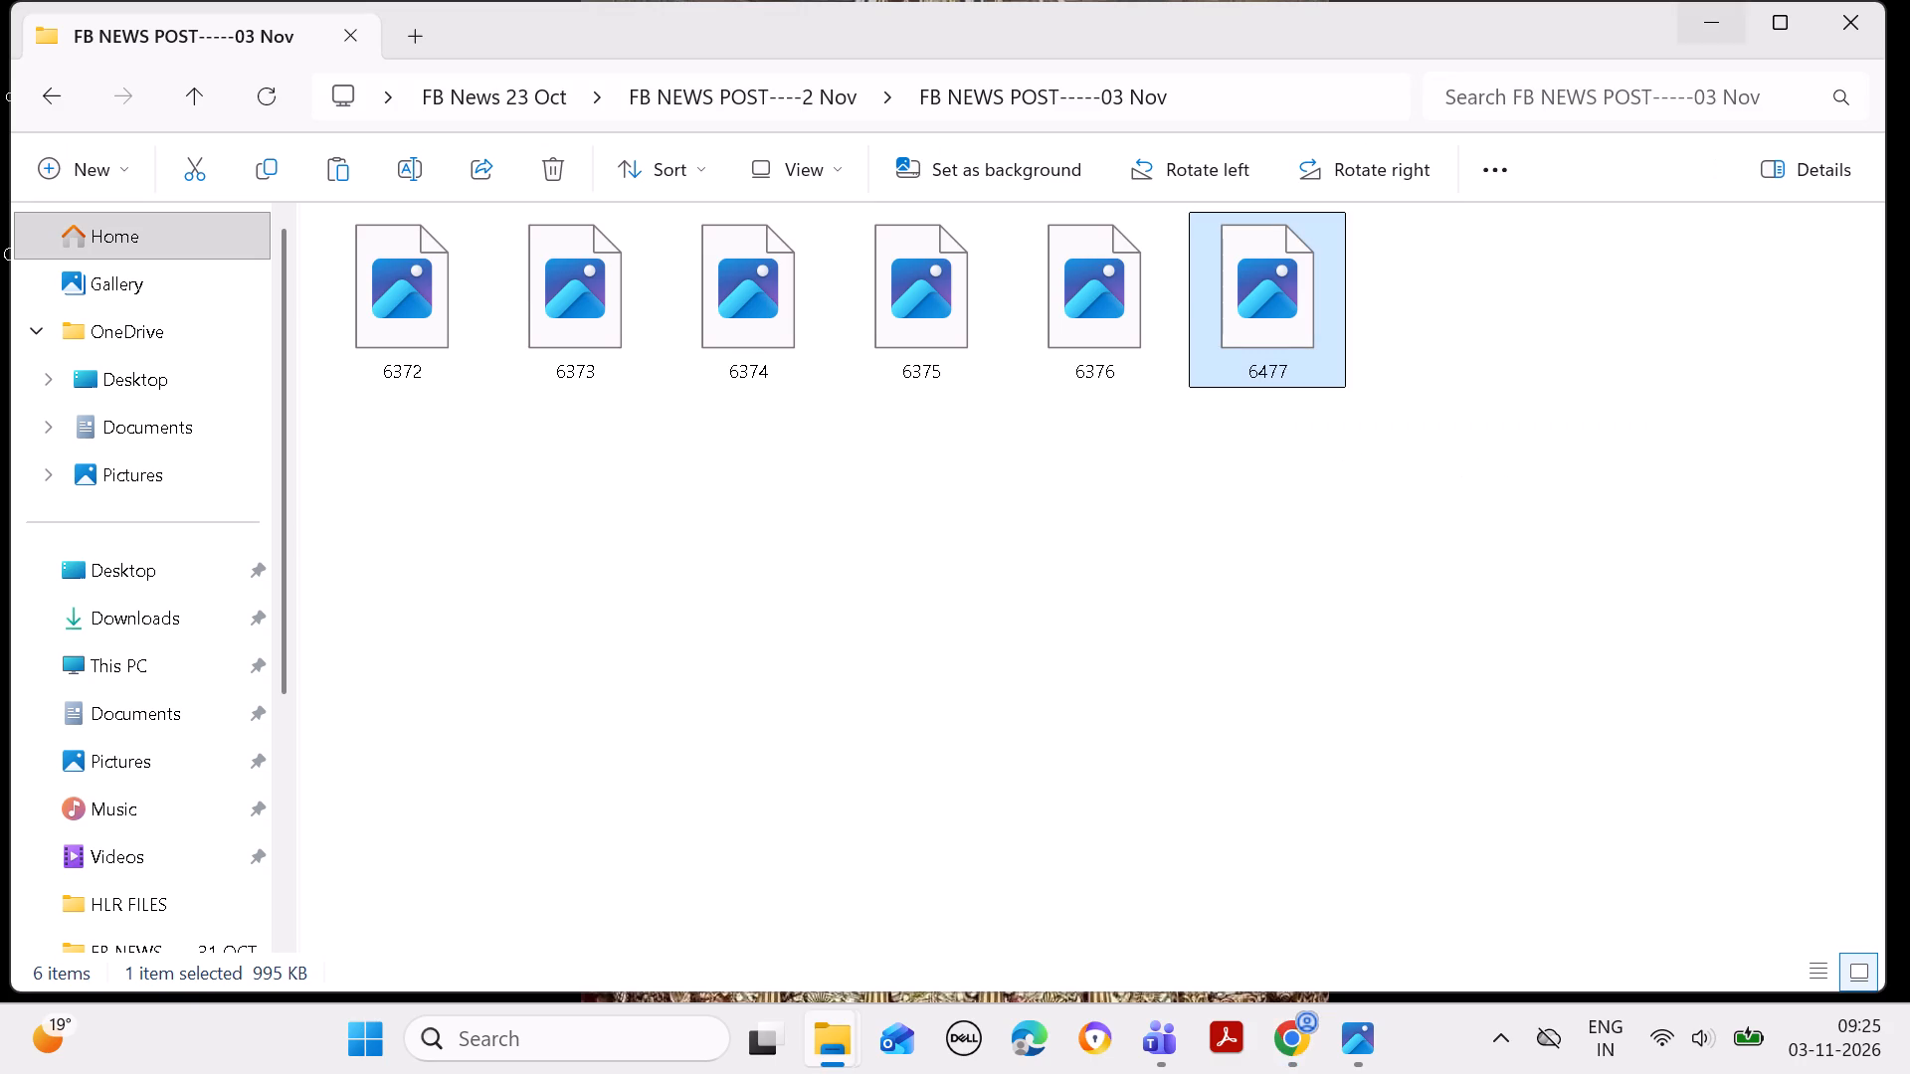